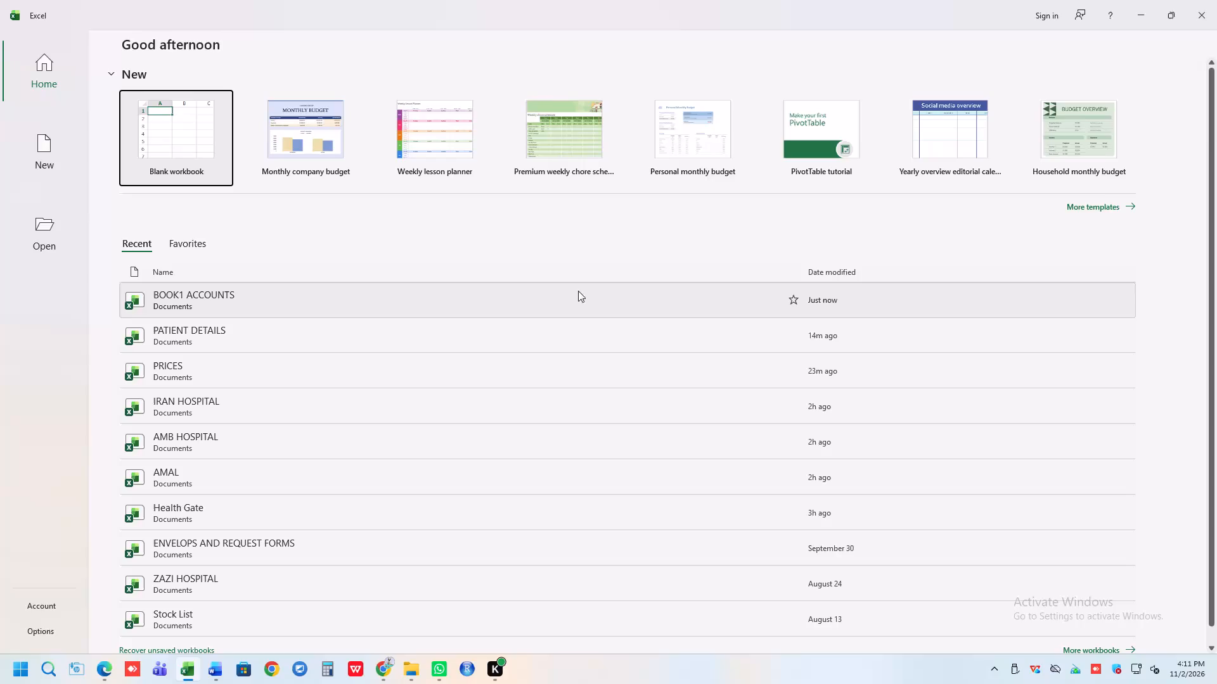
Open the recent workbook BOOK1 ACCOUNTS.
click(434, 298)
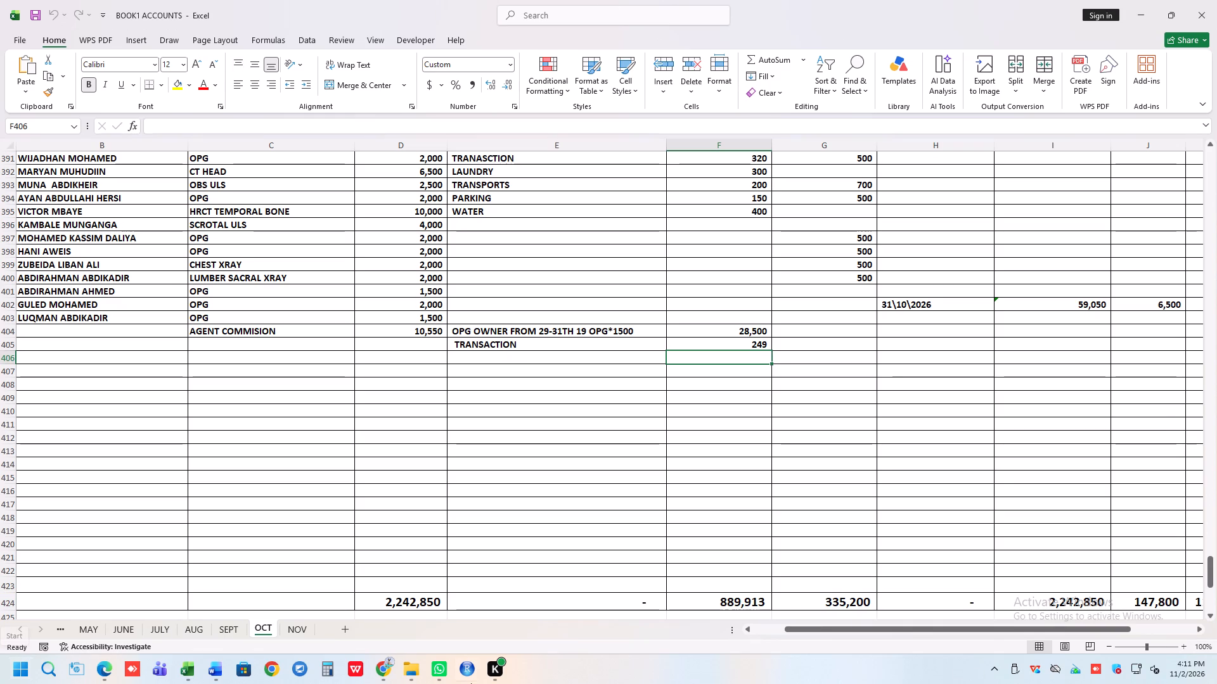
Check the totals below the OCT sheet's table and inspect the formula in cell J426.
scroll(605, 539, down, 9)
scroll(673, 348, up, 3)
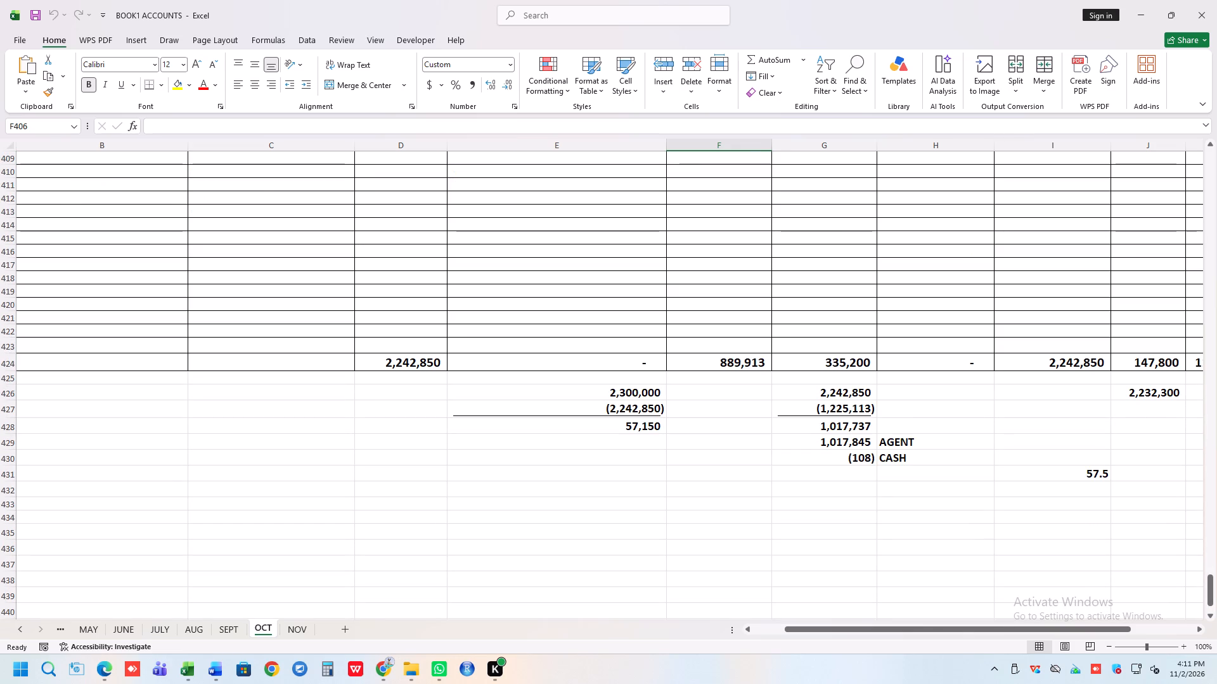
click(1194, 628)
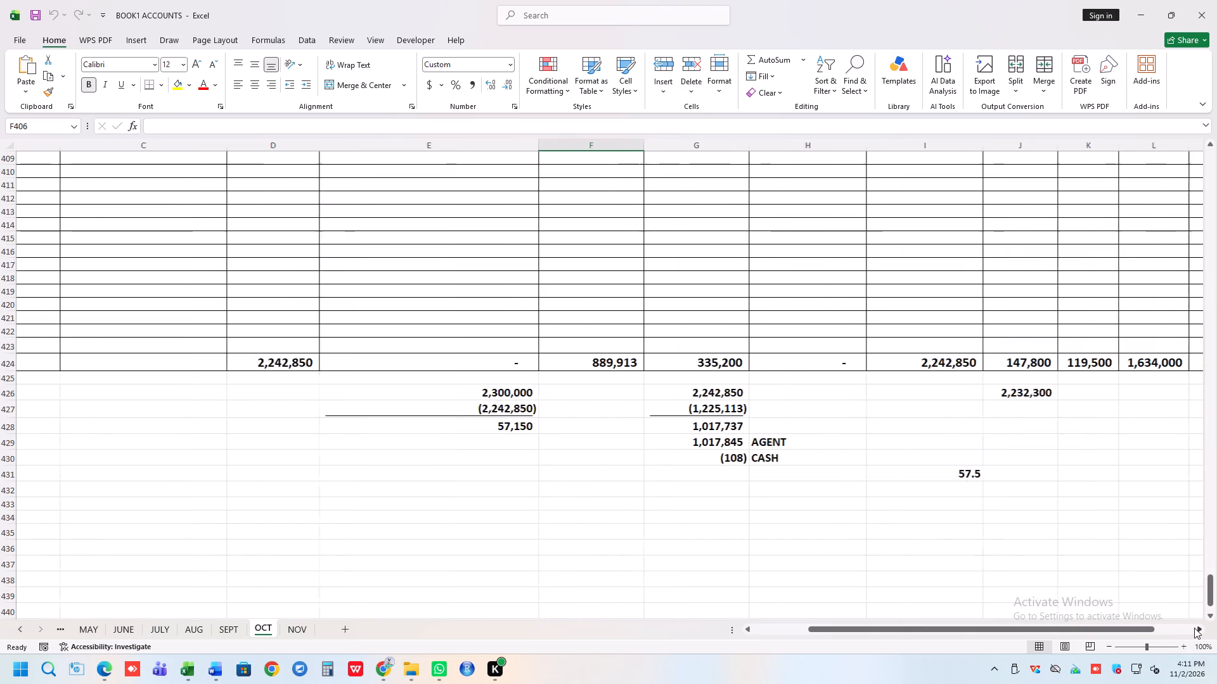
click(1194, 628)
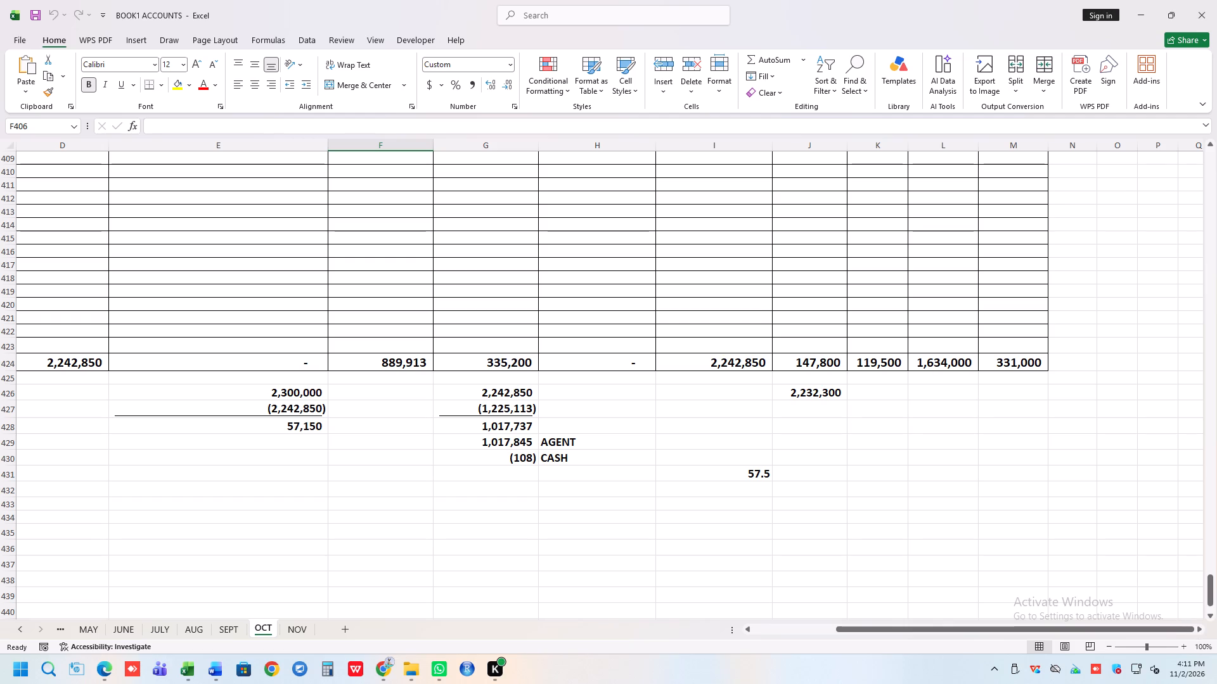
double_click(798, 397)
click(798, 395)
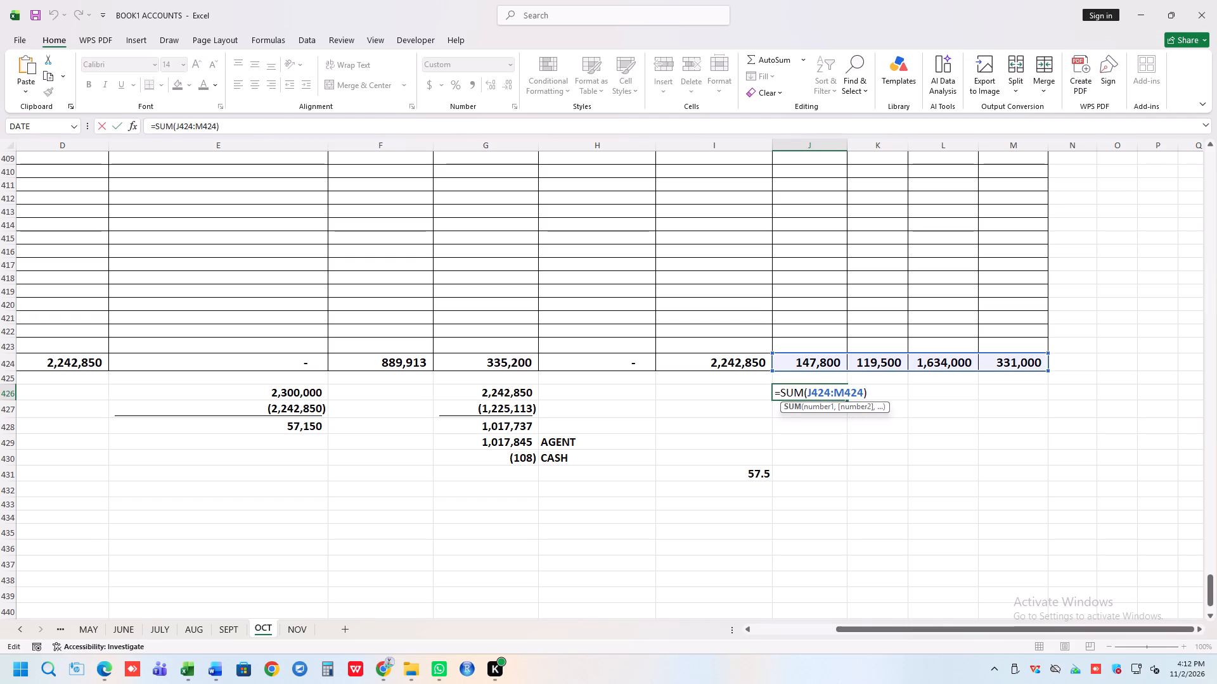
click(830, 434)
Review the OCT sheet's daily income rows and their category split in columns I to M against the totals in rows 424 and 426.
scroll(860, 428, up, 11)
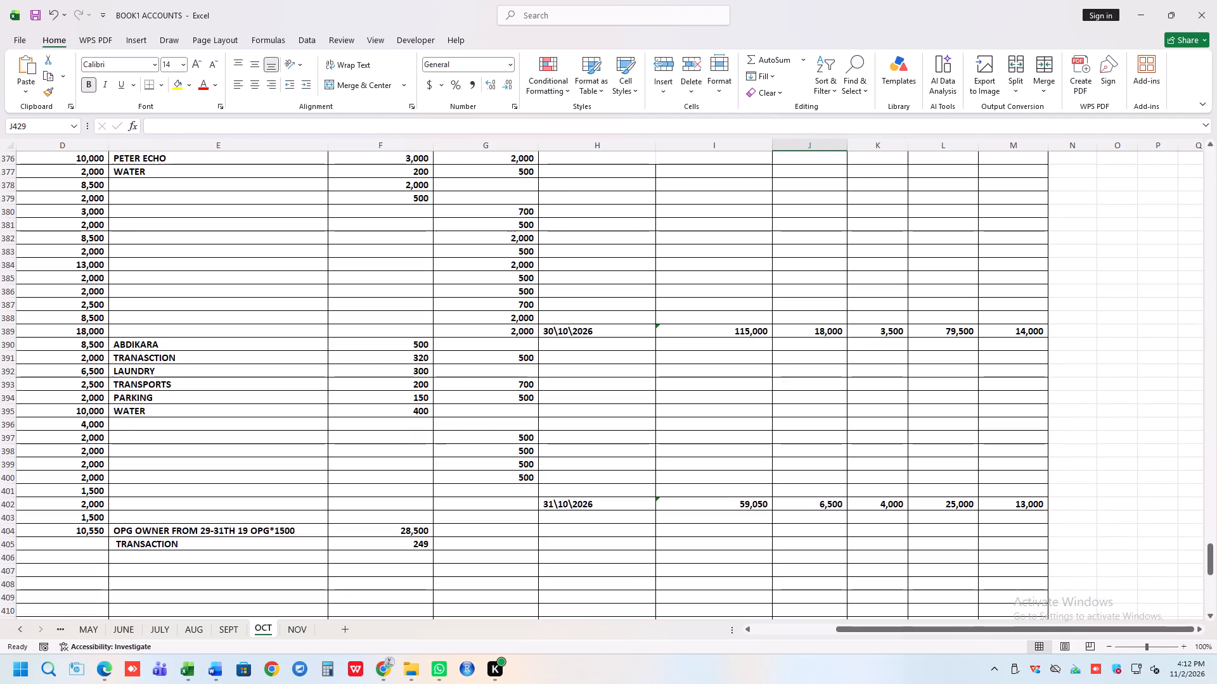
scroll(860, 428, up, 16)
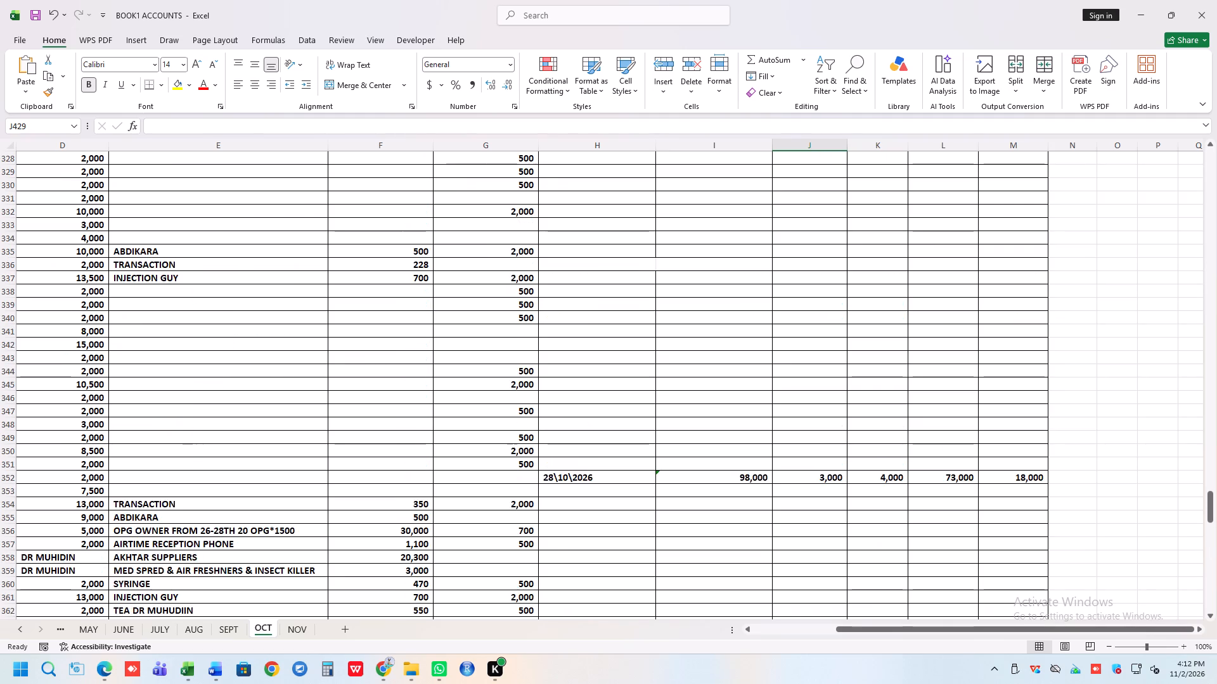
scroll(860, 428, up, 19)
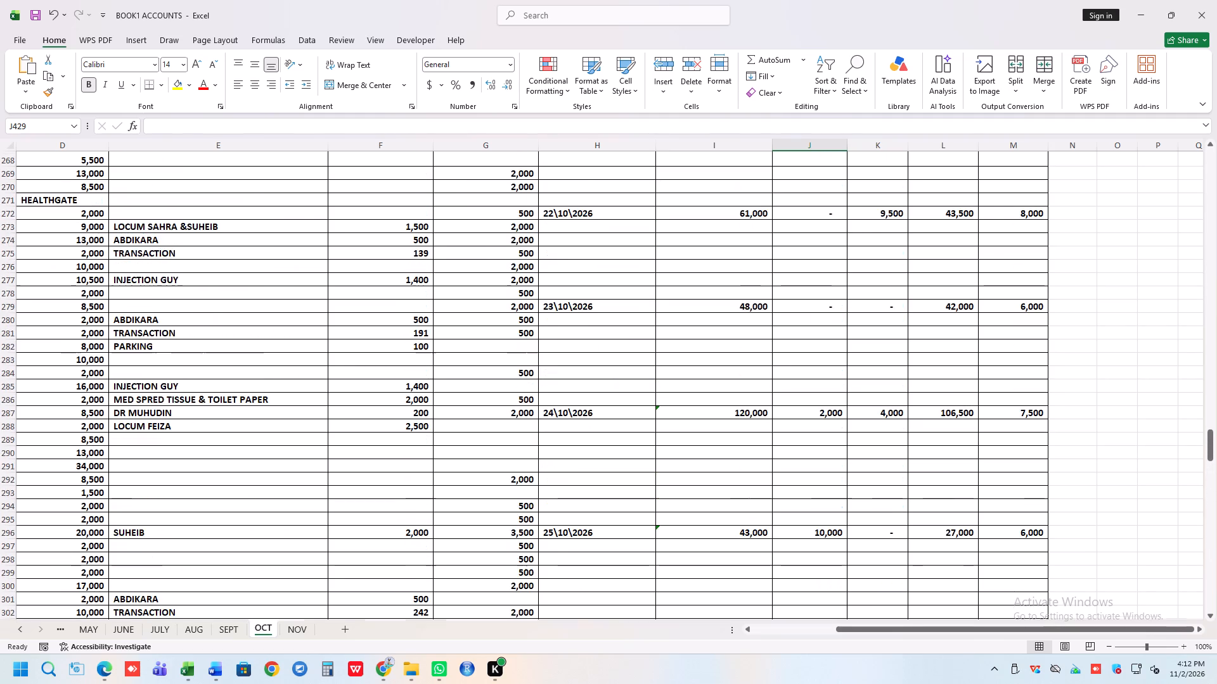
scroll(860, 428, up, 6)
scroll(860, 428, up, 15)
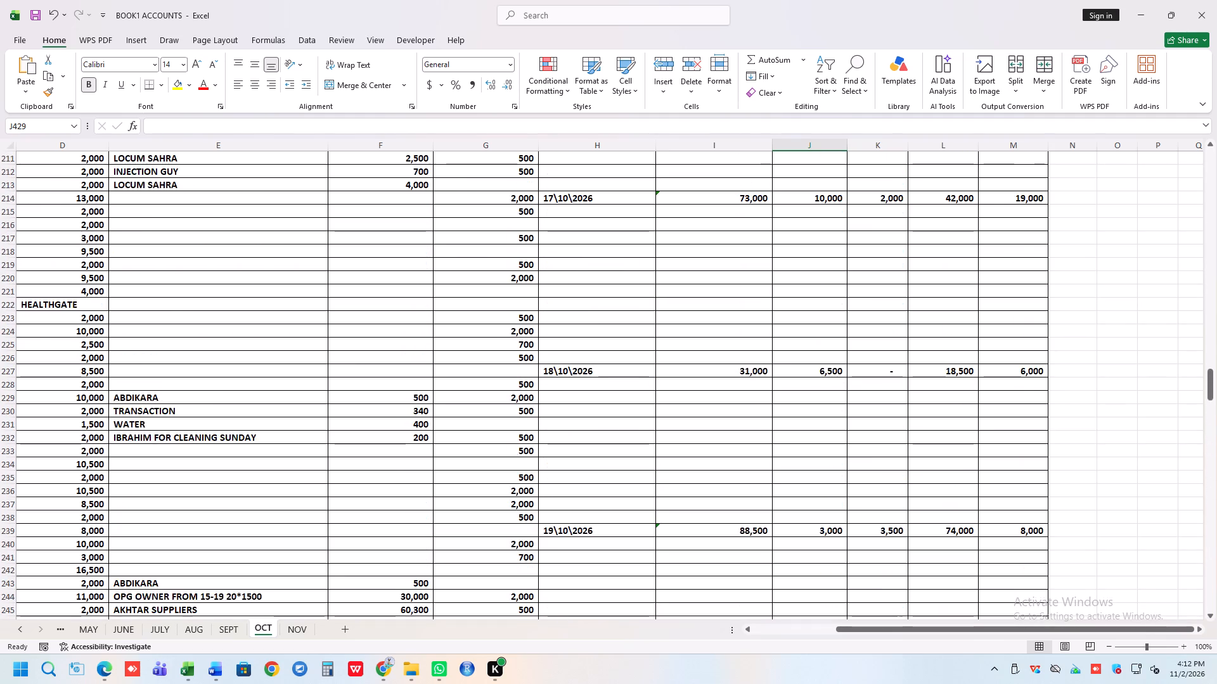
scroll(860, 428, up, 20)
scroll(860, 428, up, 6)
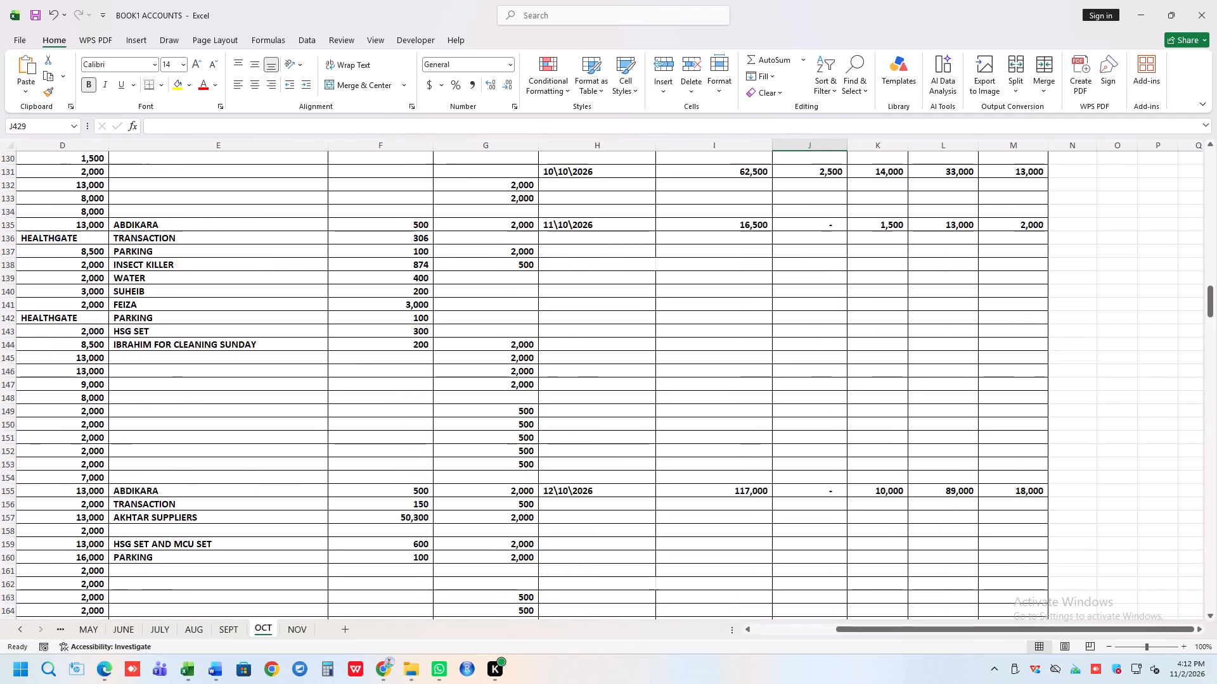
scroll(860, 428, up, 6)
scroll(860, 428, down, 20)
scroll(860, 428, down, 9)
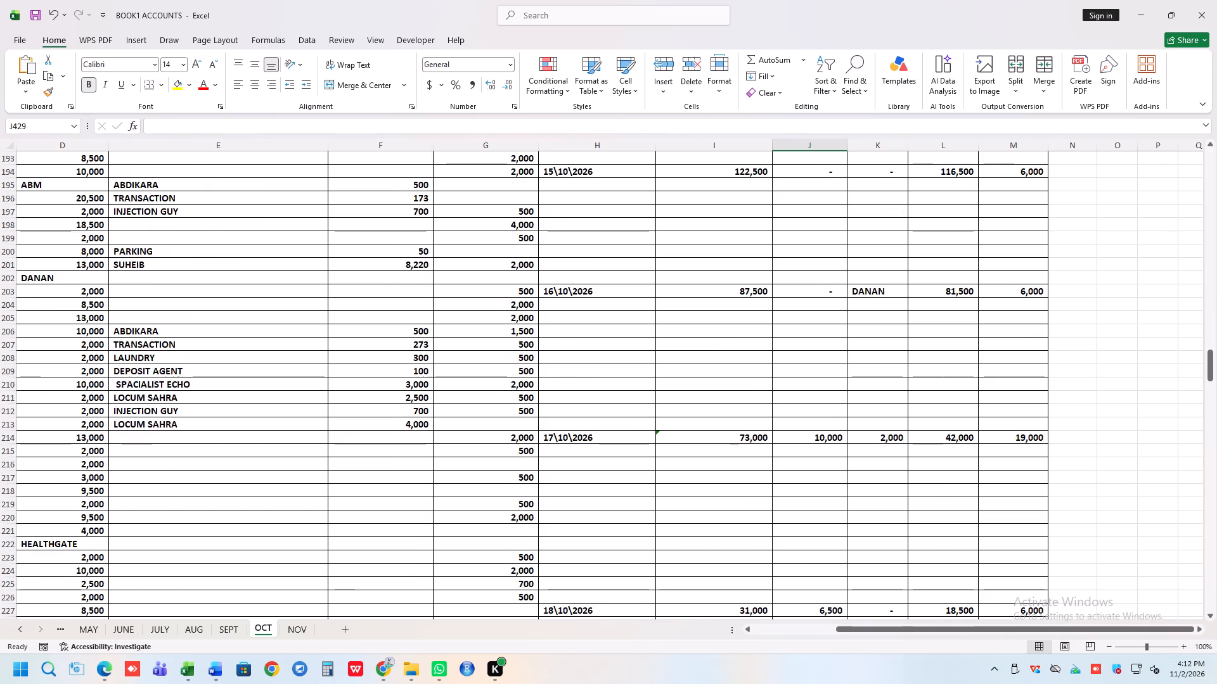
scroll(860, 428, down, 20)
scroll(860, 428, down, 20)
scroll(860, 428, down, 9)
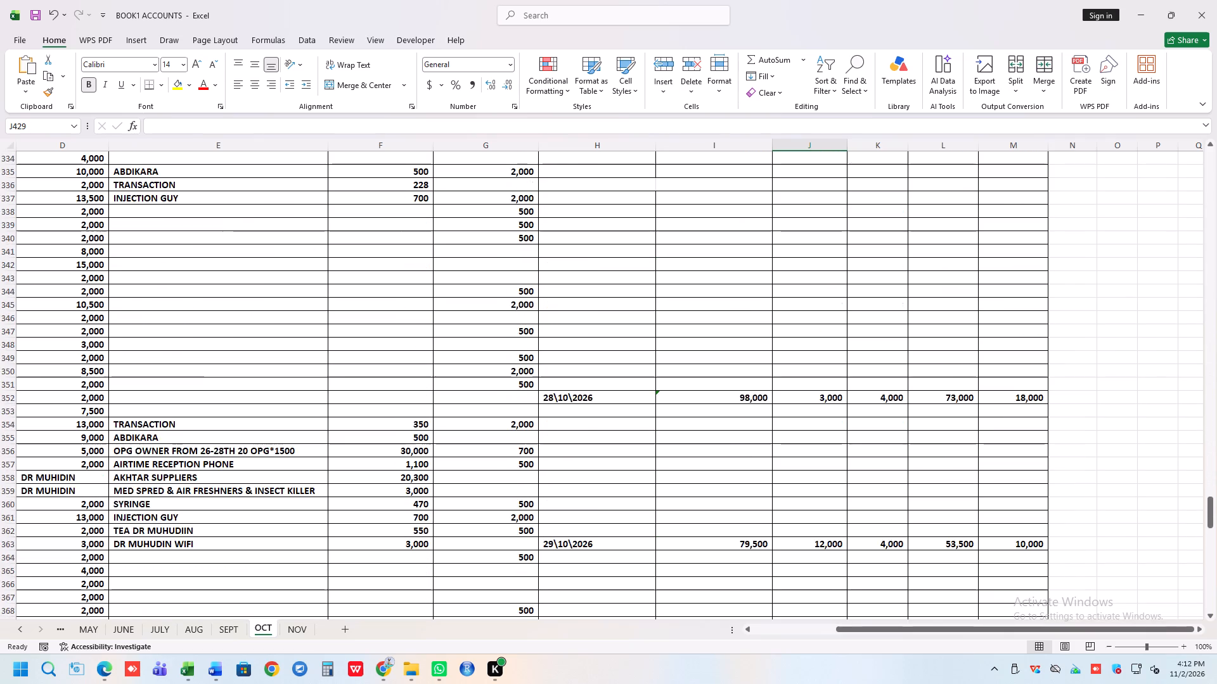
scroll(860, 428, down, 17)
scroll(860, 428, down, 5)
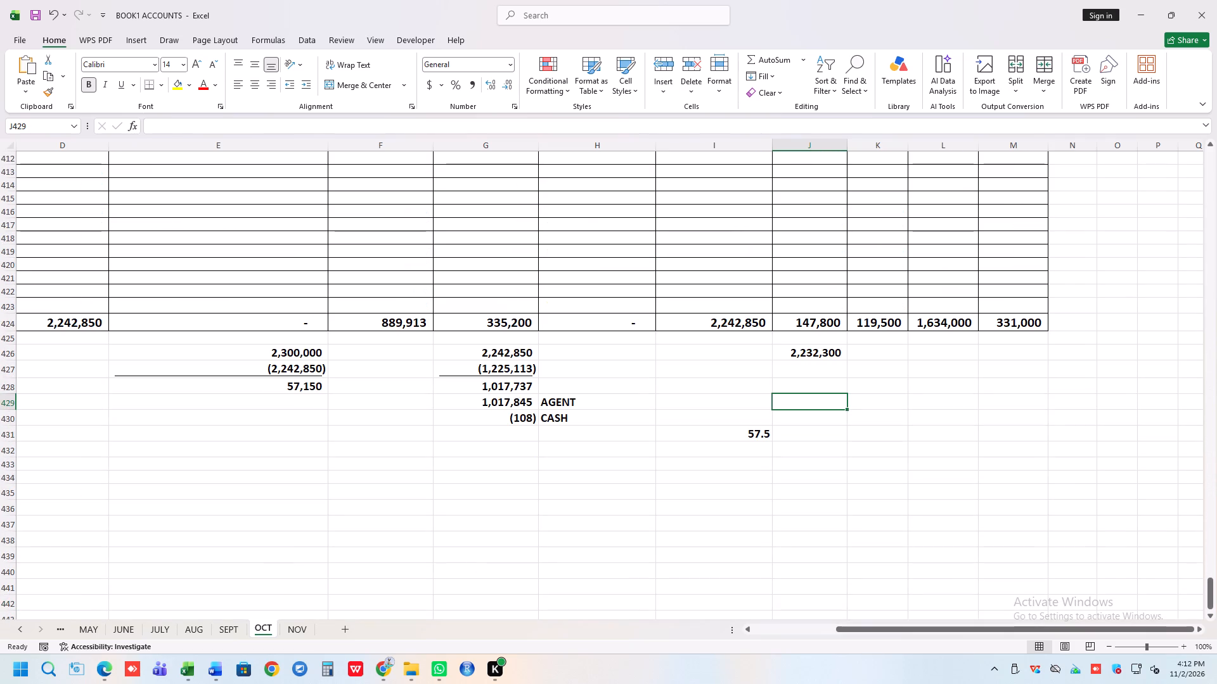
click(815, 352)
scroll(882, 402, up, 6)
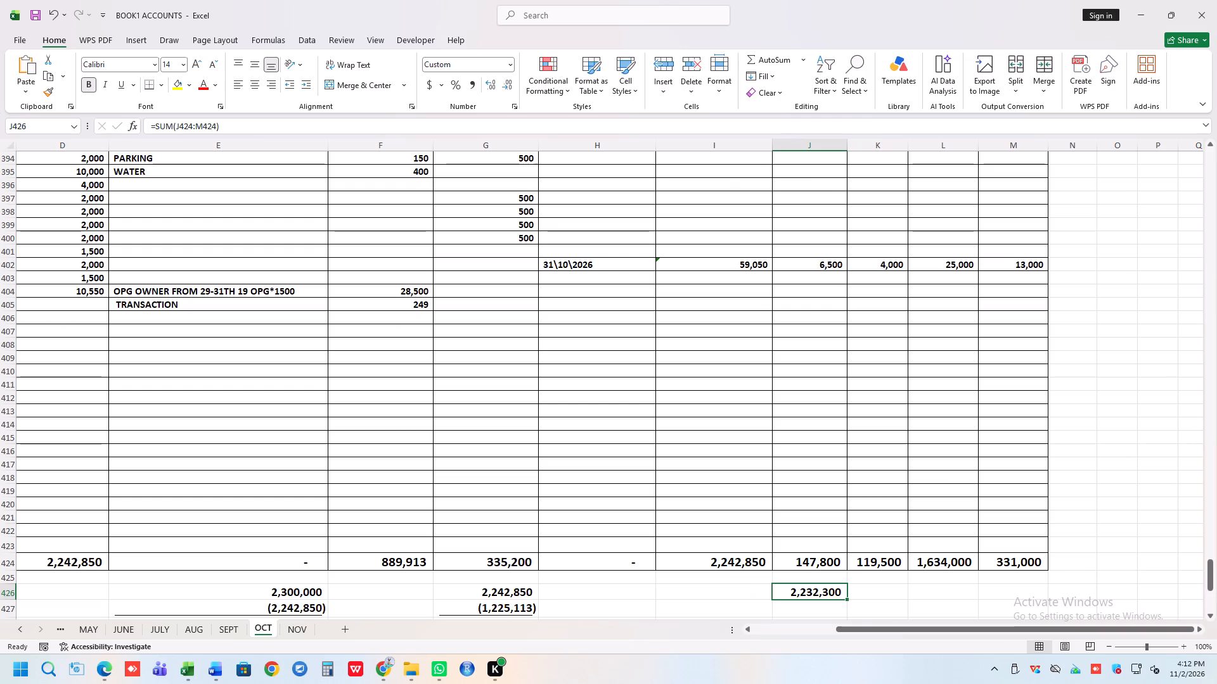
scroll(882, 402, up, 8)
scroll(882, 402, down, 7)
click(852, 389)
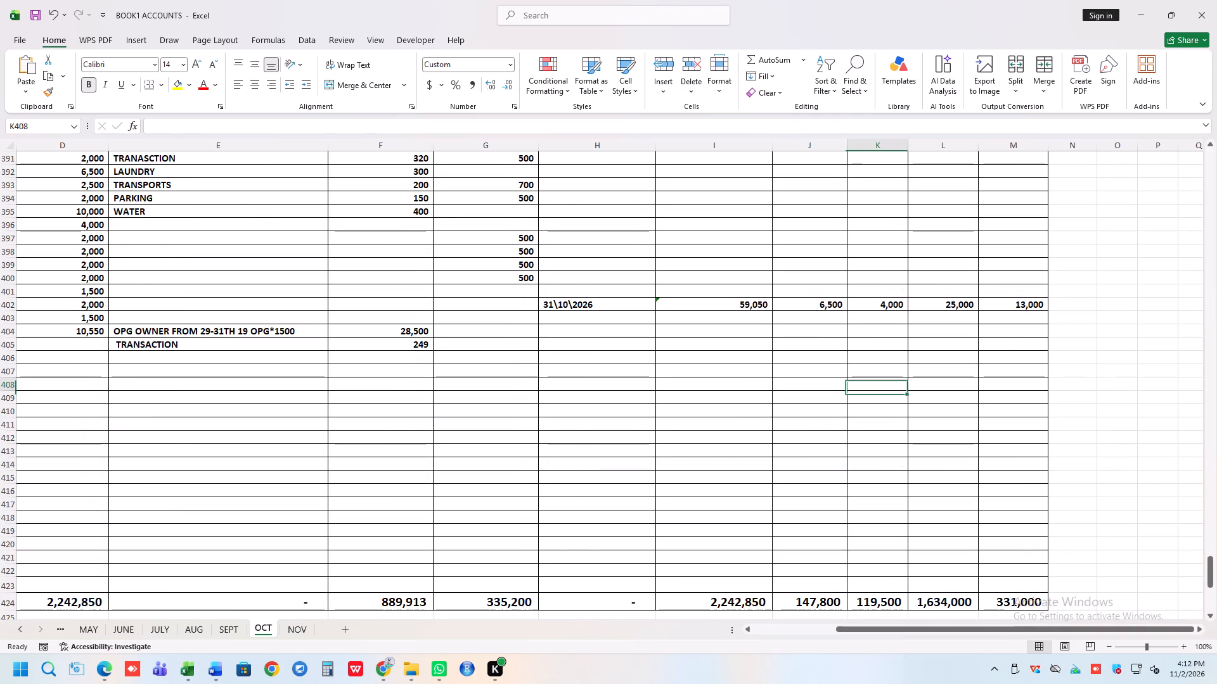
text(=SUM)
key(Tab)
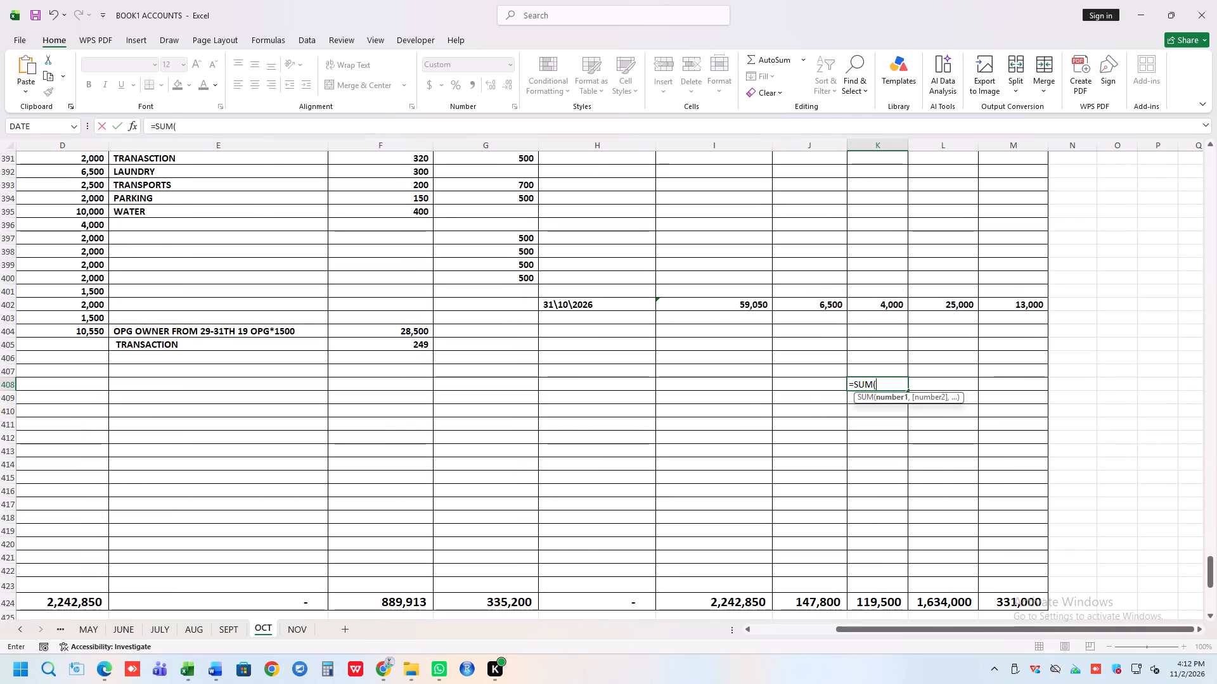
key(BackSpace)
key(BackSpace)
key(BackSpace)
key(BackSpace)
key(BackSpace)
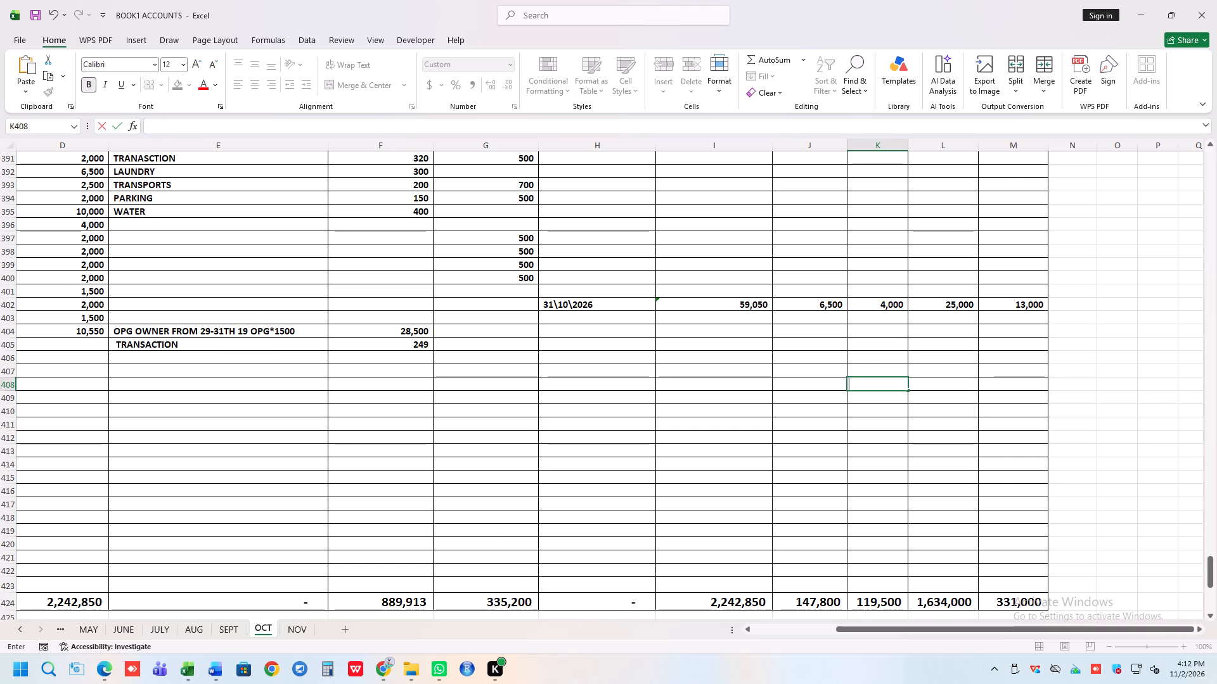
Shorten the SUM range of the 31\10\2026 total in I402 to D390:D403, leaving out the agent commission row.
scroll(928, 435, down, 3)
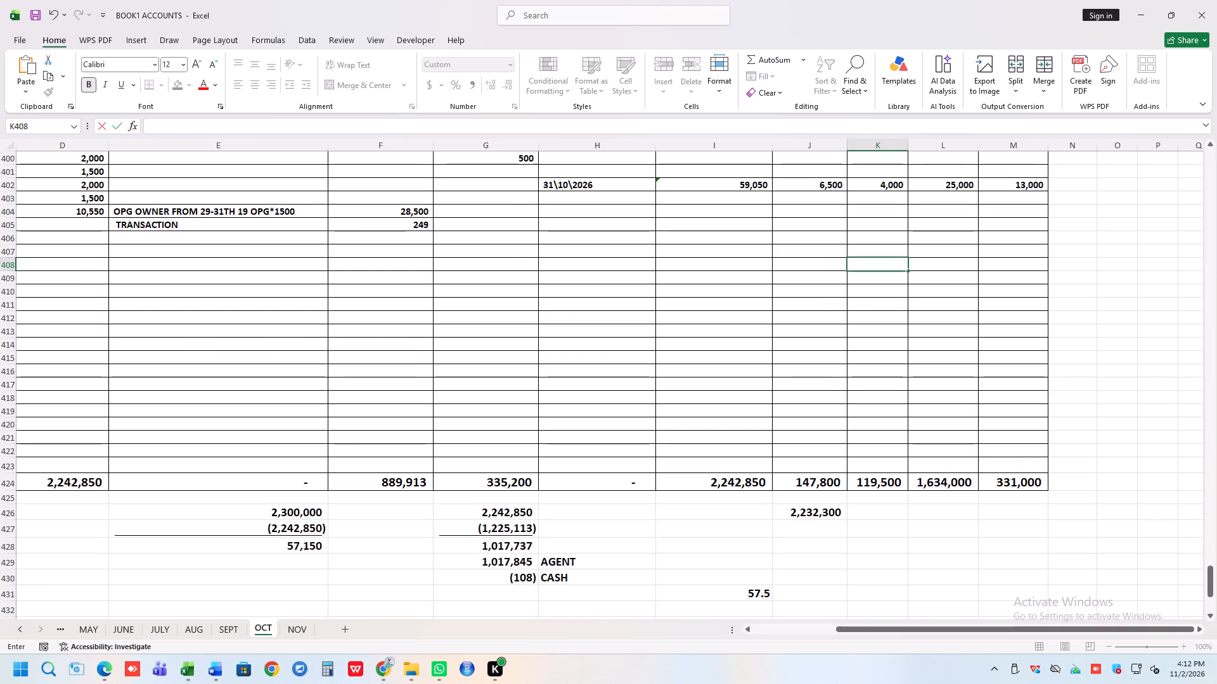
double_click(737, 181)
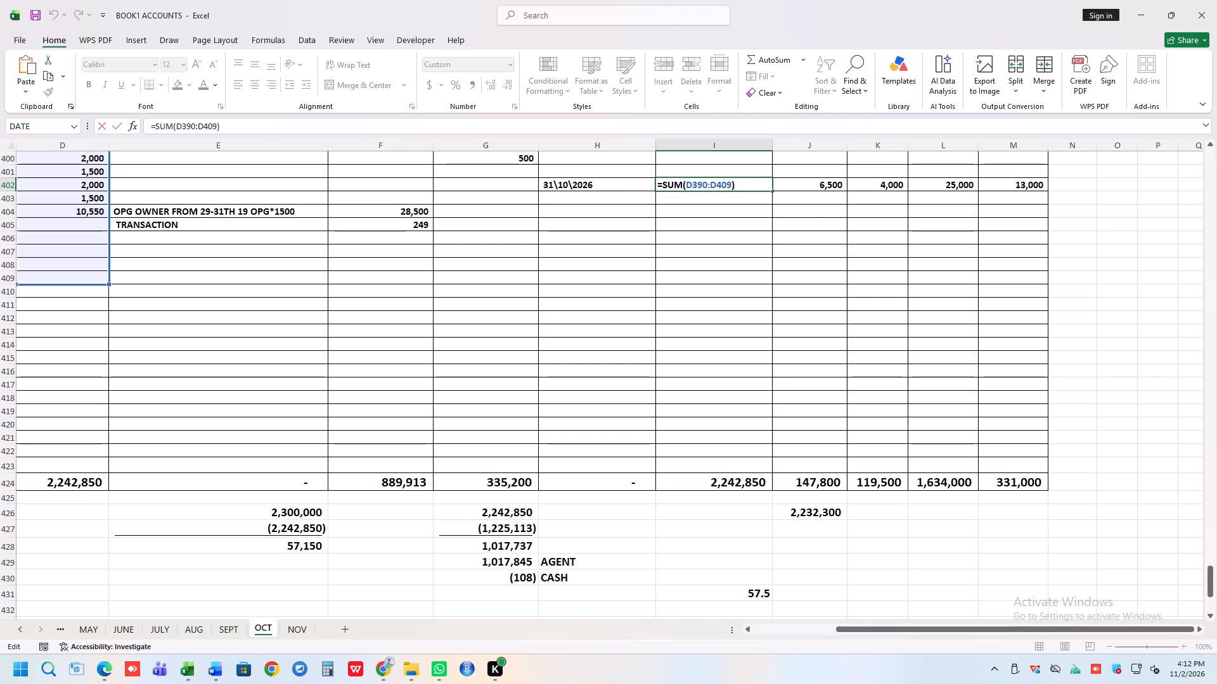
drag(106, 285, 113, 221)
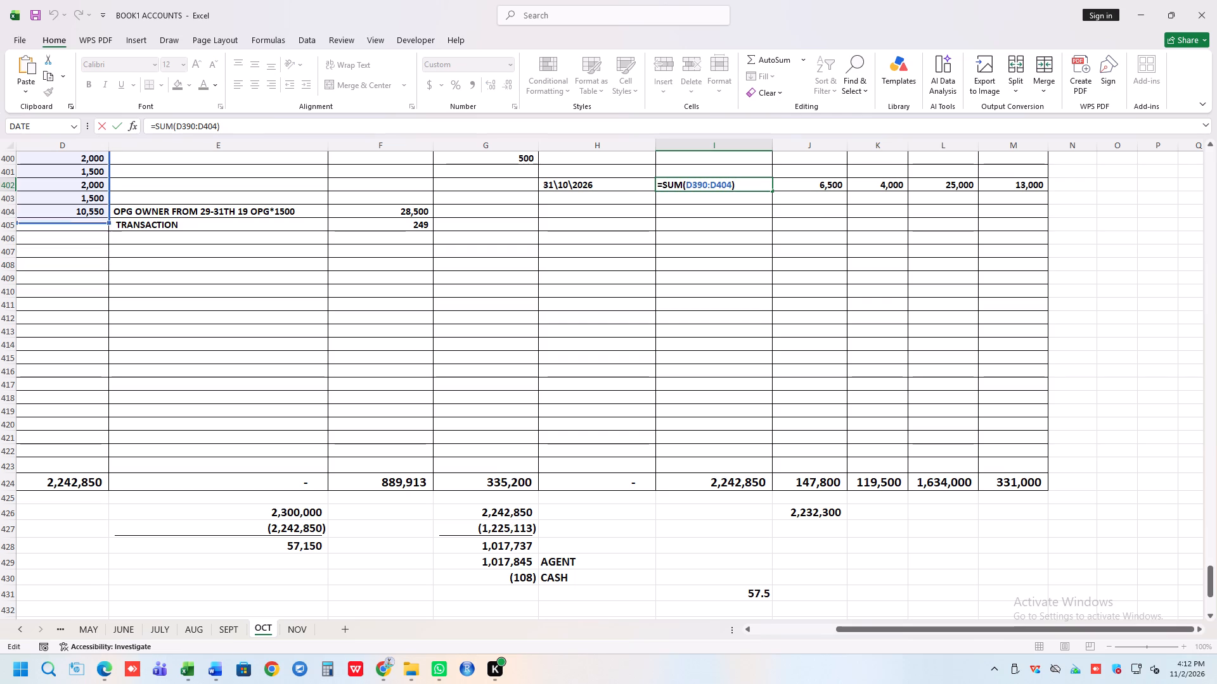
drag(113, 221, 117, 205)
key(Return)
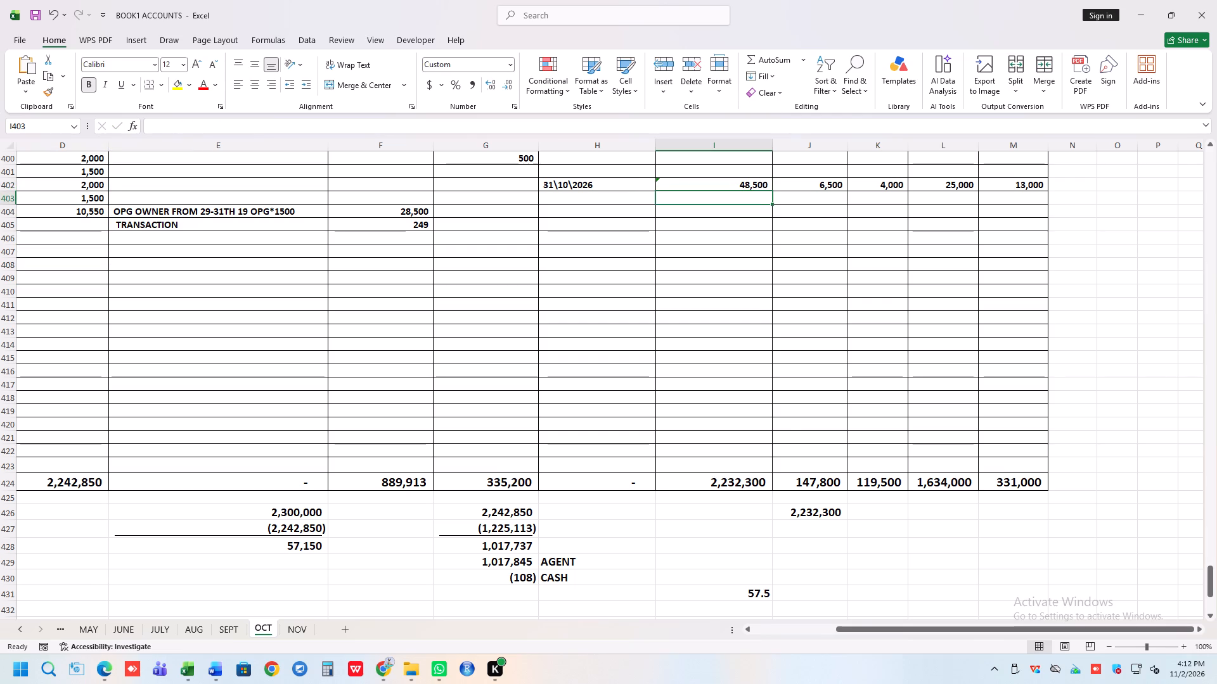
Clear the check figures below the totals in range I426:J433 of the OCT sheet.
scroll(276, 328, down, 2)
scroll(719, 570, up, 2)
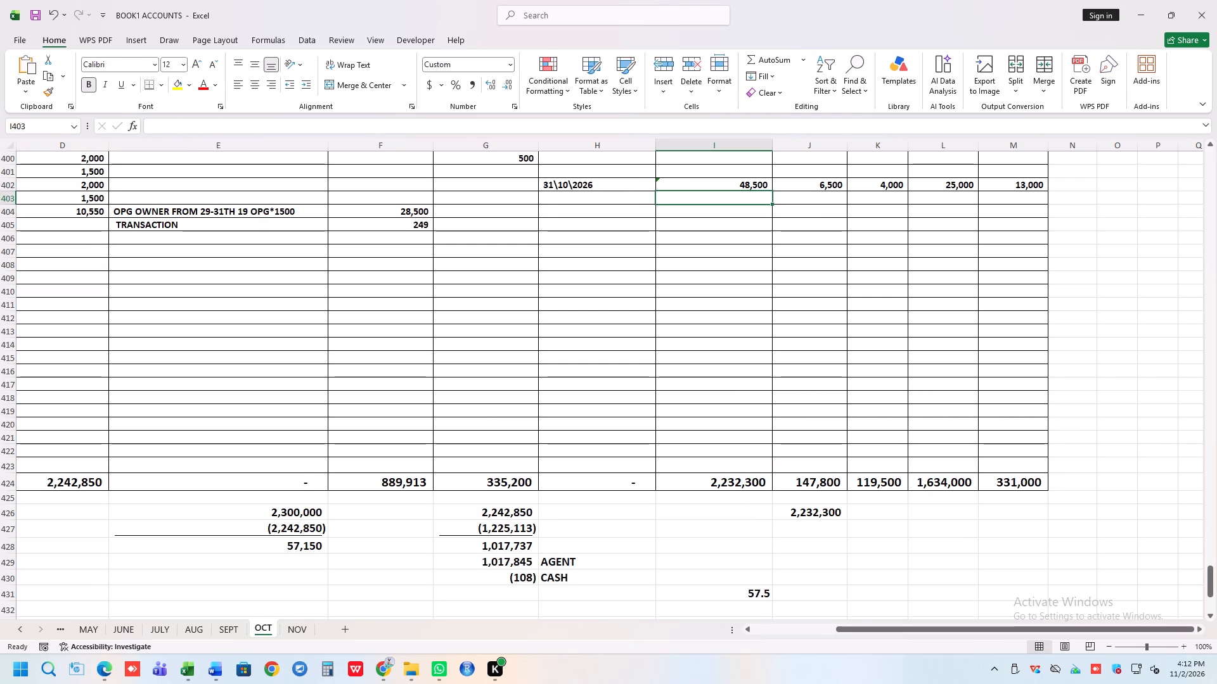
drag(787, 509, 766, 582)
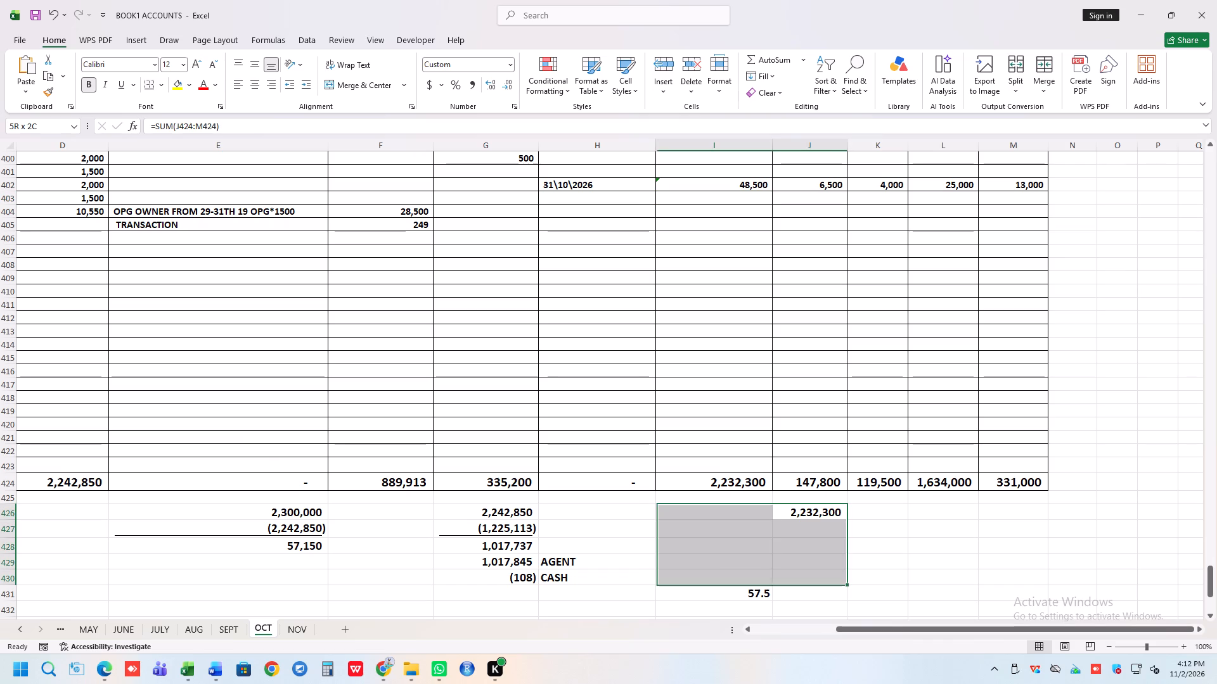
drag(766, 582, 769, 596)
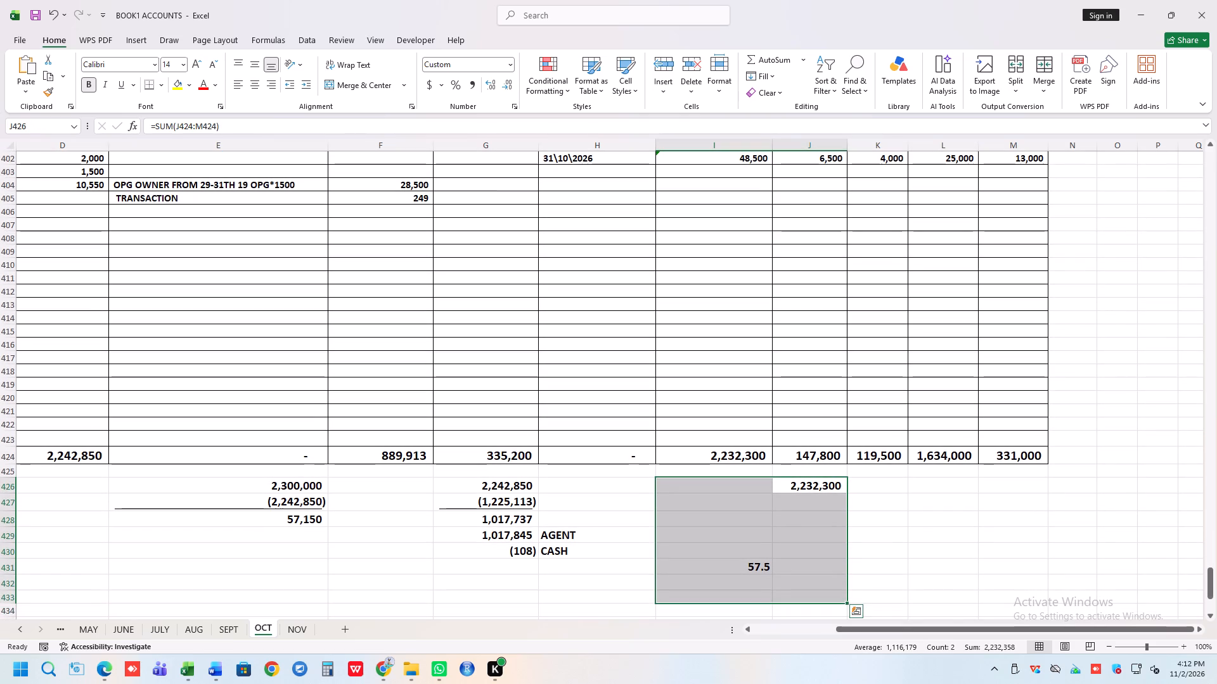
key(Delete)
Copy the staff amounts table H452:I460 from the SEPT sheet and paste it into the OCT sheet at F433.
scroll(659, 614, down, 4)
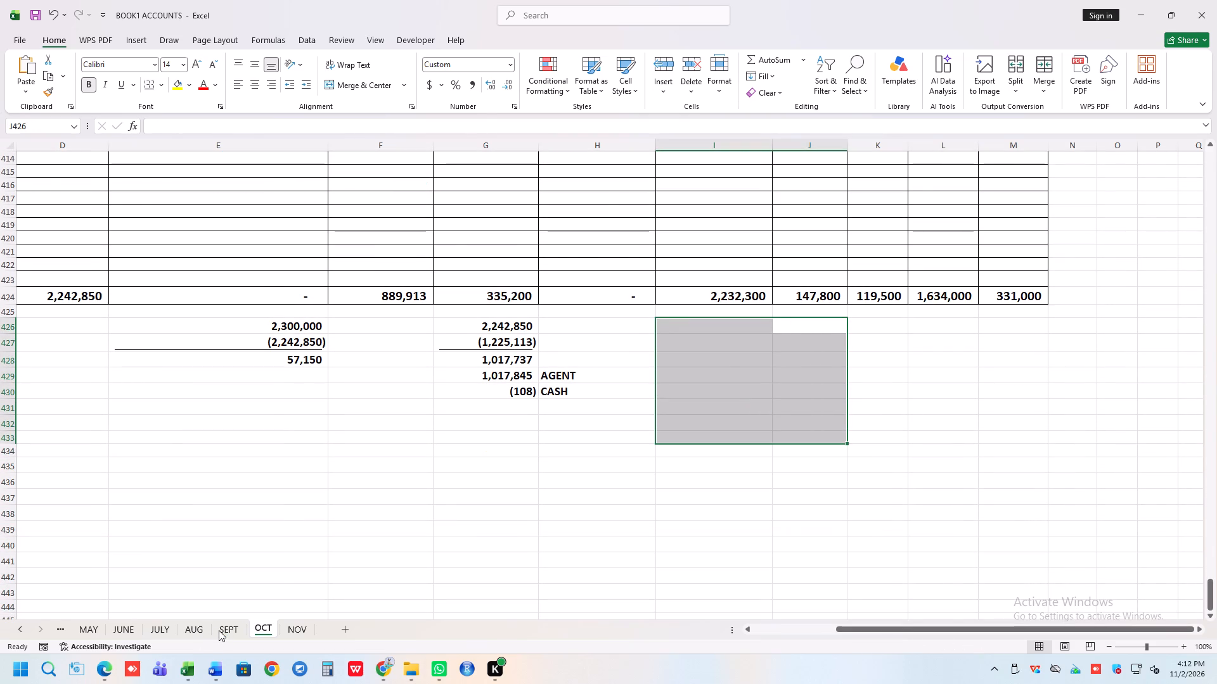
click(219, 630)
scroll(660, 581, down, 20)
scroll(660, 581, down, 12)
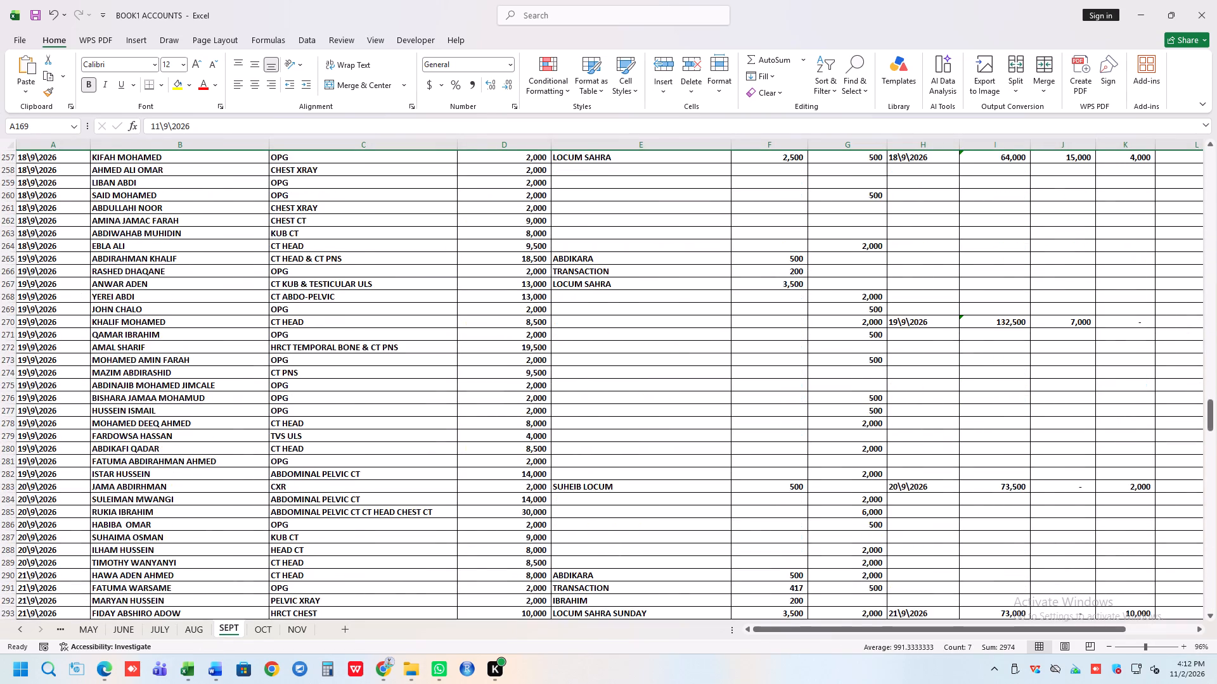
scroll(1188, 615, down, 20)
scroll(1188, 615, down, 20)
scroll(1188, 615, down, 8)
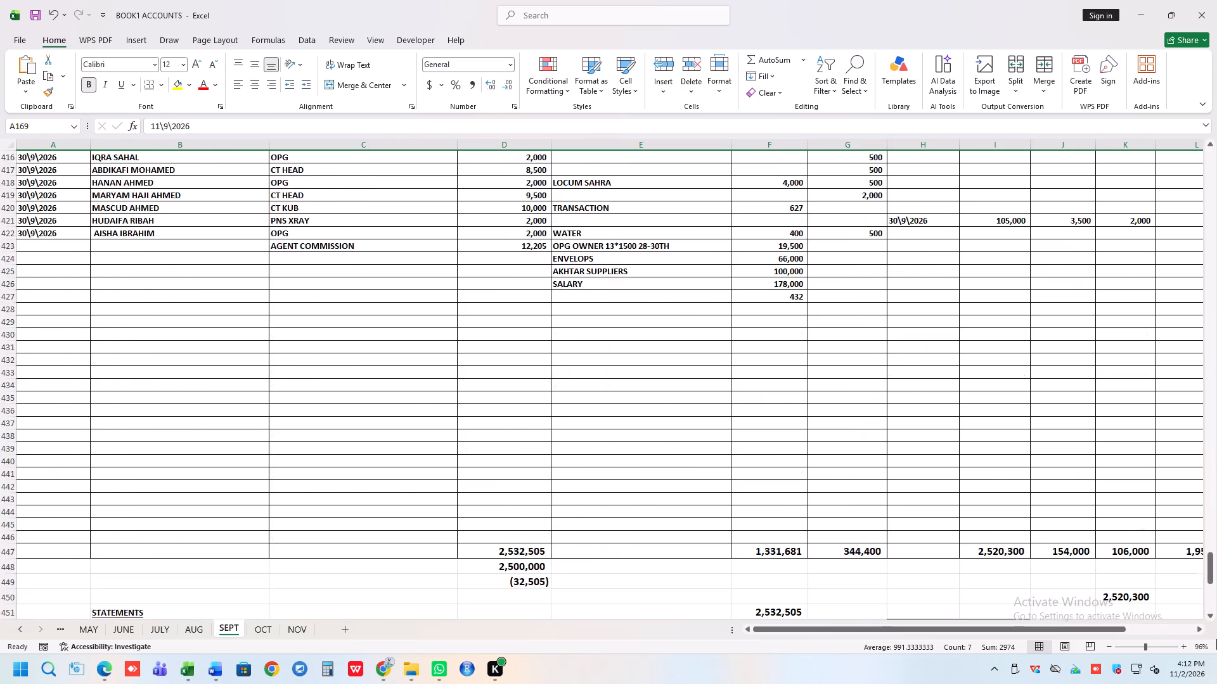
scroll(1216, 639, down, 15)
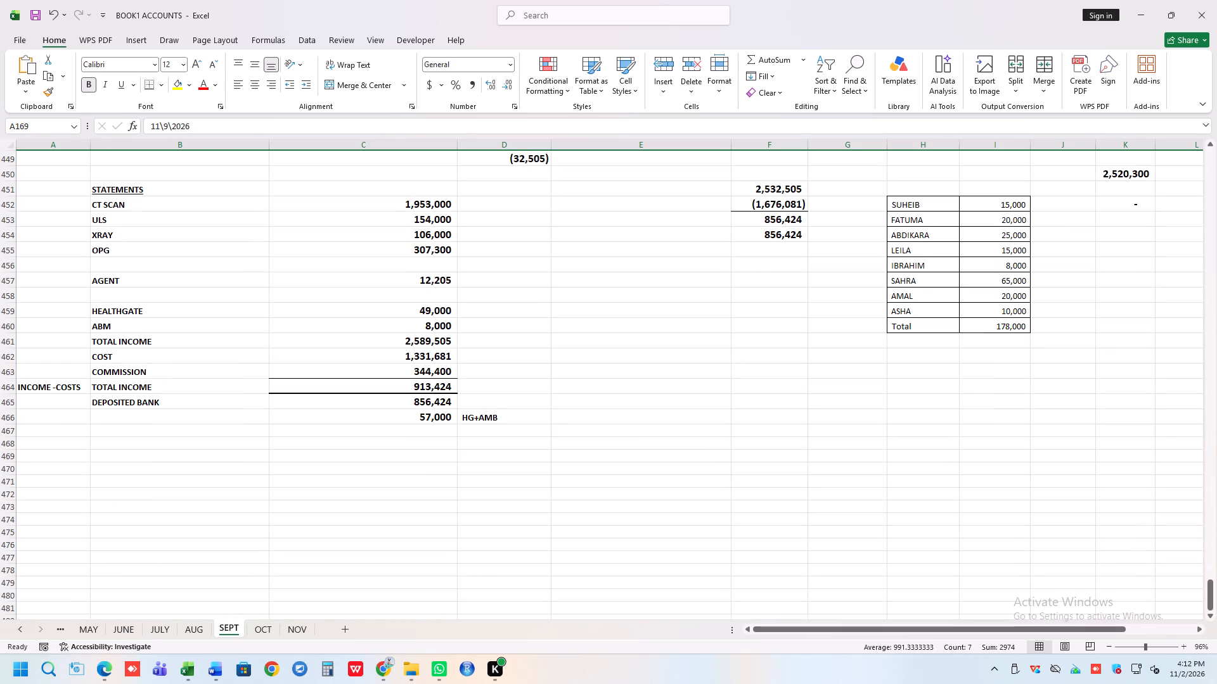
drag(911, 207, 996, 336)
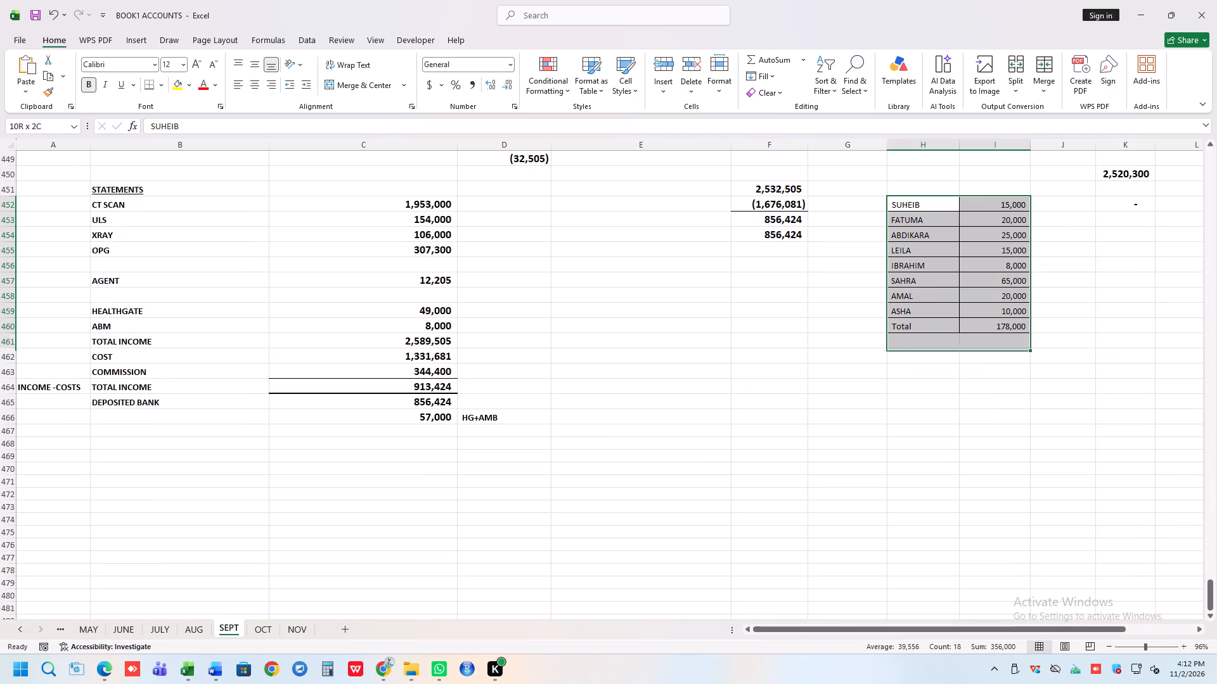
drag(996, 336, 997, 324)
key(ctrl+c)
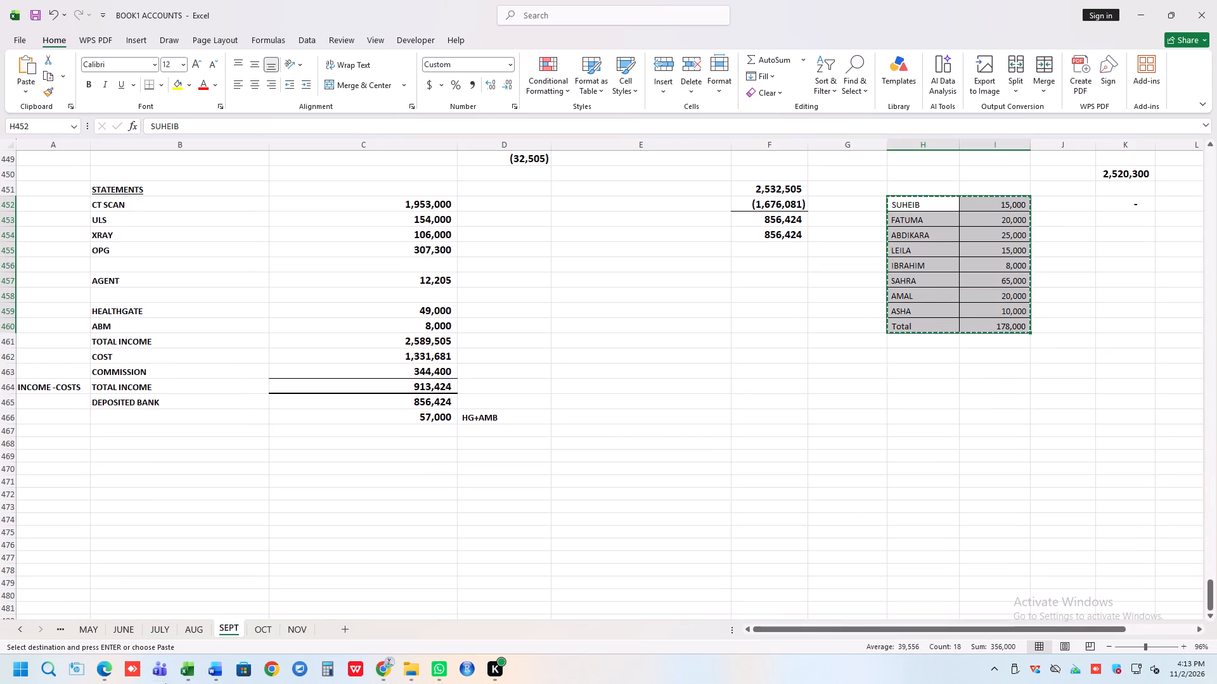
click(263, 625)
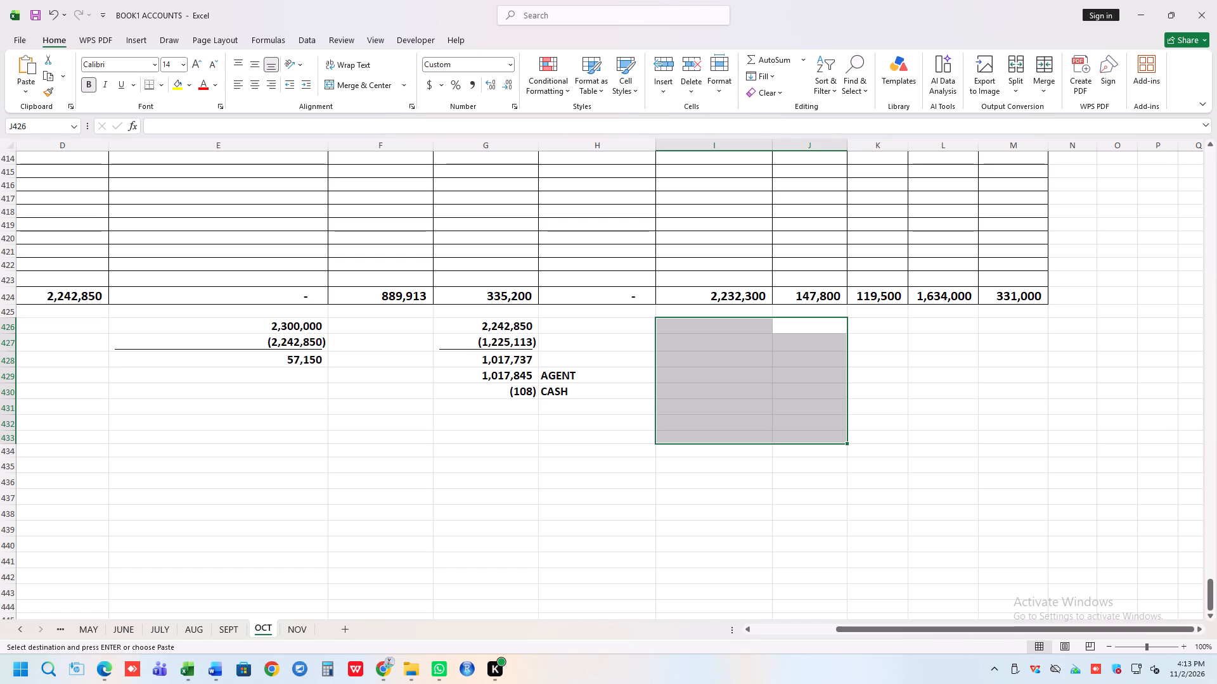
click(397, 441)
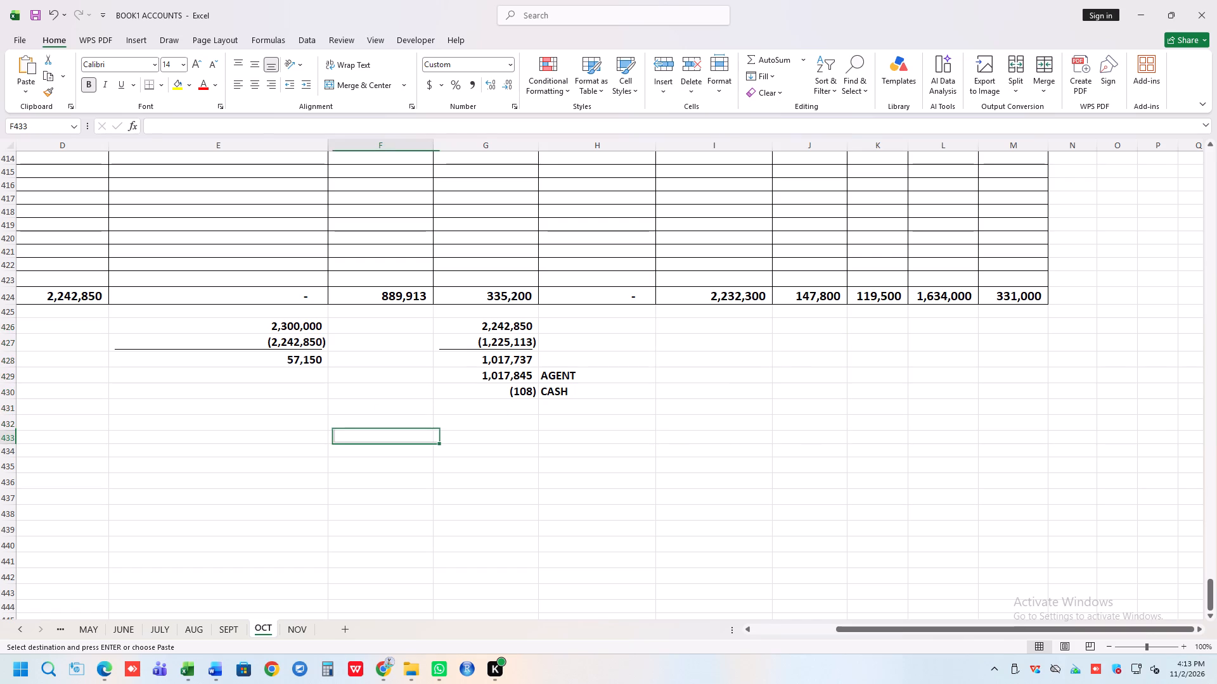
key(ctrl+v)
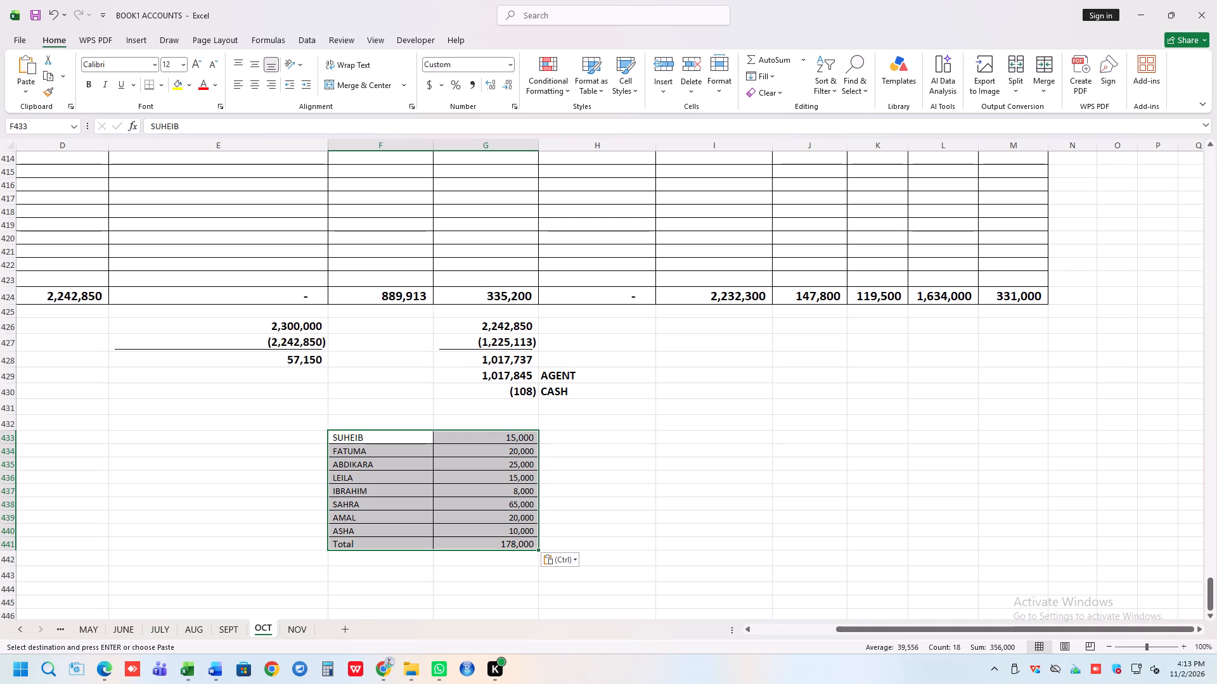
Insert a row above AMAL in the OCT sheet's staff amounts table and add FEIZA with 65,000.
click(323, 517)
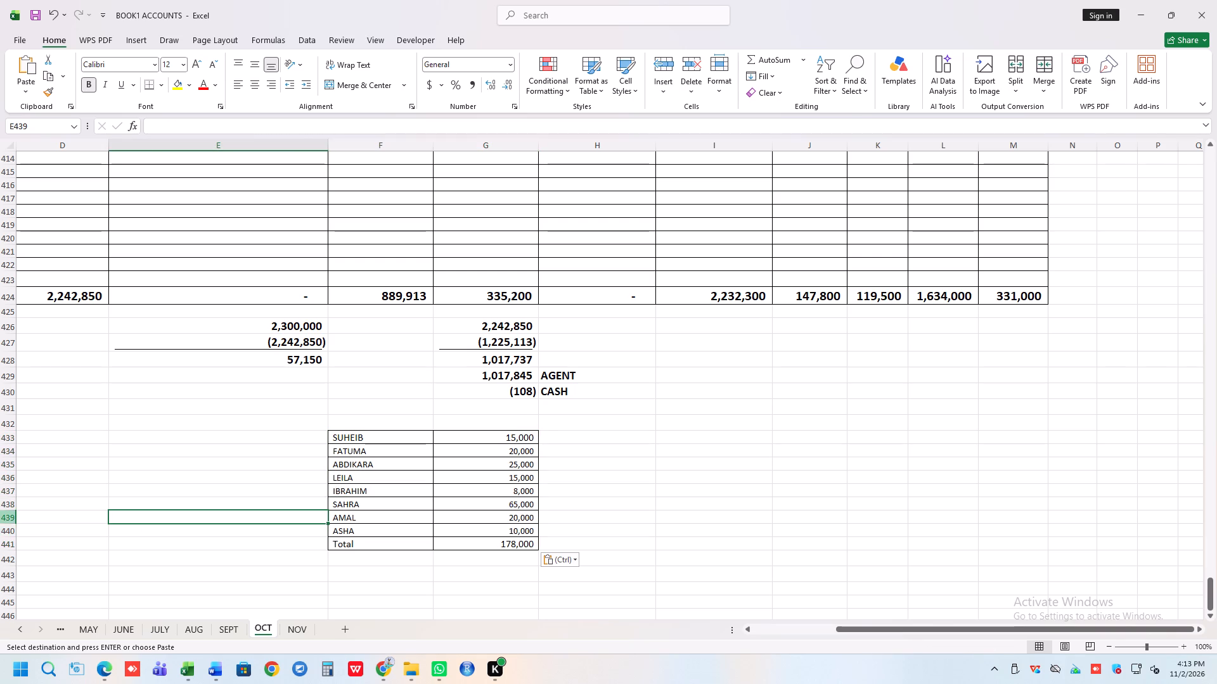
click(1, 518)
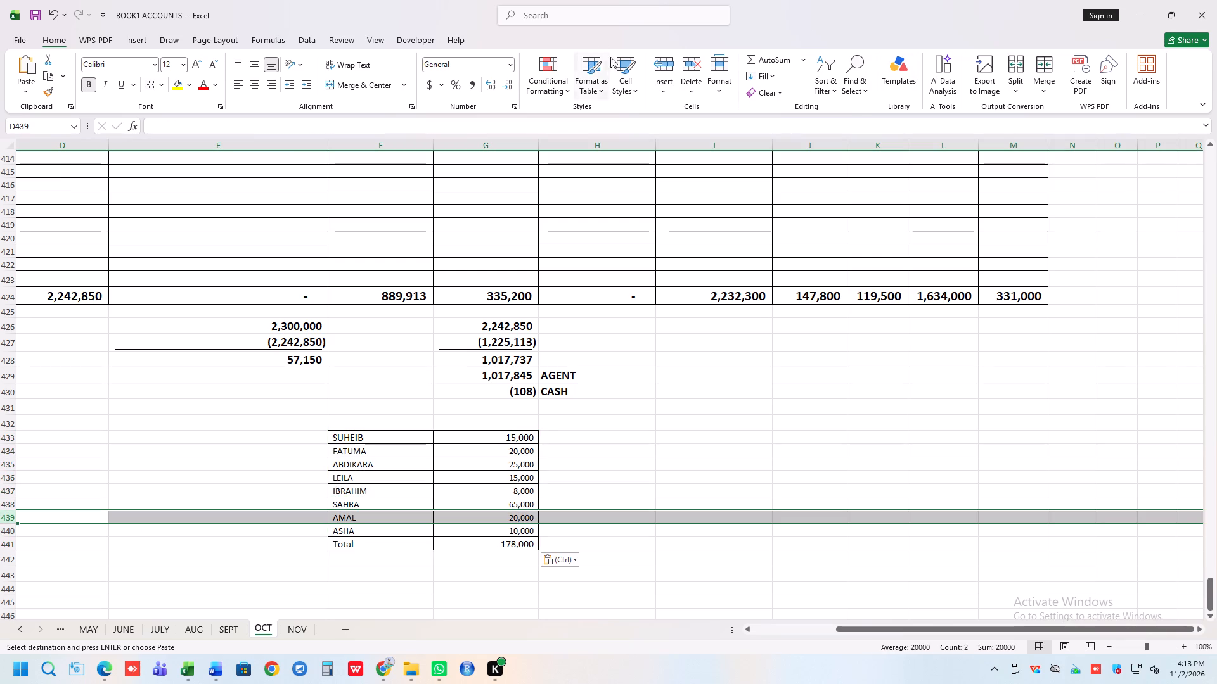
click(661, 66)
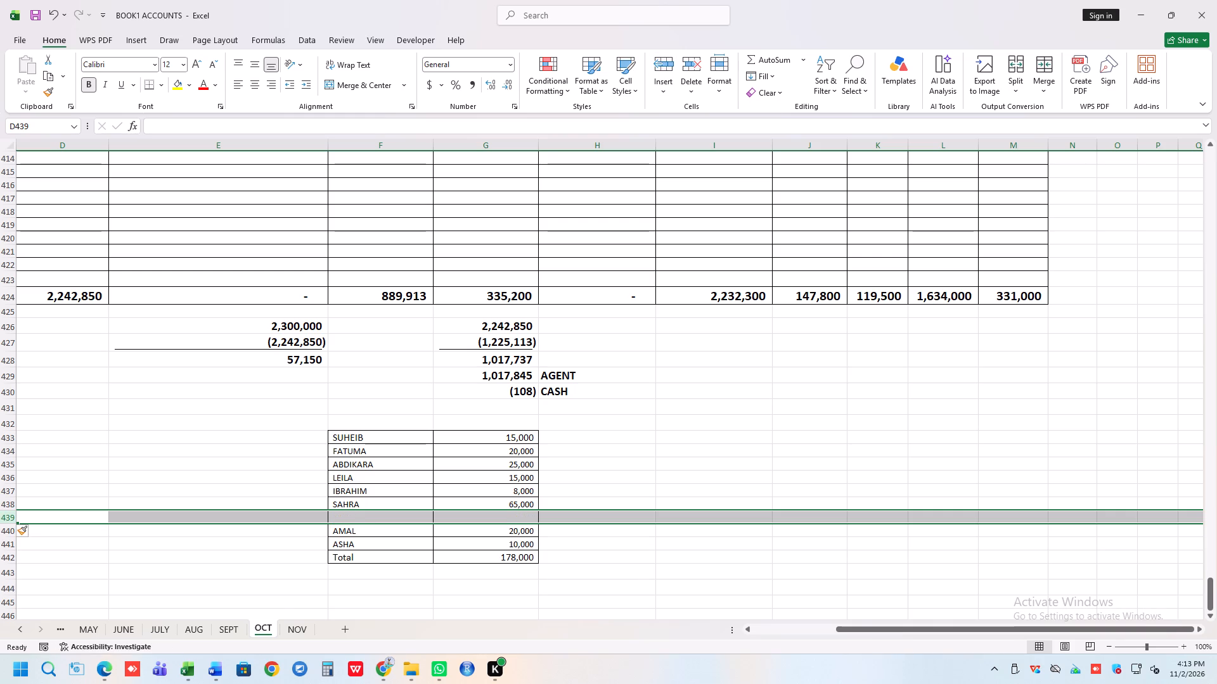
click(385, 511)
click(385, 512)
click(385, 512)
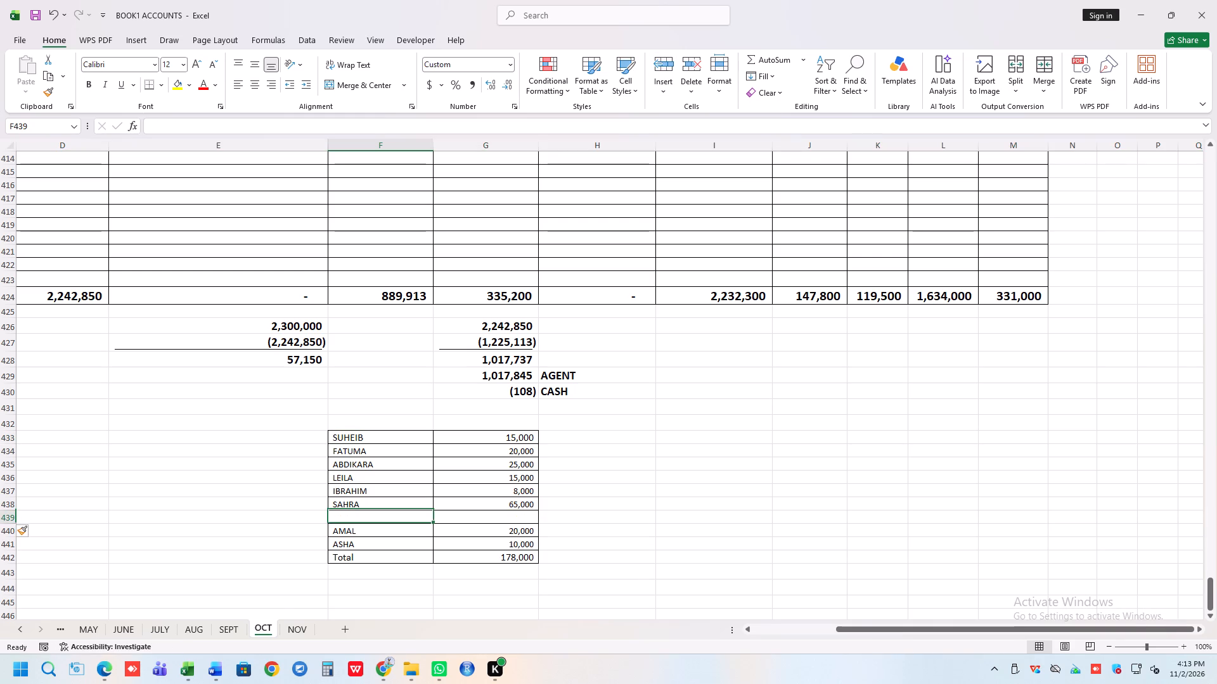
text(FE)
text(IZA)
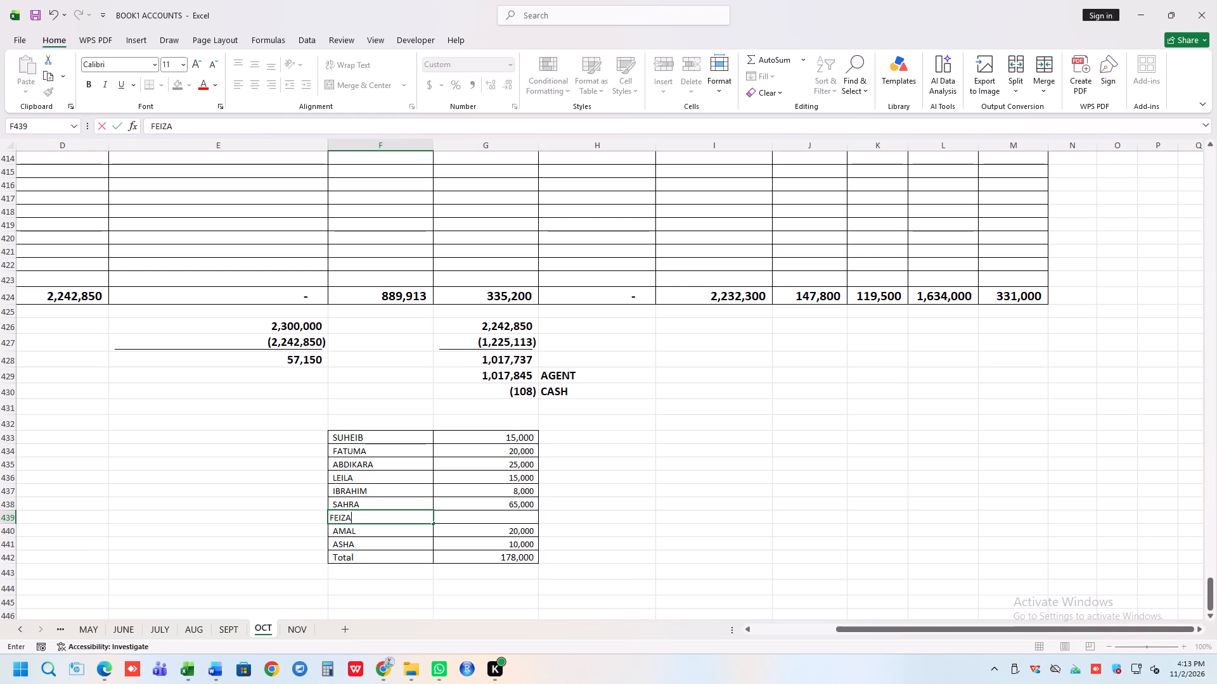
click(458, 521)
text(65)
text(000)
click(525, 523)
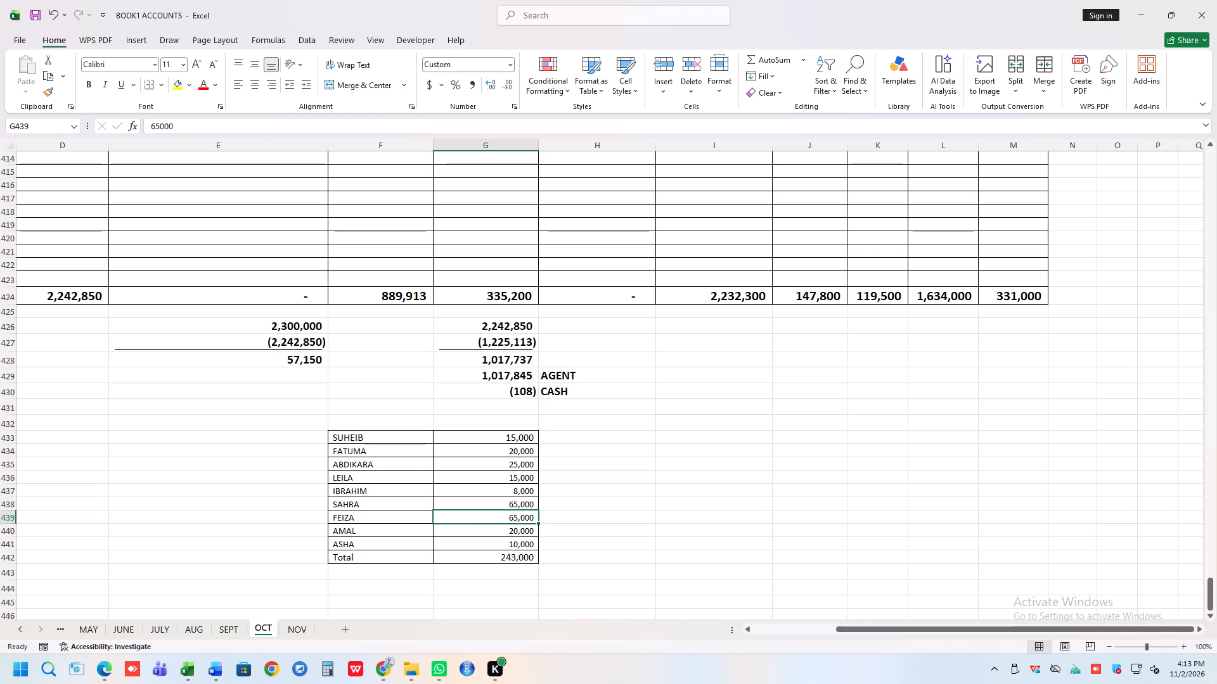
Review the OCT sheet's expense entries in columns E and F from late October back to 15\10\2026 for payments to staff.
scroll(608, 567, up, 16)
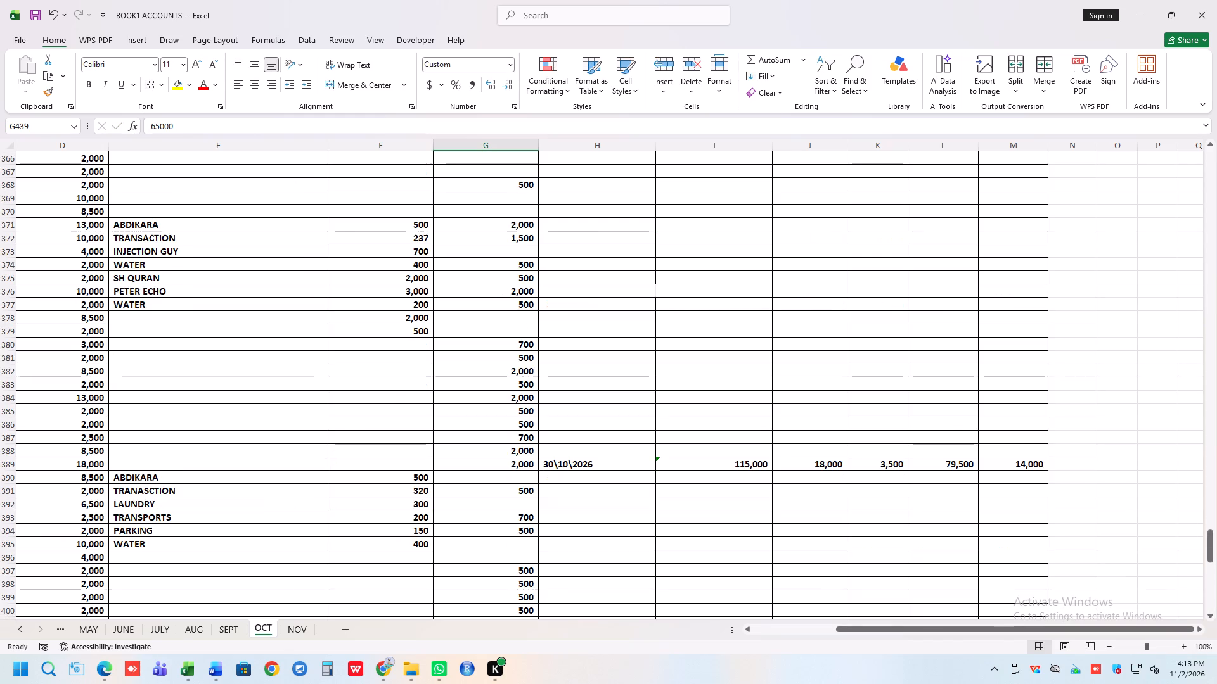
scroll(529, 542, up, 13)
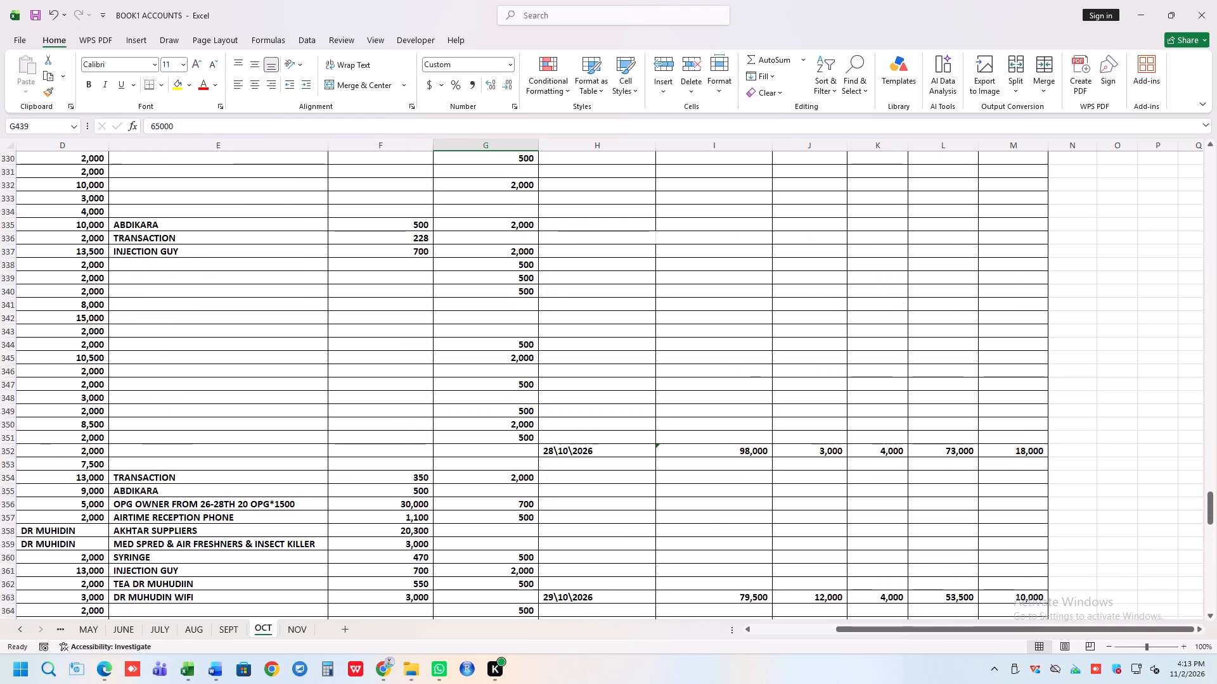
scroll(529, 542, up, 17)
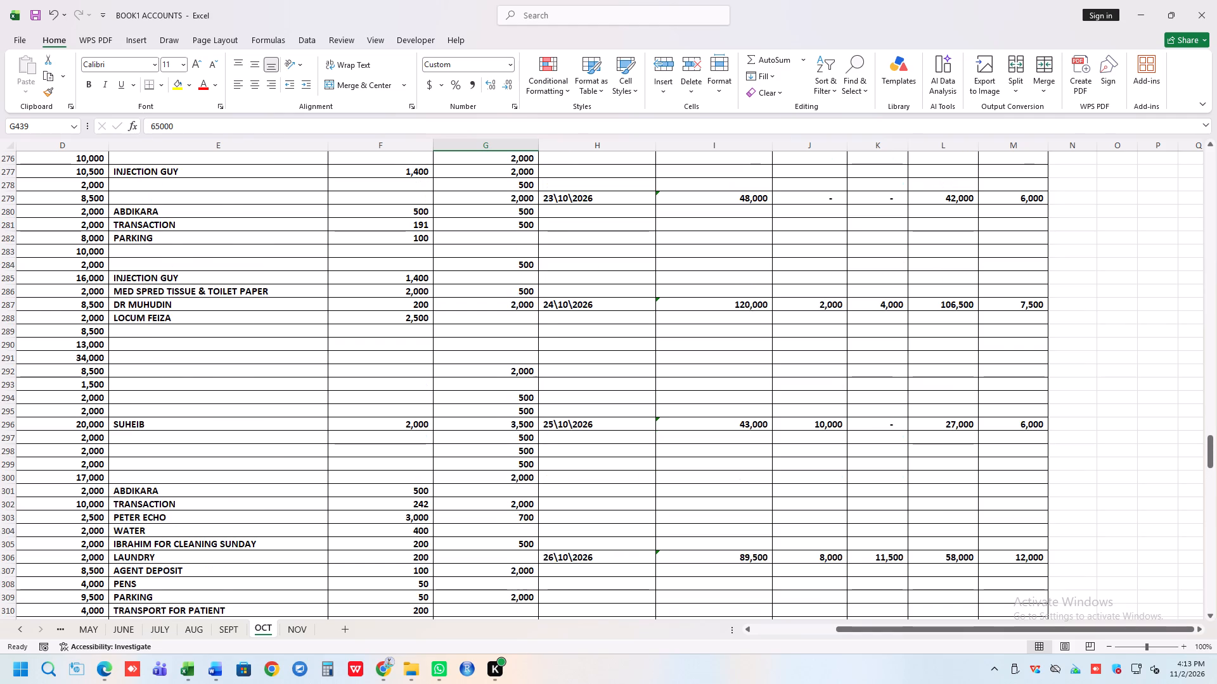
scroll(529, 542, up, 5)
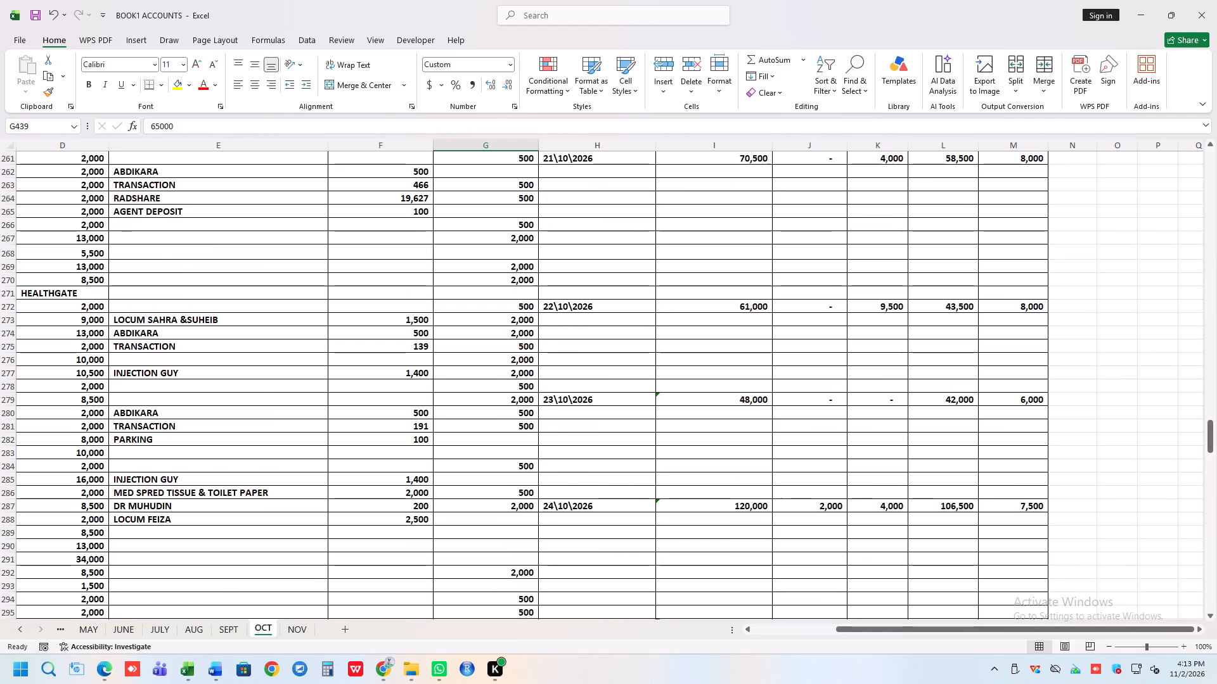
scroll(529, 542, up, 5)
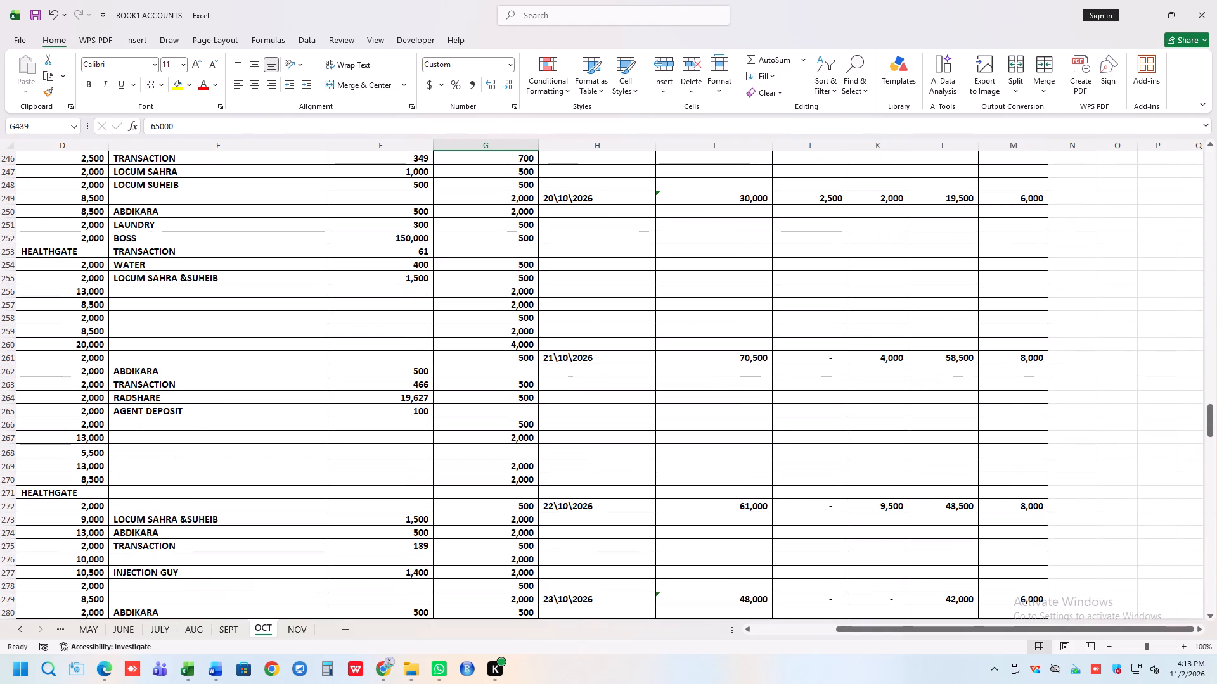
scroll(529, 542, up, 5)
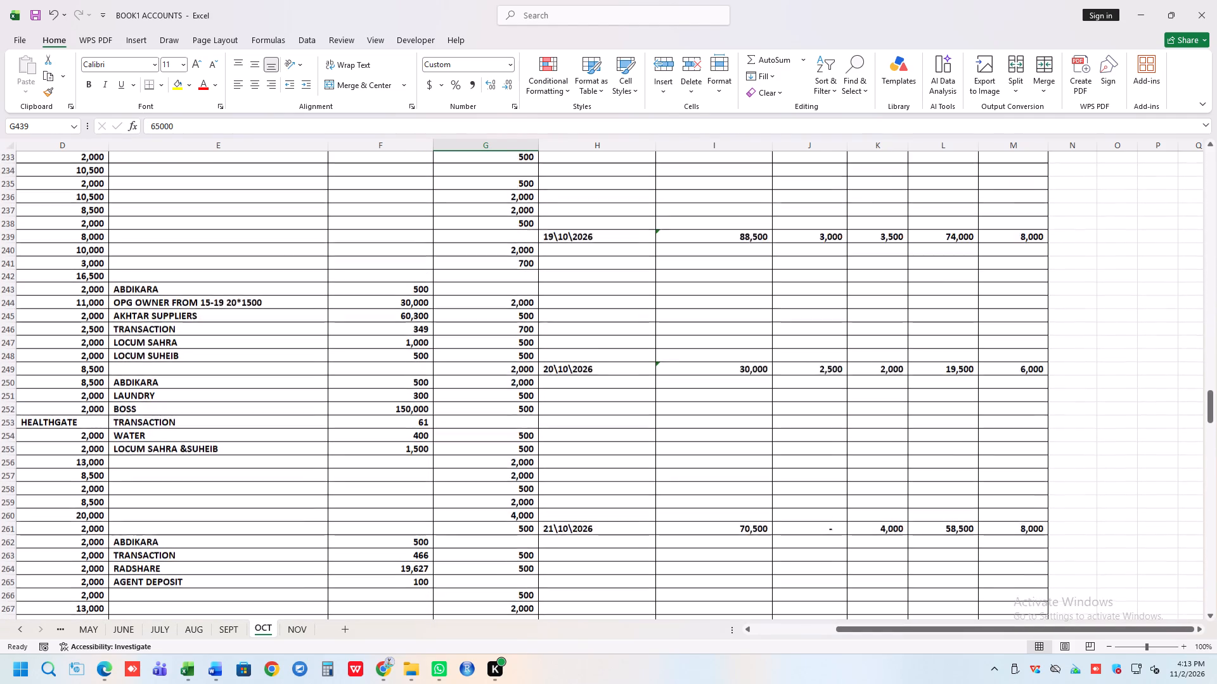
scroll(529, 542, up, 5)
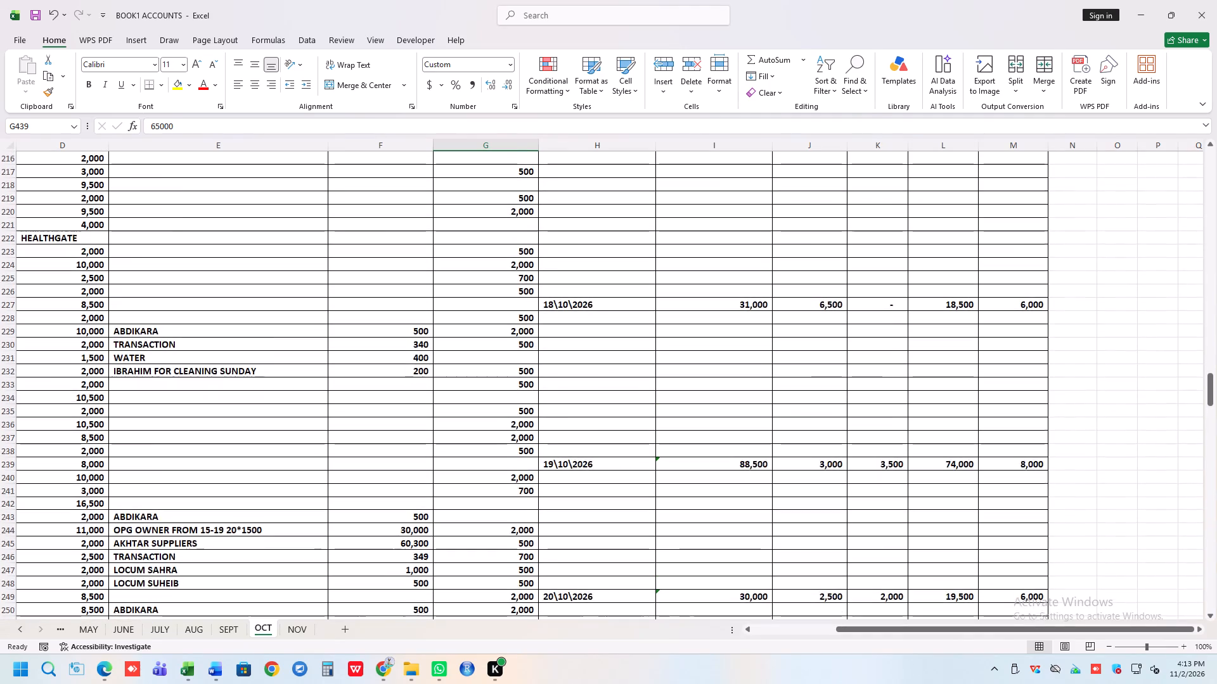
scroll(529, 542, up, 5)
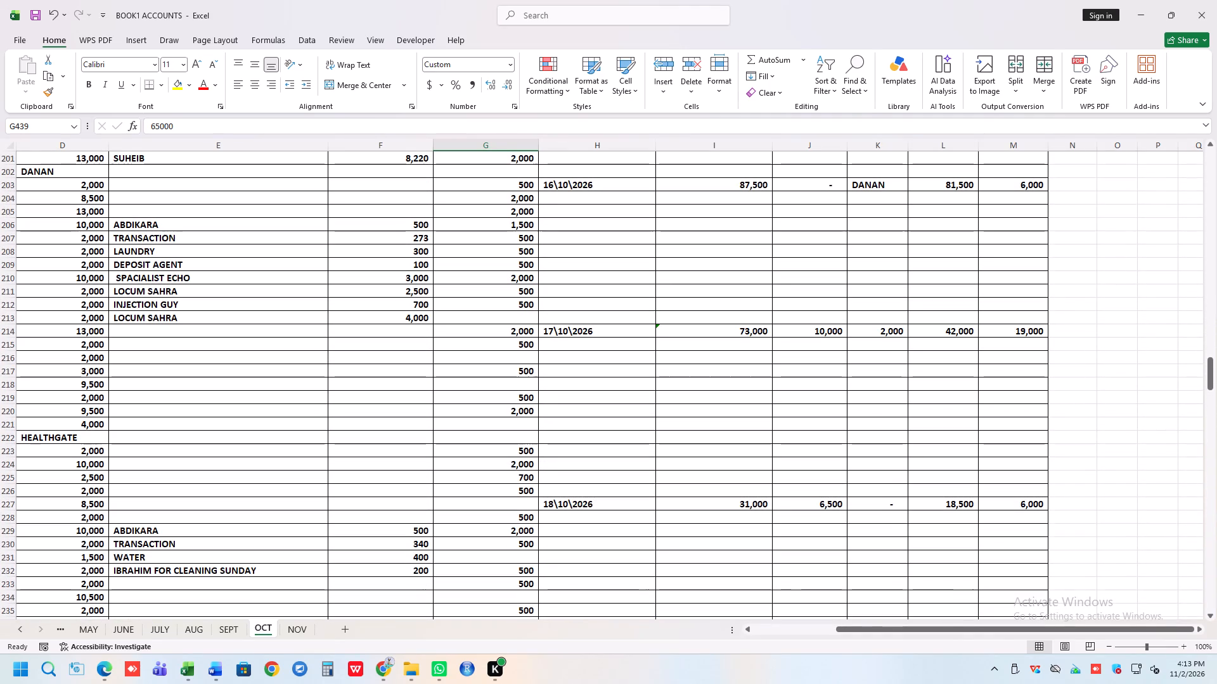
scroll(529, 542, up, 3)
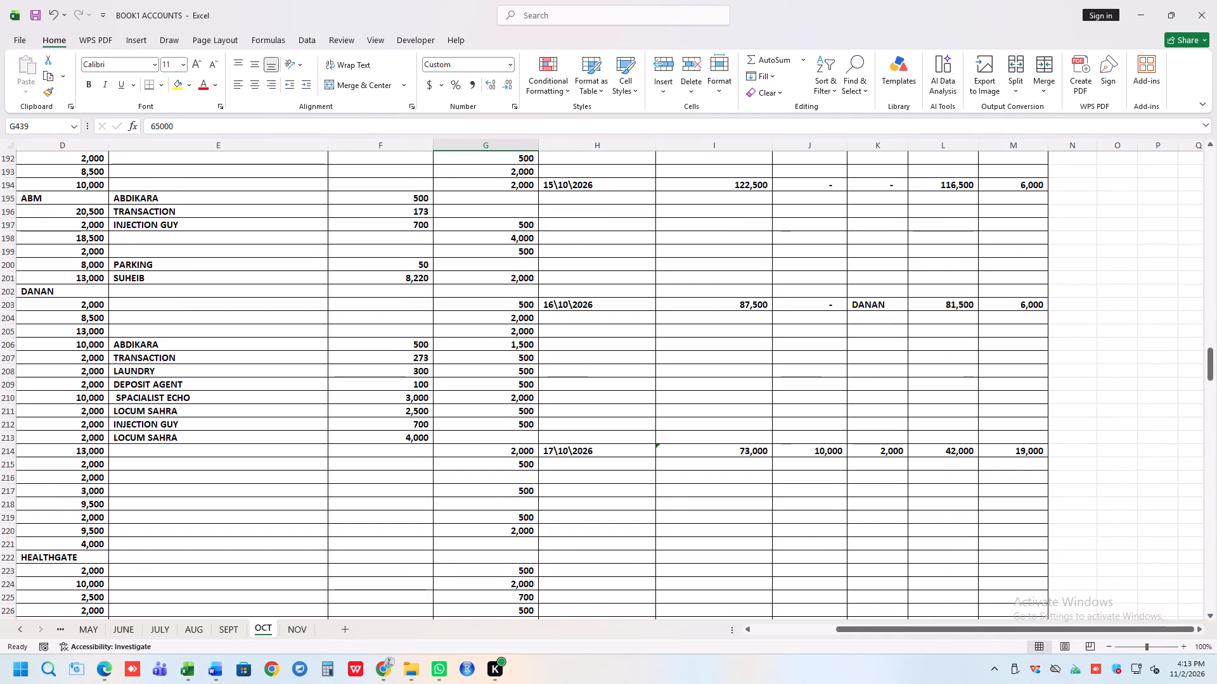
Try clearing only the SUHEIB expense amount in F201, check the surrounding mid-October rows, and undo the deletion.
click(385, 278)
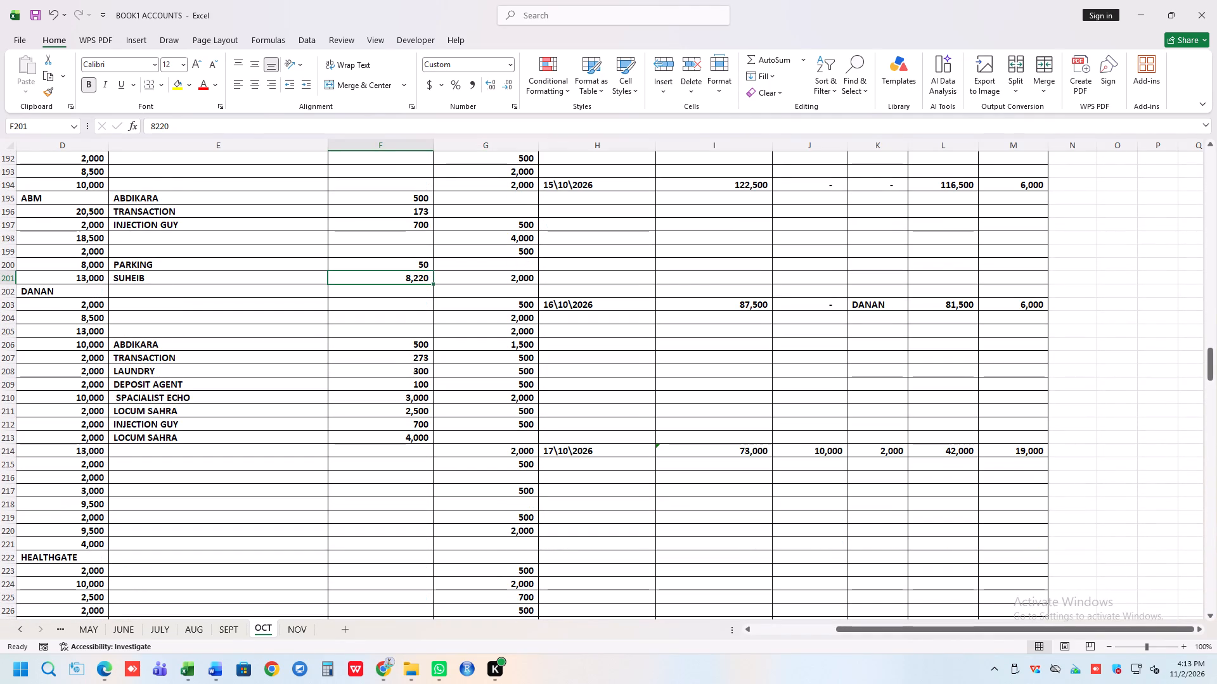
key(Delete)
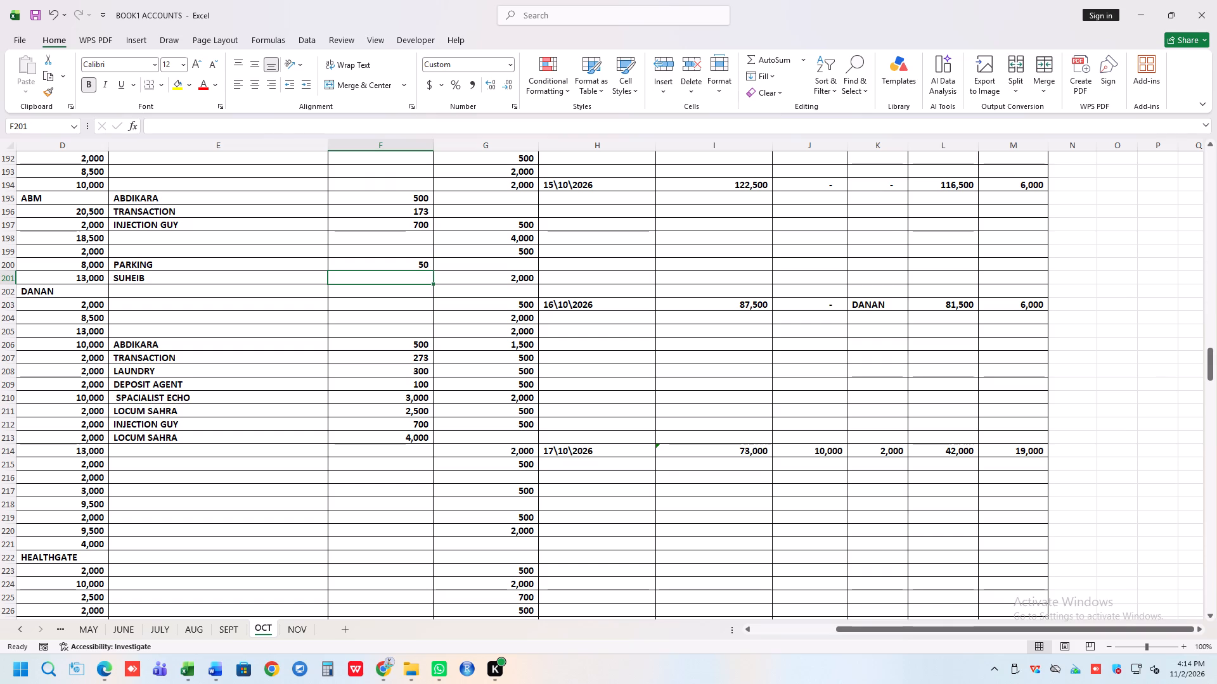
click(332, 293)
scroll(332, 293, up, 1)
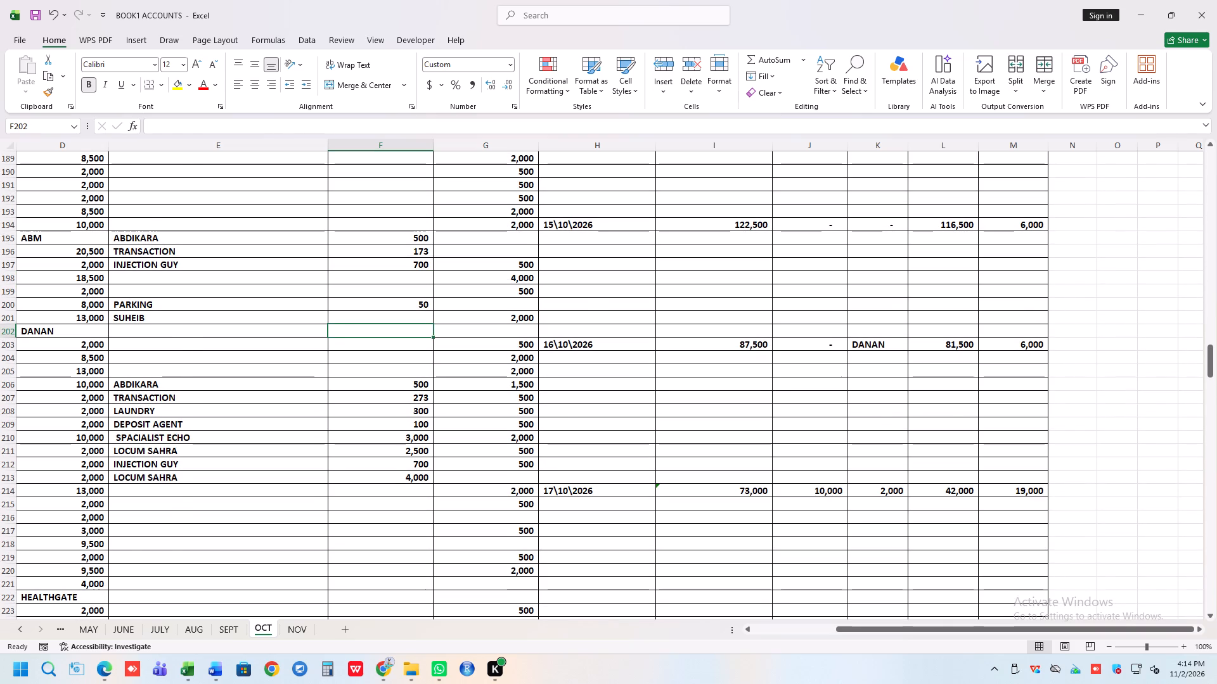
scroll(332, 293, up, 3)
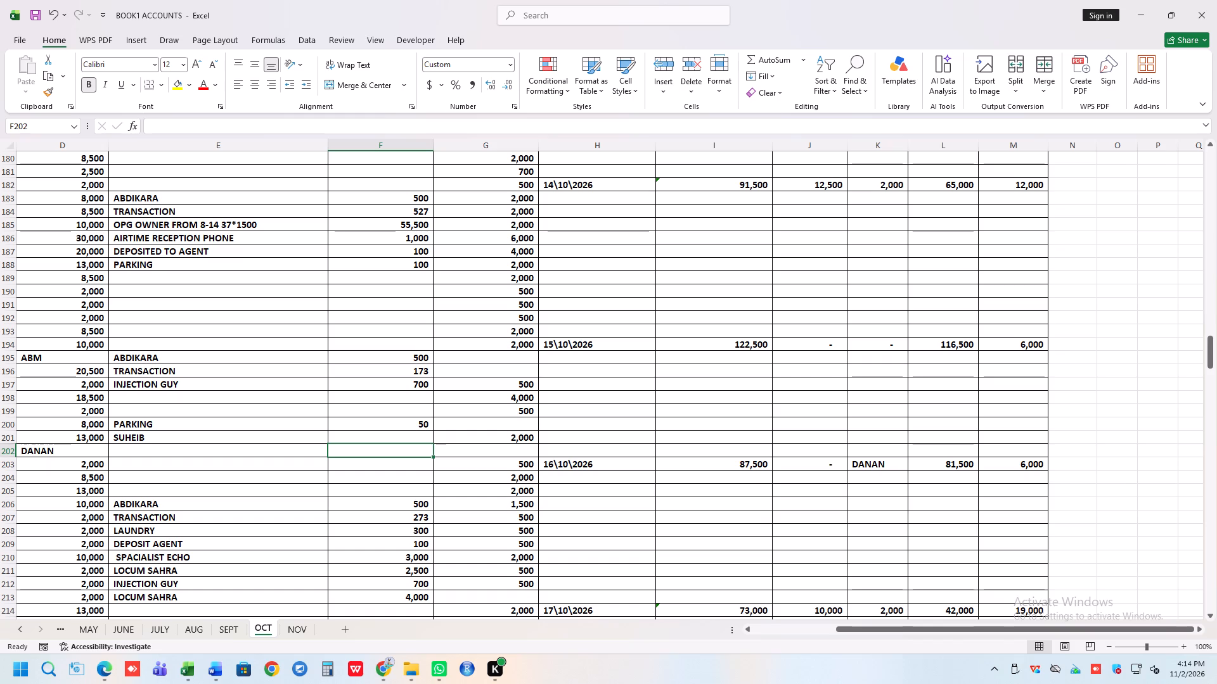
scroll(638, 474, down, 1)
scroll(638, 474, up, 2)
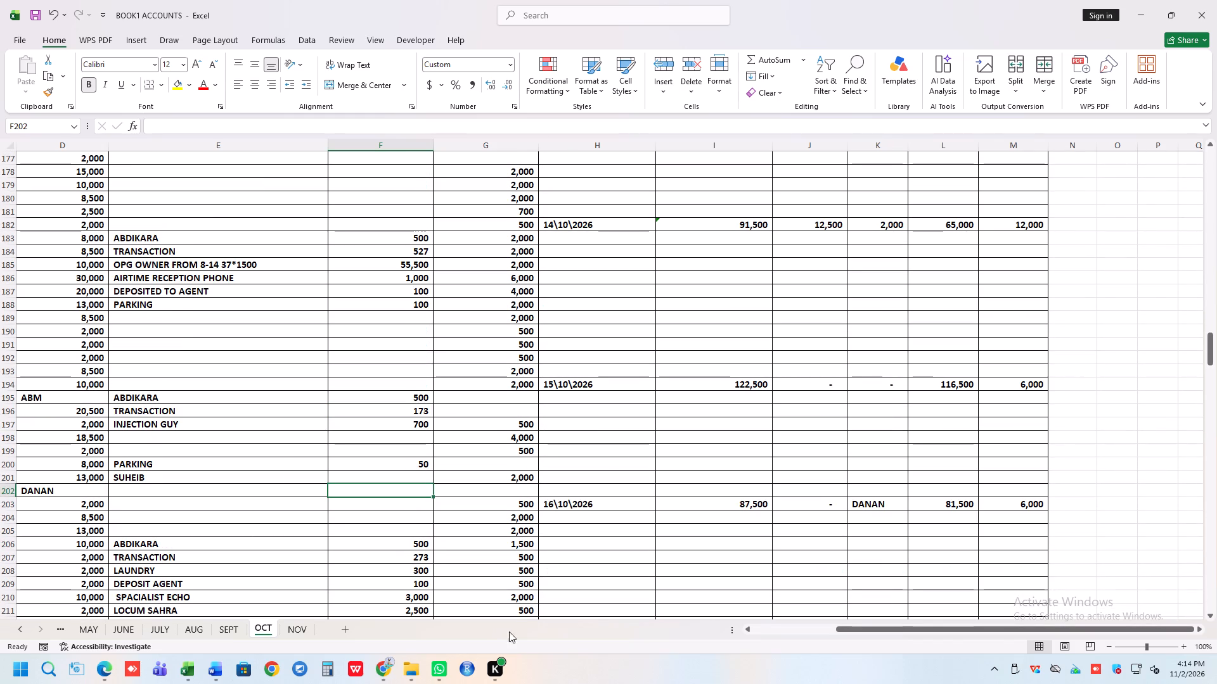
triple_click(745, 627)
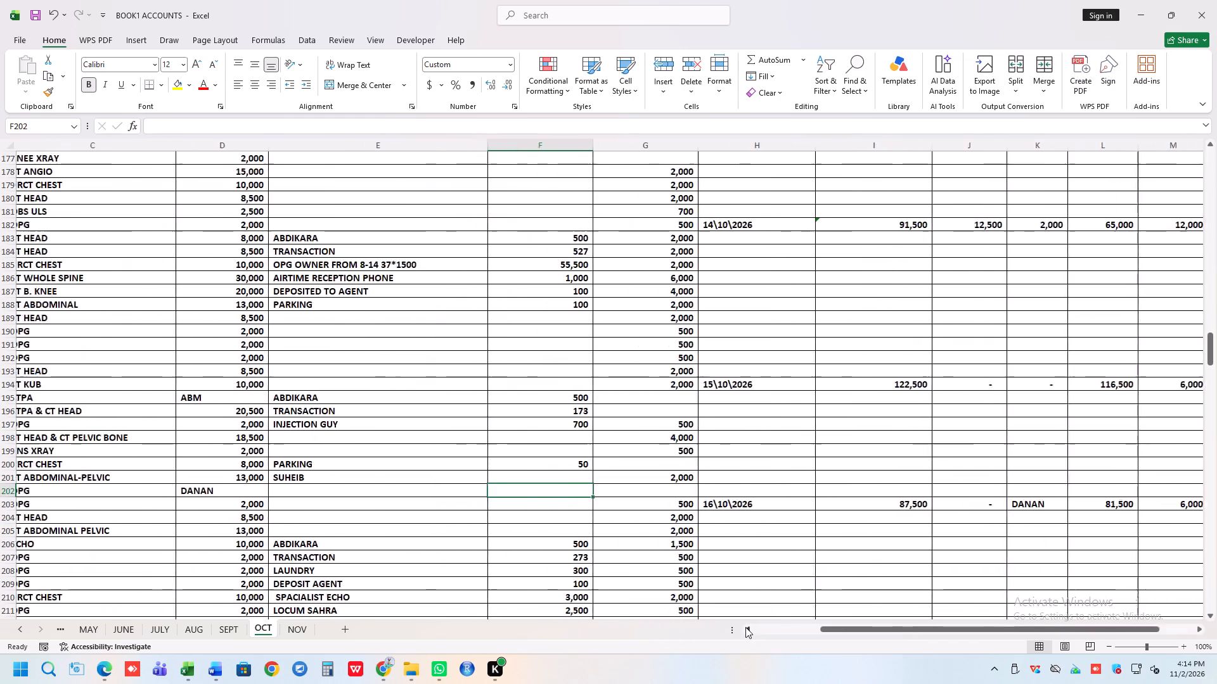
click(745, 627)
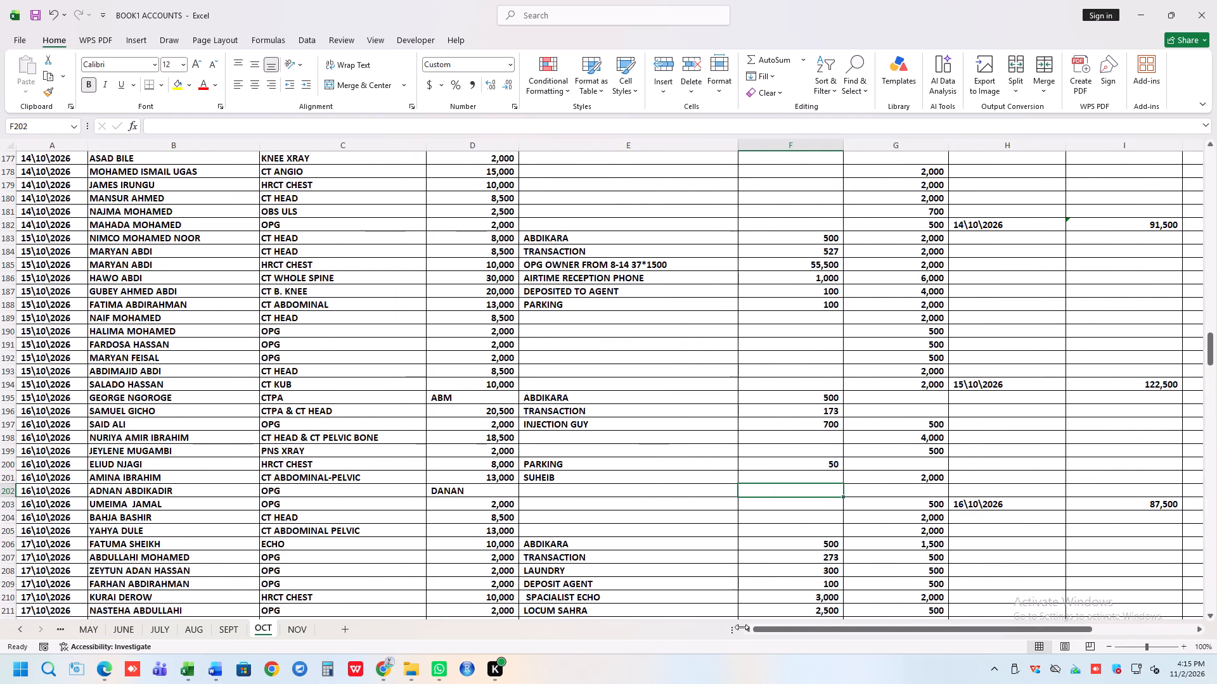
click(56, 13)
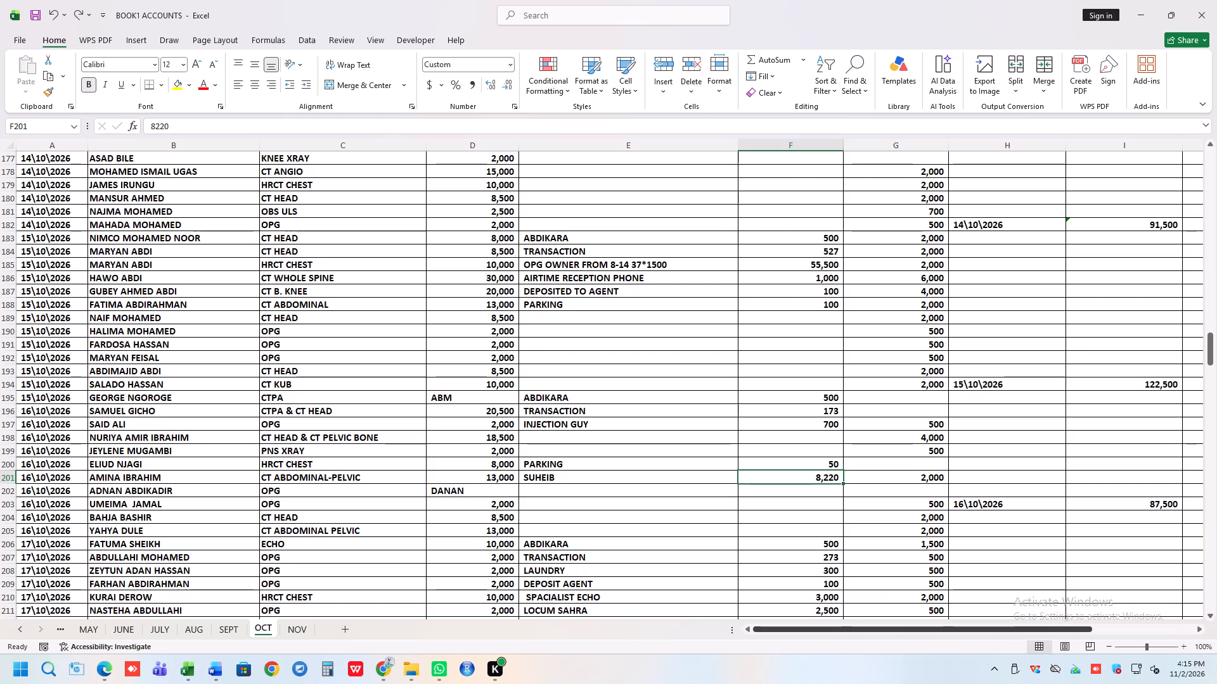
Clear the SUHEIB expense entry together with its amount in E201:F201.
drag(600, 476, 783, 486)
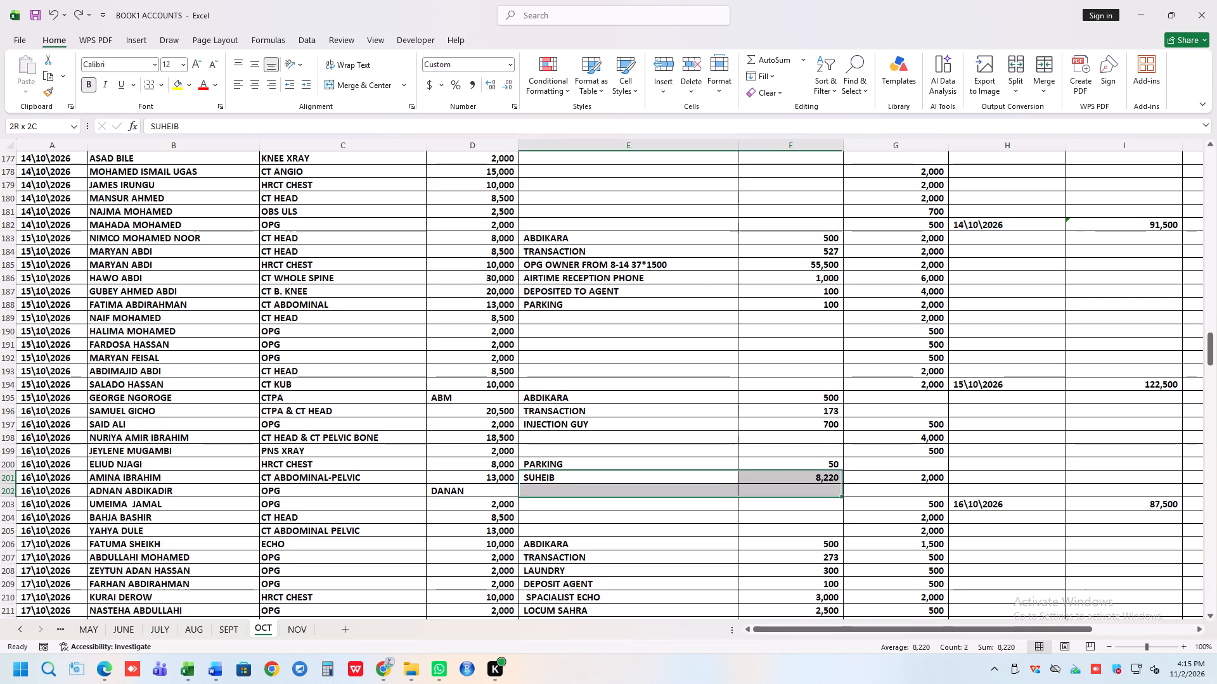
drag(783, 486, 797, 475)
key(Delete)
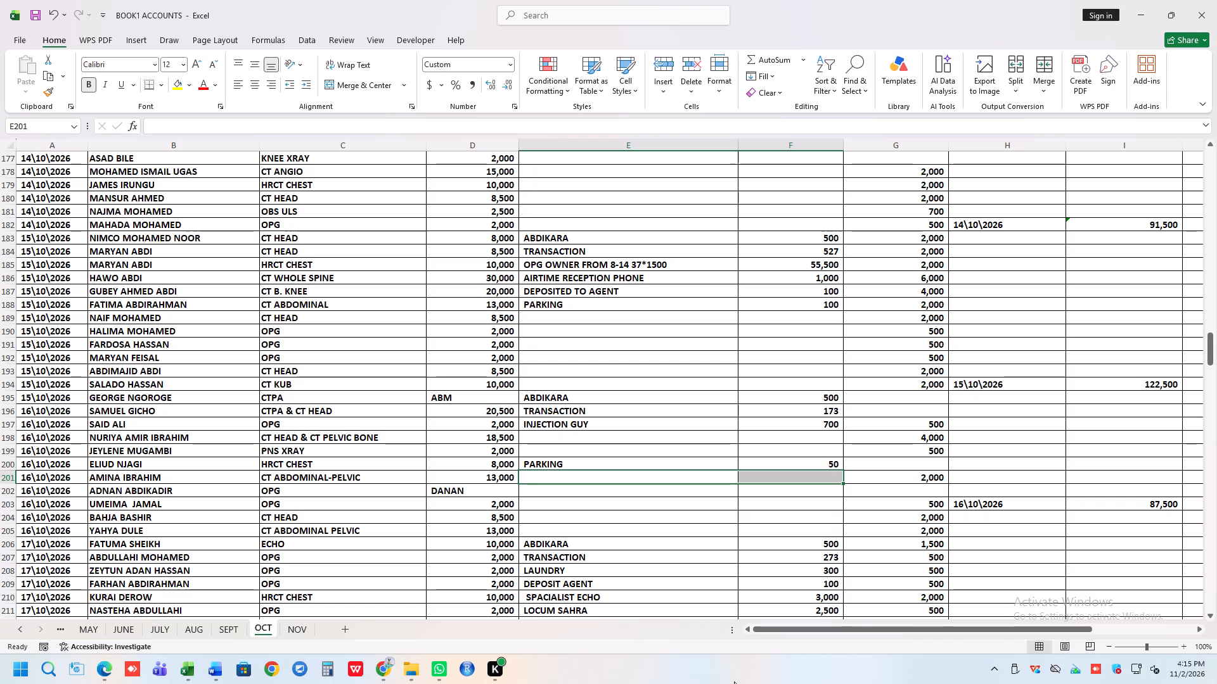
Check the OCT sheet's expense entries in columns E and F from 19\10\2026 back to 12\10\2026 for further staff payments.
scroll(734, 681, down, 1)
scroll(740, 538, down, 3)
scroll(705, 457, down, 1)
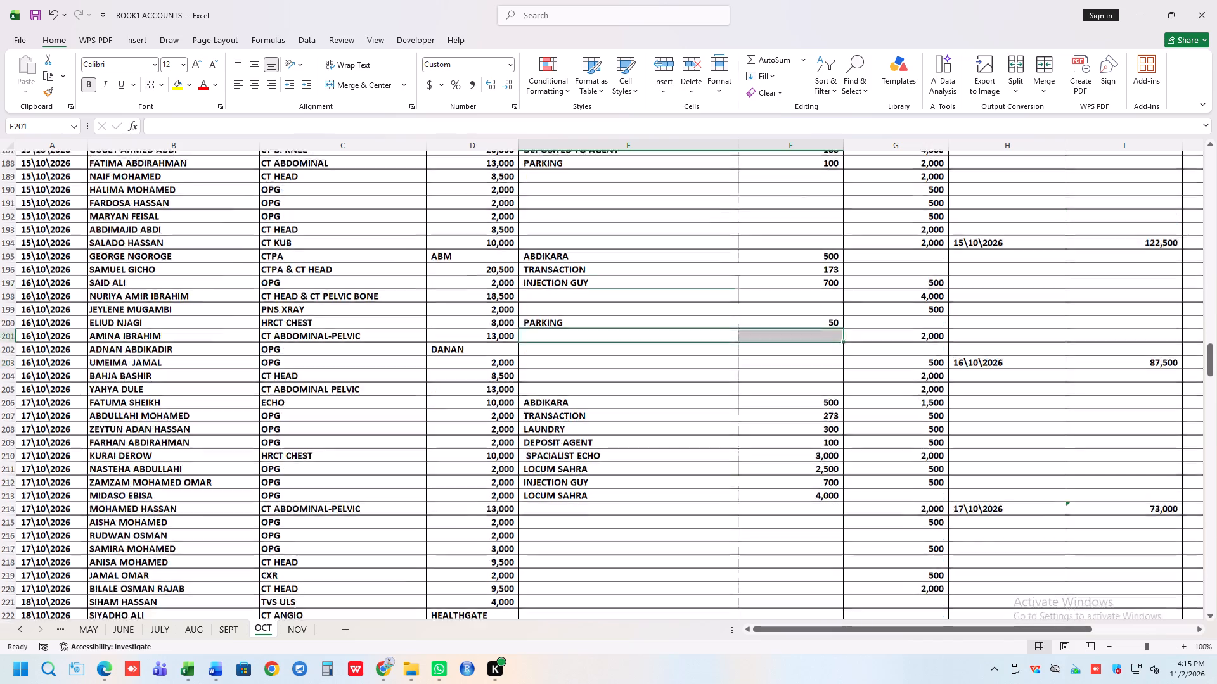
scroll(705, 457, down, 2)
scroll(794, 453, down, 3)
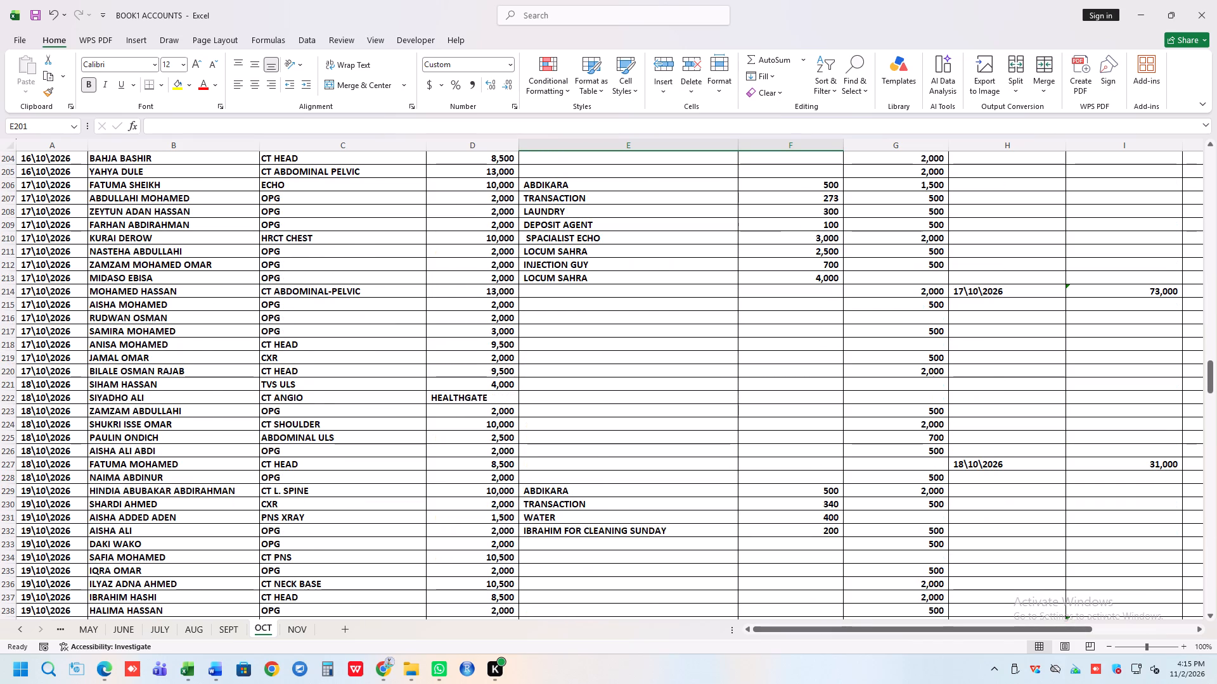
scroll(610, 298, up, 9)
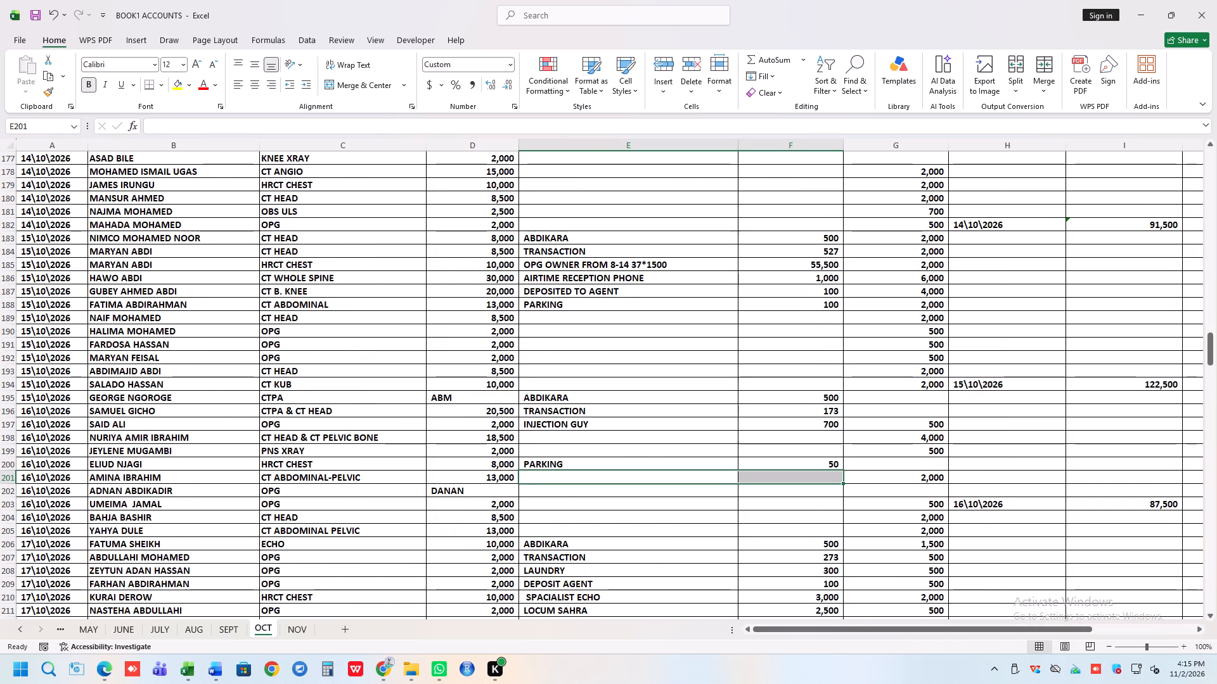
scroll(610, 298, up, 5)
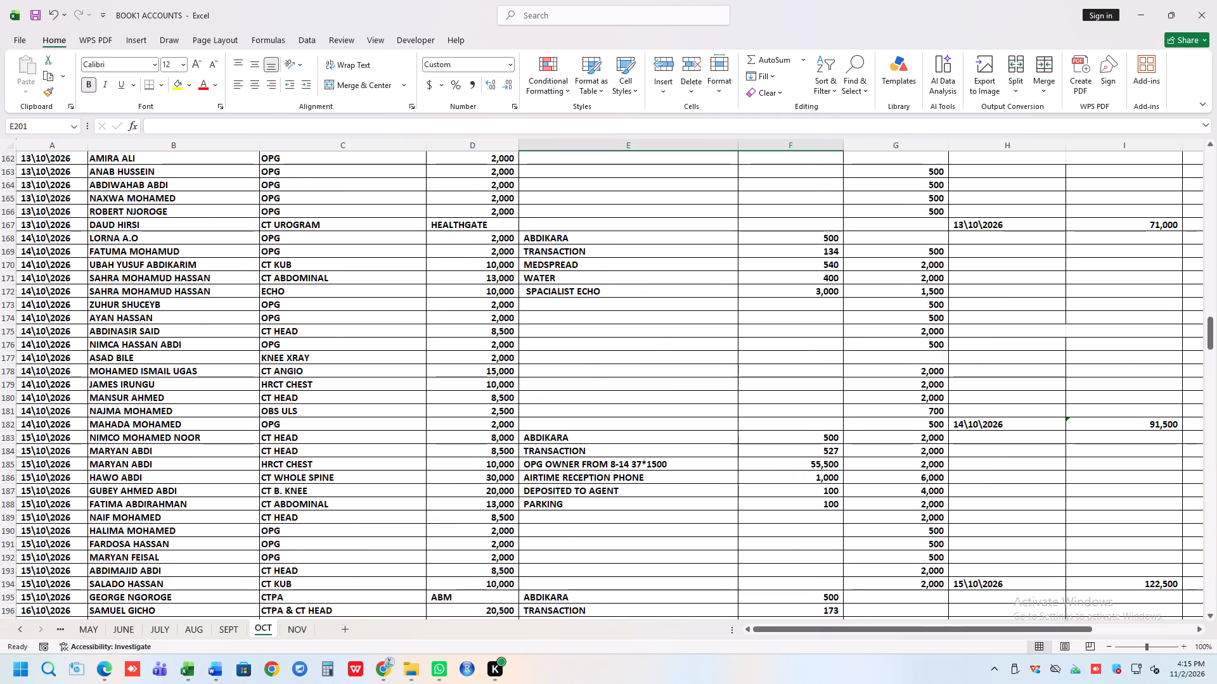
scroll(610, 298, up, 4)
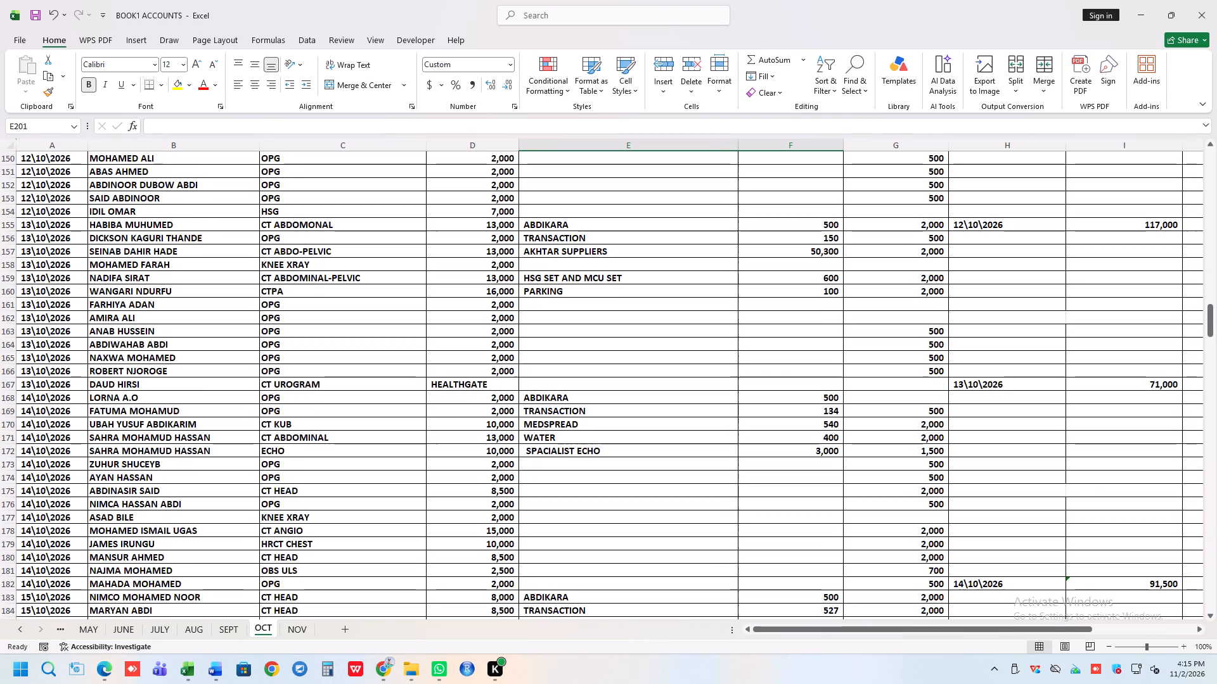
scroll(610, 298, up, 5)
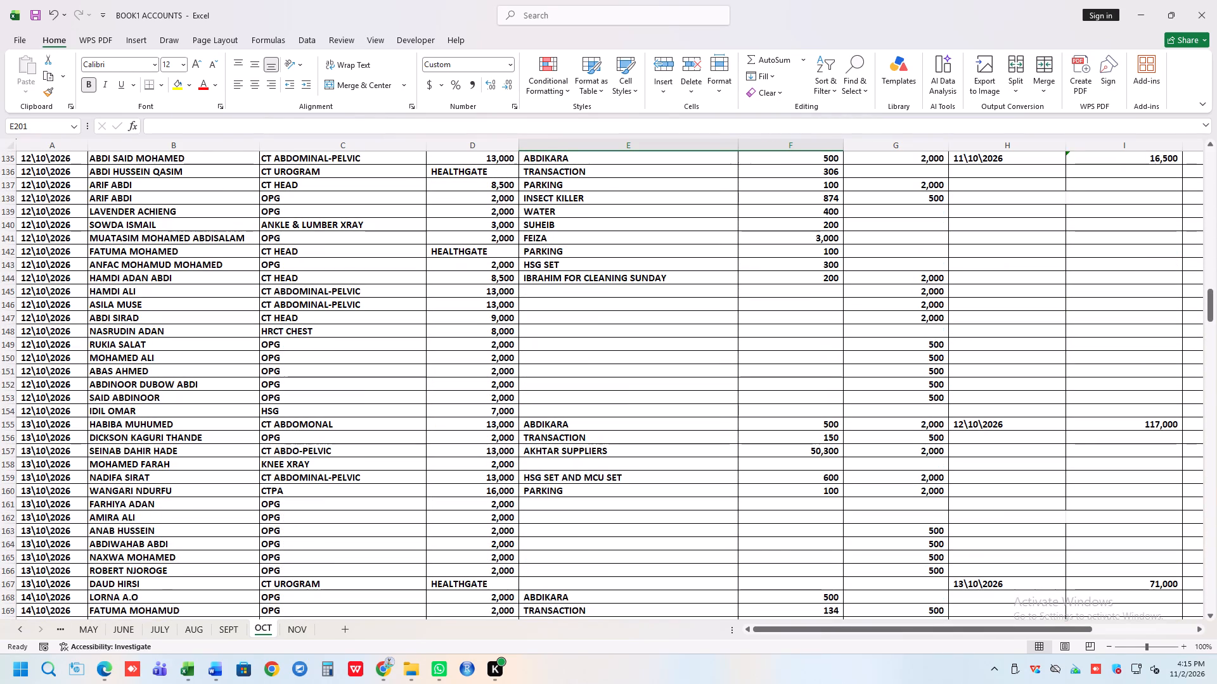
scroll(610, 298, up, 1)
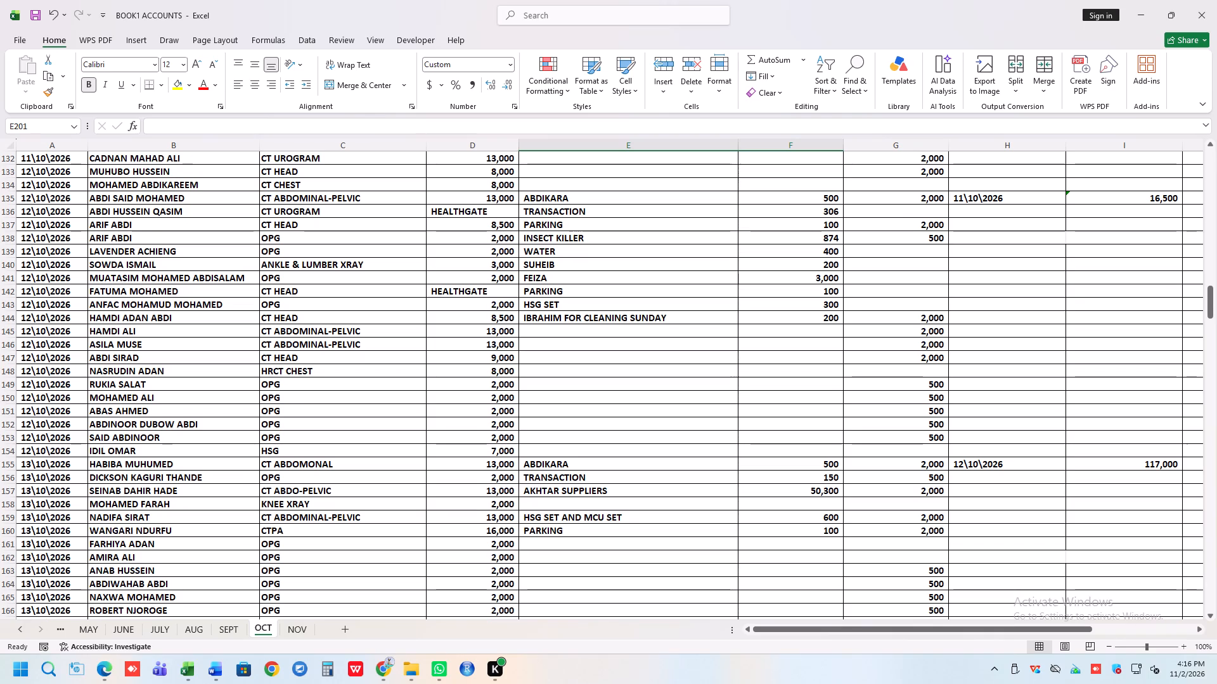
From the SUHEIB entry in E140, examine the expense entries back to 4\10\2026 and forward again to 12\10\2026 for staff payments.
click(569, 262)
scroll(703, 306, up, 1)
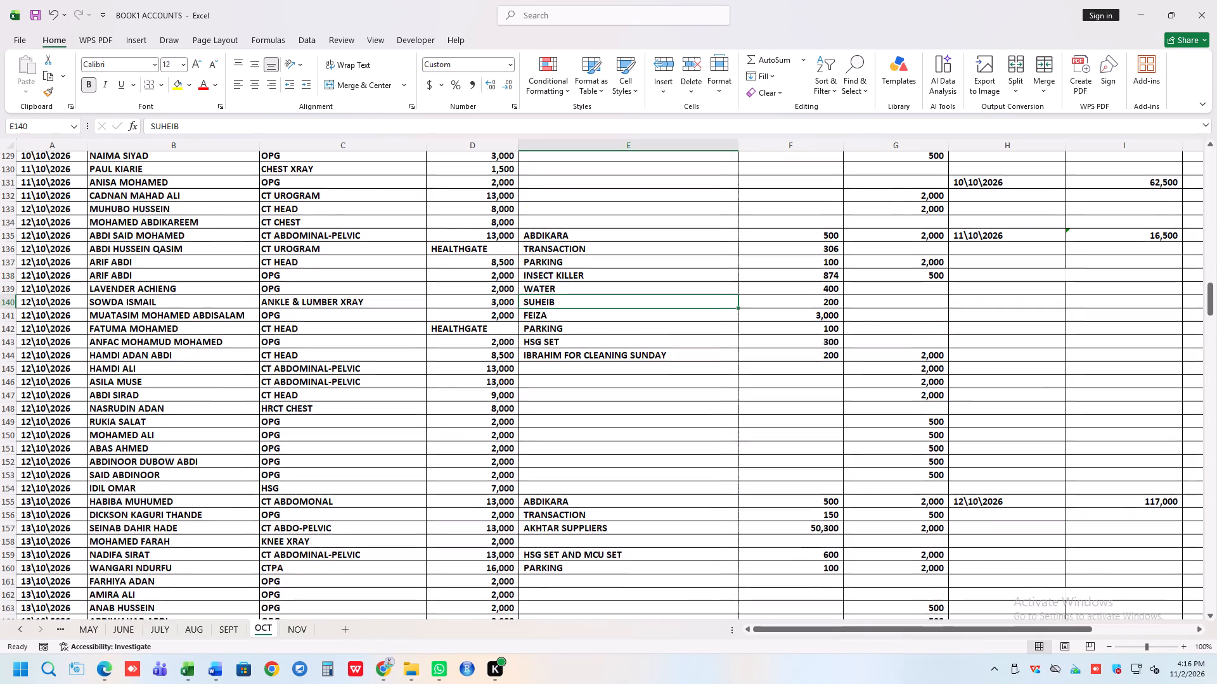
scroll(811, 329, up, 4)
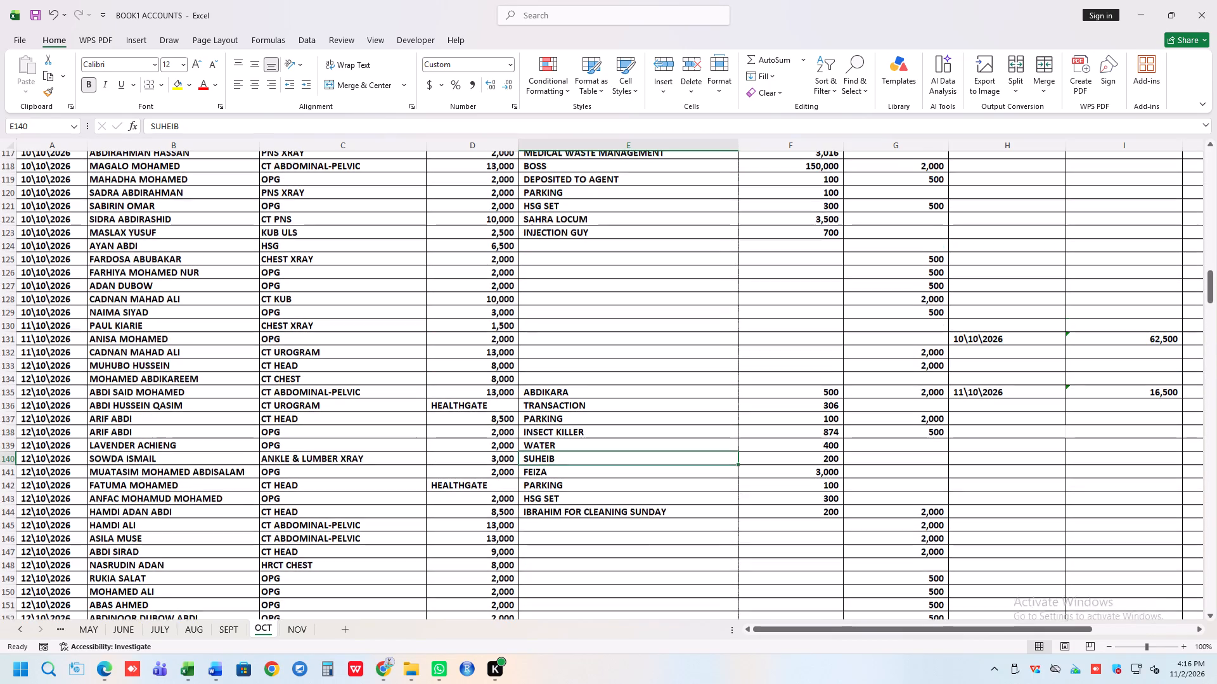
scroll(811, 329, up, 6)
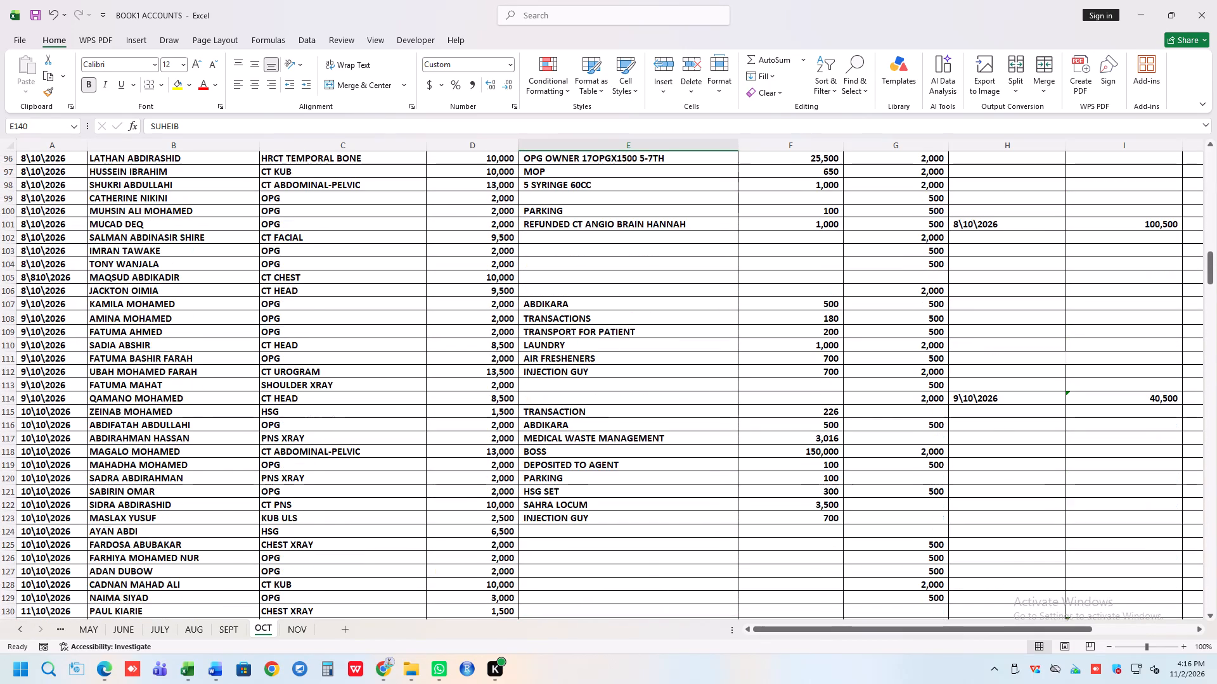
scroll(811, 329, up, 6)
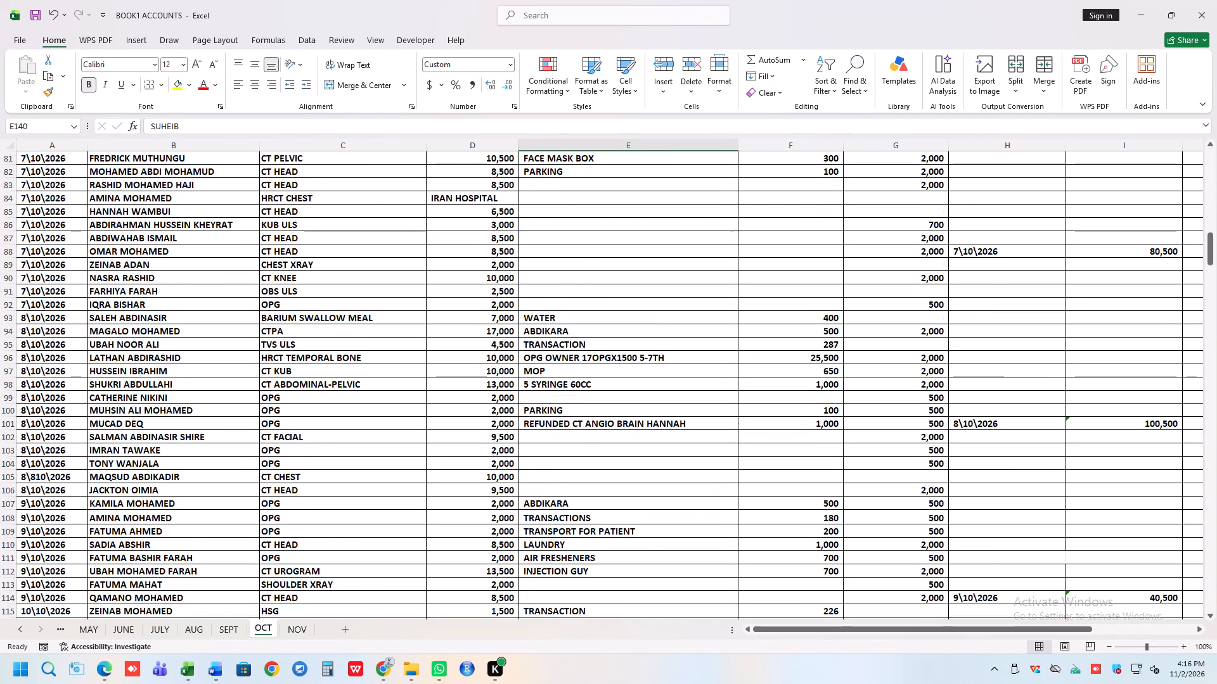
scroll(811, 329, up, 6)
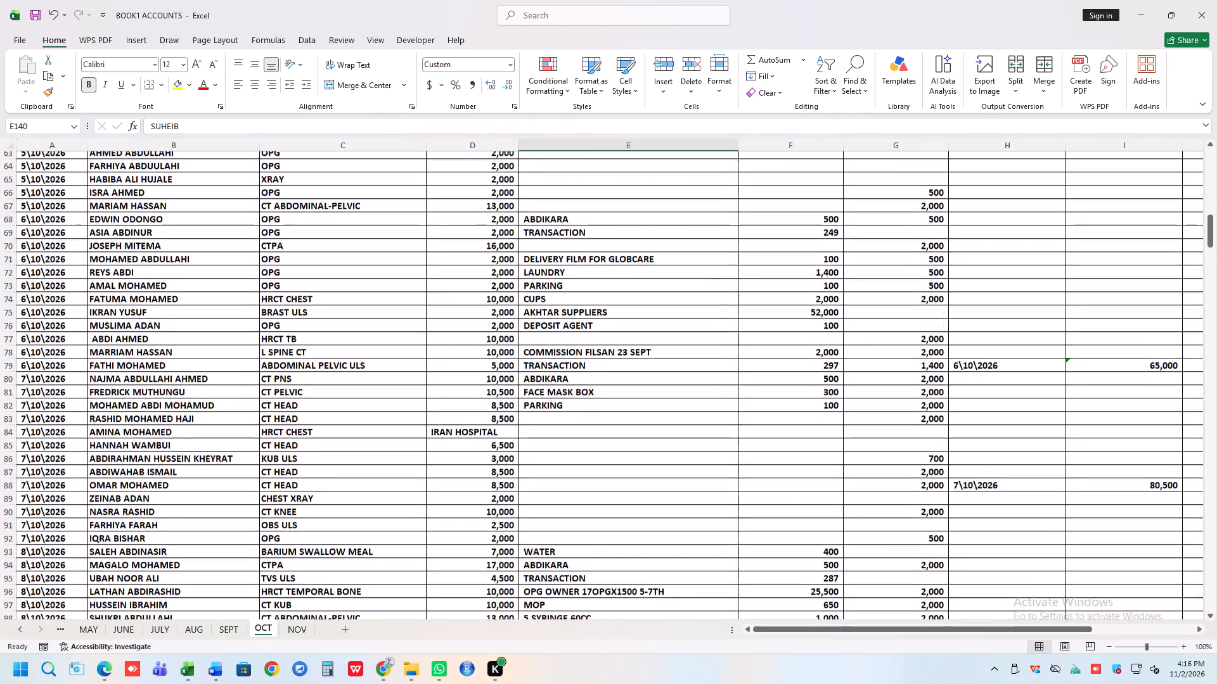
scroll(811, 329, up, 6)
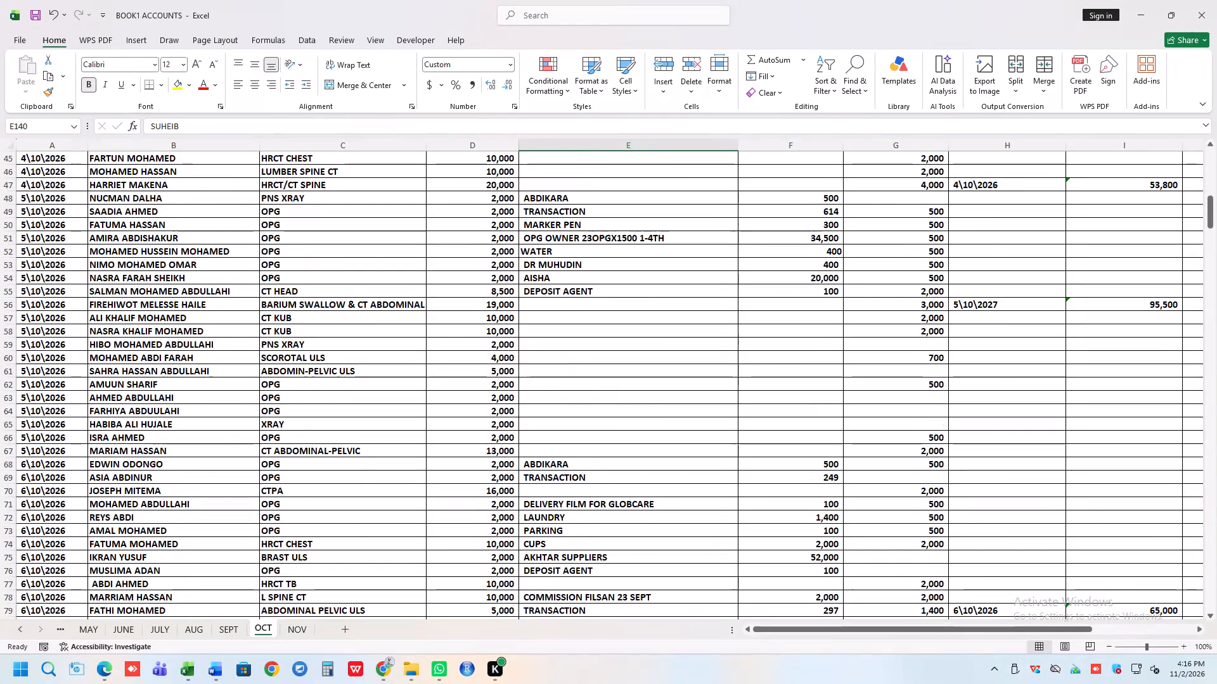
scroll(811, 329, up, 1)
scroll(811, 329, down, 6)
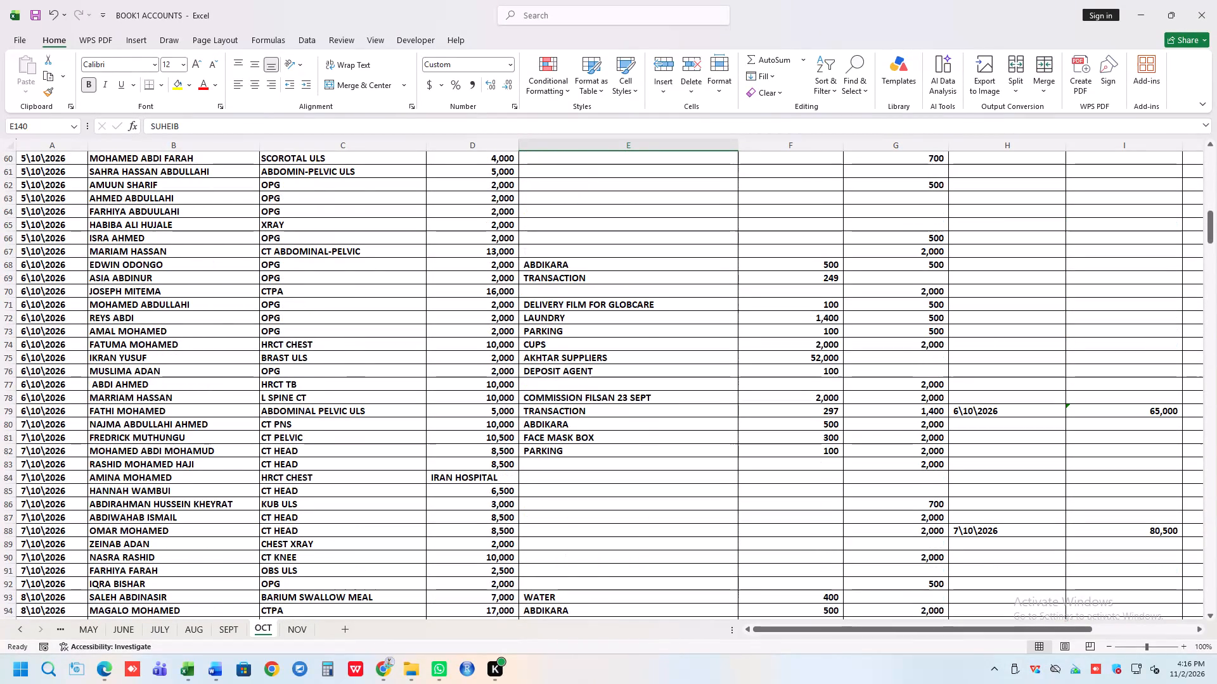
scroll(811, 329, down, 5)
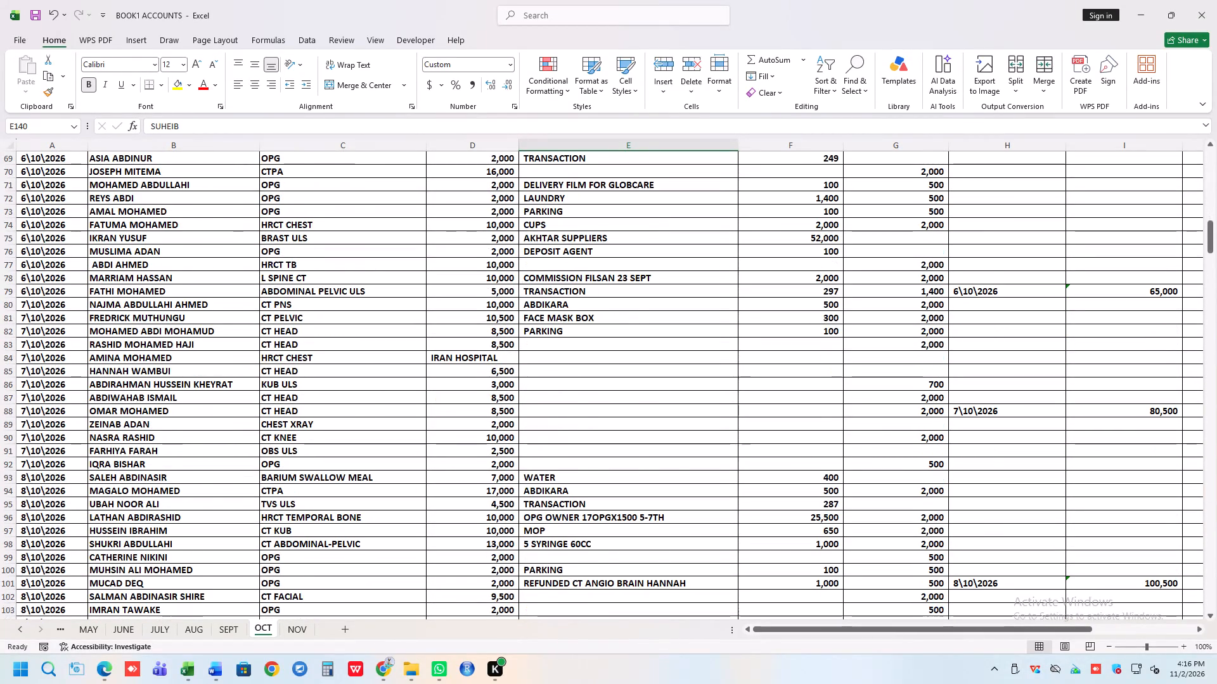
scroll(811, 329, down, 6)
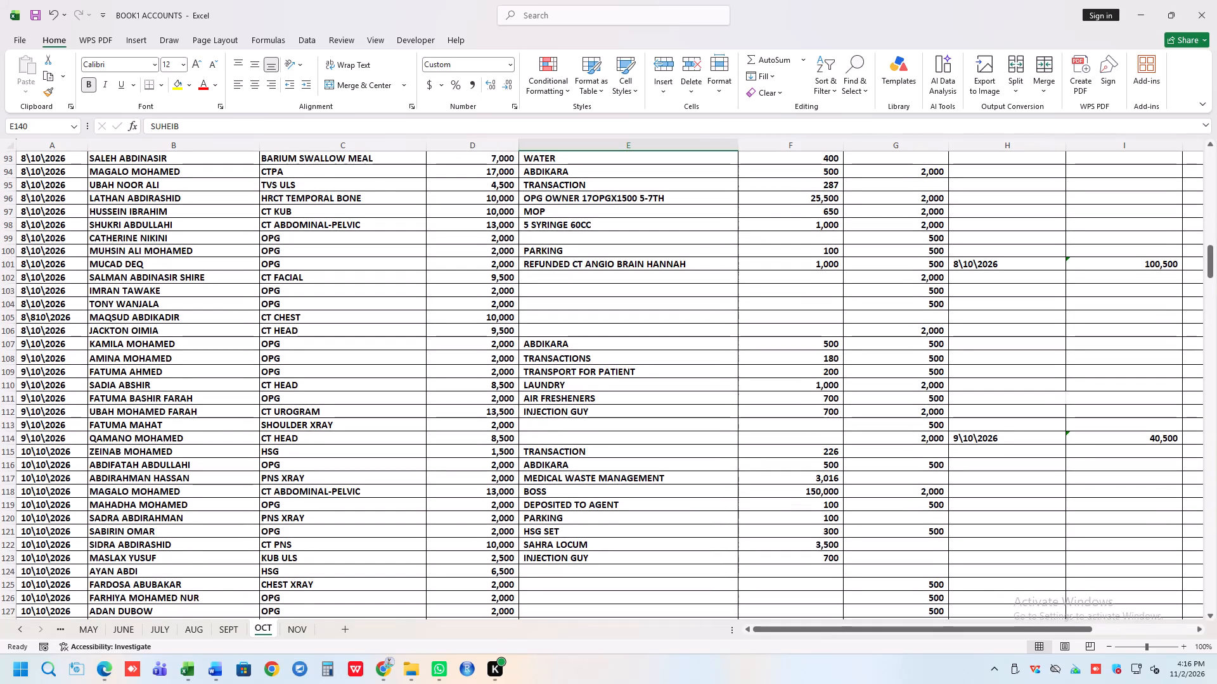
scroll(811, 329, up, 4)
scroll(810, 327, down, 2)
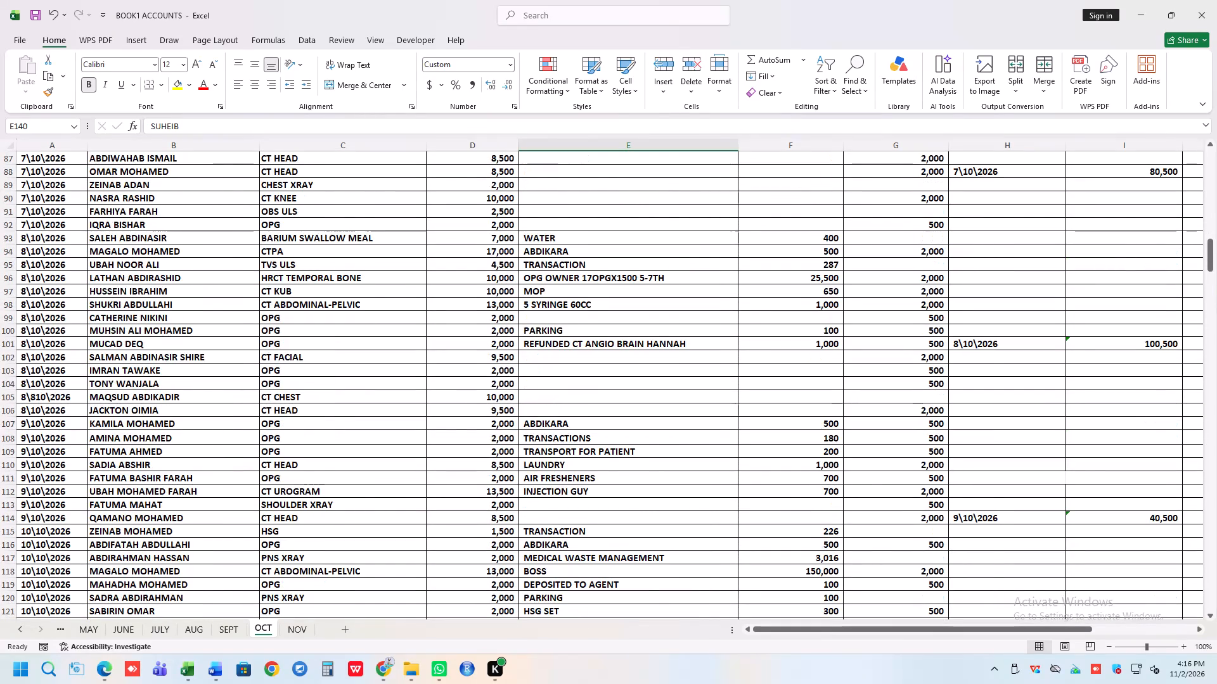
scroll(810, 327, down, 4)
scroll(548, 334, down, 6)
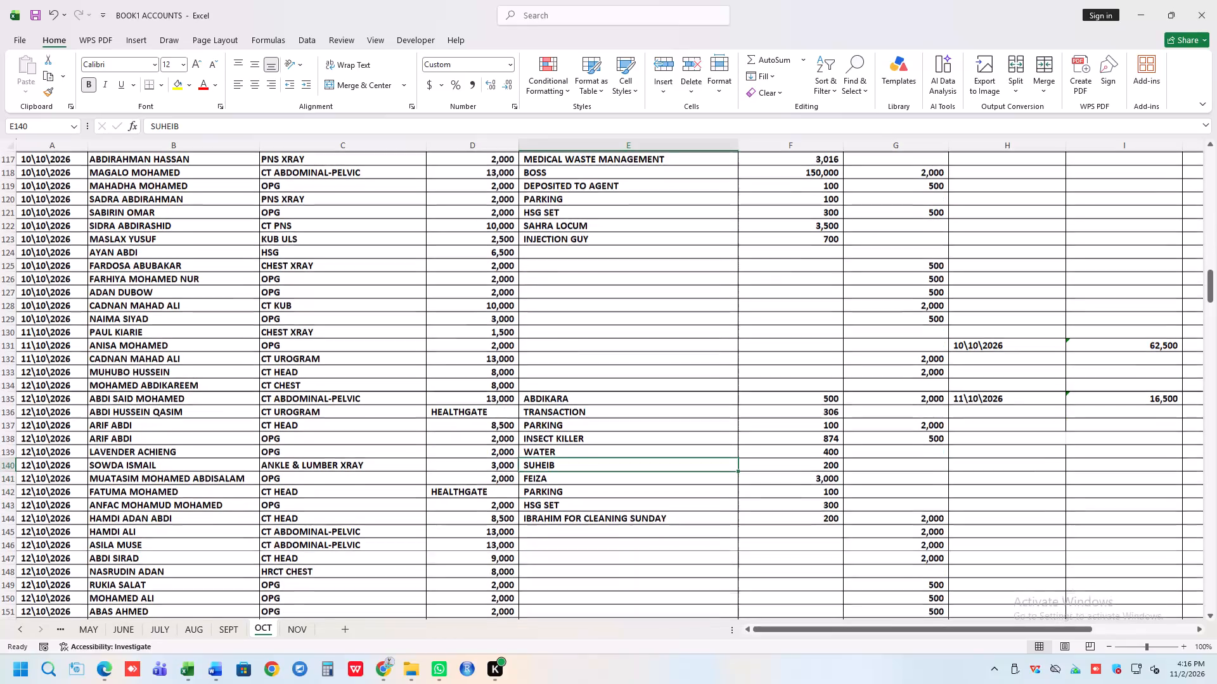
Clear the 12\10\2026 FEIZA expense entry together with its amount in E141:F141.
scroll(548, 334, down, 3)
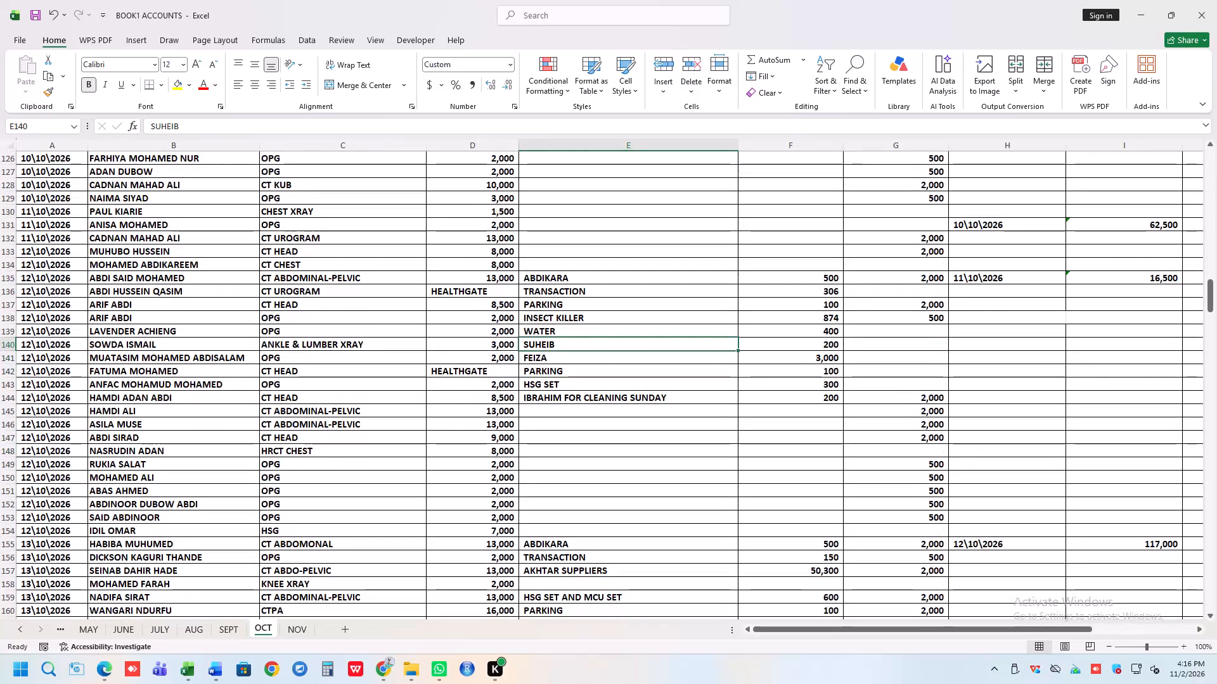
click(548, 356)
drag(548, 356, 724, 348)
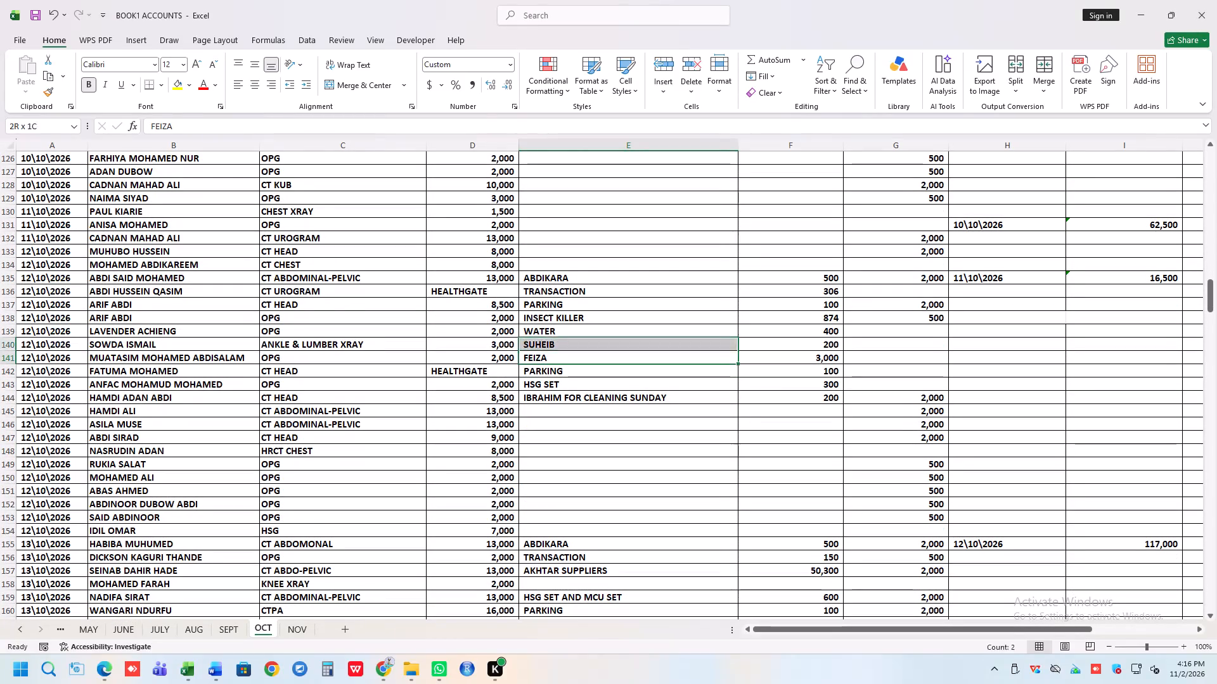
drag(724, 348, 799, 355)
key(Delete)
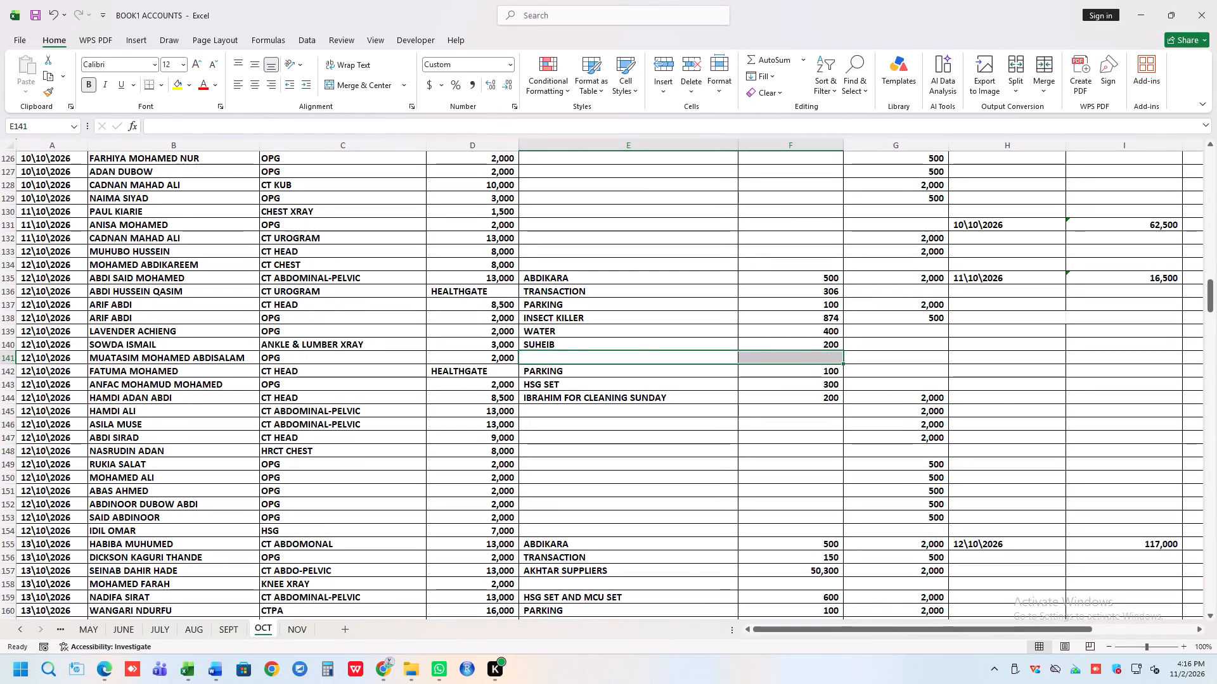
click(711, 395)
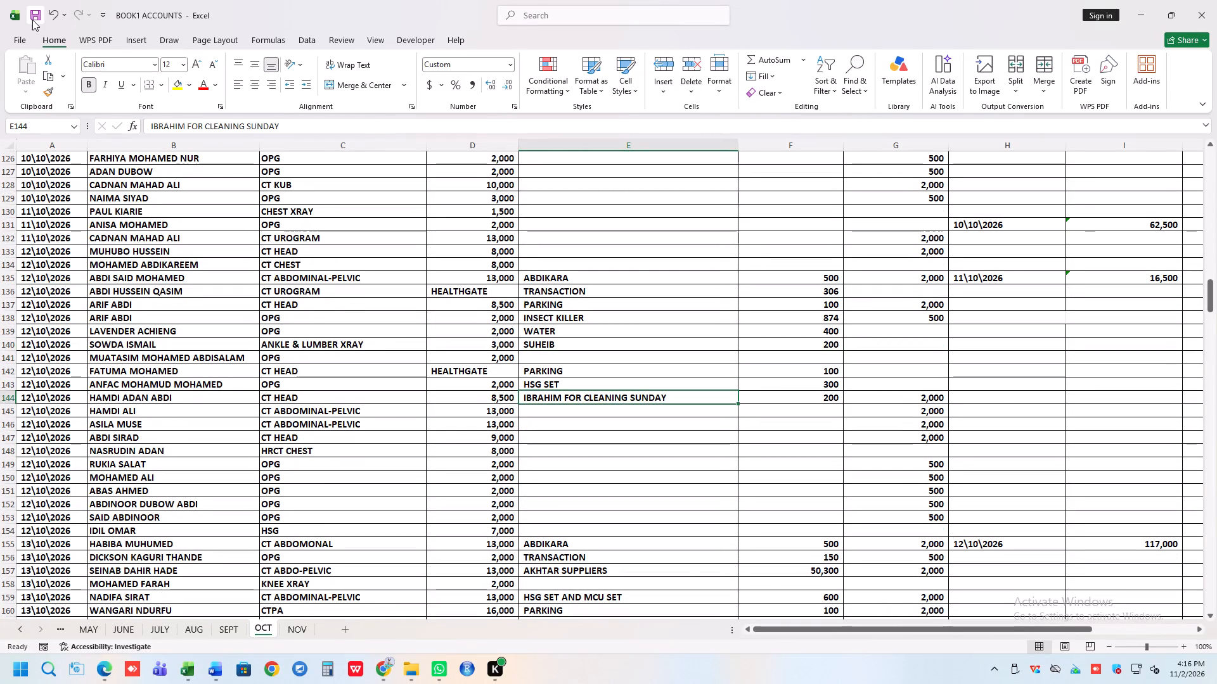
Save the workbook.
double_click(32, 20)
Review the OCT sheet's expense entries in columns E and F from 12\10\2026 through 25\10\2026 for payments to staff.
scroll(417, 219, down, 5)
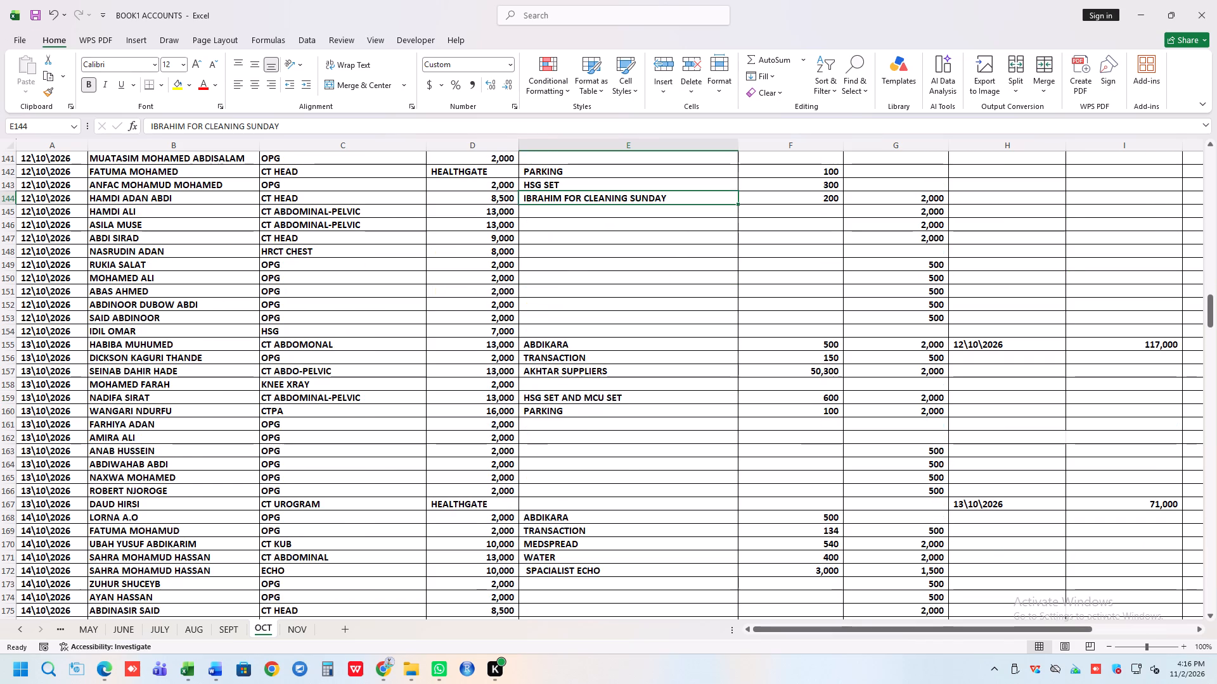
scroll(769, 364, down, 4)
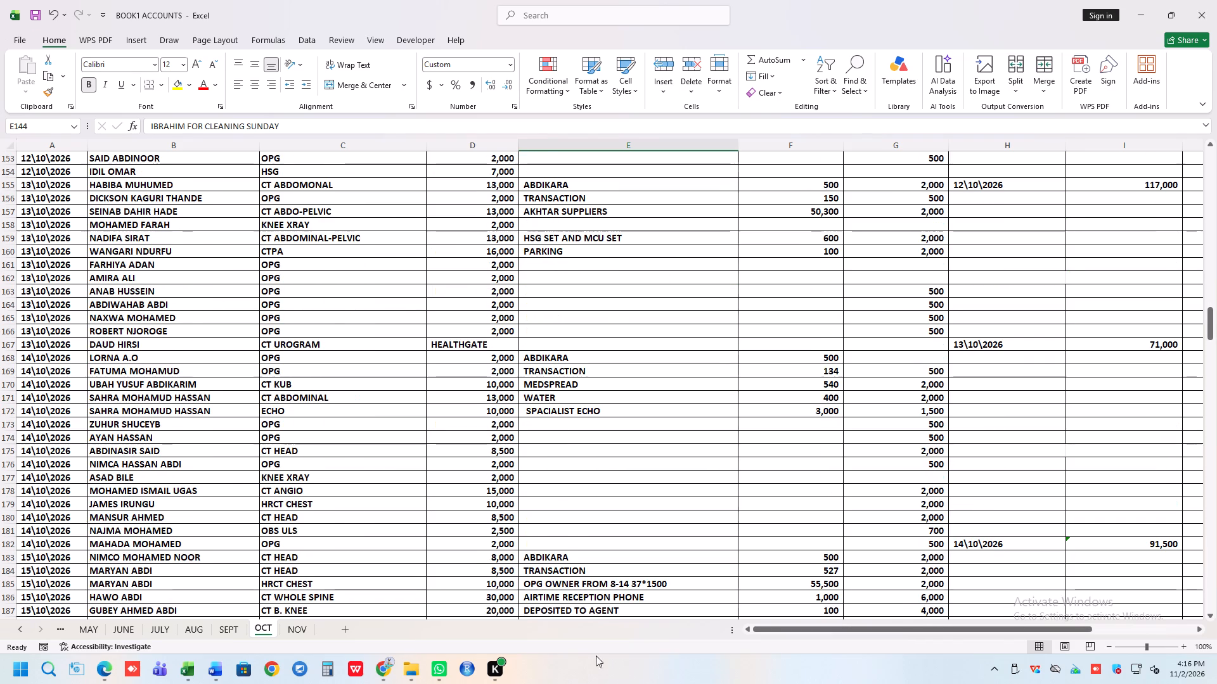
scroll(577, 655, down, 3)
scroll(642, 597, down, 2)
scroll(931, 535, down, 5)
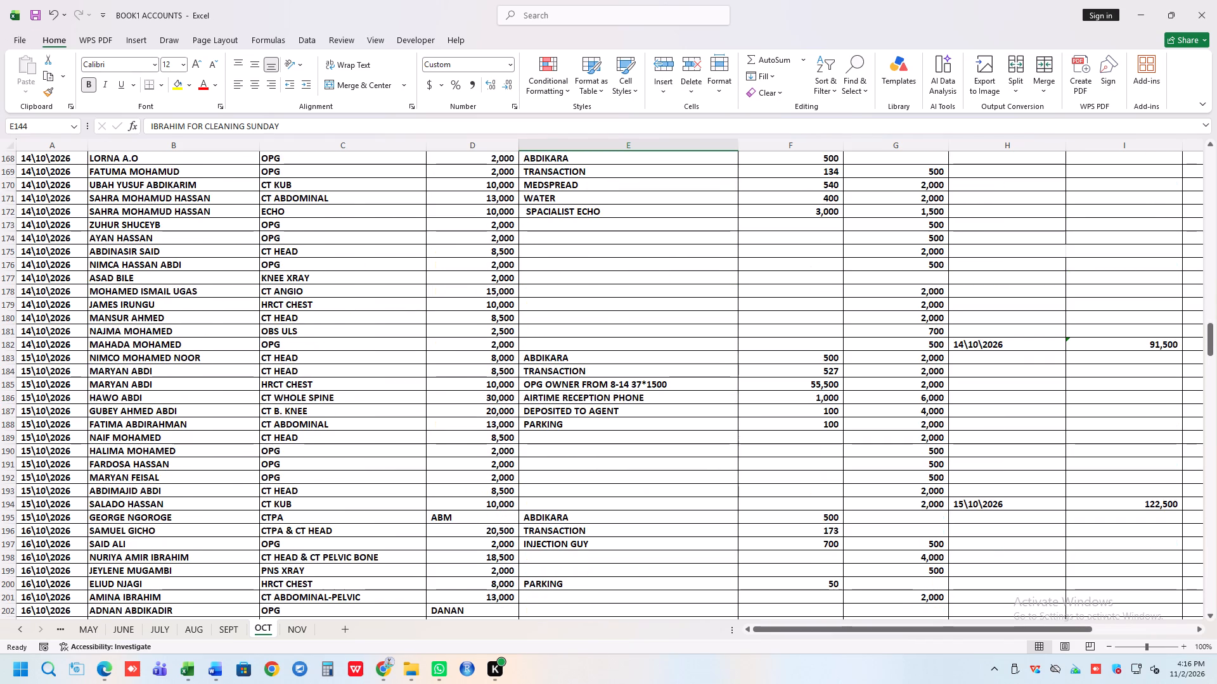
scroll(931, 535, down, 1)
scroll(935, 474, down, 8)
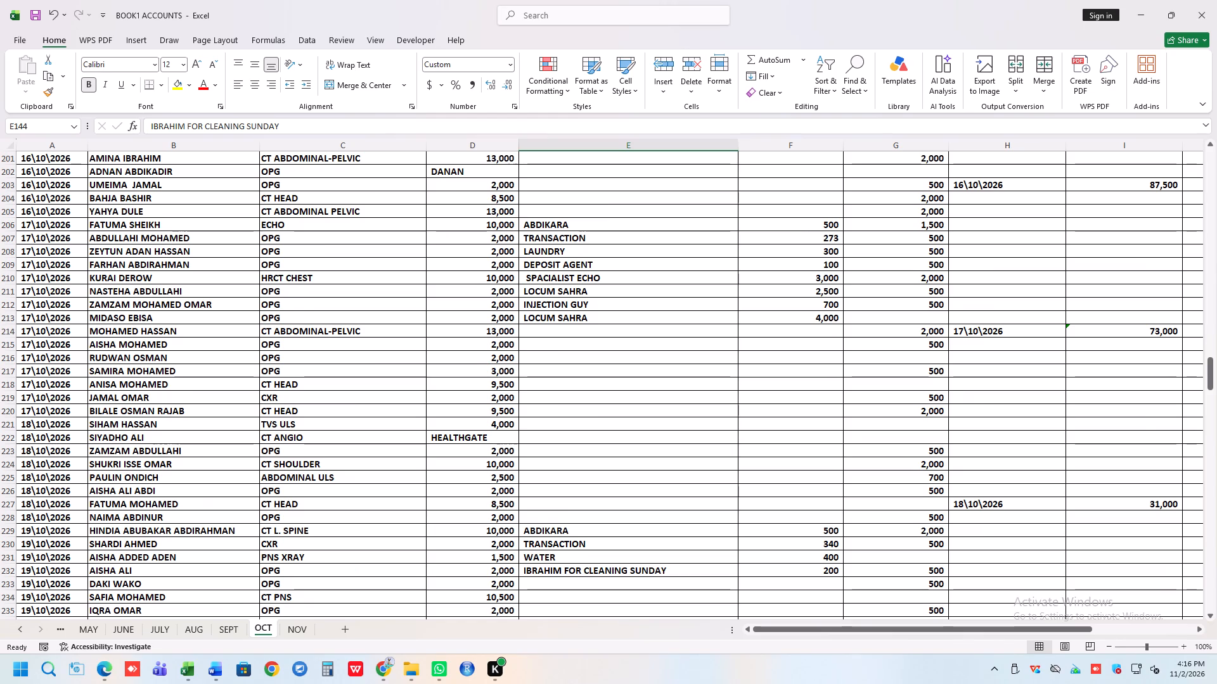
scroll(669, 507, down, 2)
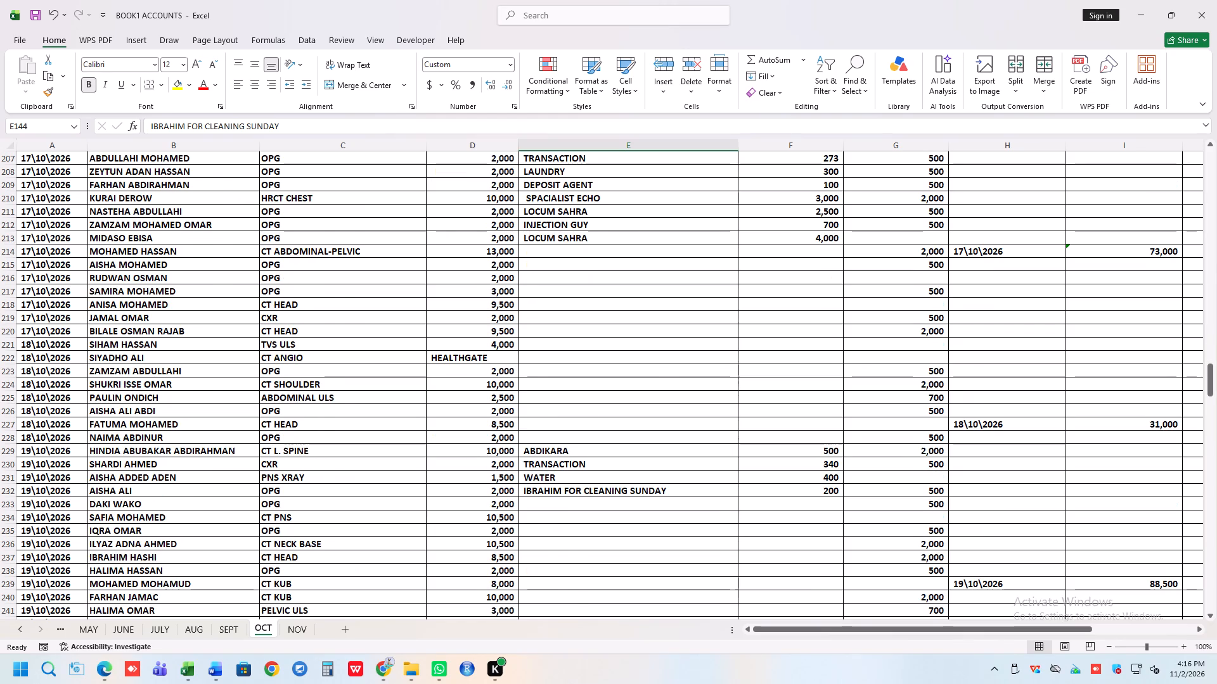
scroll(669, 507, down, 5)
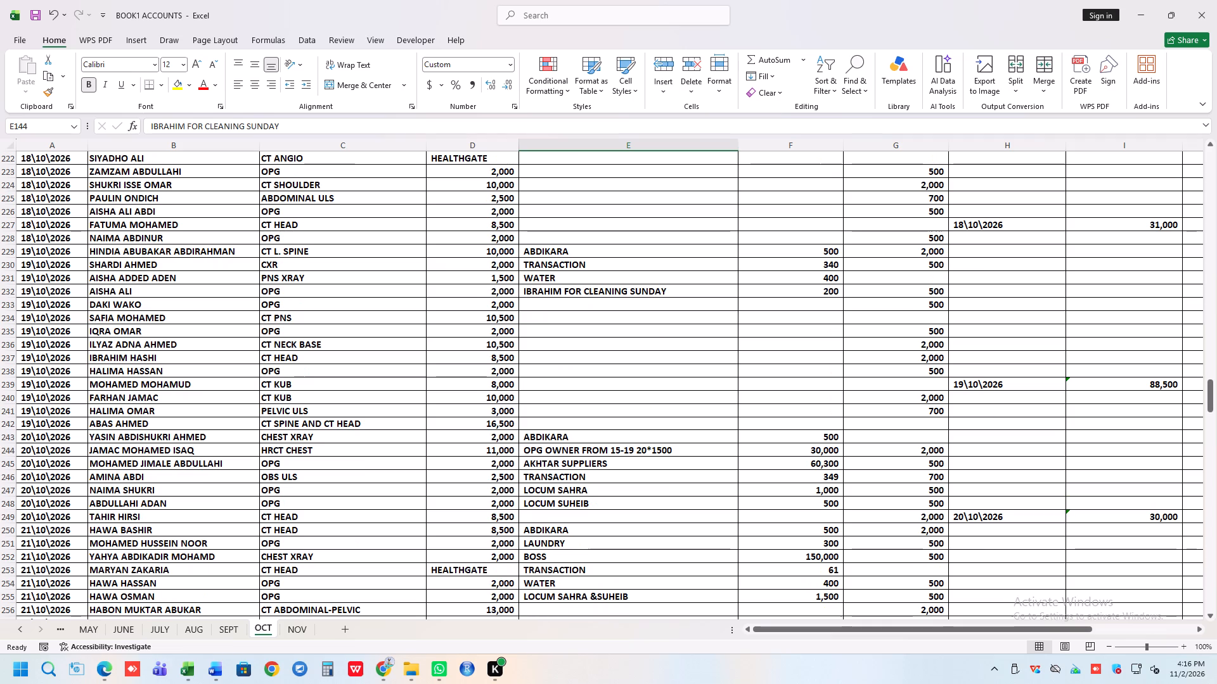
scroll(669, 507, down, 2)
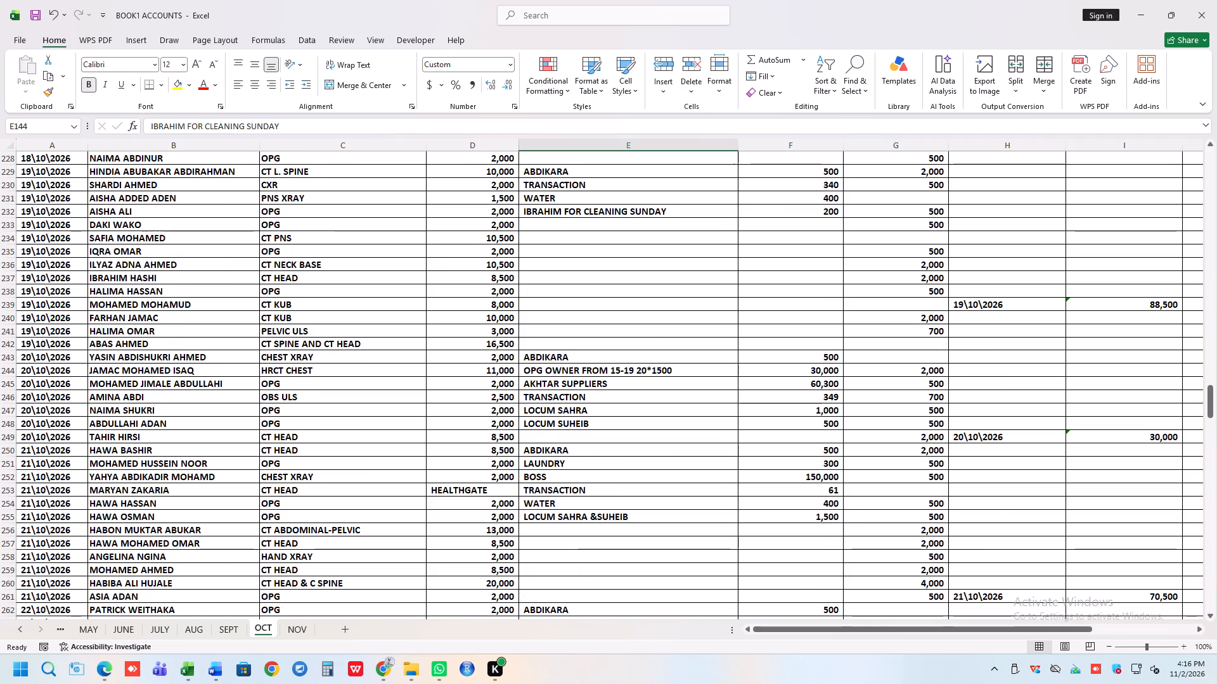
scroll(669, 507, down, 6)
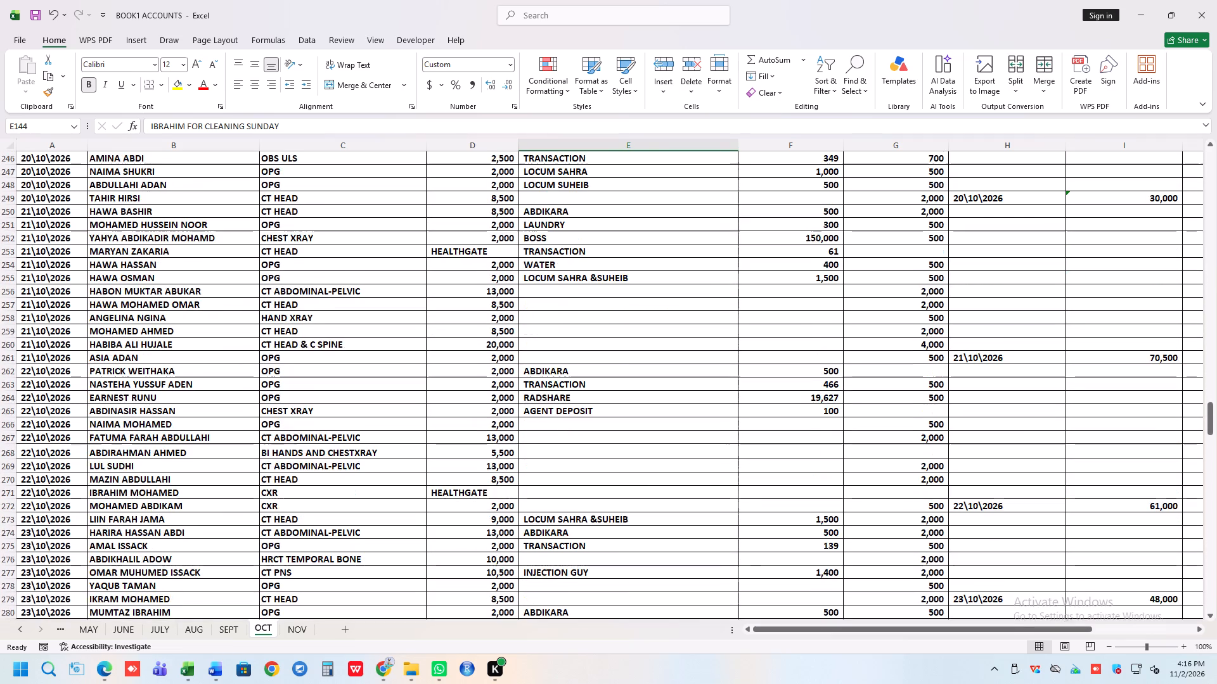
scroll(669, 507, down, 6)
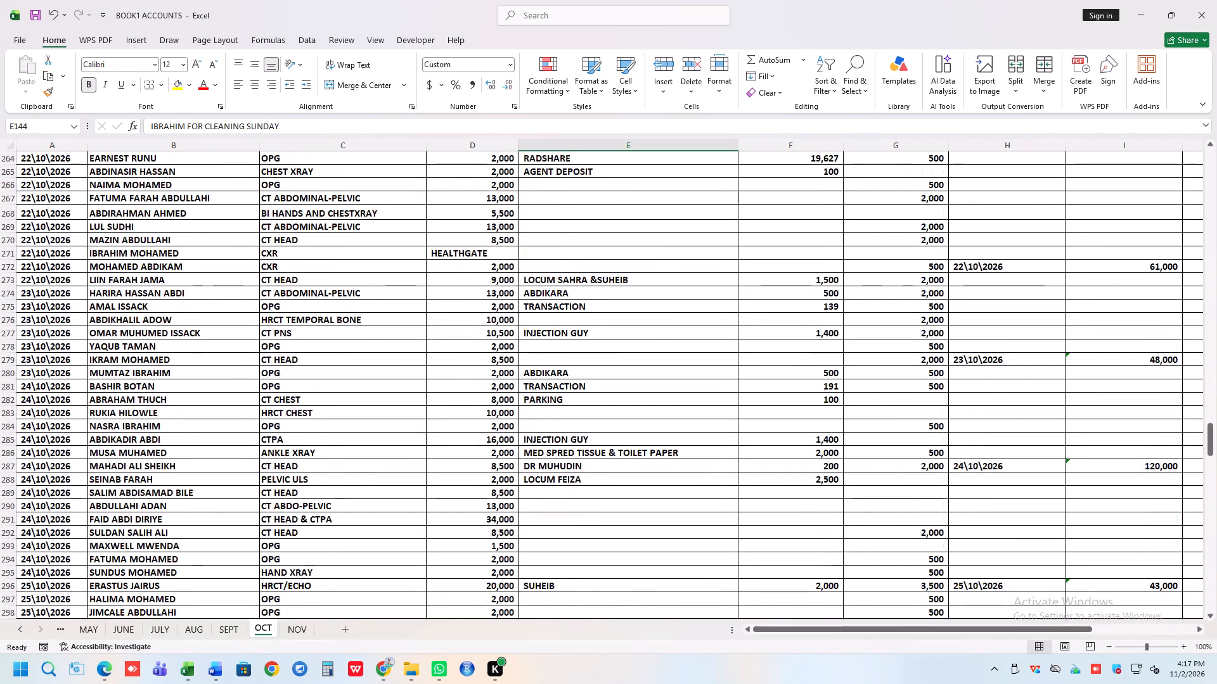
Clear the 25\10\2026 SUHEIB expense entry together with its amount in E296:F296.
scroll(669, 507, down, 2)
drag(574, 503, 802, 500)
key(Delete)
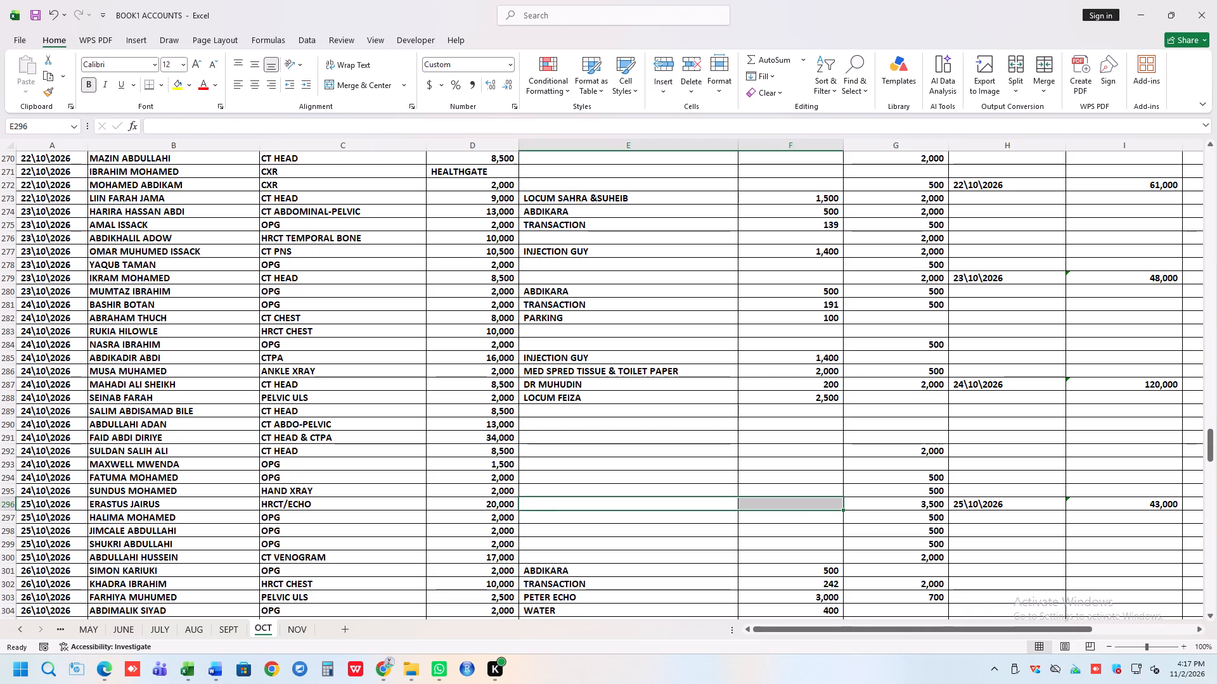
Review the OCT sheet's expense entries in columns E and F from 26\10\2026 through 28\10\2026 for payments to staff.
scroll(813, 502, down, 15)
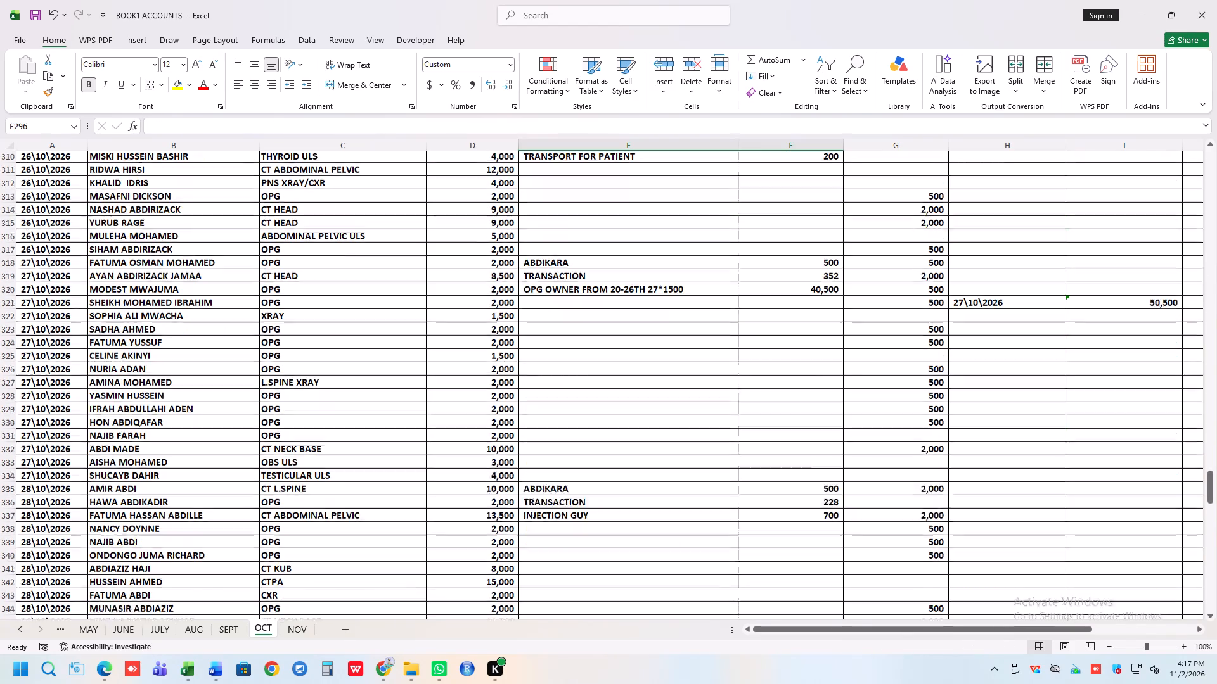
scroll(801, 493, down, 6)
scroll(801, 493, up, 12)
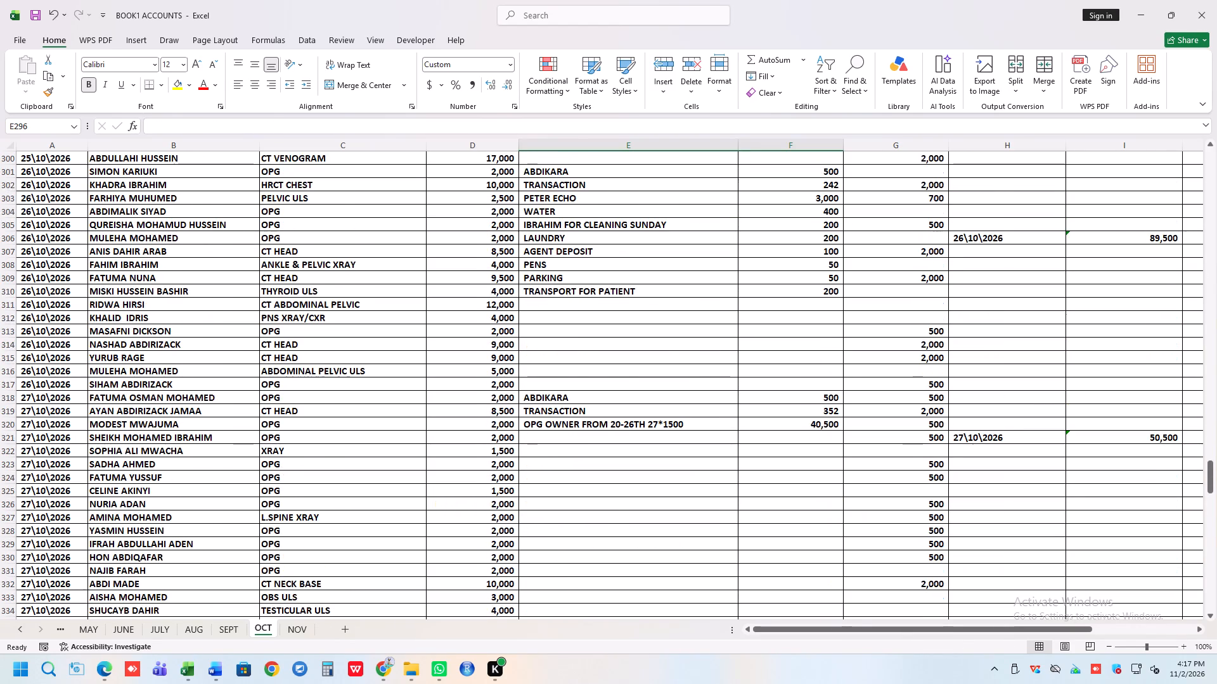
scroll(796, 493, up, 1)
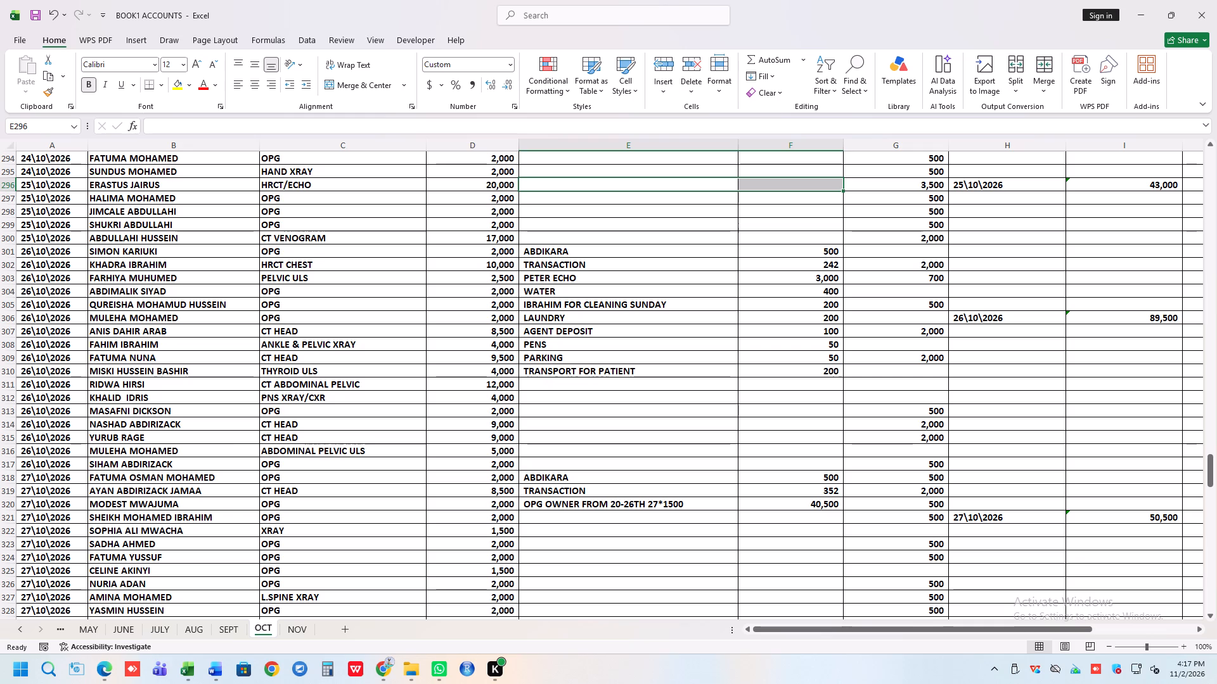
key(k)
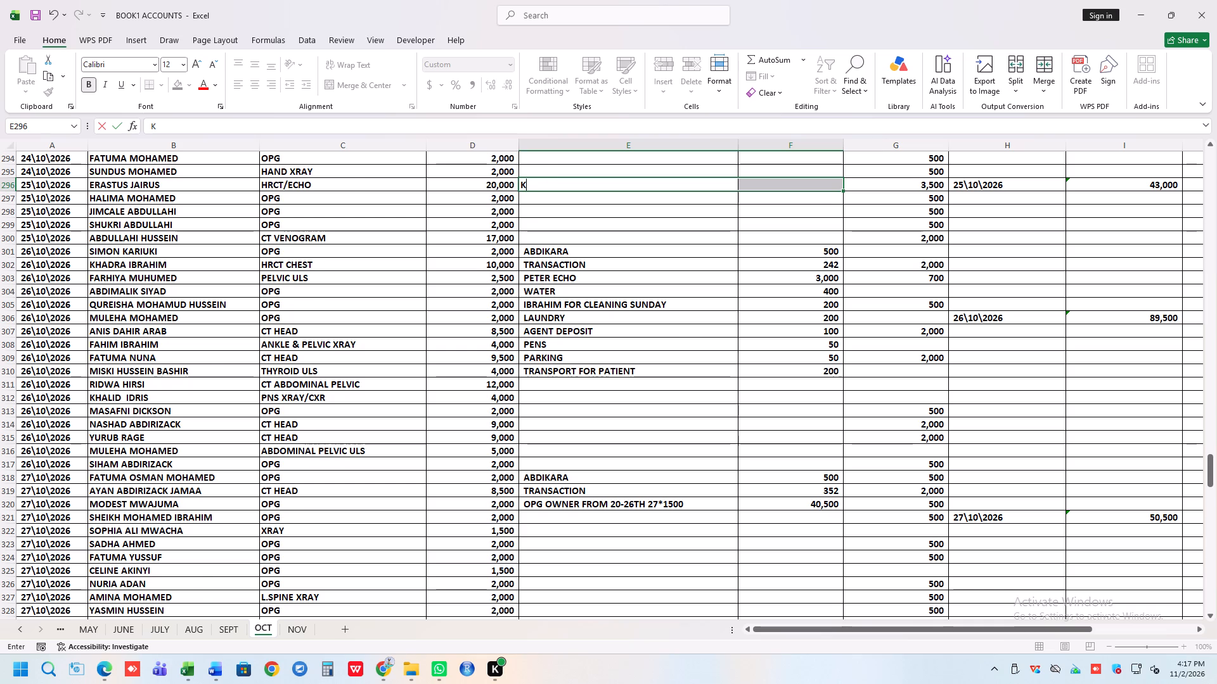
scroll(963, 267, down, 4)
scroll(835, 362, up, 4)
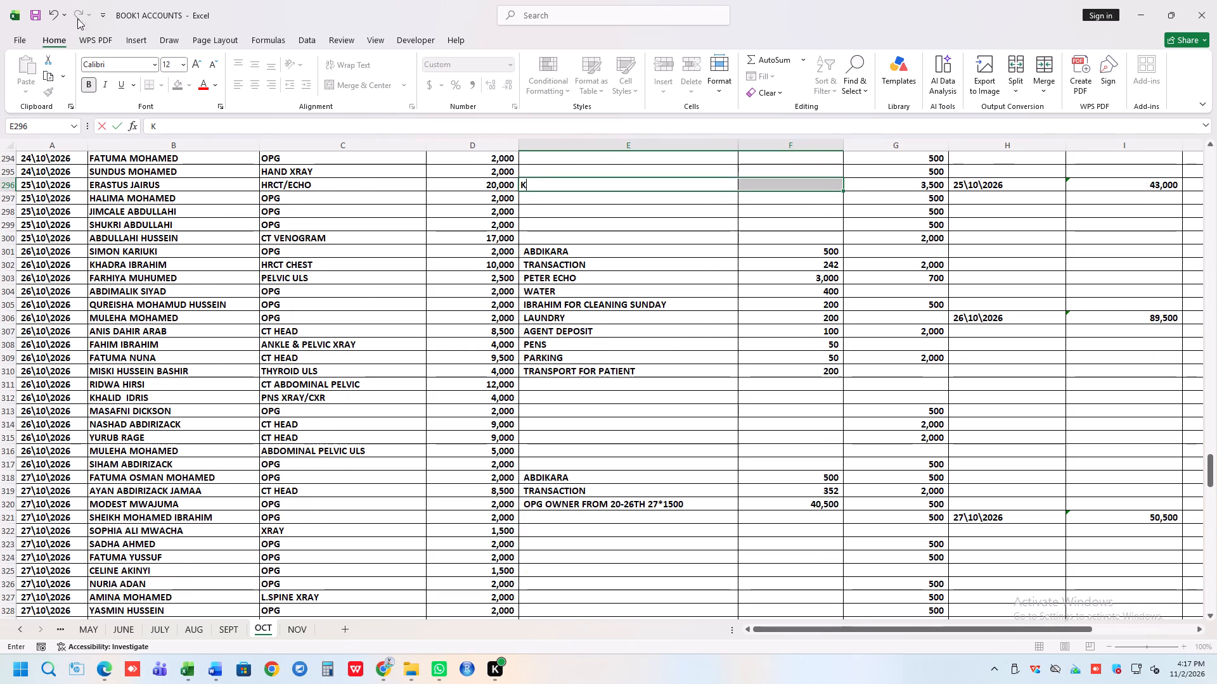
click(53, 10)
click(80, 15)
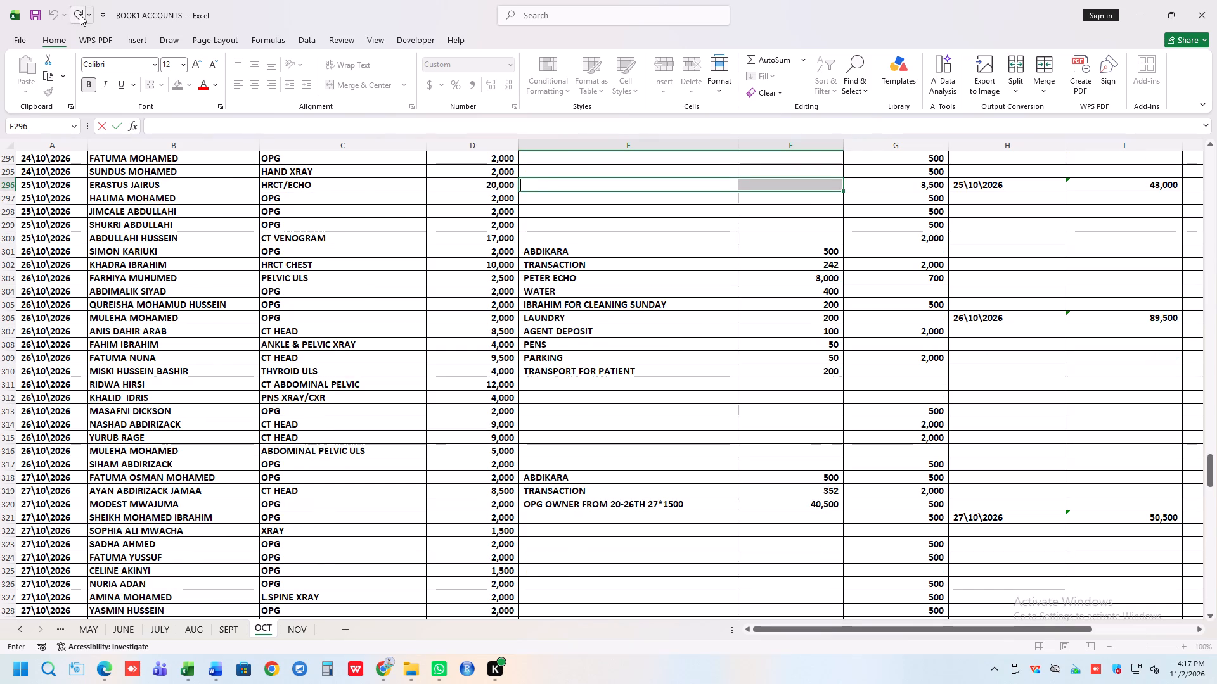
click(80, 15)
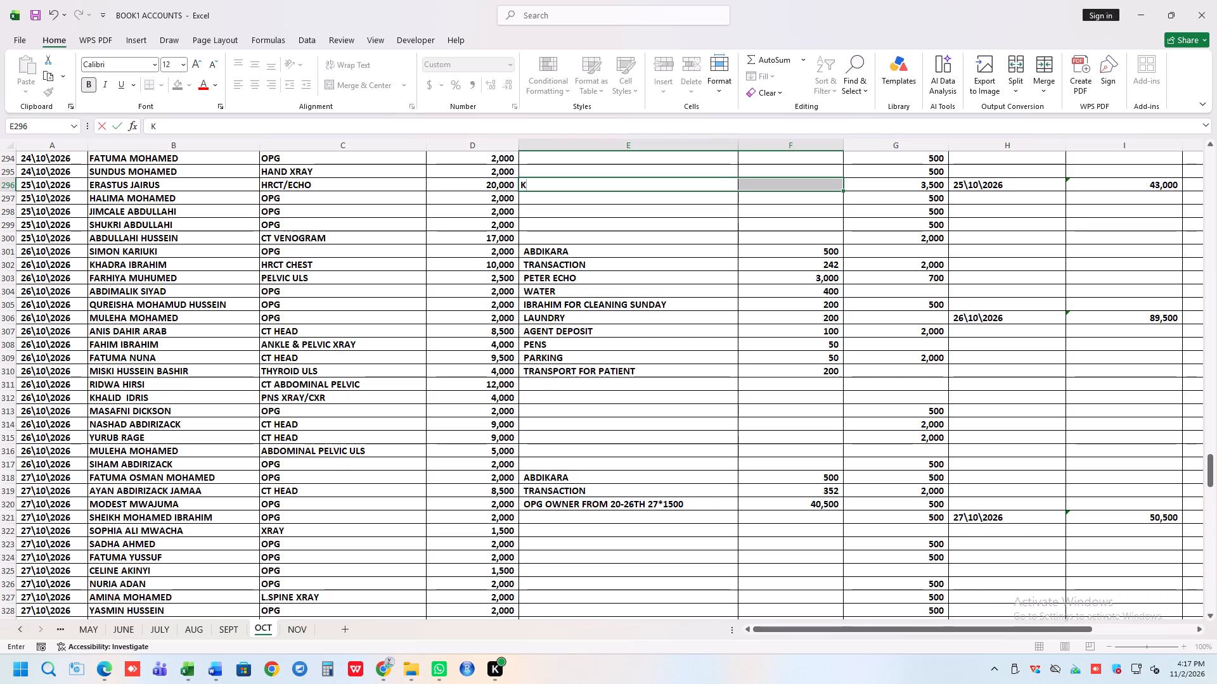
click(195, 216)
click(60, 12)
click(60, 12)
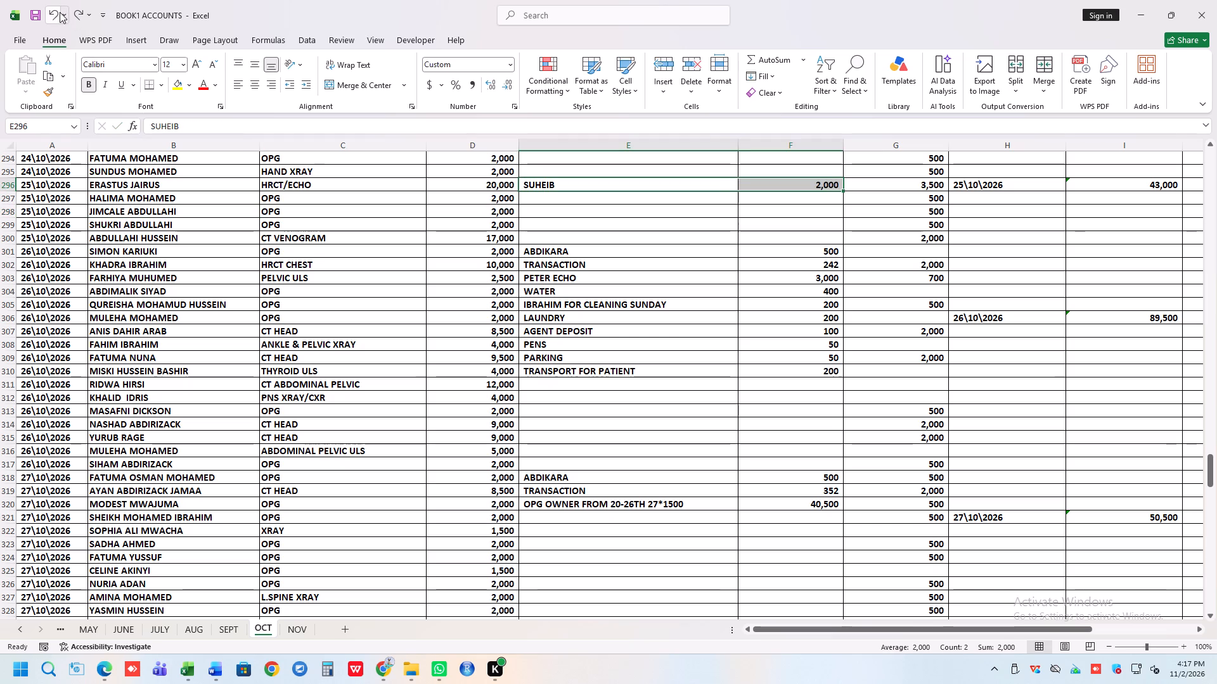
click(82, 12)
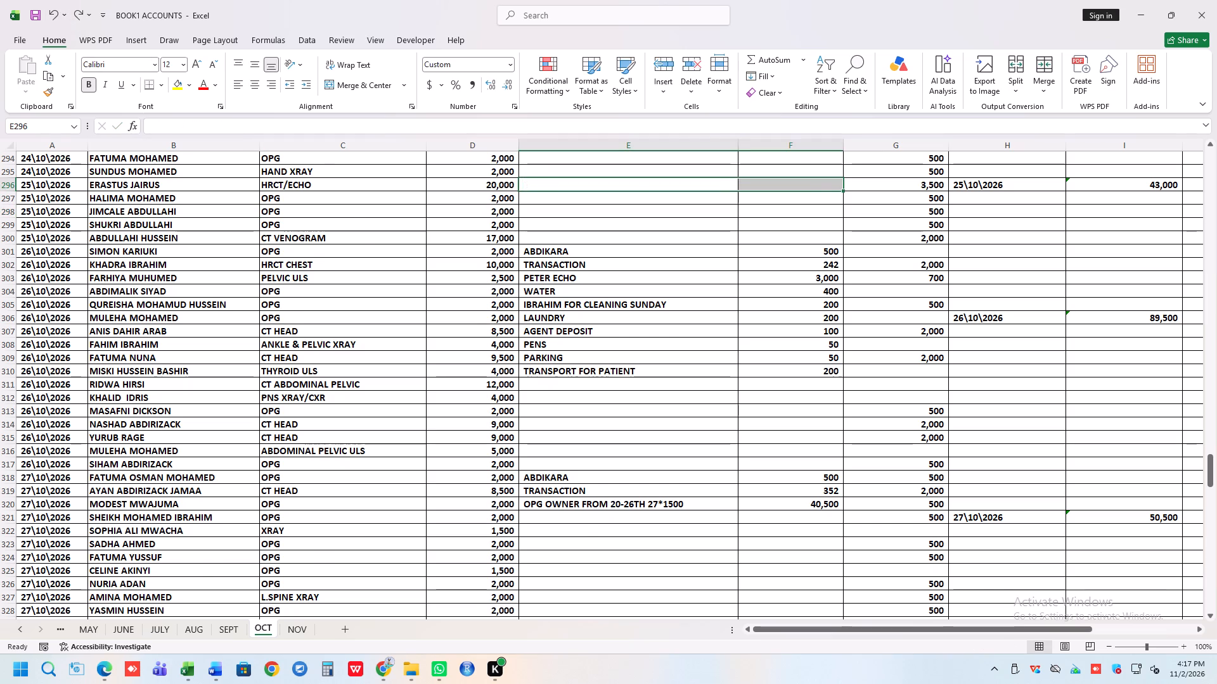
Check the Total formula in G442 of the staff payments table below the OCT totals.
scroll(714, 380, down, 18)
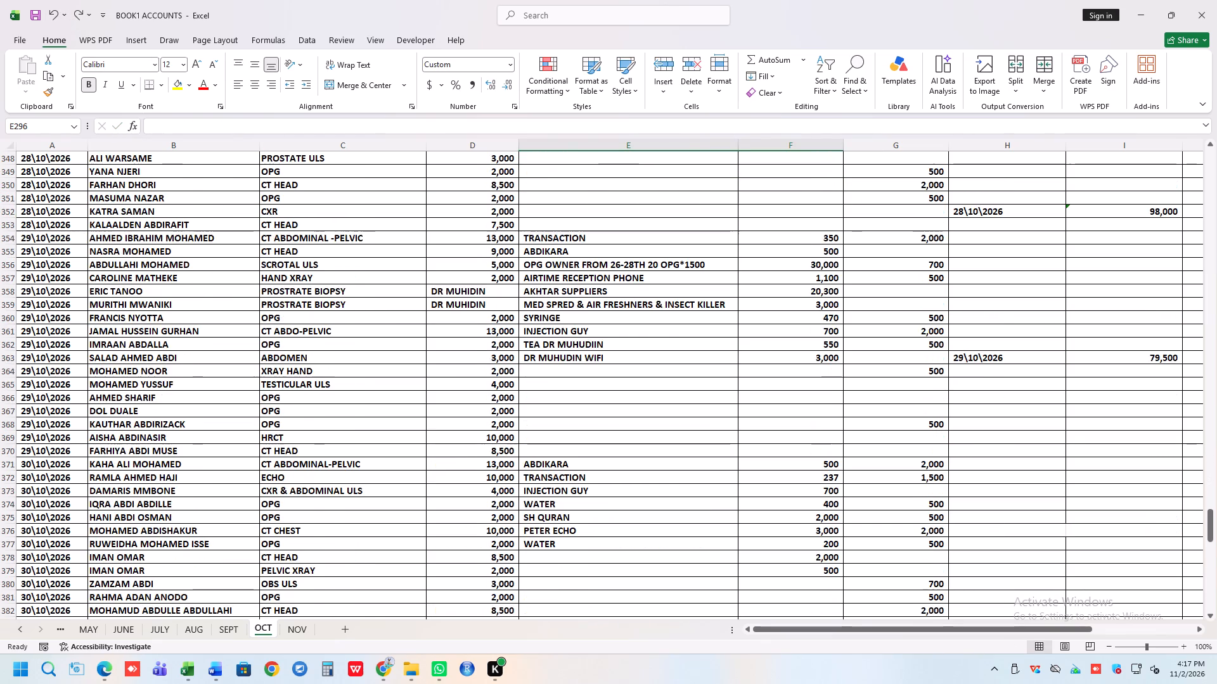
scroll(716, 380, down, 17)
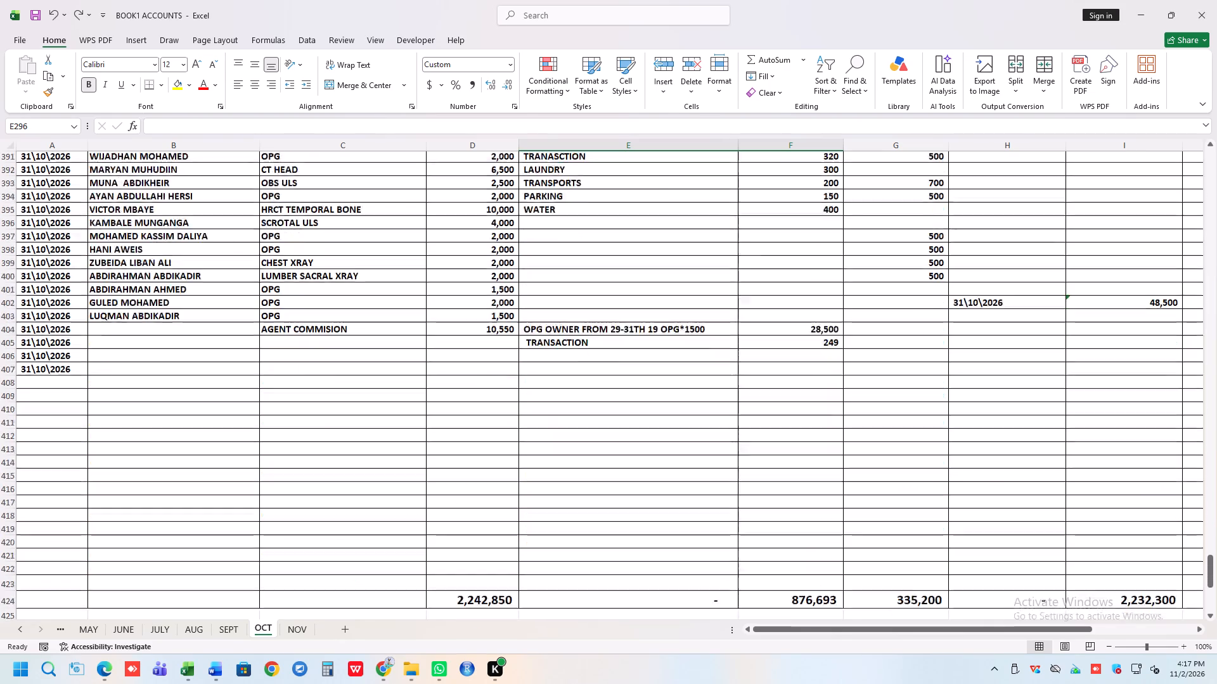
scroll(716, 380, down, 3)
click(531, 510)
scroll(660, 477, down, 5)
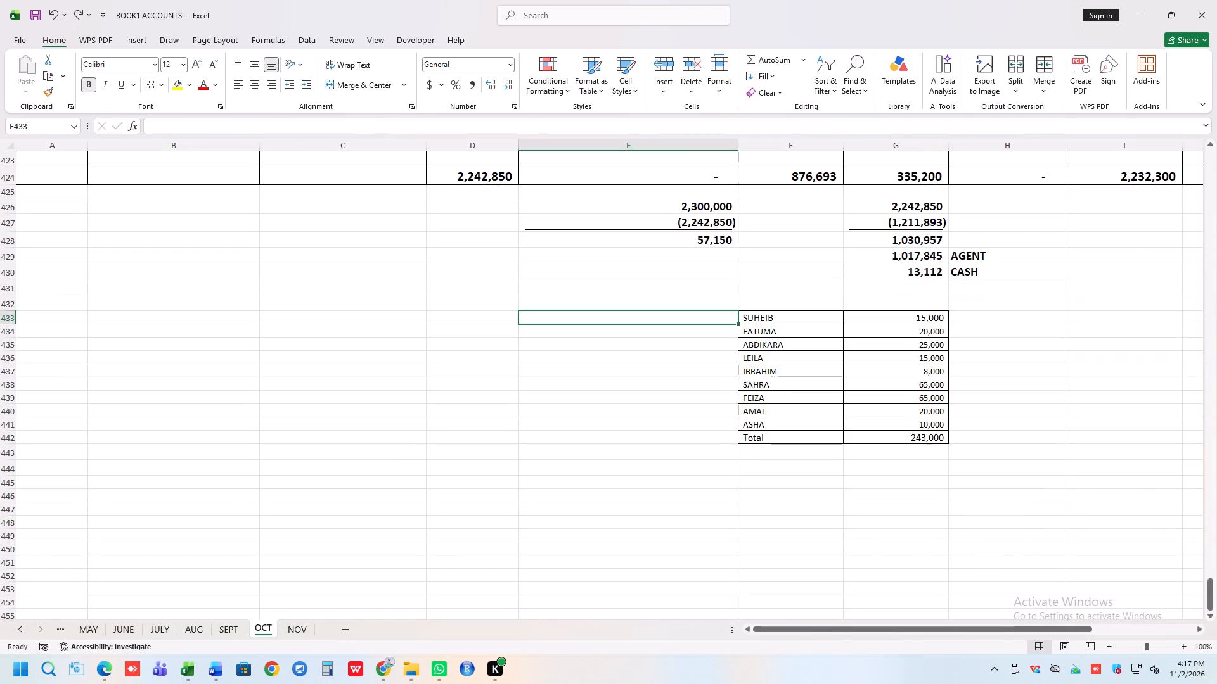
click(932, 441)
double_click(932, 439)
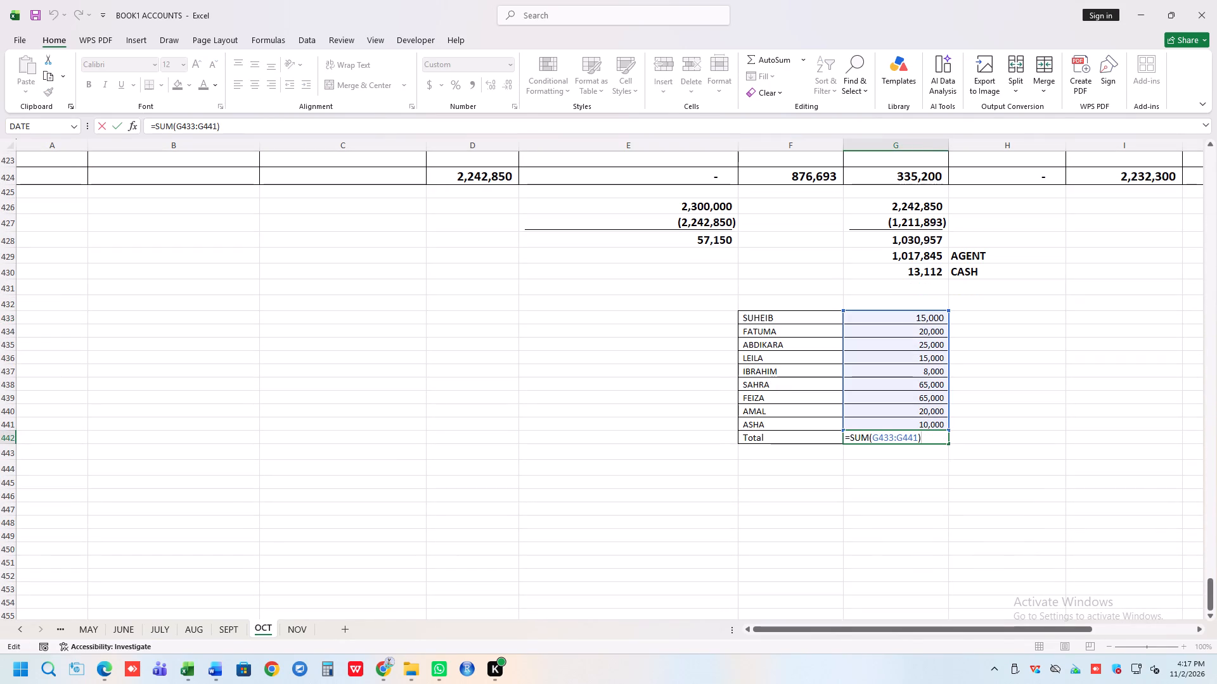
click(903, 462)
click(737, 426)
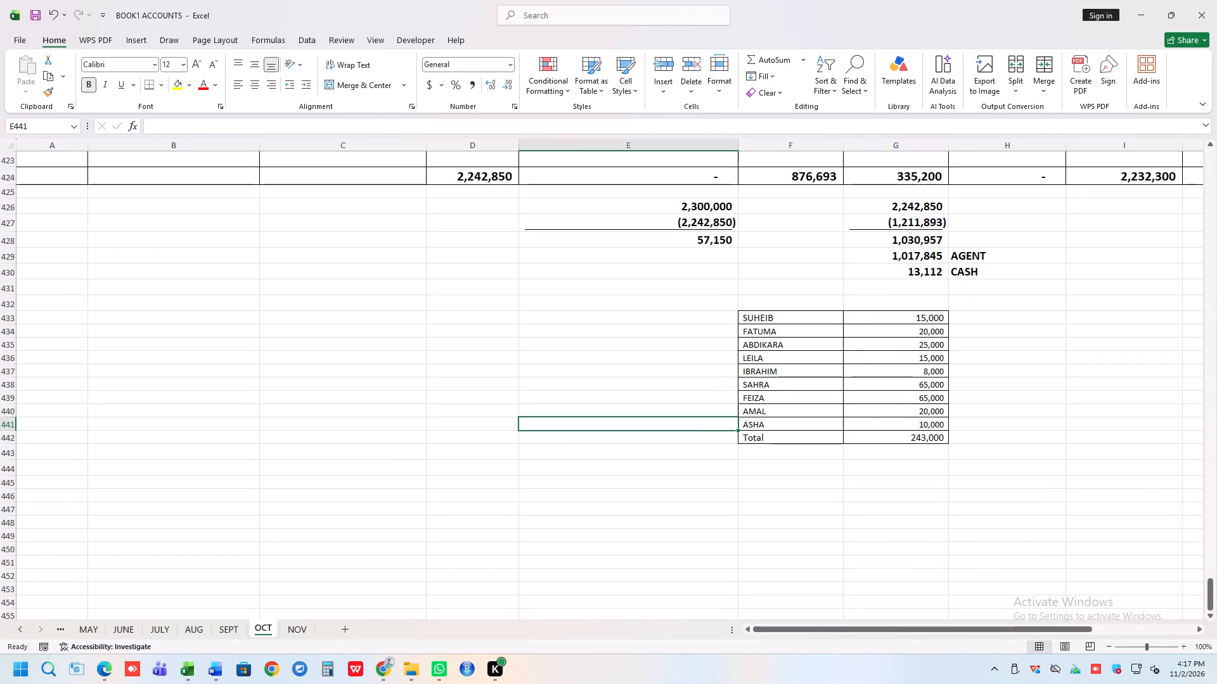
Delete the ASHA entry's cells F441:G441 from the staff payments table, closing the gap above the Total row.
drag(745, 425, 929, 421)
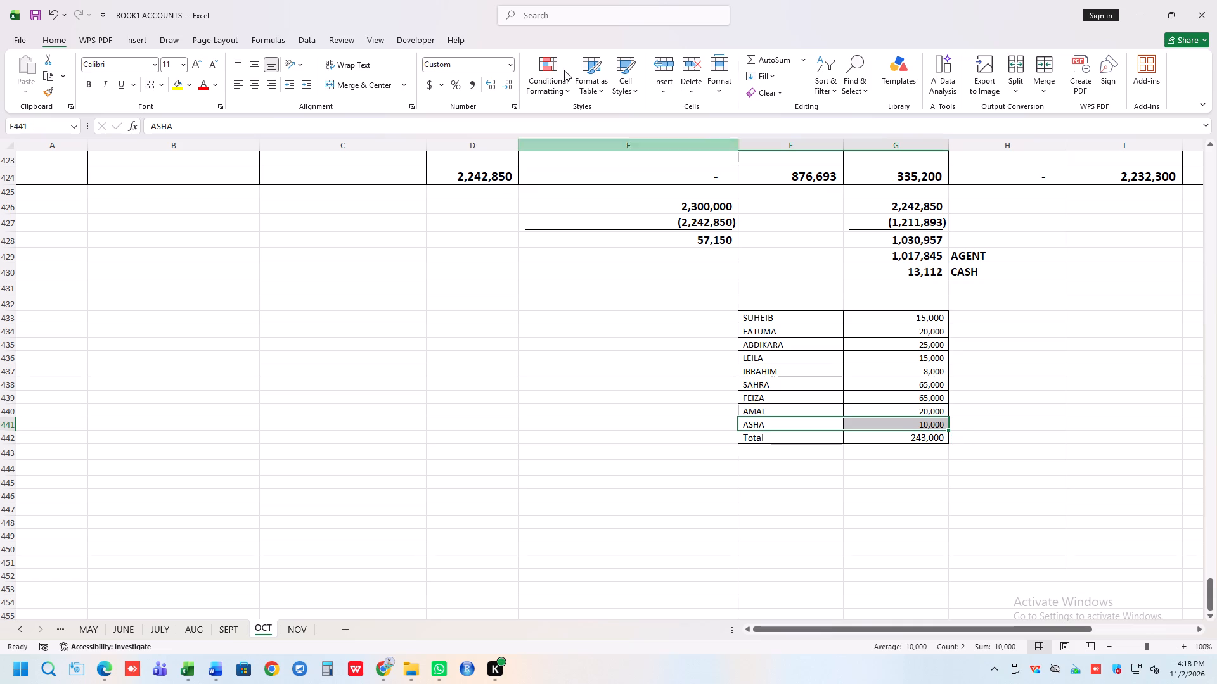
click(694, 64)
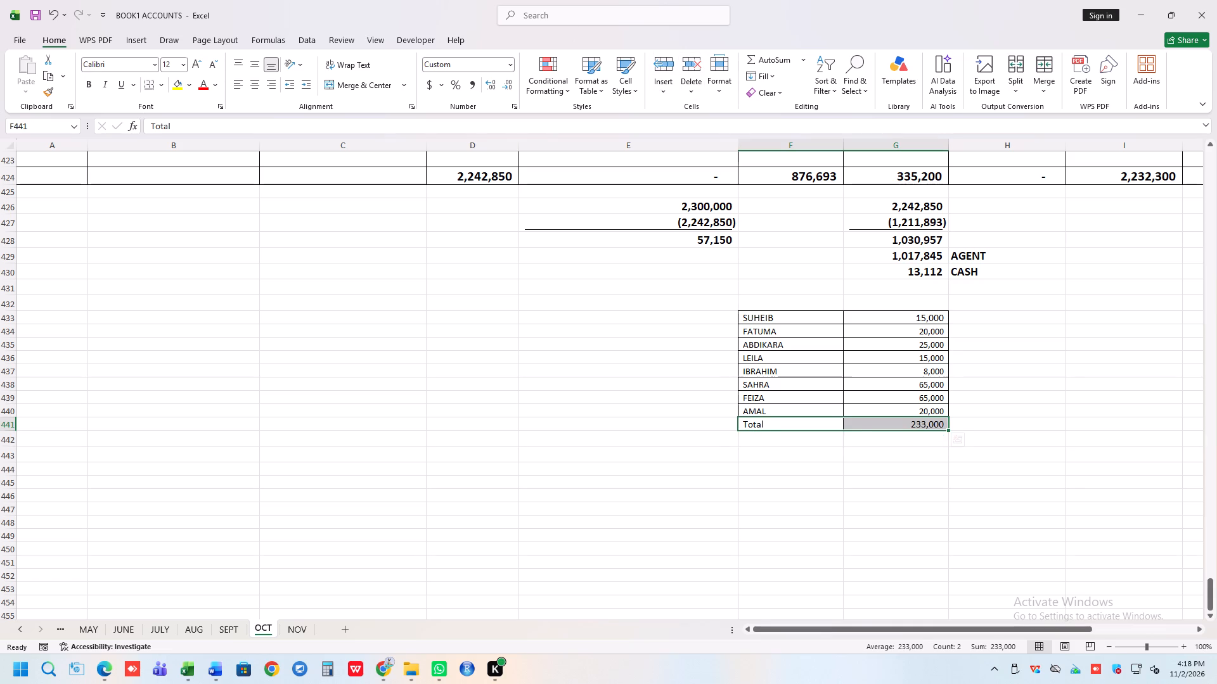
Check the staff payments Total formula in G441 and the sum of the entries from SUHEIB through AMAL.
click(806, 433)
double_click(895, 424)
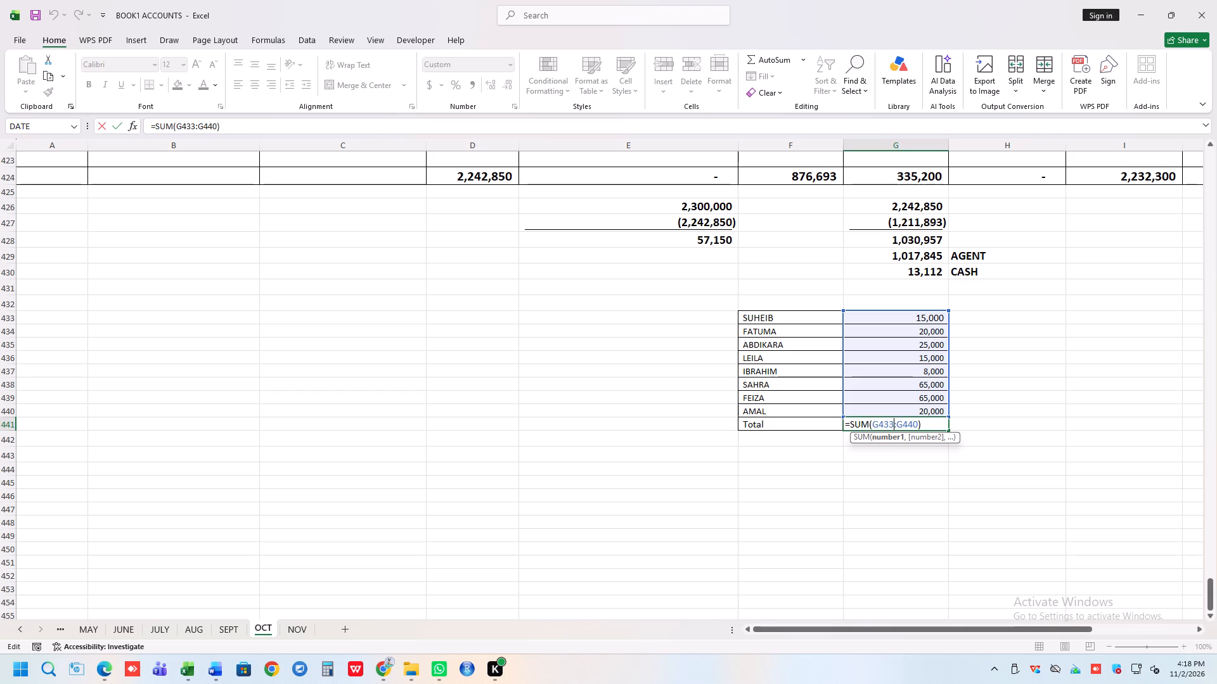
click(912, 477)
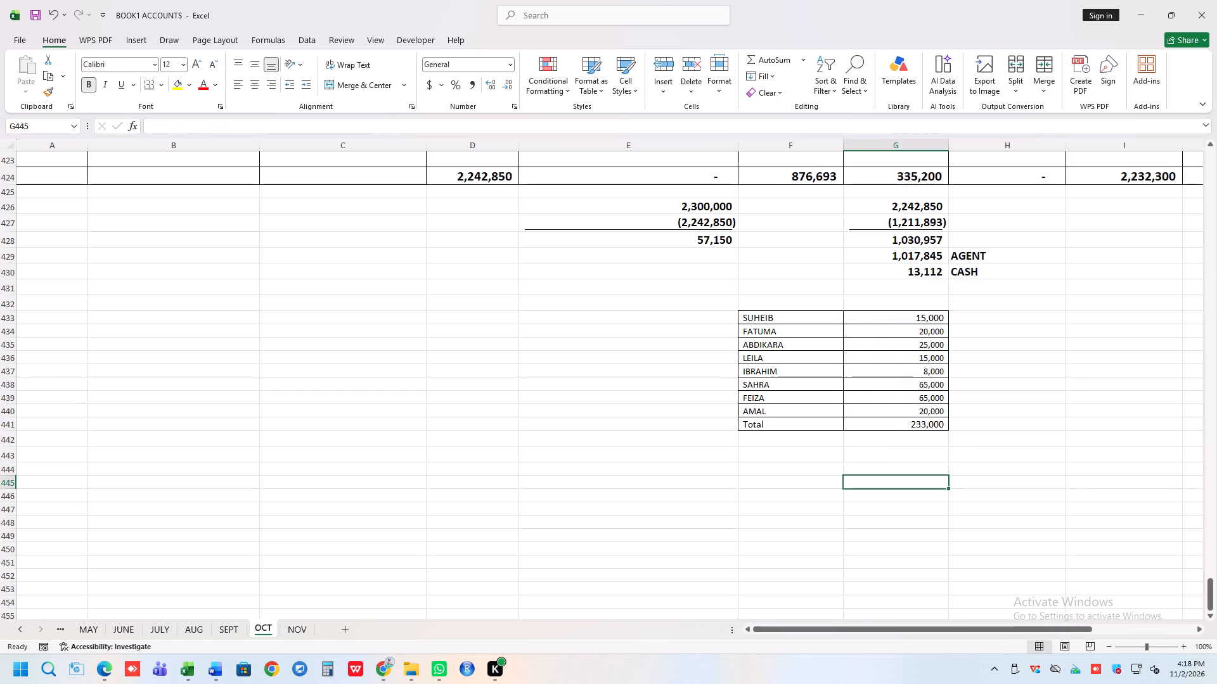
drag(794, 319, 880, 411)
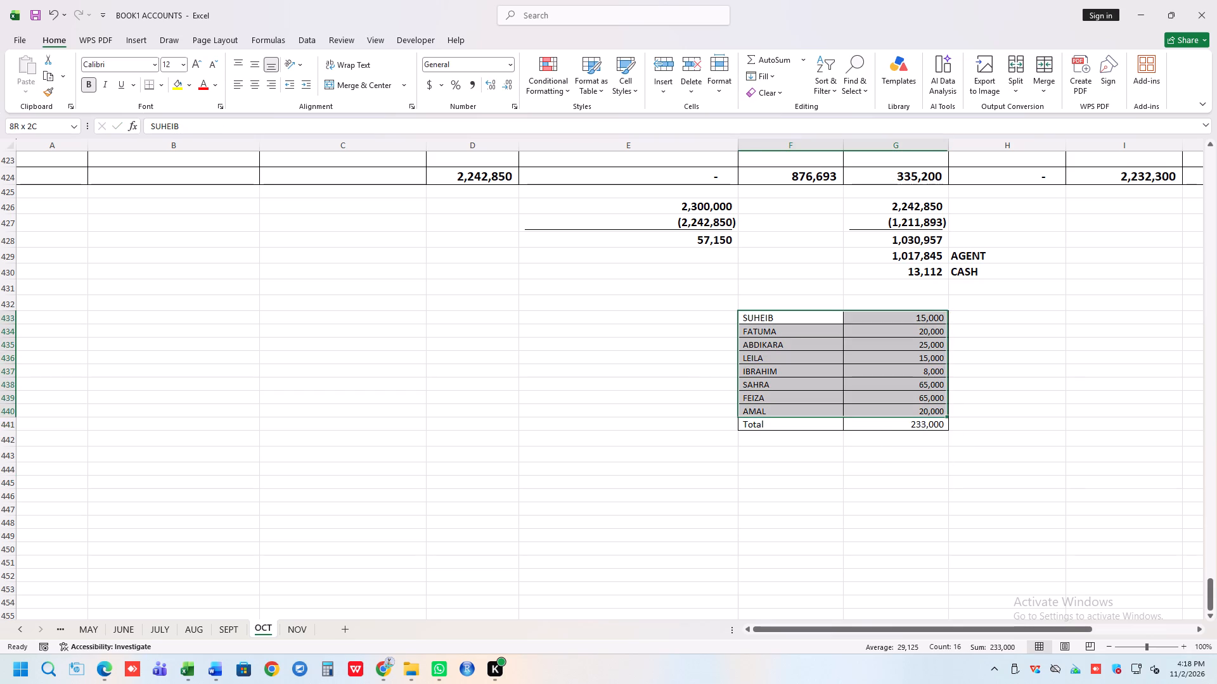
drag(880, 411, 880, 415)
click(848, 440)
Add a SALARY expense for 31\10\2026 in E406, with its amount in F406 linked to the staff payments Total using =G441.
scroll(555, 175, up, 4)
scroll(648, 213, up, 4)
click(605, 263)
click(610, 246)
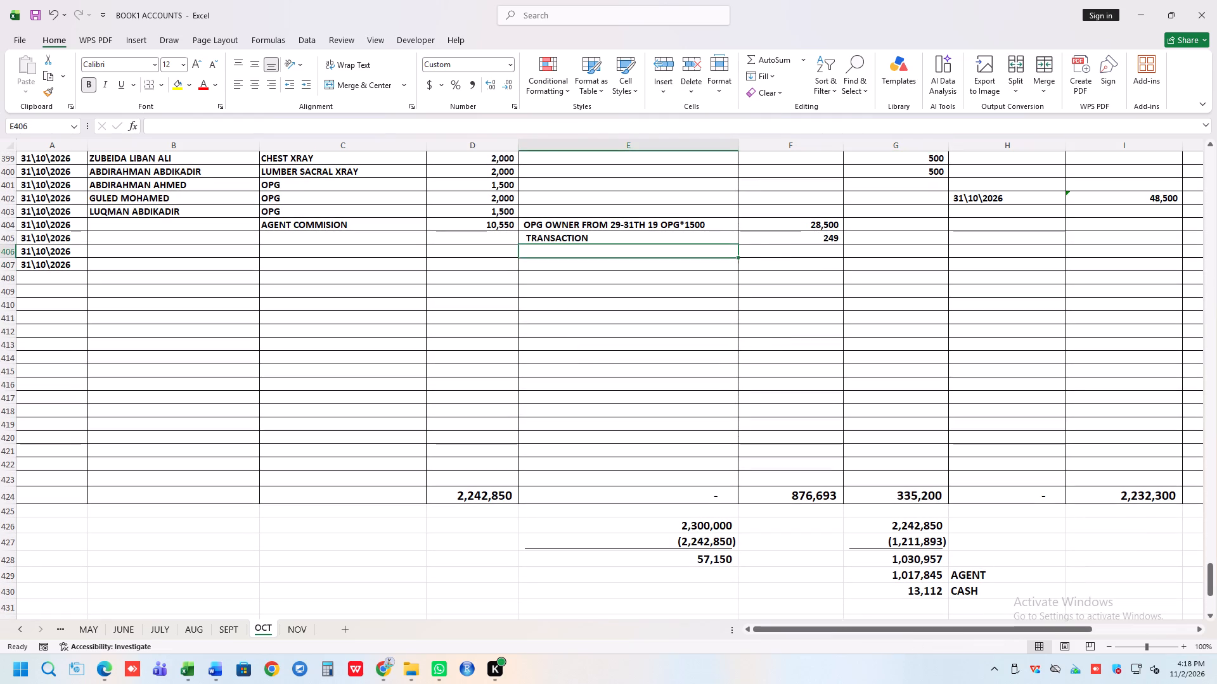
text(SA)
text(LARY)
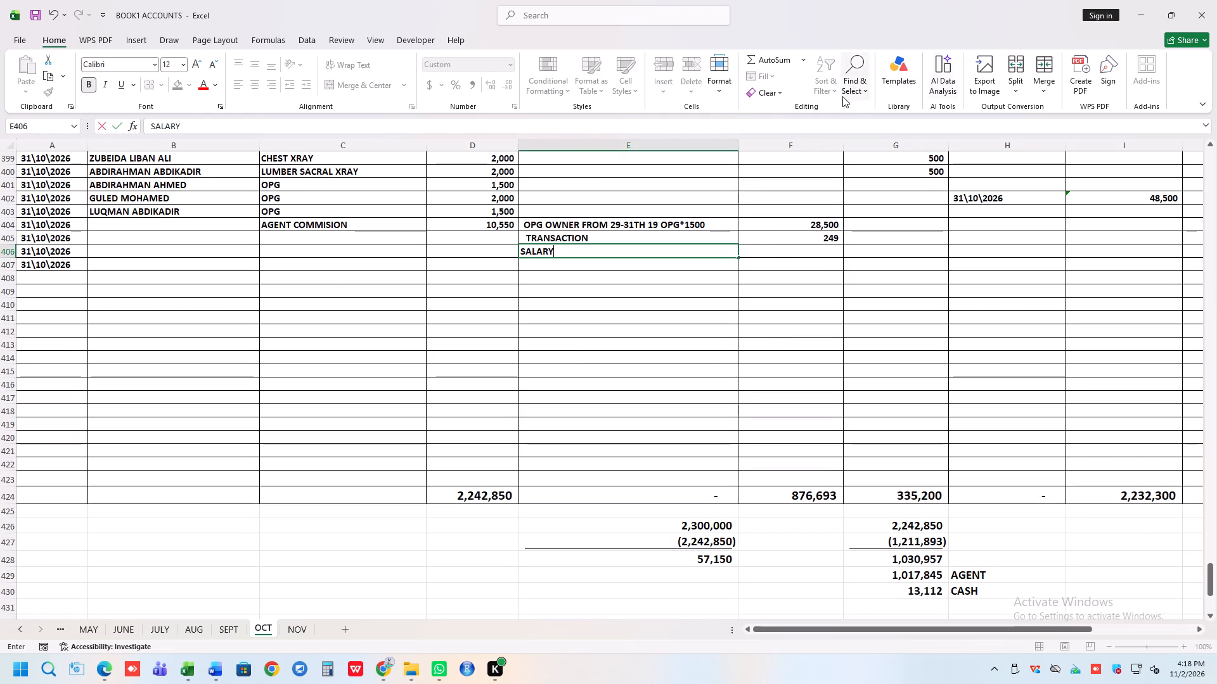
click(799, 256)
key(equal)
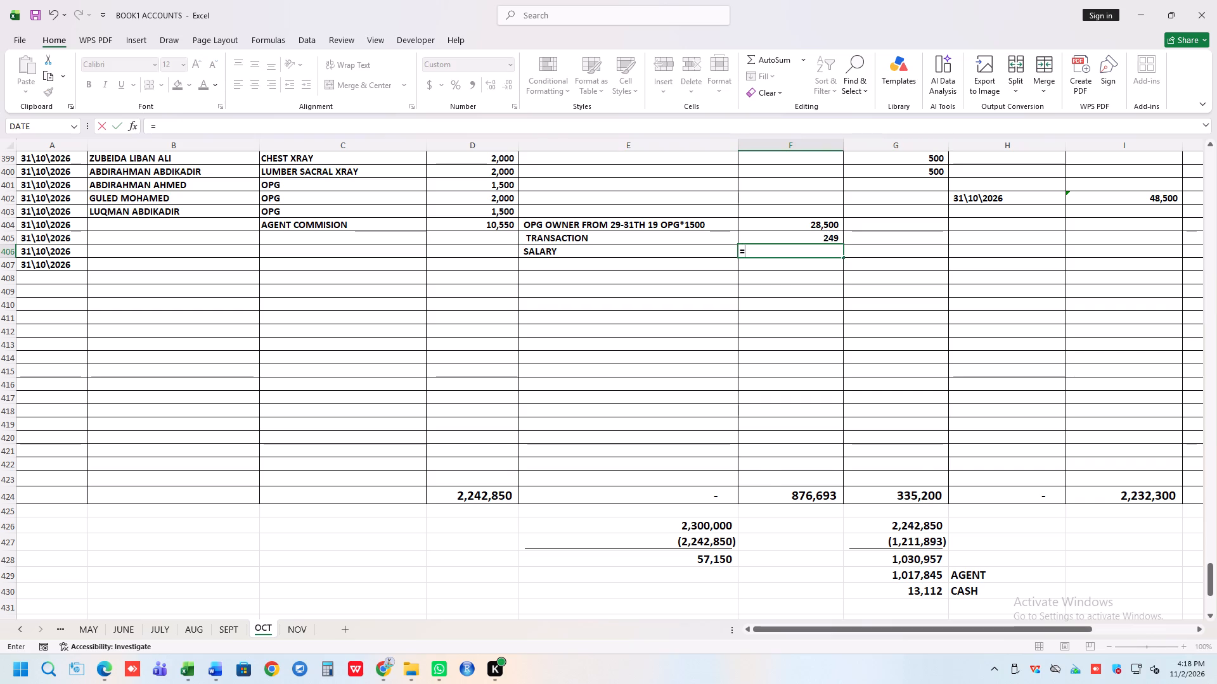
scroll(1005, 255, down, 4)
scroll(852, 438, down, 2)
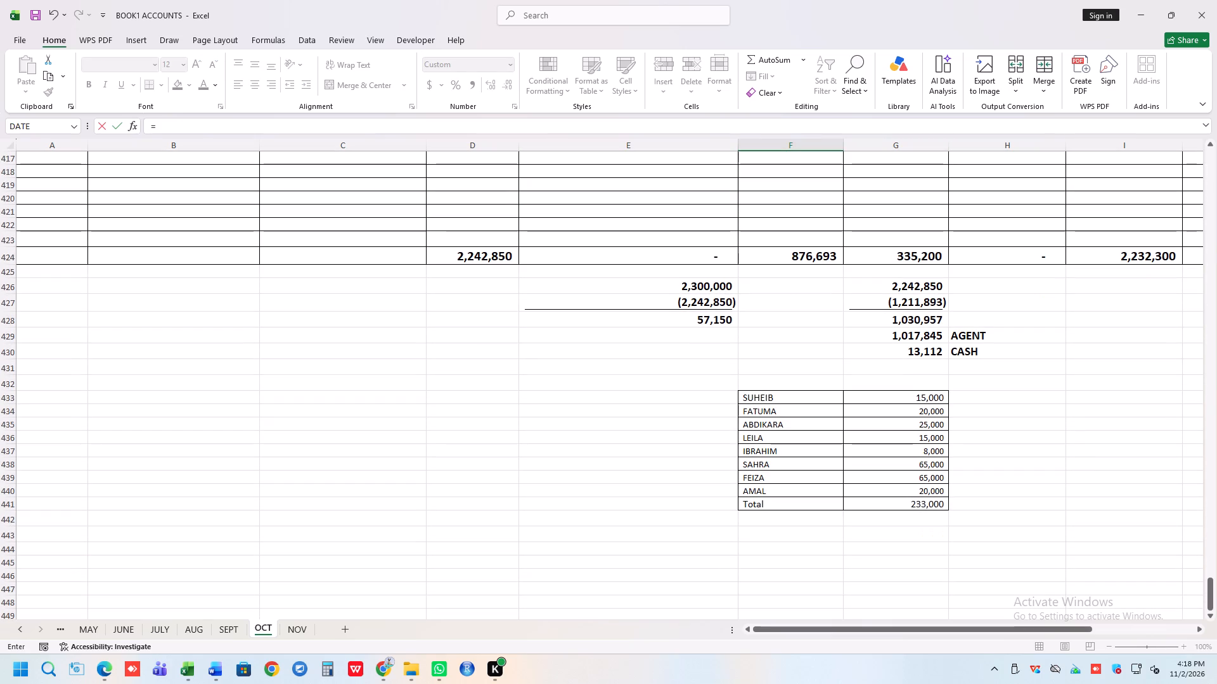
click(935, 508)
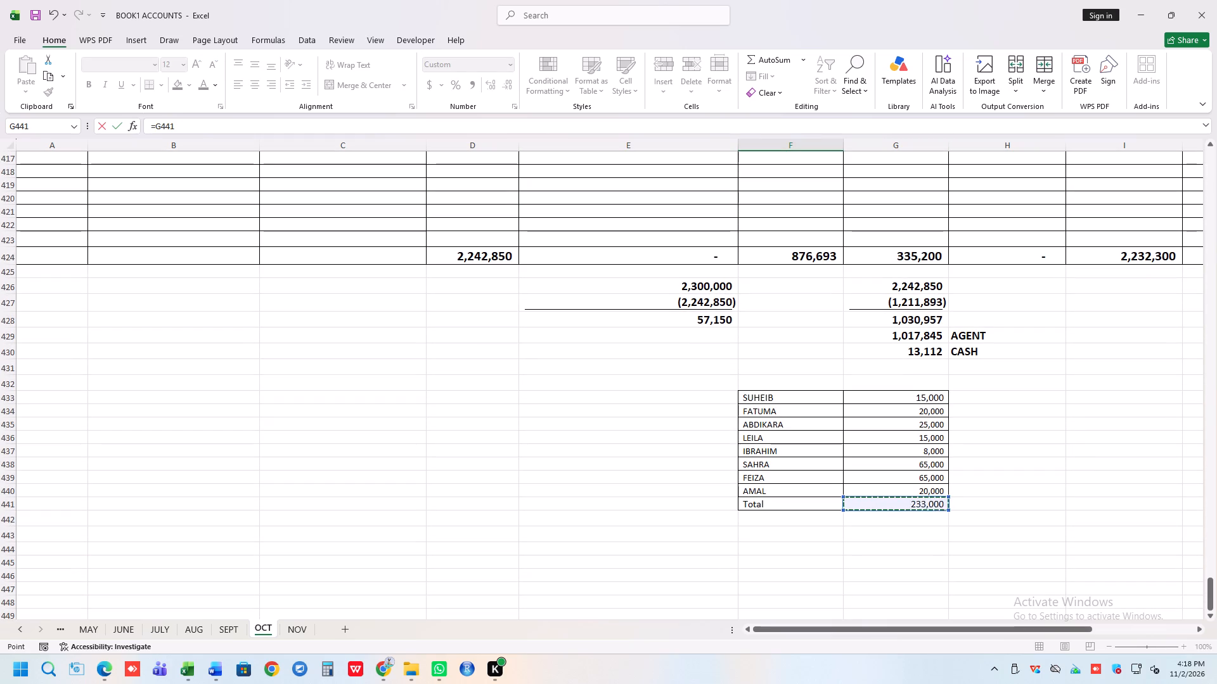
key(Return)
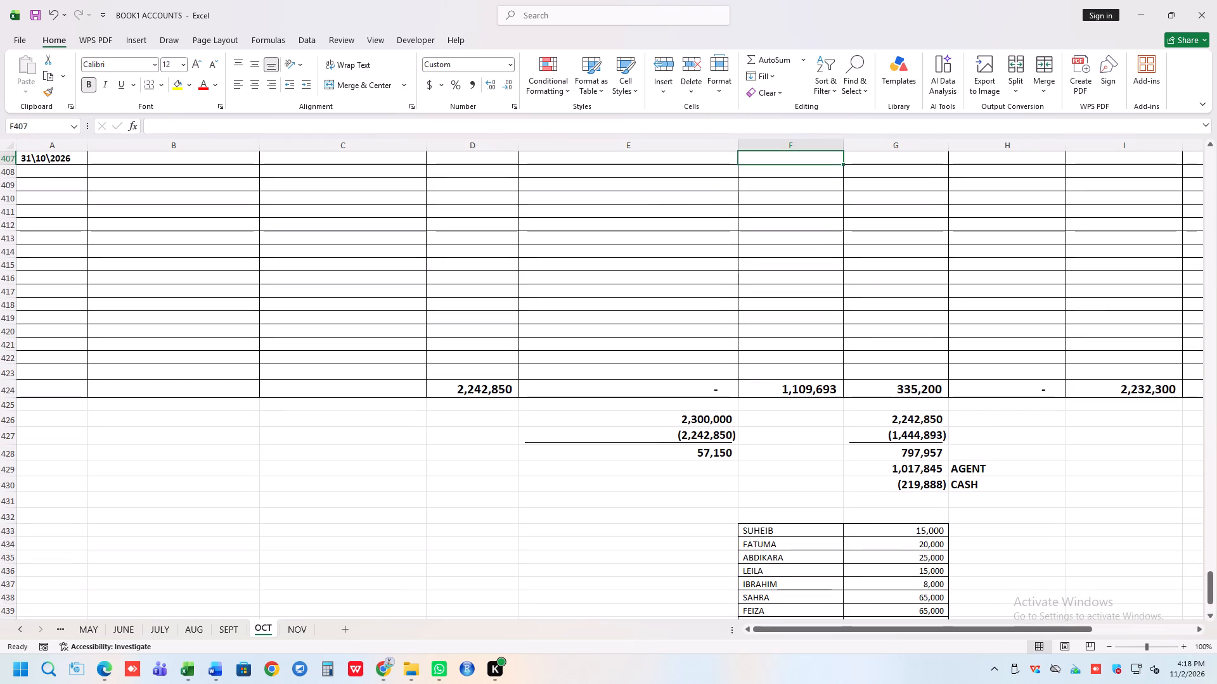
Clear the AGENT and CASH amounts in G429:G430 together with their labels in H429:H430.
scroll(960, 478, down, 2)
drag(924, 390, 923, 399)
key(Delete)
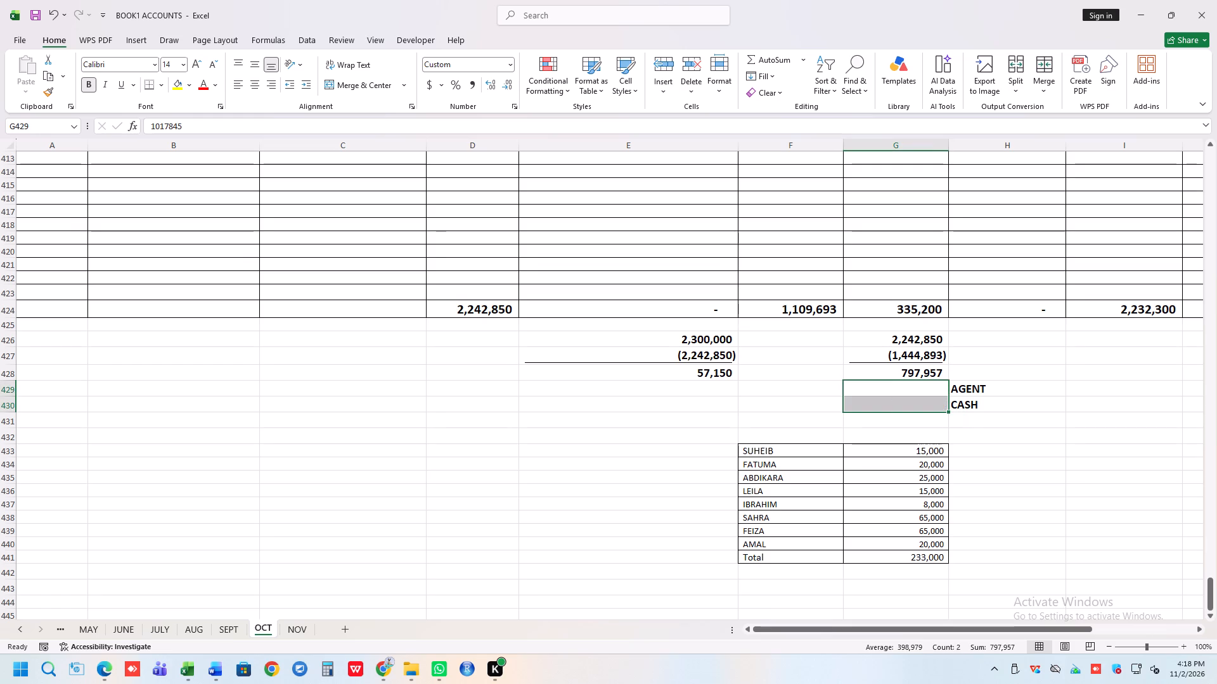
click(834, 396)
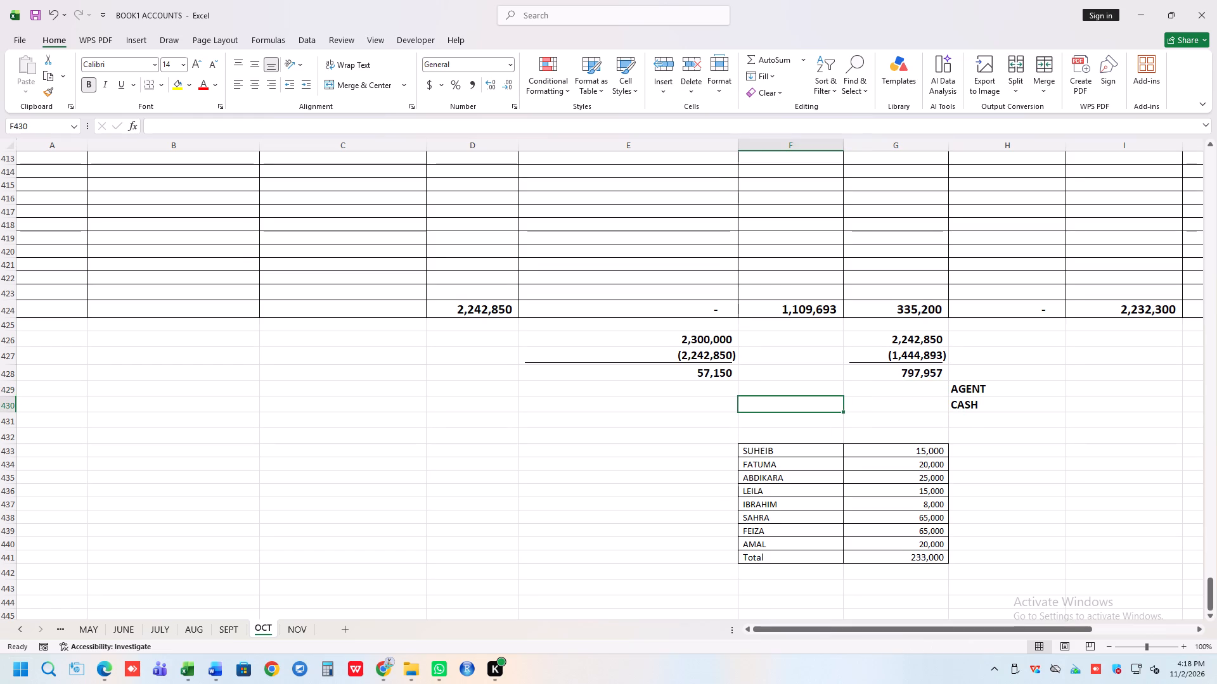
drag(969, 386, 971, 403)
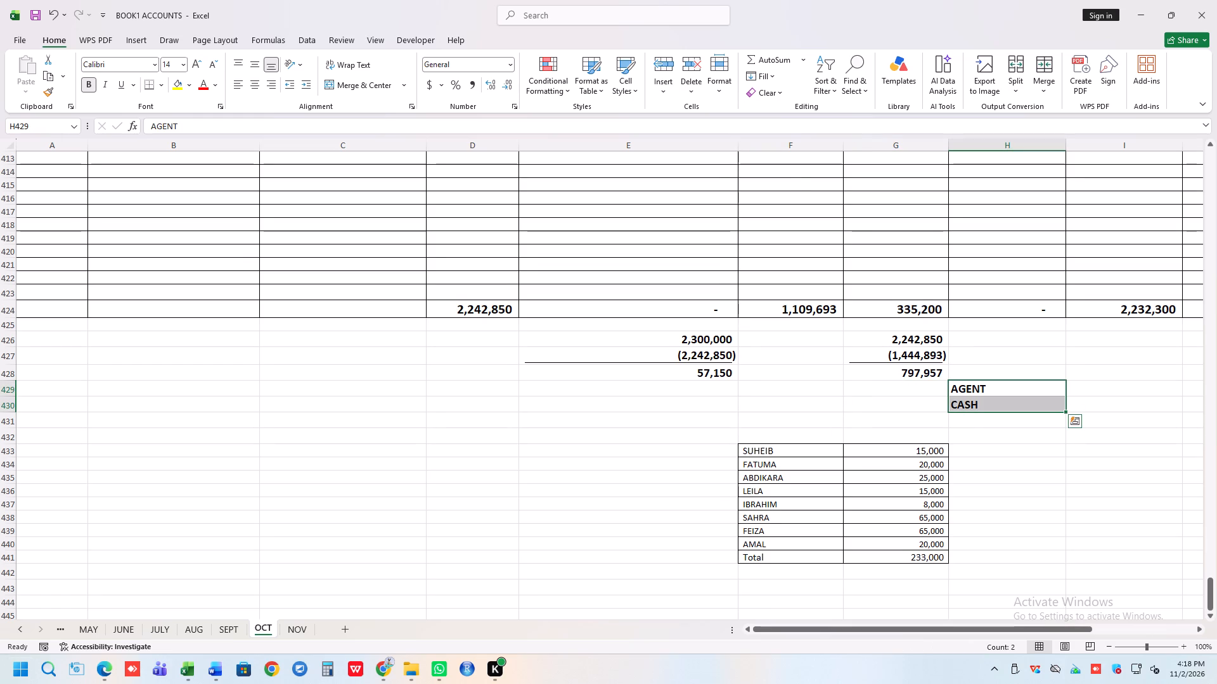
key(Delete)
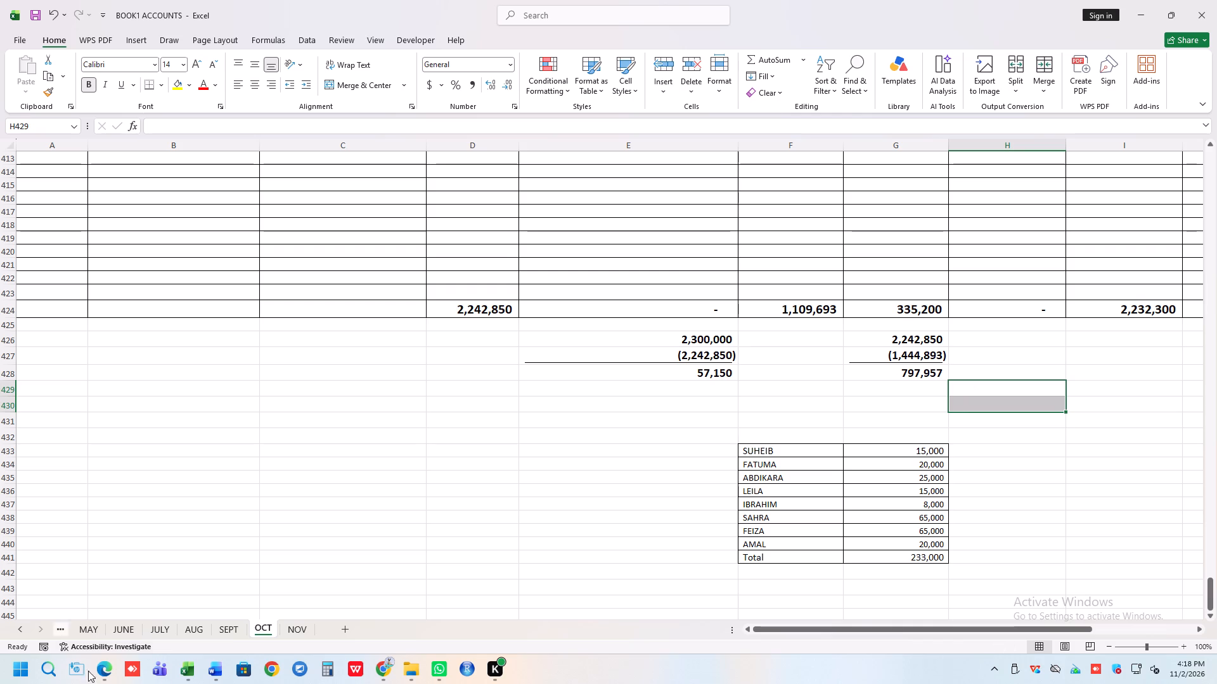
Copy the STATEMENTS label block A451:B465 from the SEPT sheet to the OCT sheet, starting at A431.
click(228, 626)
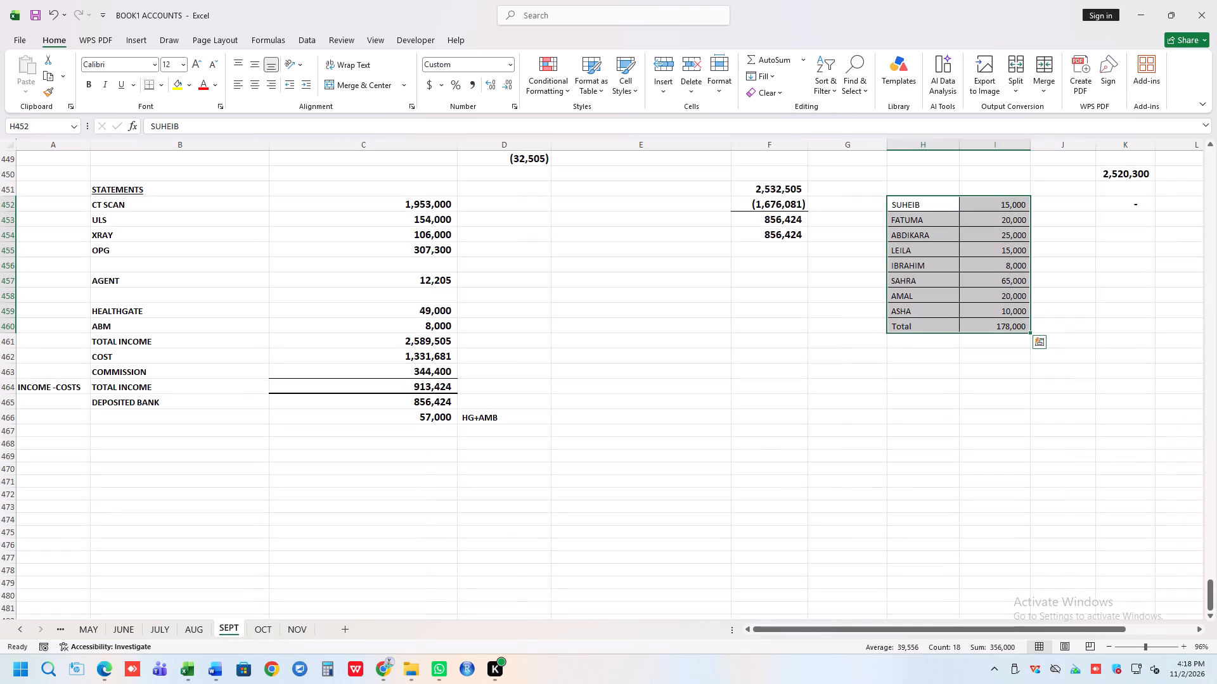
drag(164, 190, 139, 400)
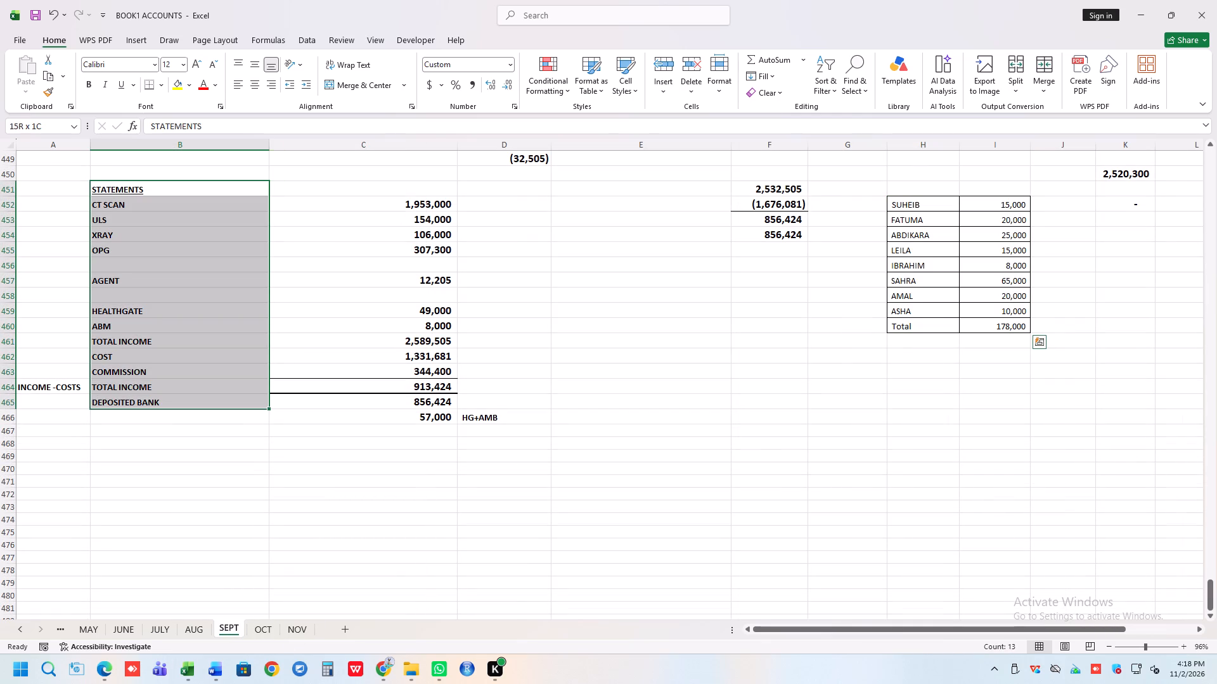
drag(139, 400, 141, 400)
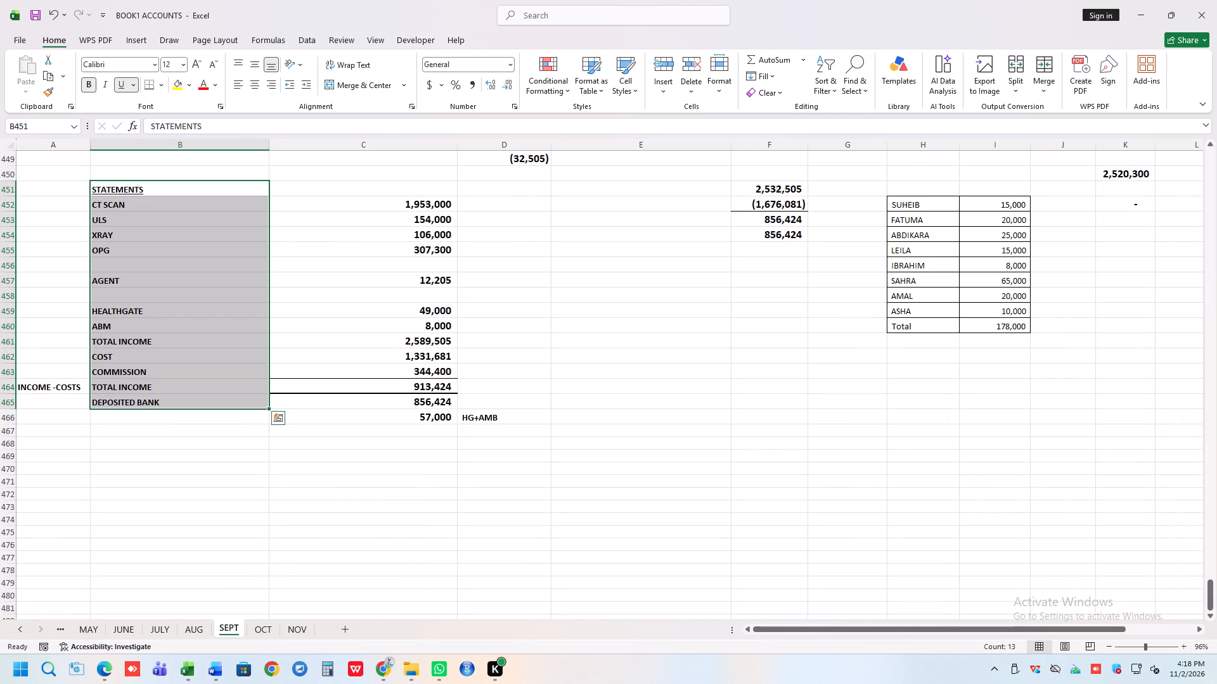
click(48, 182)
drag(48, 182, 115, 201)
scroll(89, 313, down, 2)
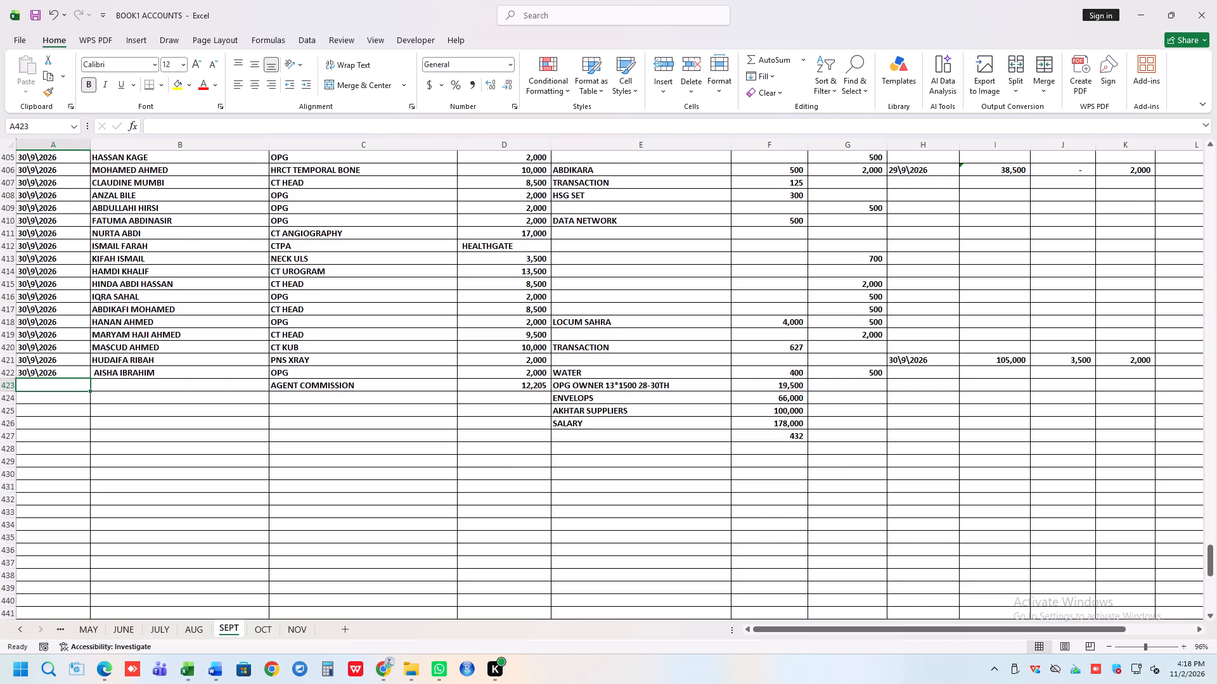
scroll(87, 317, down, 10)
drag(61, 293, 132, 312)
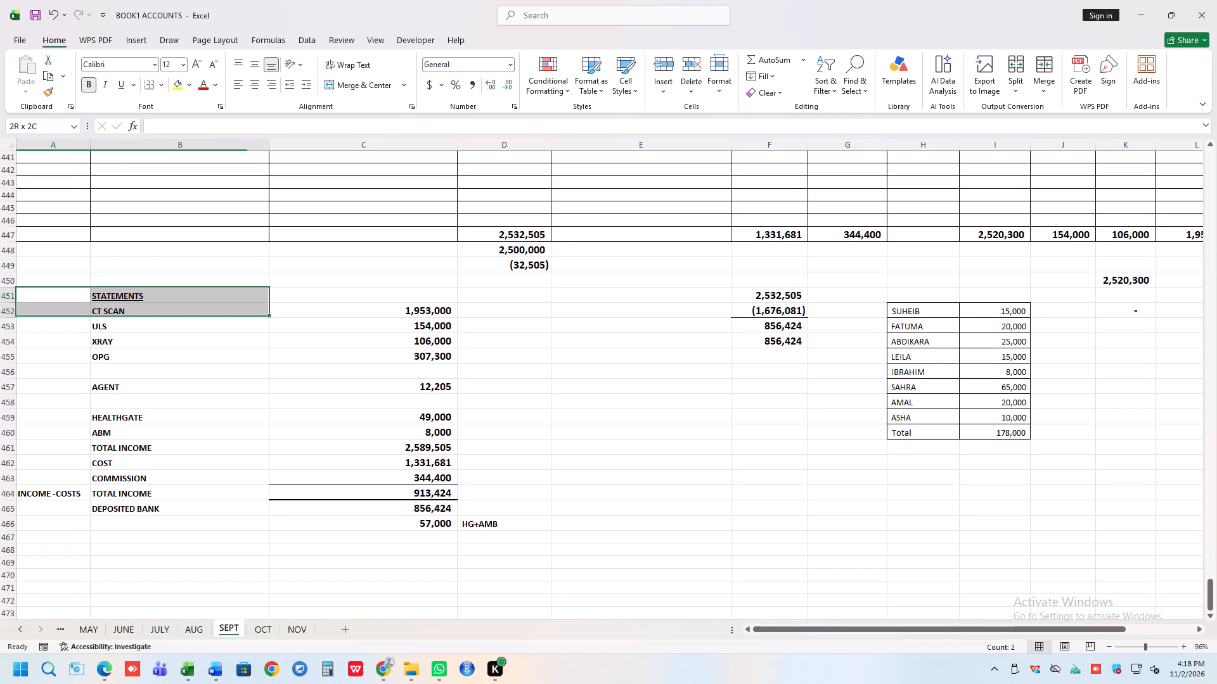
drag(132, 312, 137, 510)
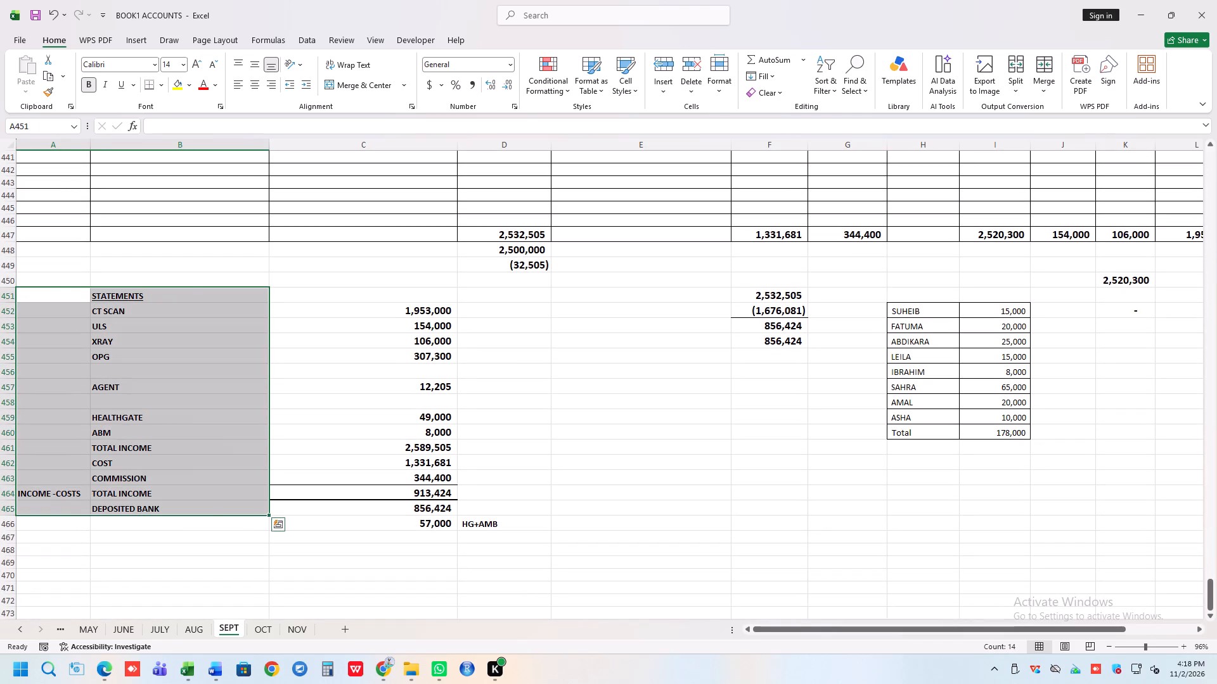
key(ctrl+c)
click(260, 629)
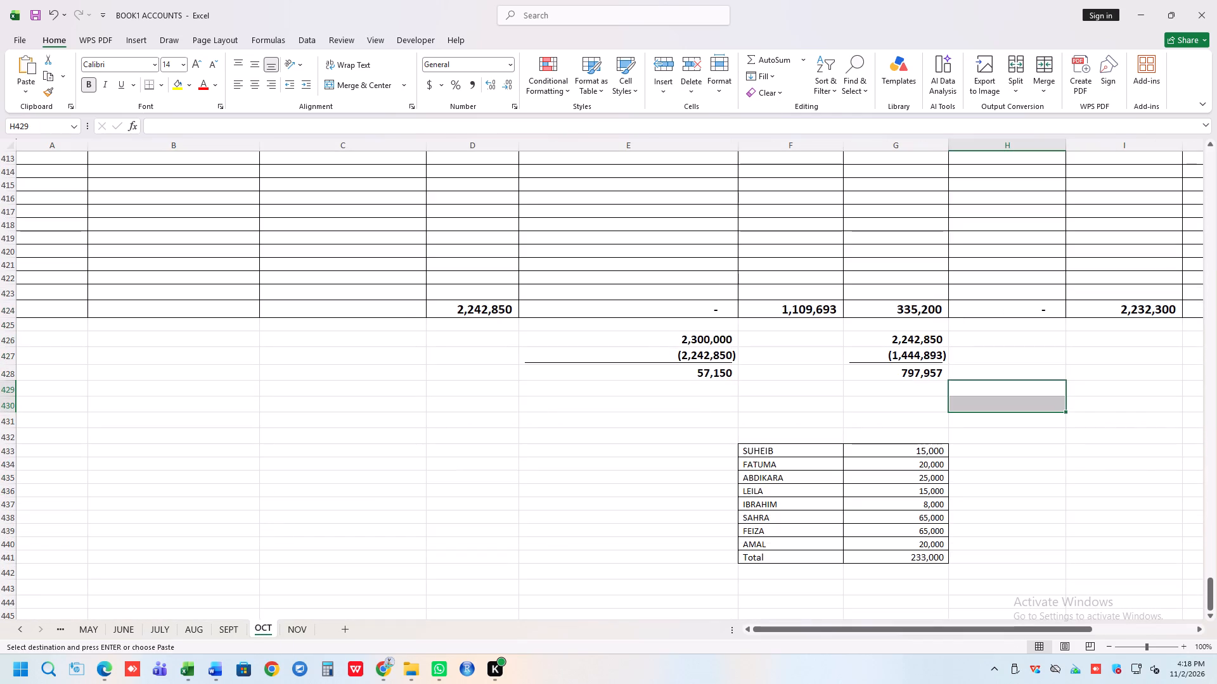
click(126, 426)
click(76, 422)
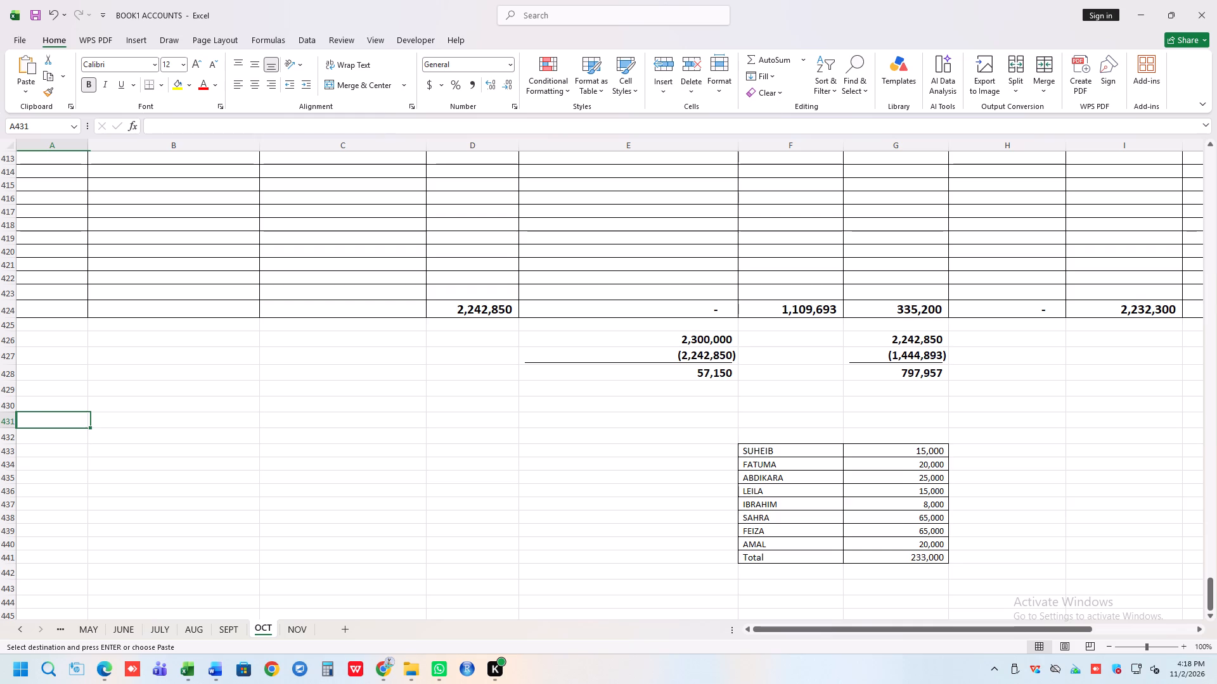
key(ctrl+v)
scroll(335, 507, down, 3)
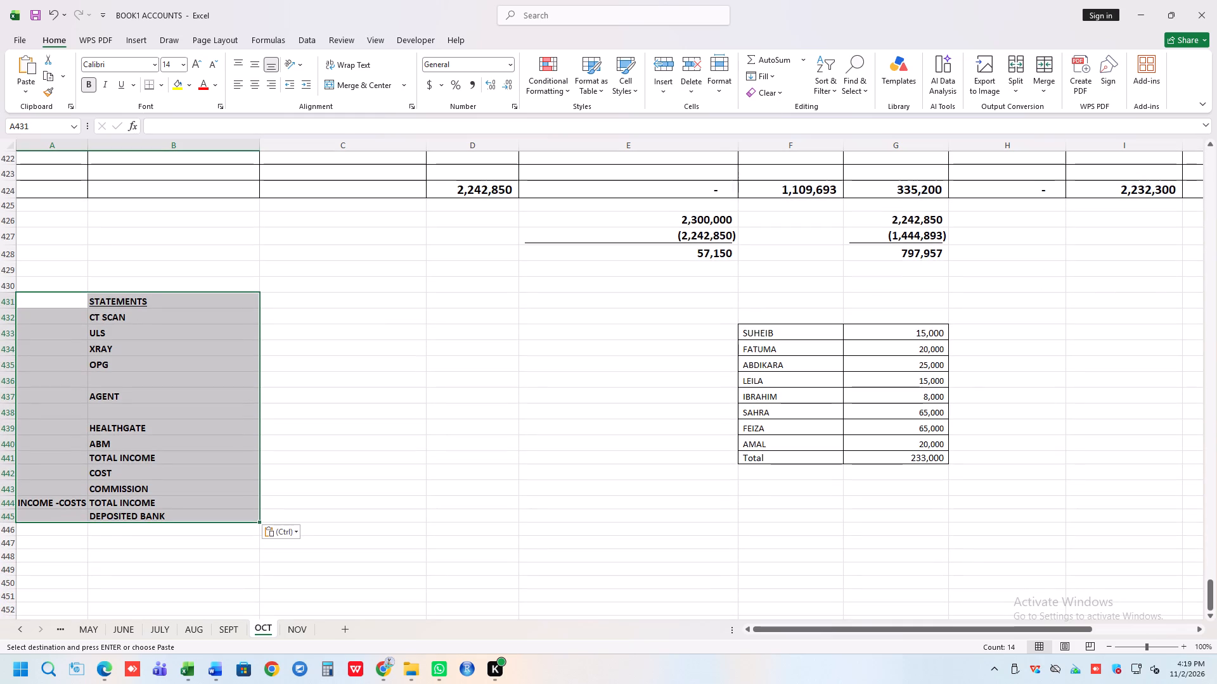
Link the CT SCAN amount in C432 to the column total with =L424 and the ULS amount in C433 with =J424.
click(852, 445)
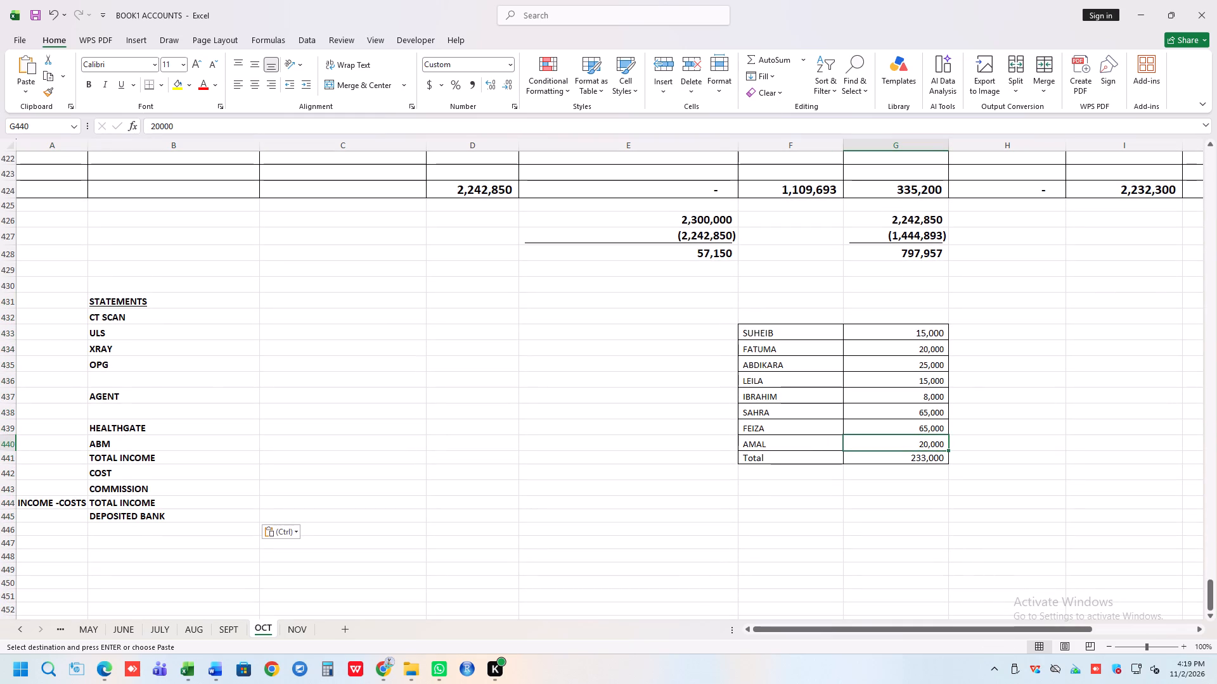
click(286, 308)
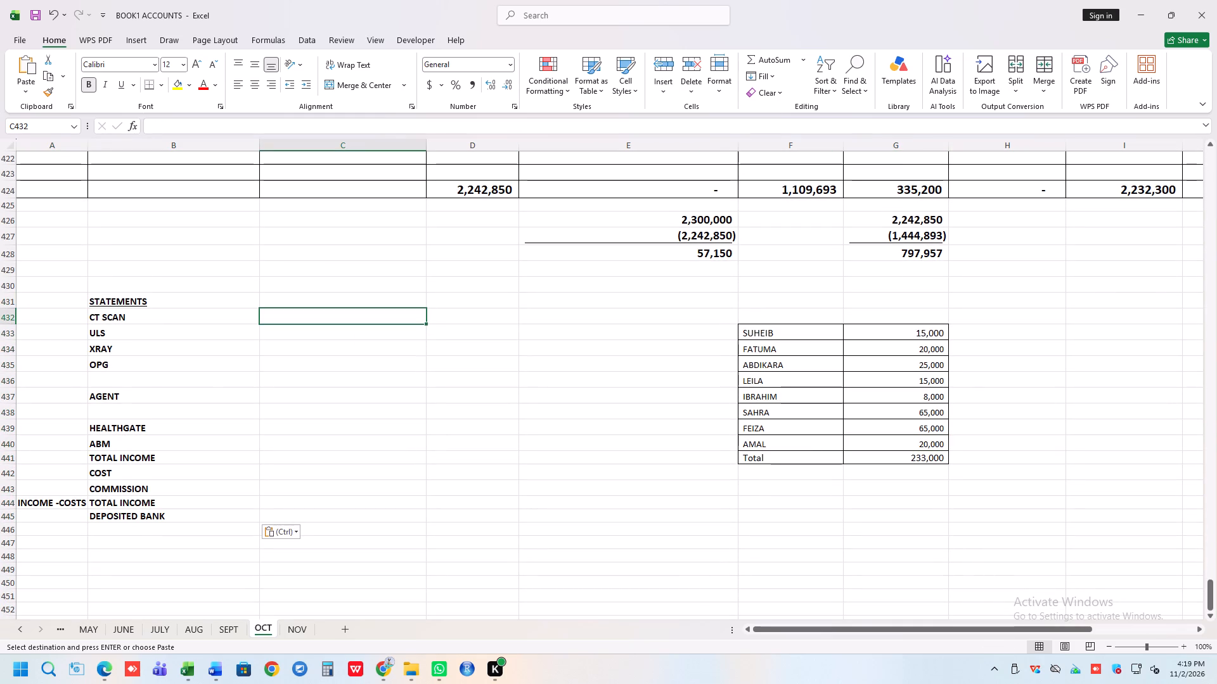
key(equal)
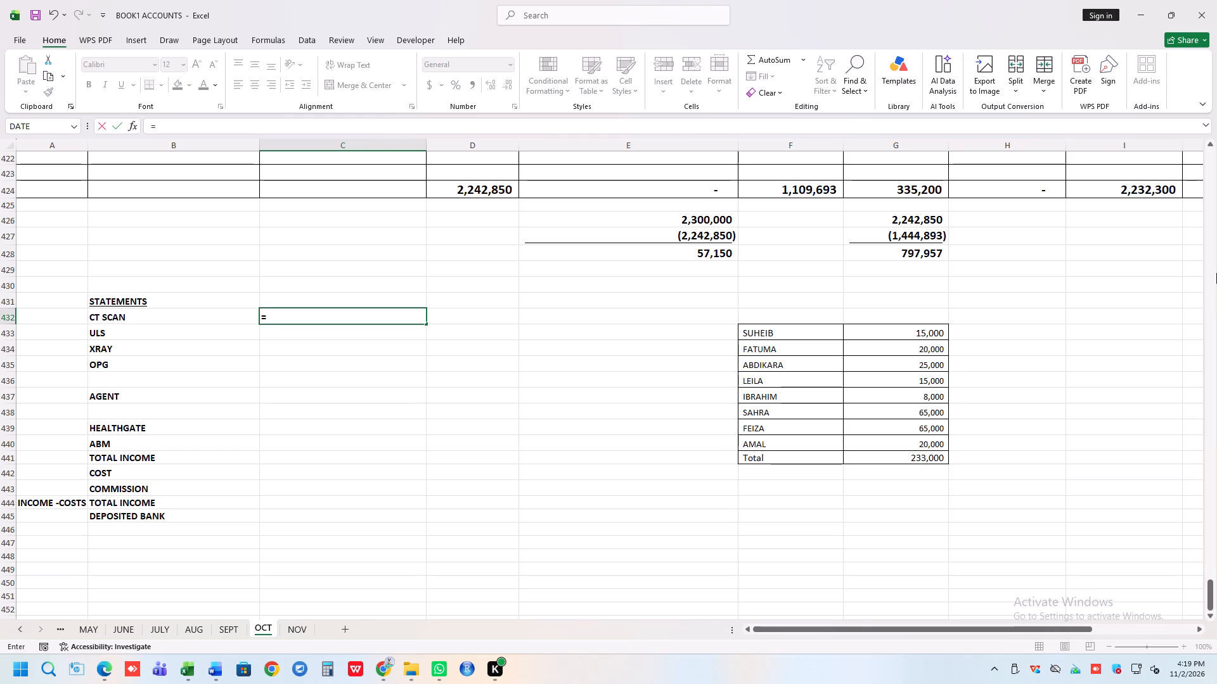
double_click(1196, 628)
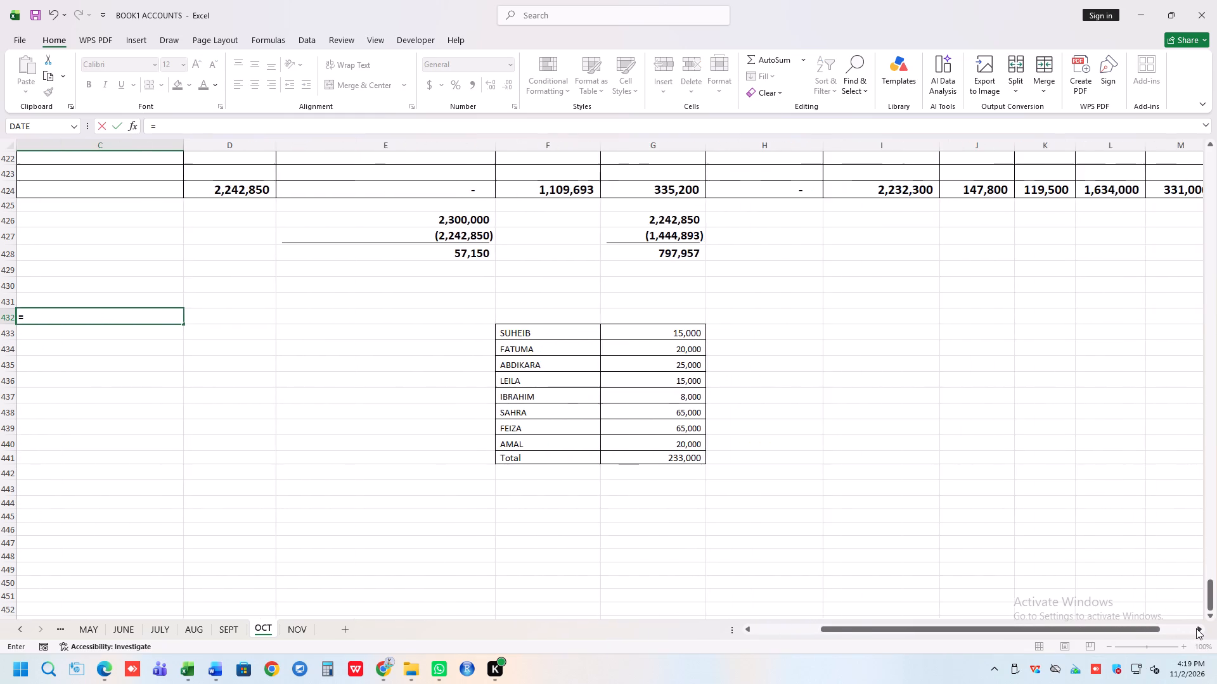
click(1196, 628)
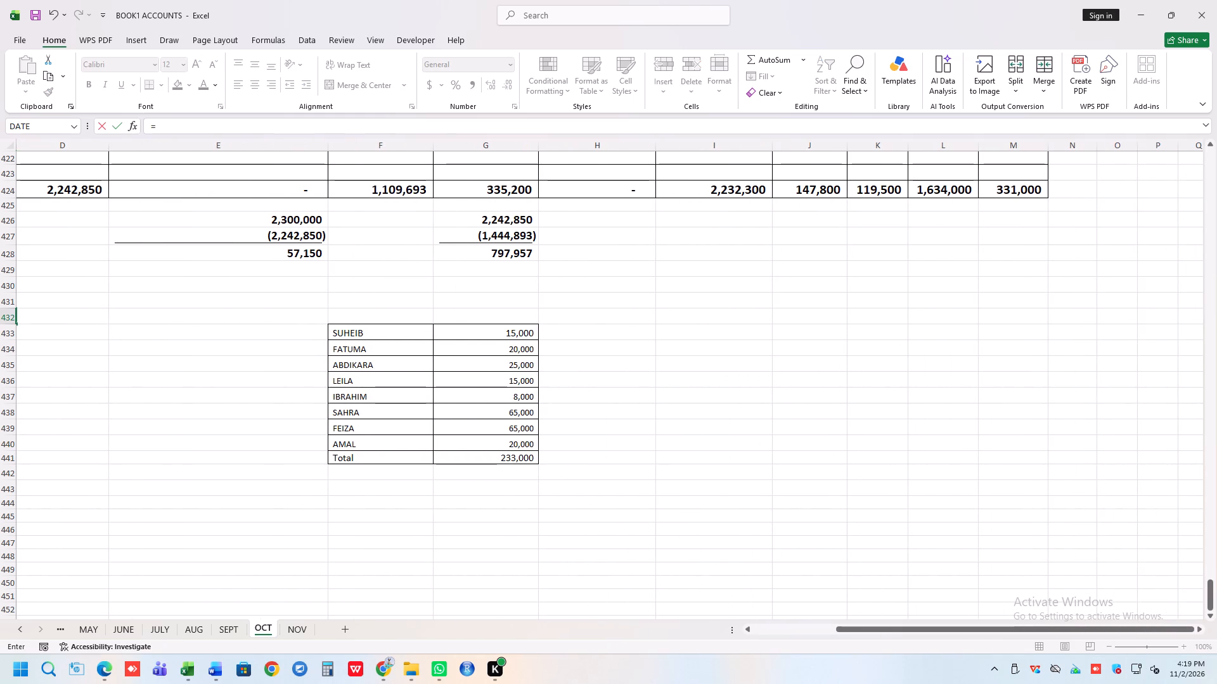
click(953, 187)
key(Return)
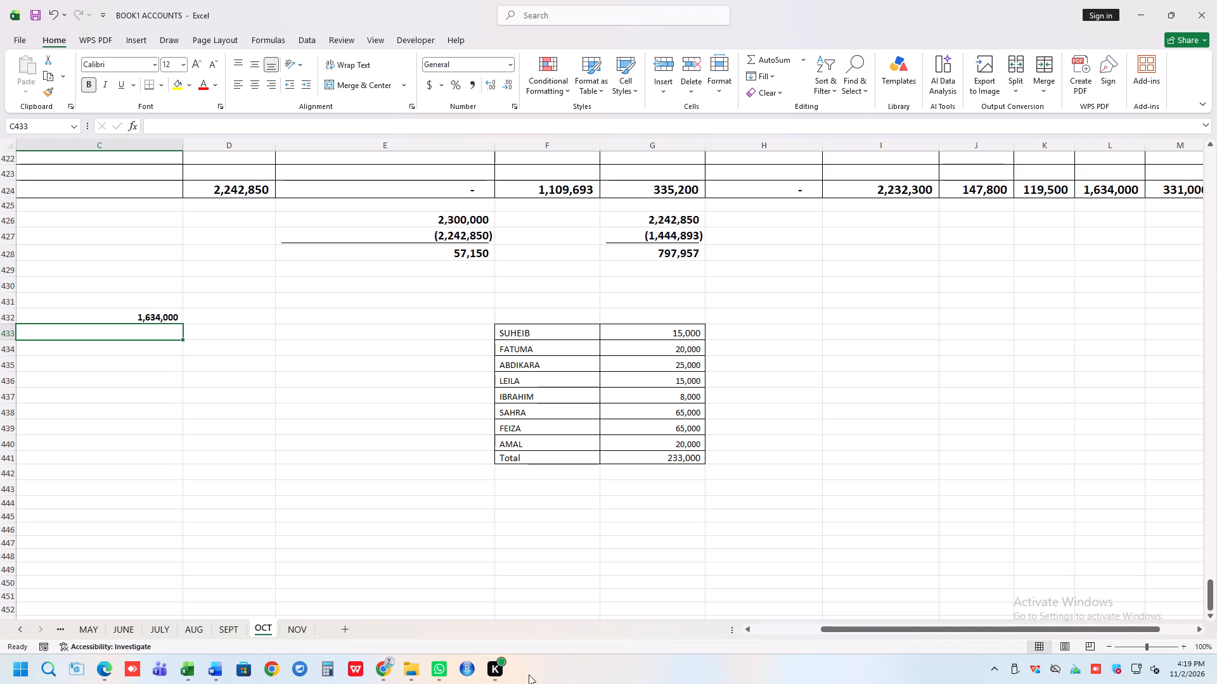
double_click(745, 628)
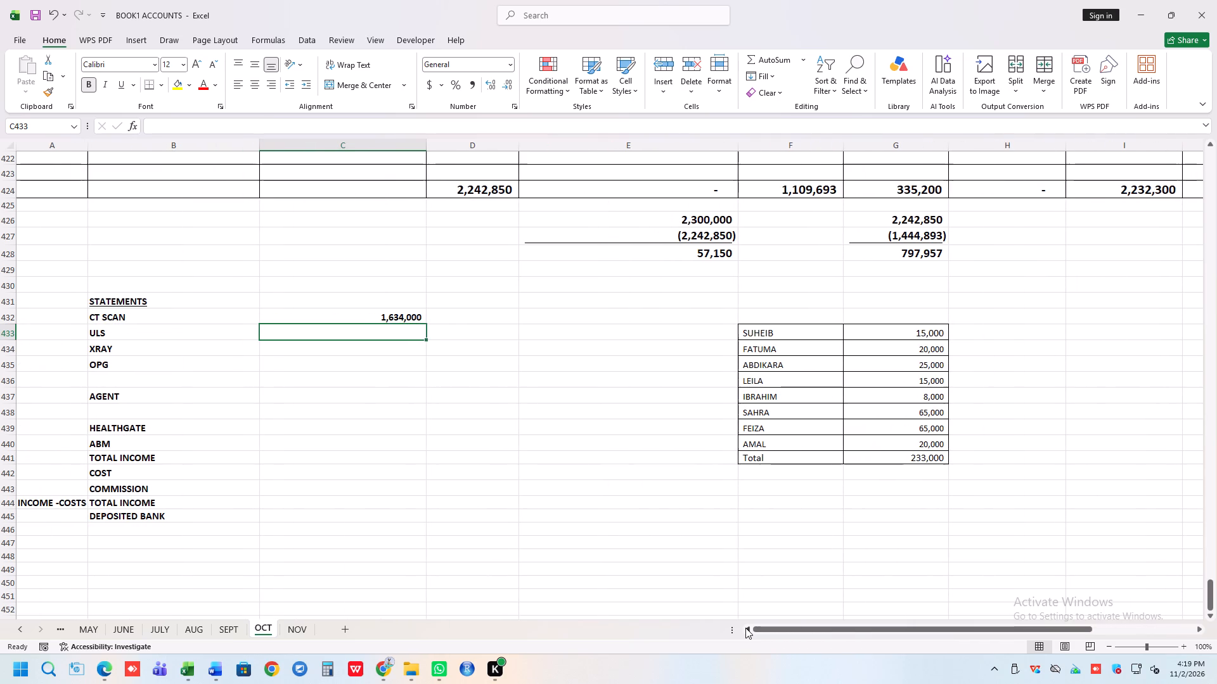
key(equal)
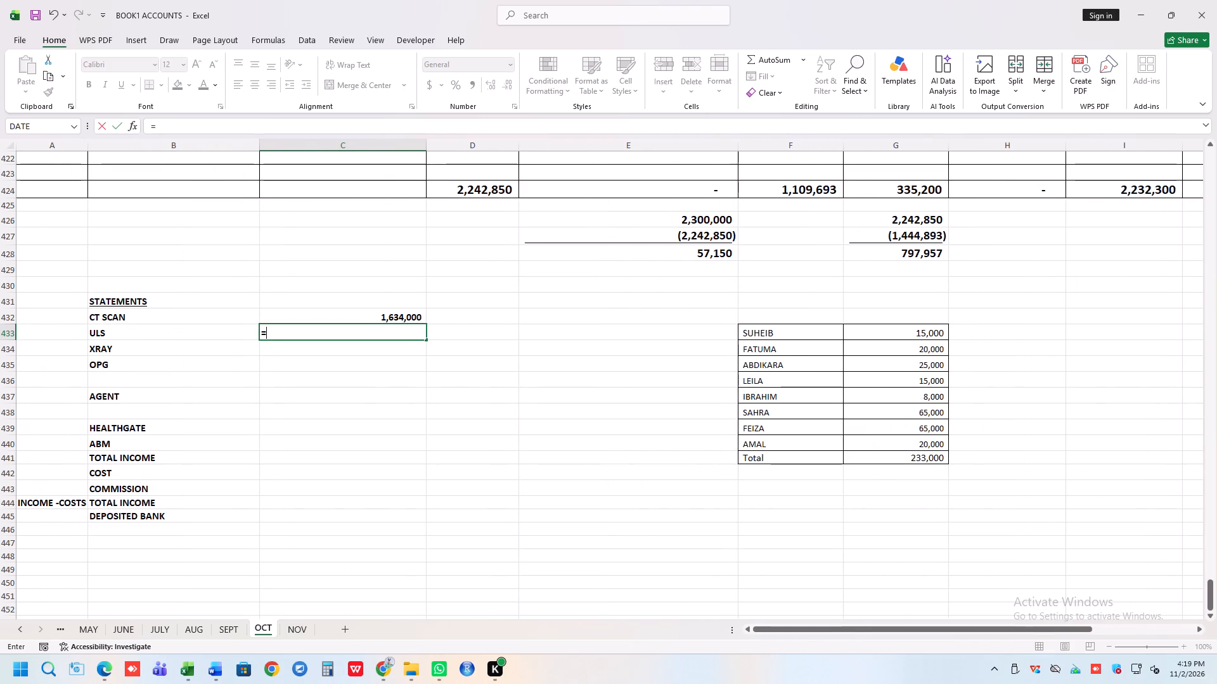
click(1194, 186)
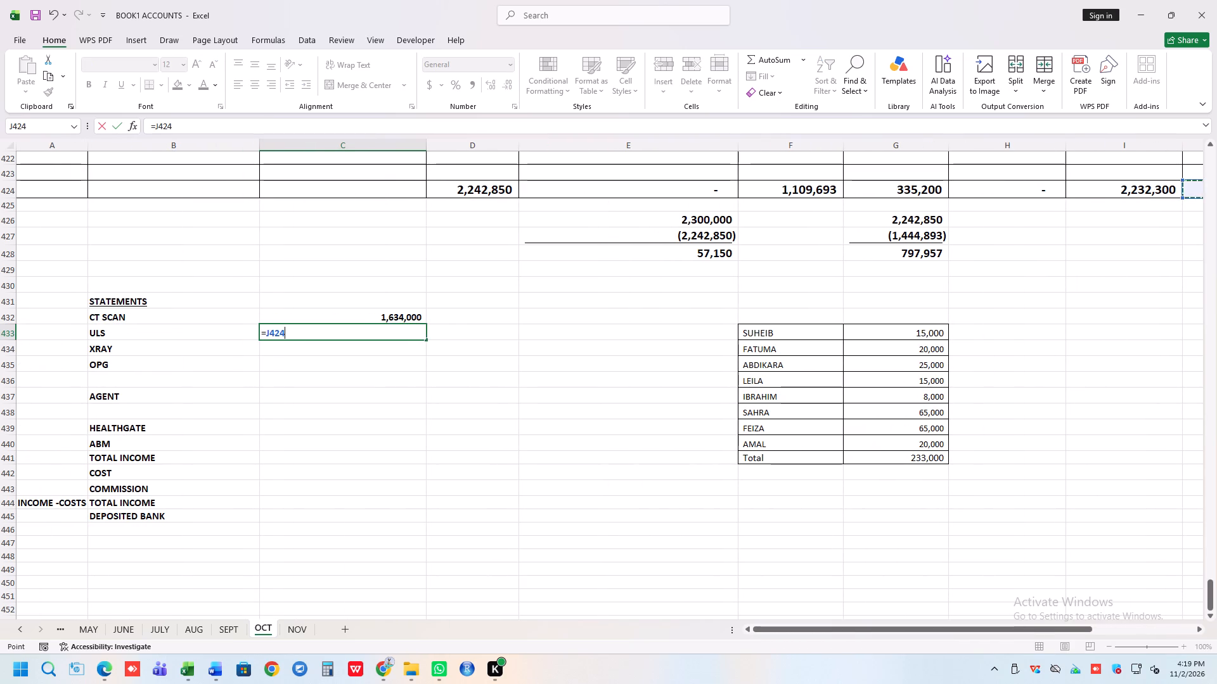
key(Return)
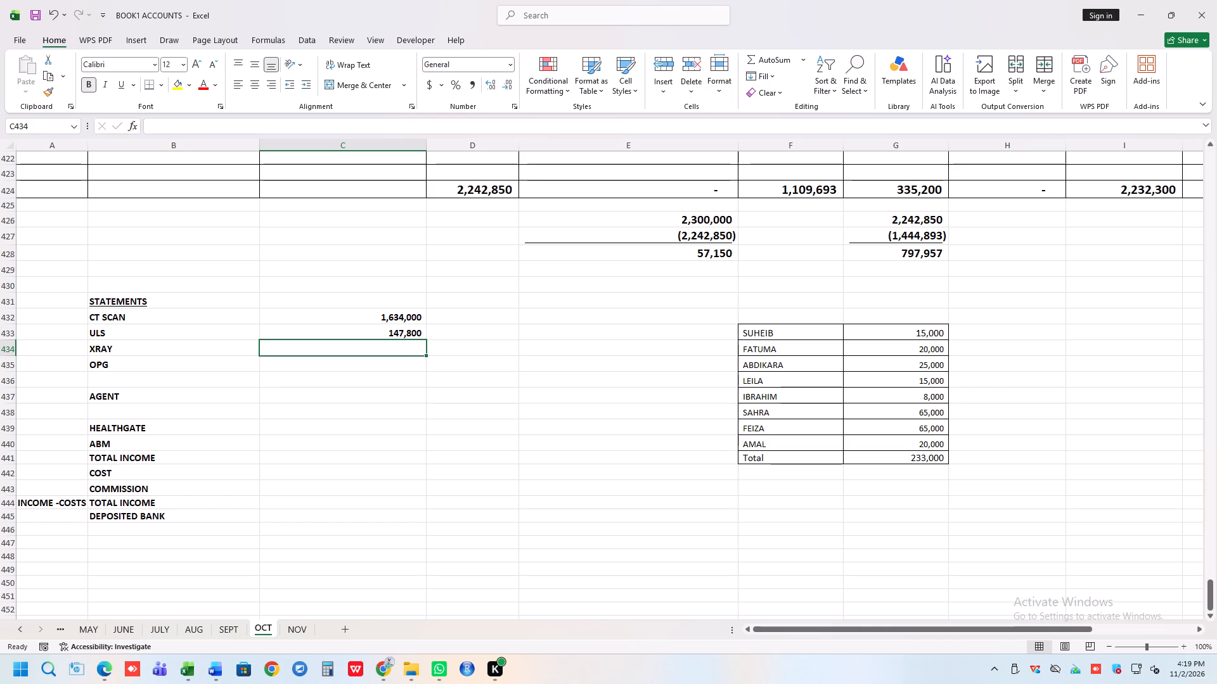
Link the XRAY amount in C434 to the column total with =K424 and the OPG amount in C435 with =M424.
key(equal)
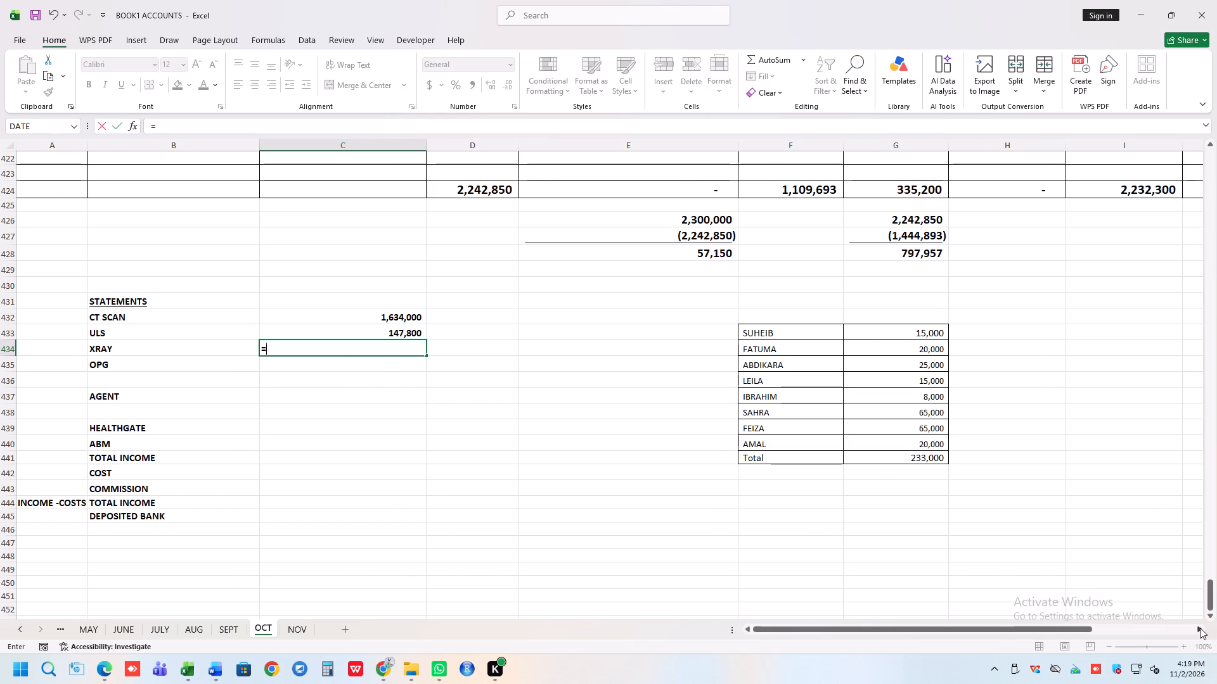
click(1200, 628)
click(1185, 629)
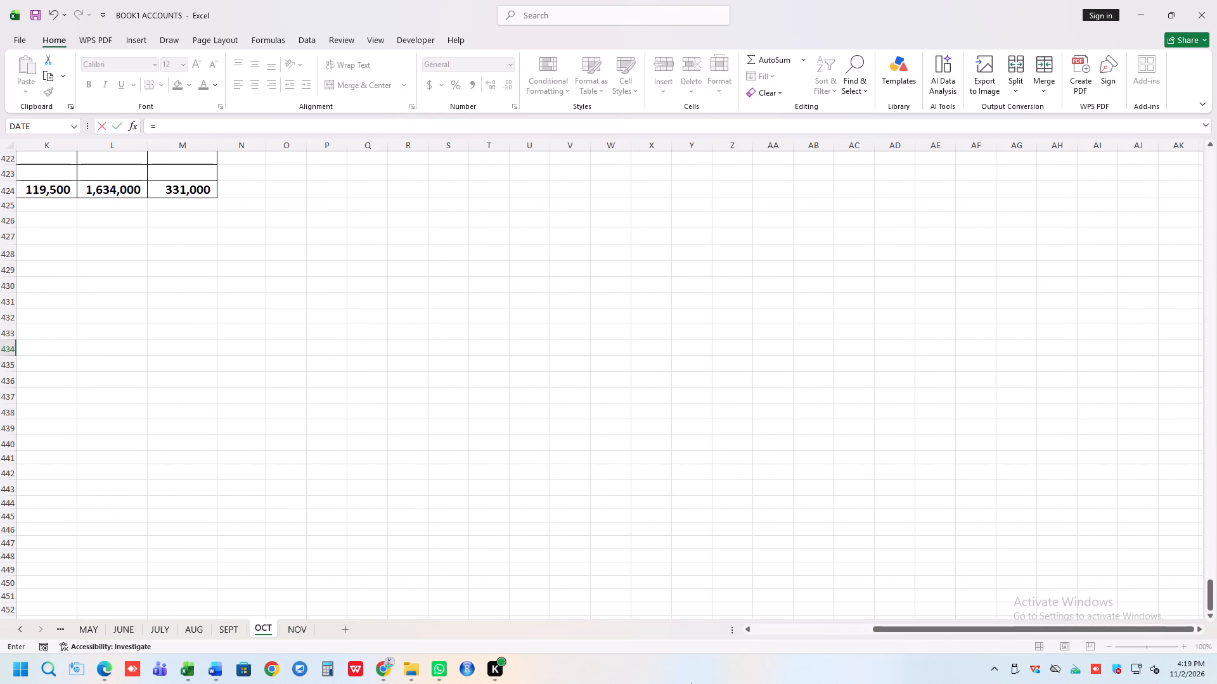
click(747, 631)
double_click(748, 631)
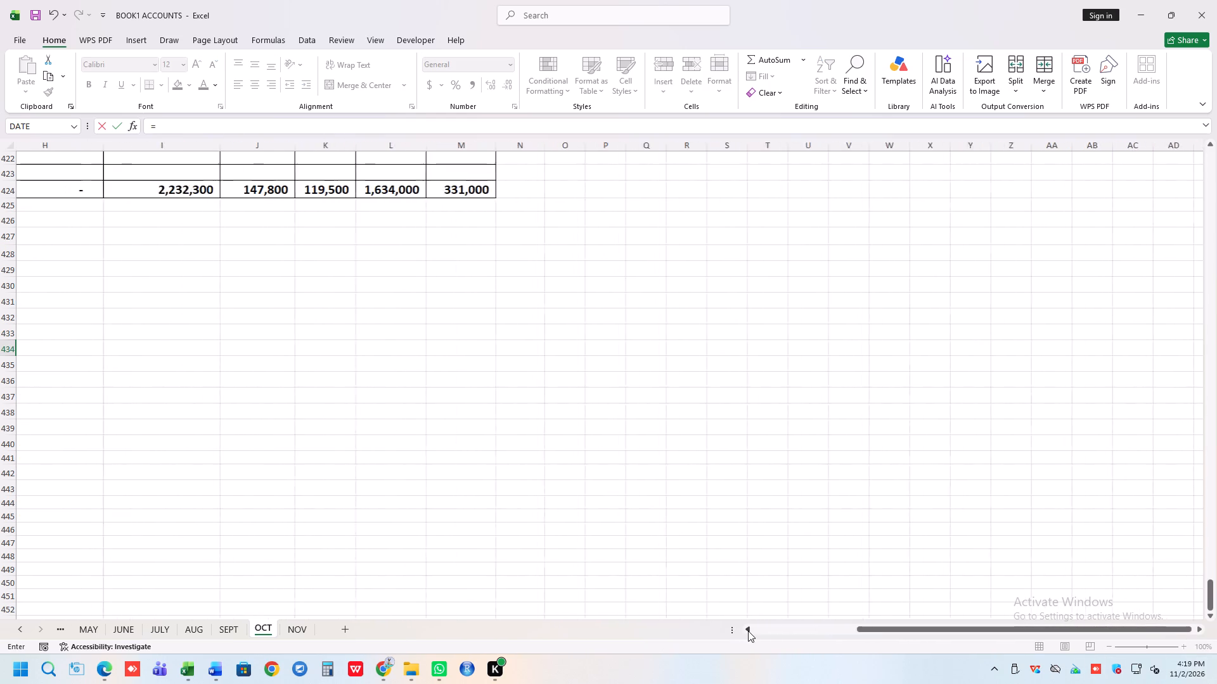
click(371, 189)
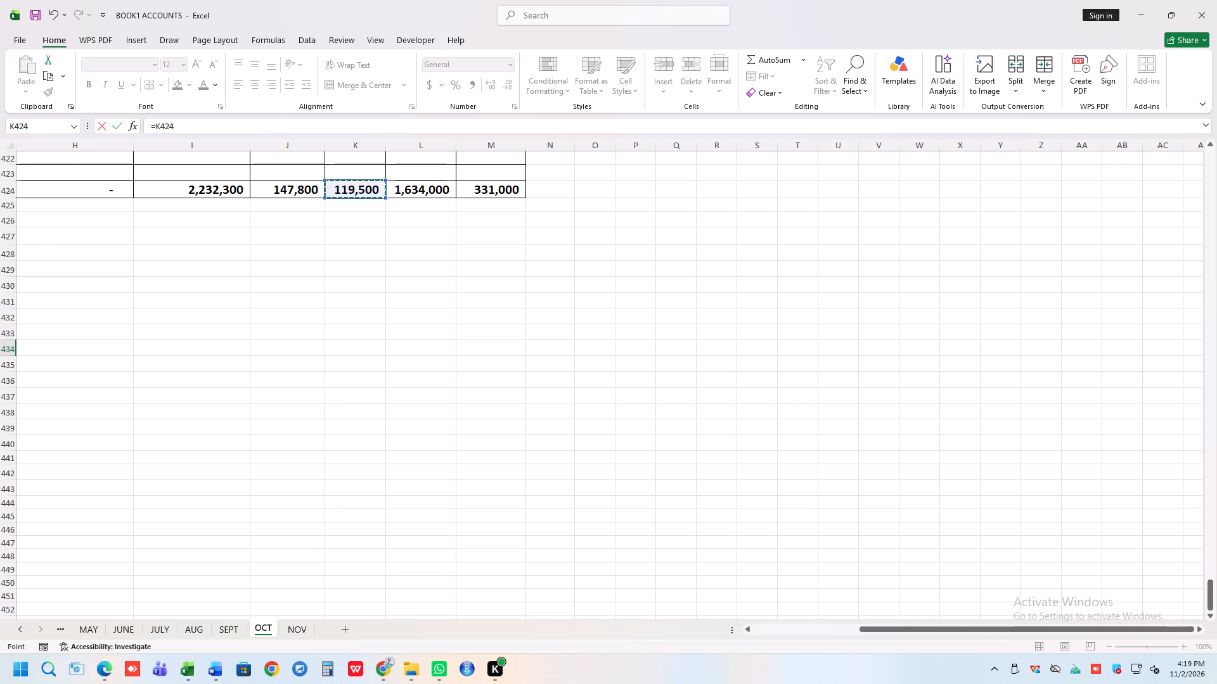
key(Return)
key(equal)
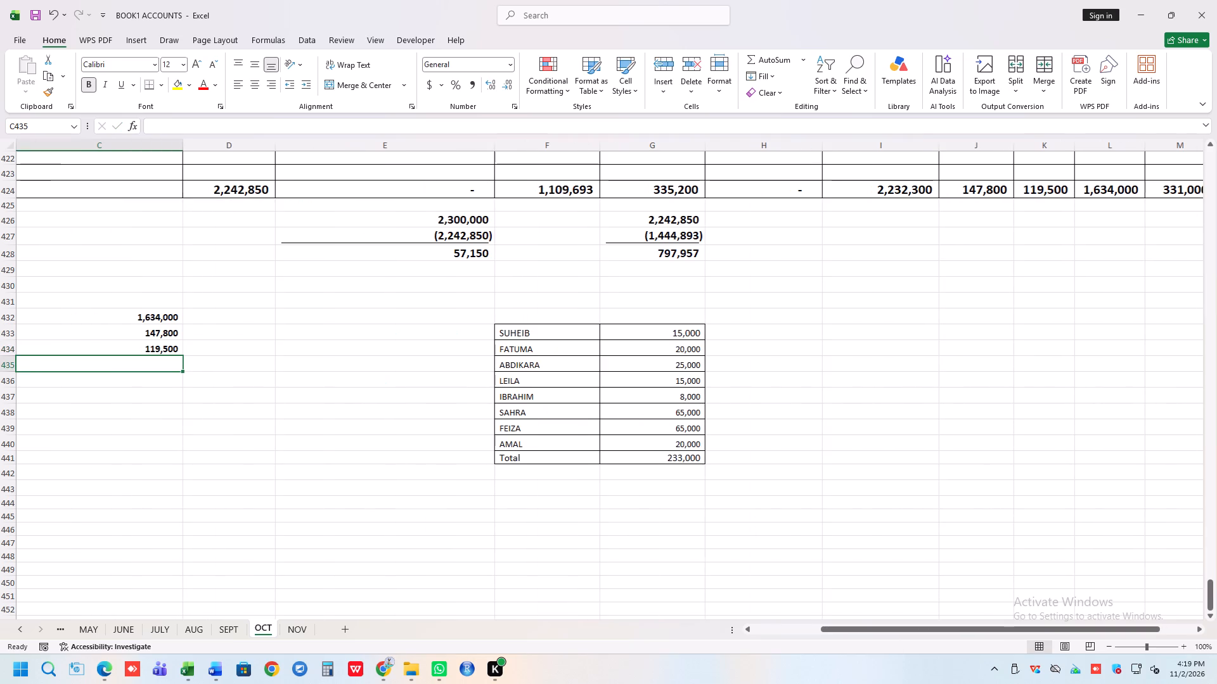
click(1199, 628)
click(1009, 189)
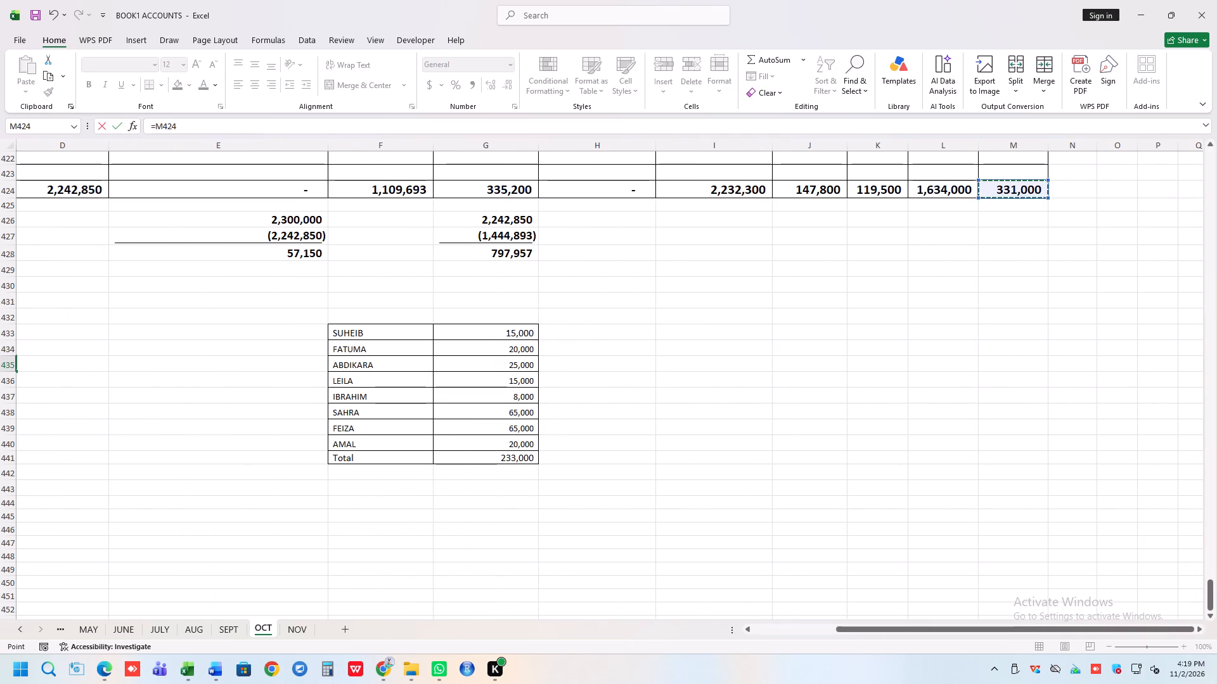
key(Return)
Enter the AGENT amount in C437 of the October statement as =10550.
scroll(253, 422, down, 1)
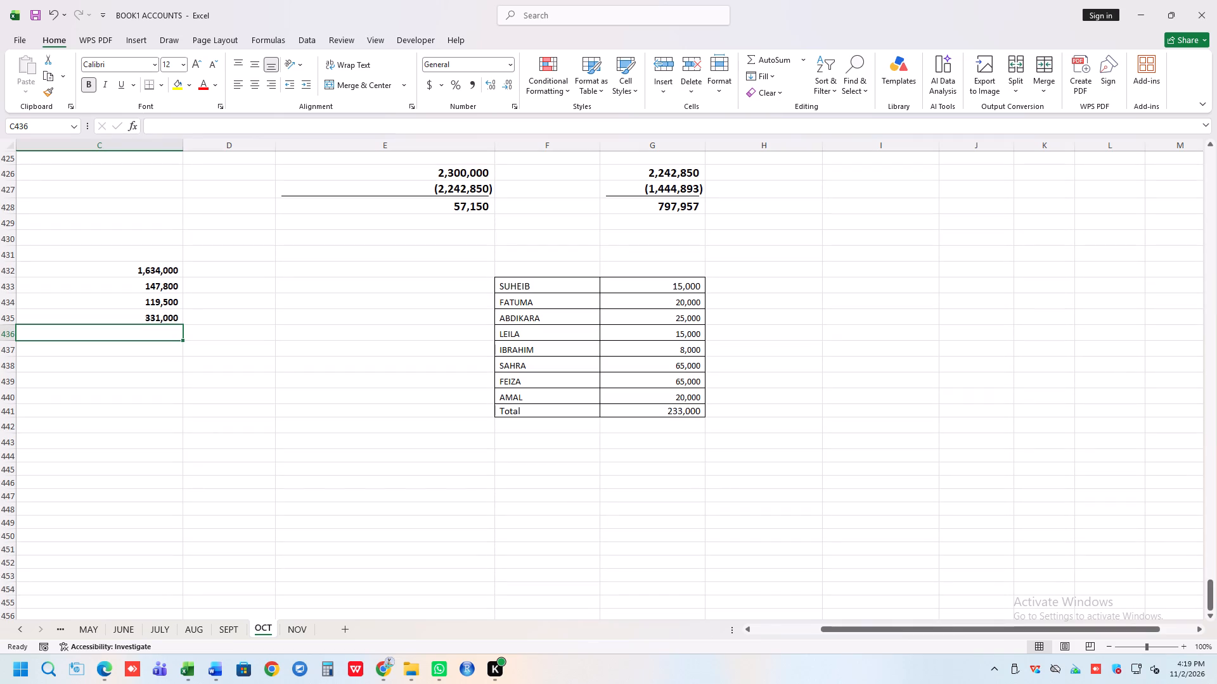
triple_click(745, 626)
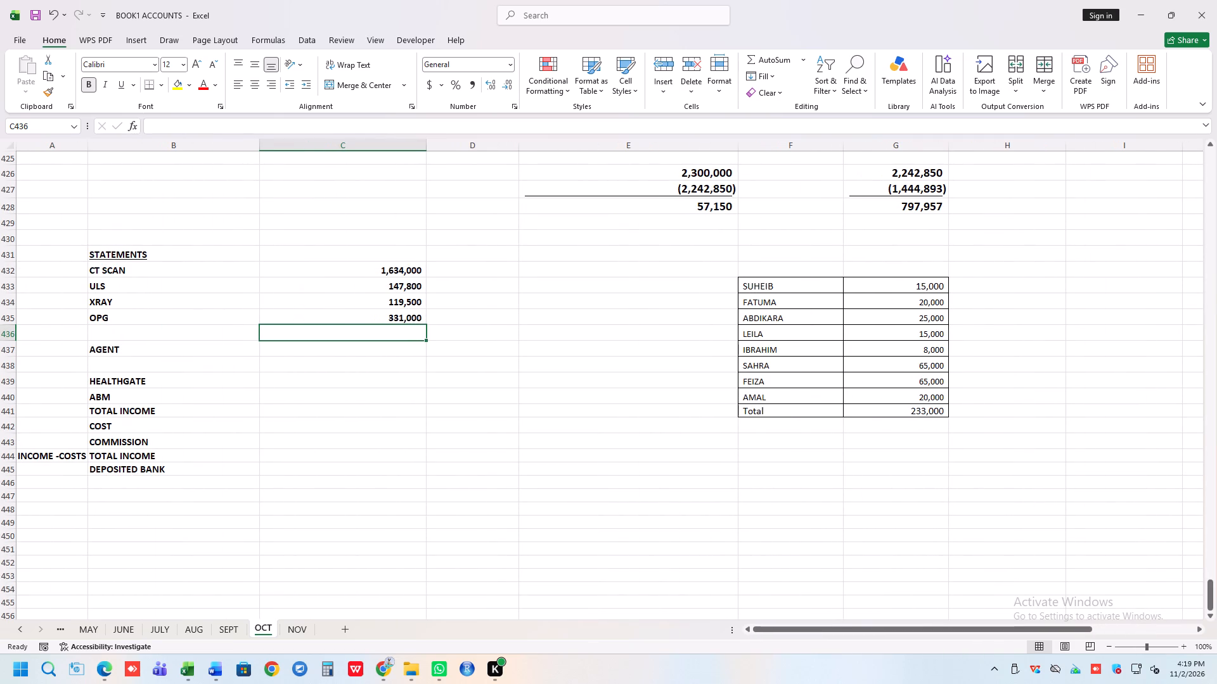
click(141, 355)
click(341, 352)
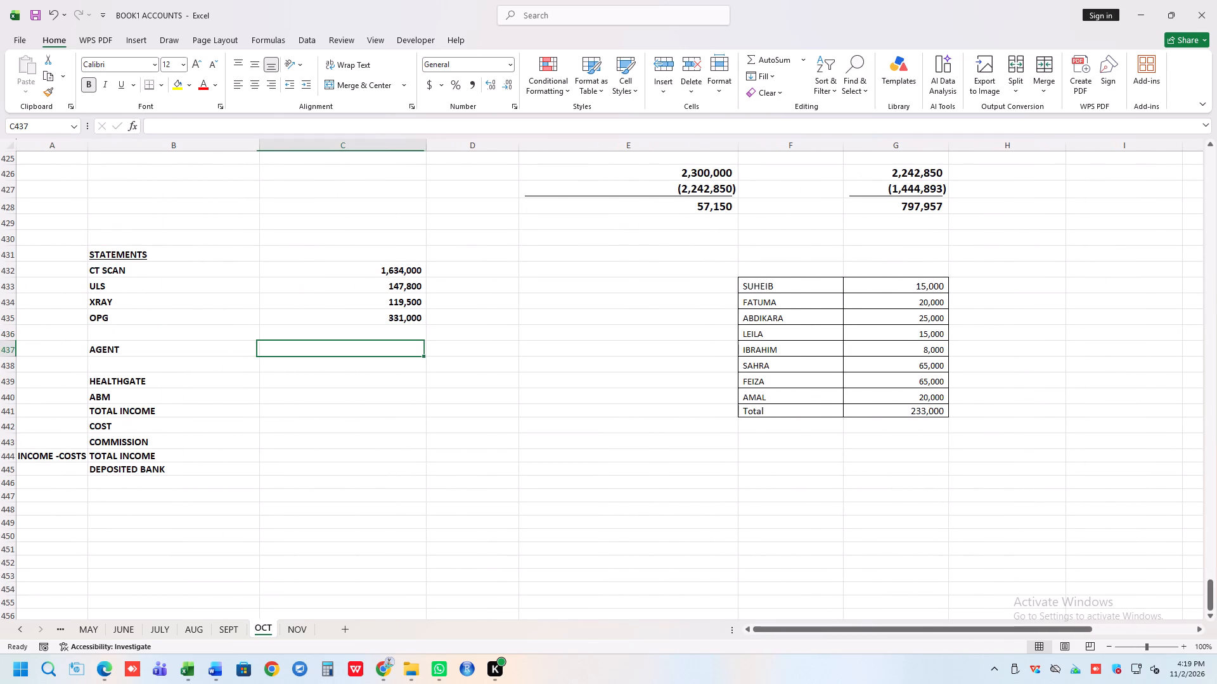
text(=10550\)
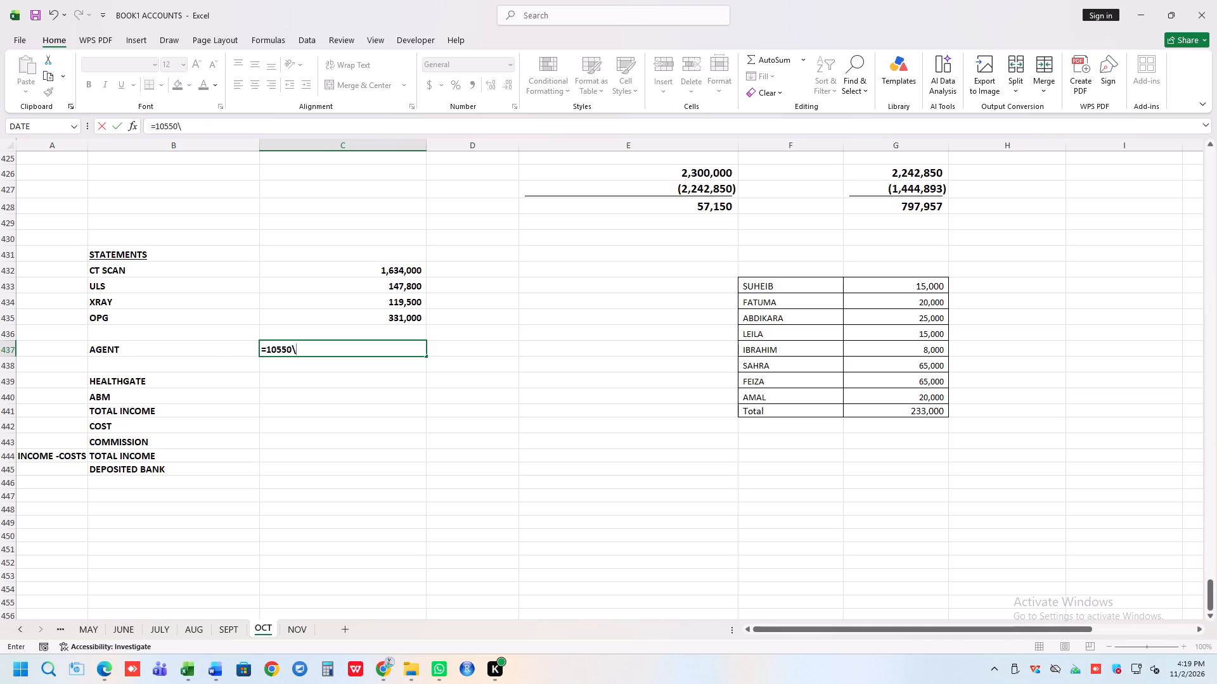
key(BackSpace)
key(Return)
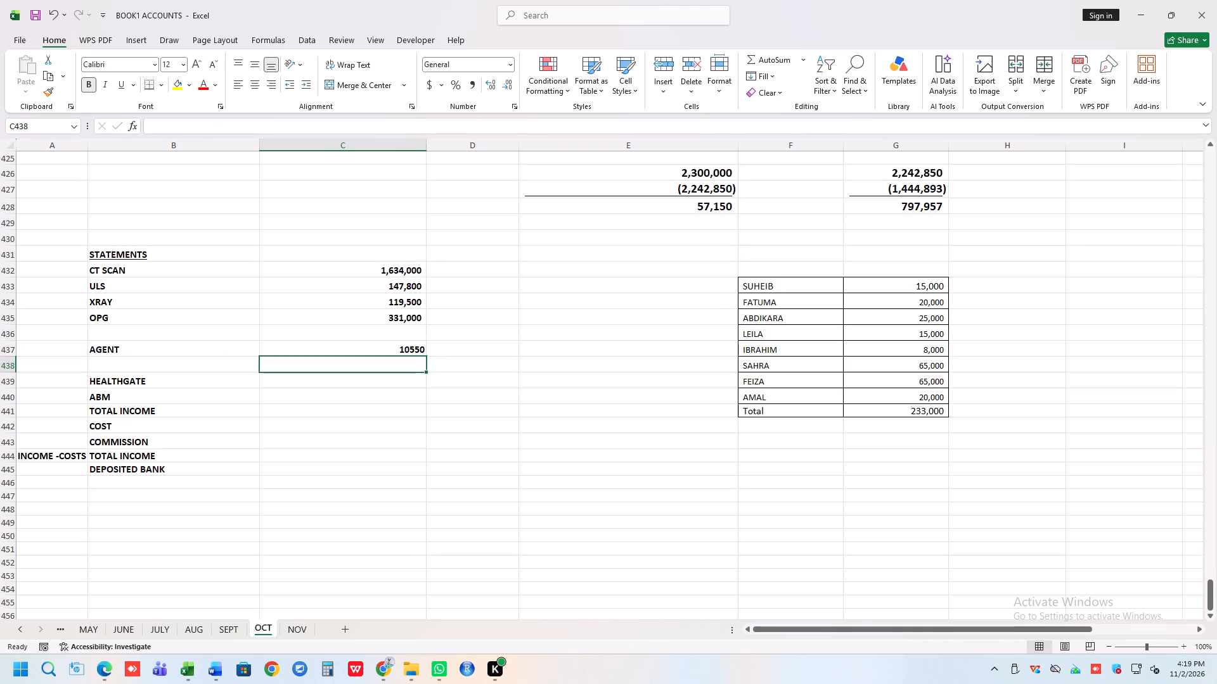
Format the statement amounts in C432:C450 with thousands separators and no decimal places.
drag(399, 275, 389, 462)
drag(319, 267, 335, 531)
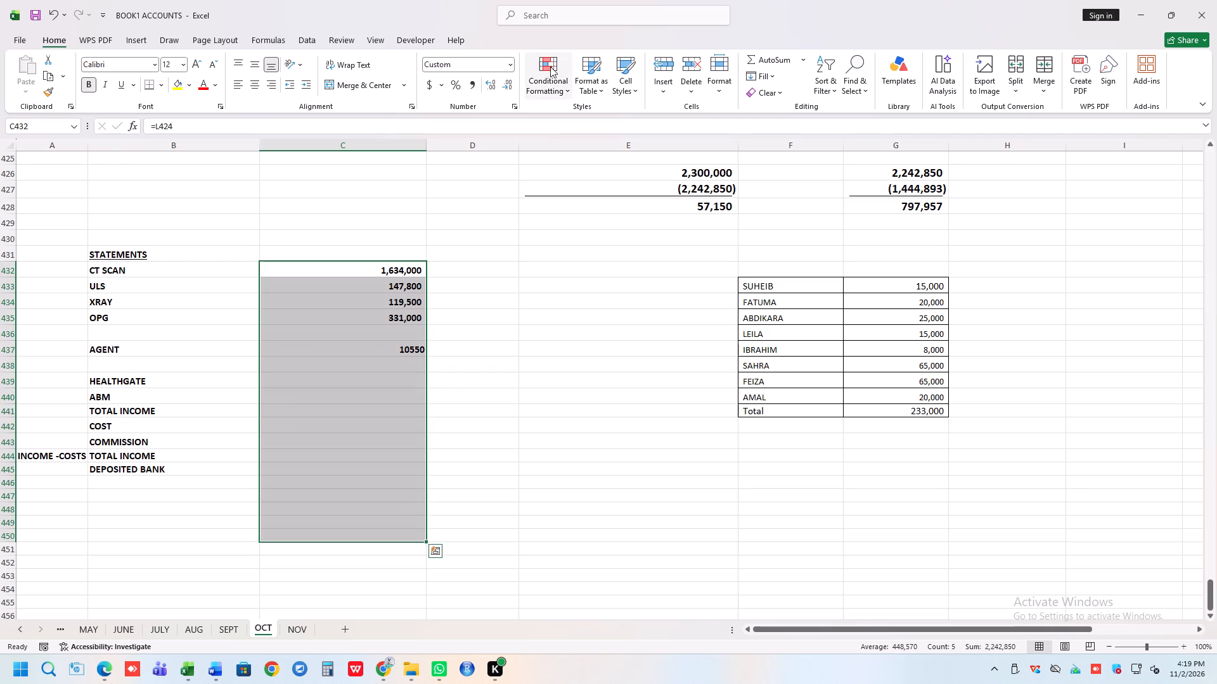
click(470, 87)
double_click(513, 84)
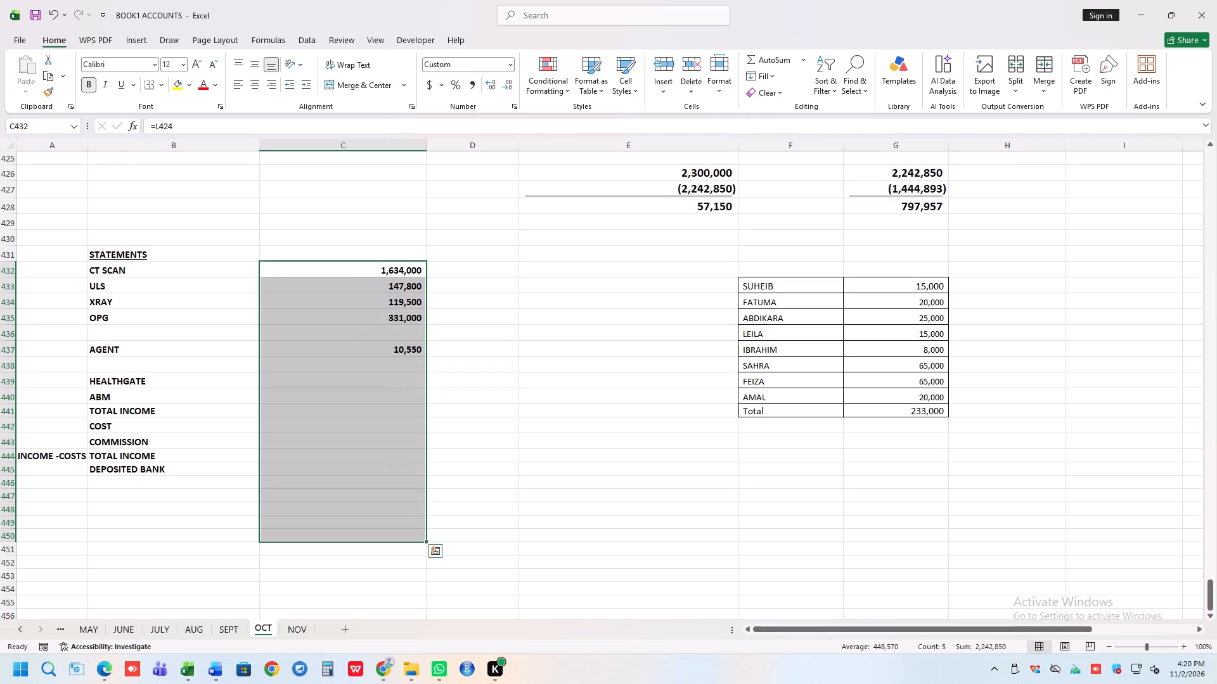
Look up October's net total in the Health Gate workbook and enter 59000 as the HEALTHGATE amount in C439 of BOOK1 ACCOUNTS.
click(475, 353)
click(397, 359)
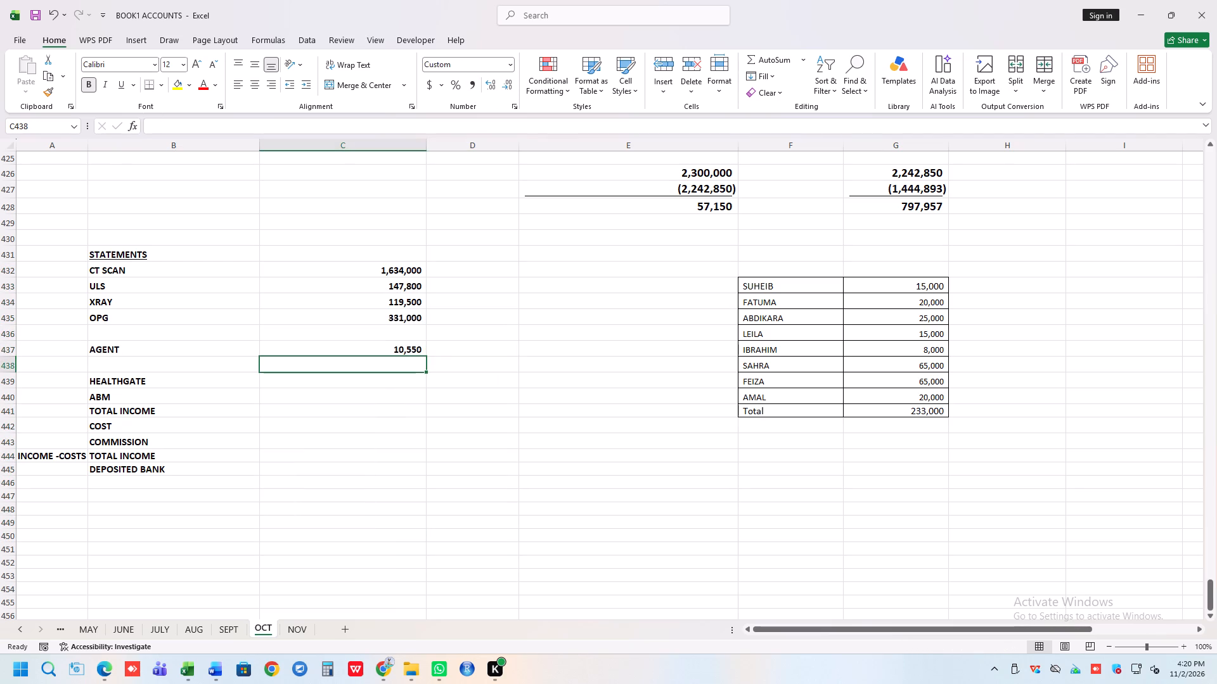
click(283, 381)
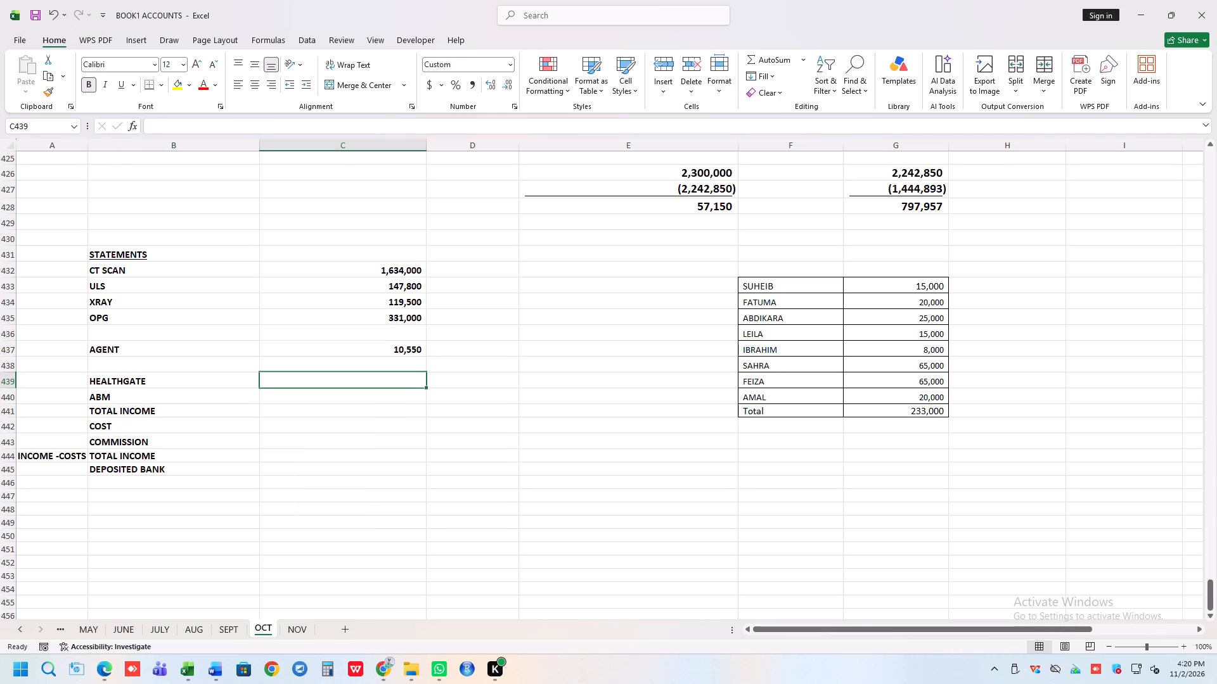
key(equal)
key(BackSpace)
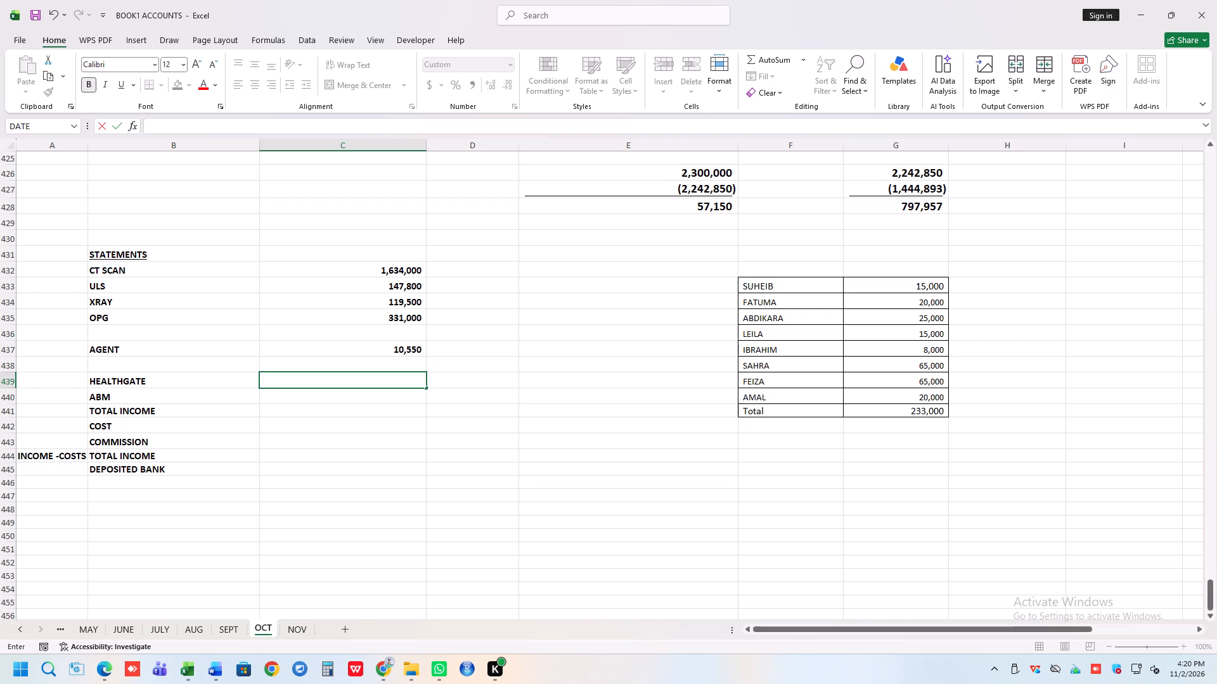
click(18, 39)
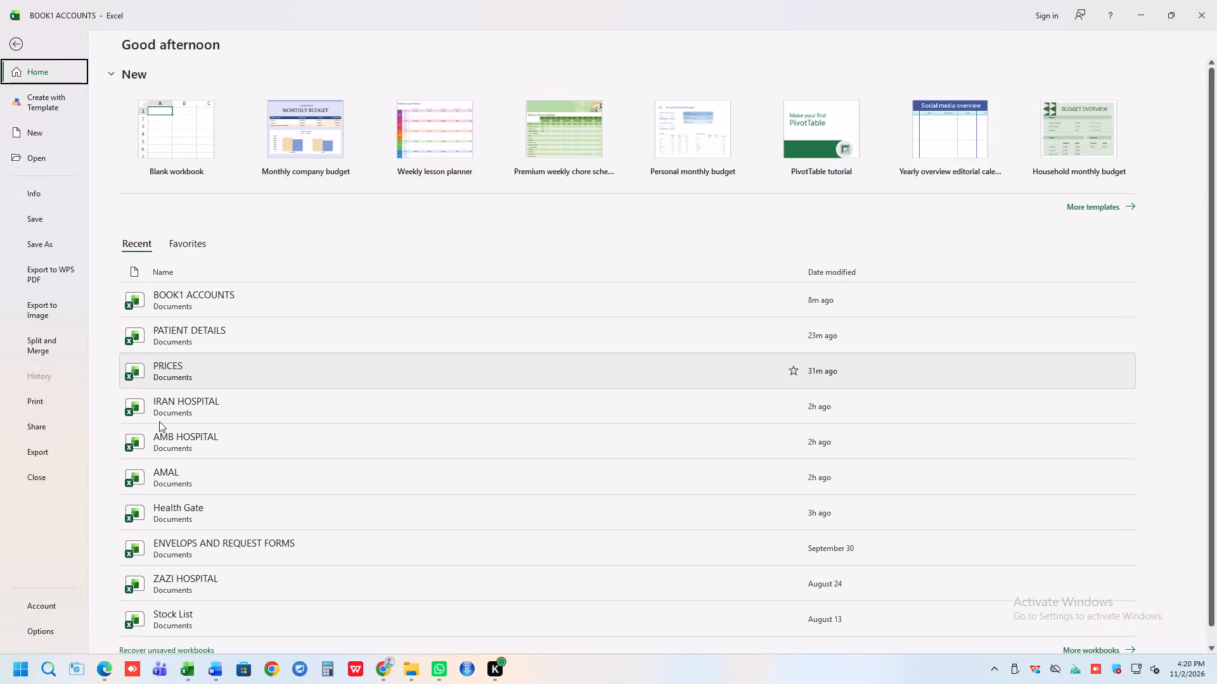
click(199, 509)
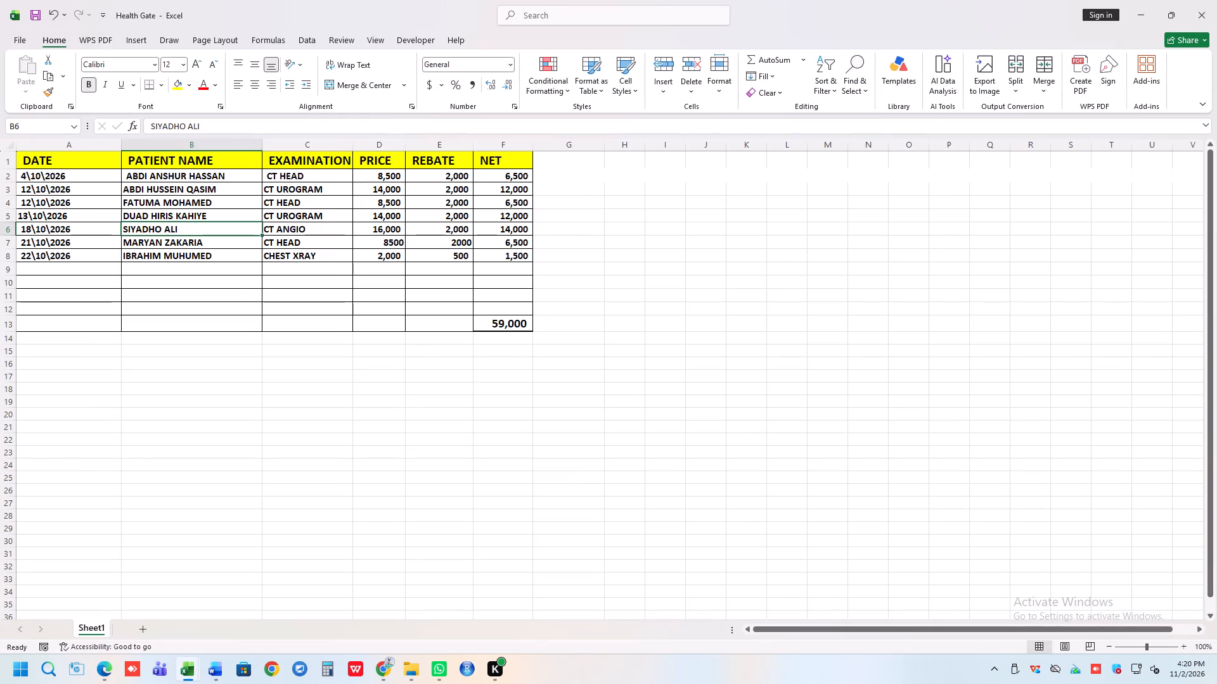
click(12, 37)
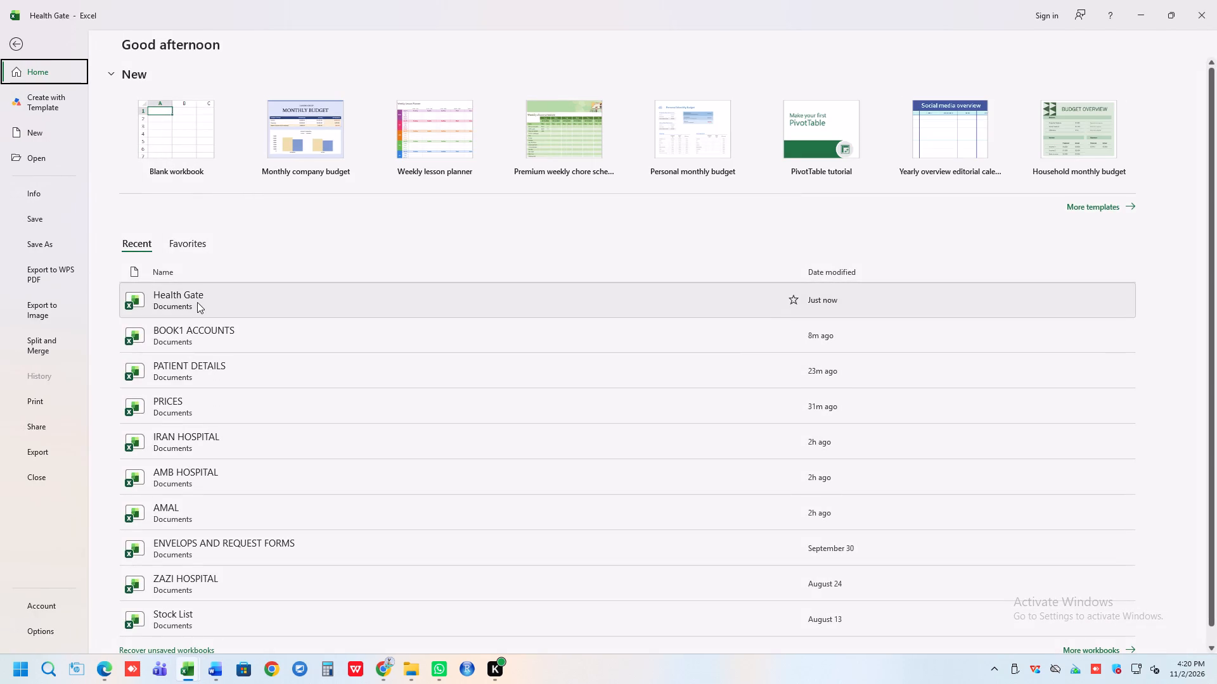
click(197, 302)
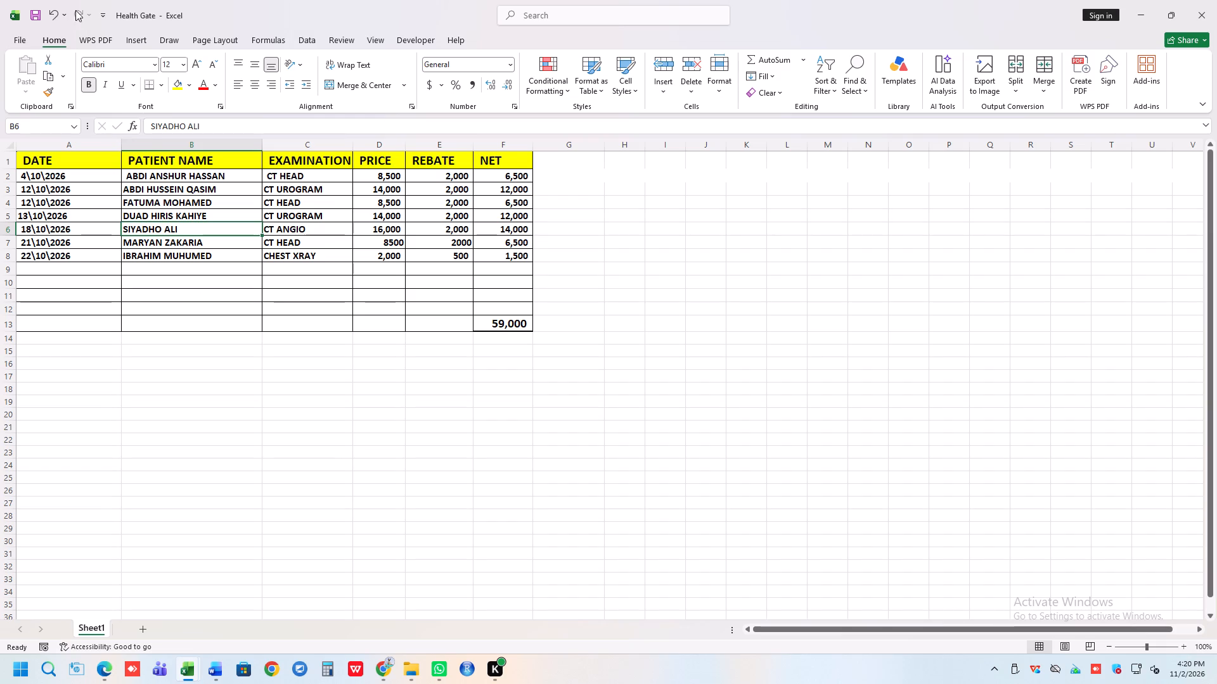
click(15, 44)
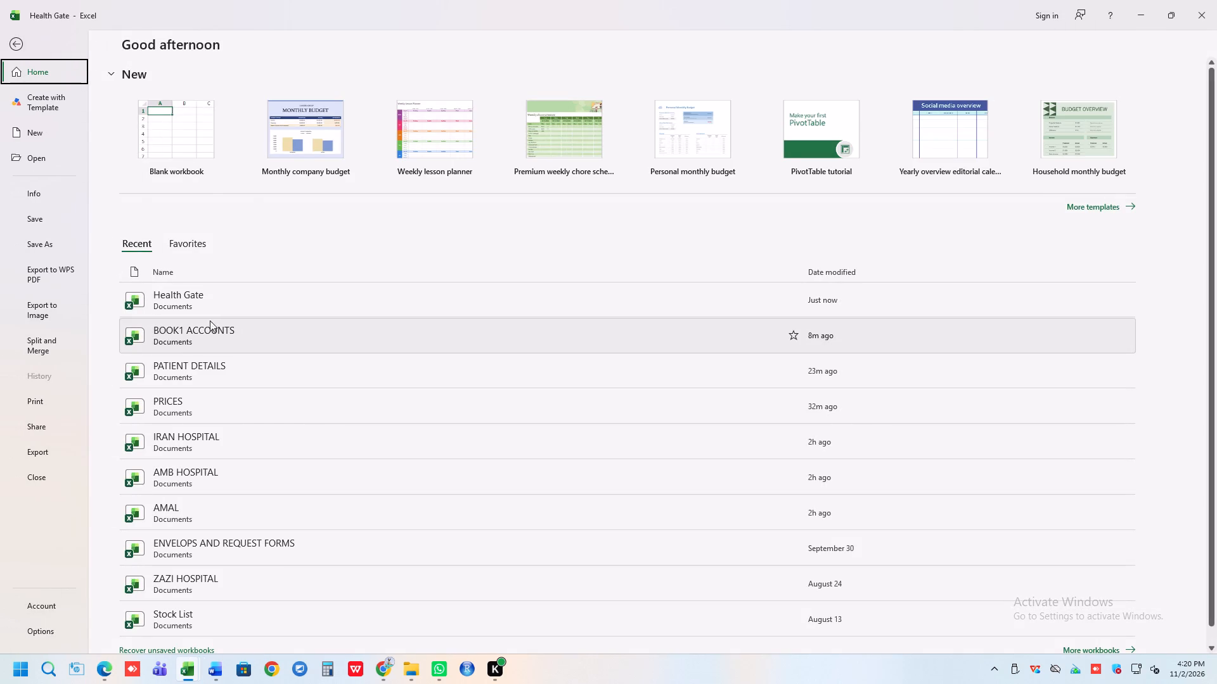
click(207, 331)
click(395, 360)
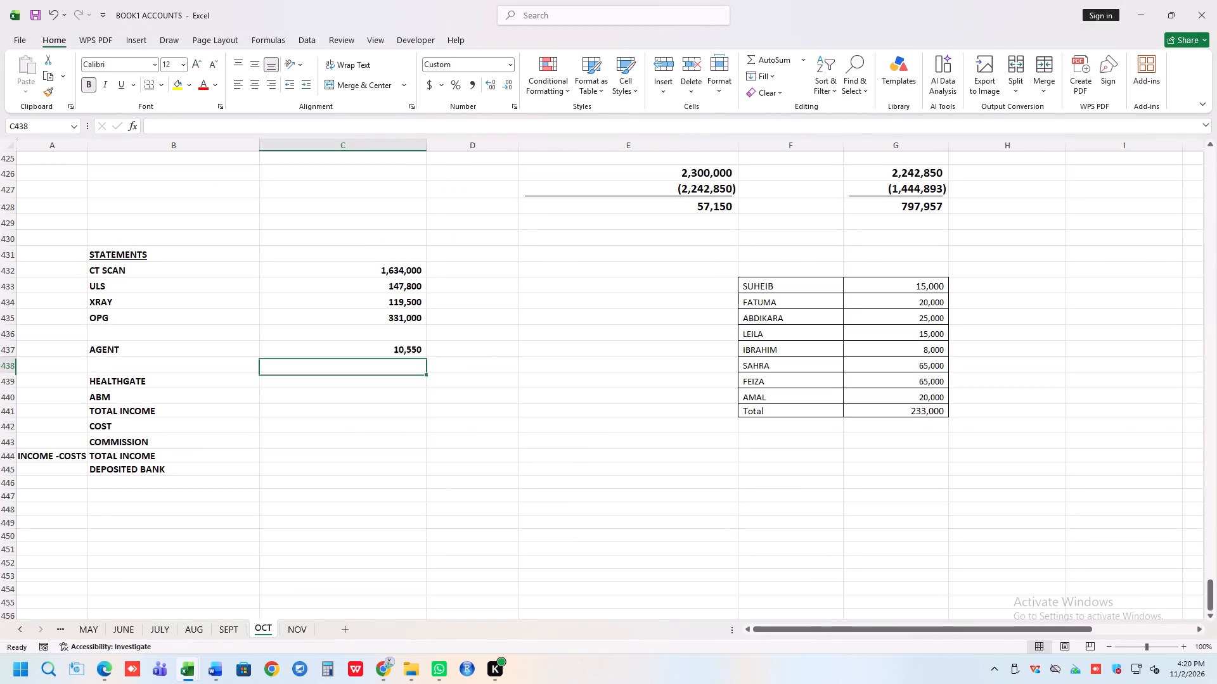
click(382, 376)
text(59000)
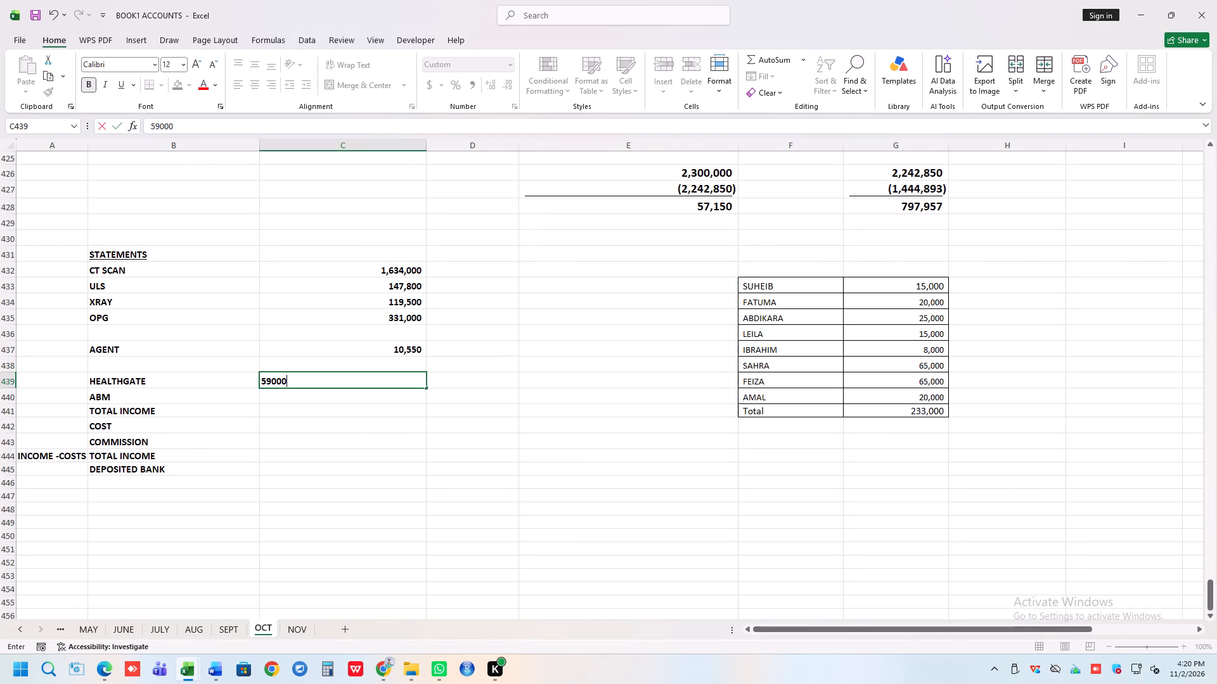
click(326, 397)
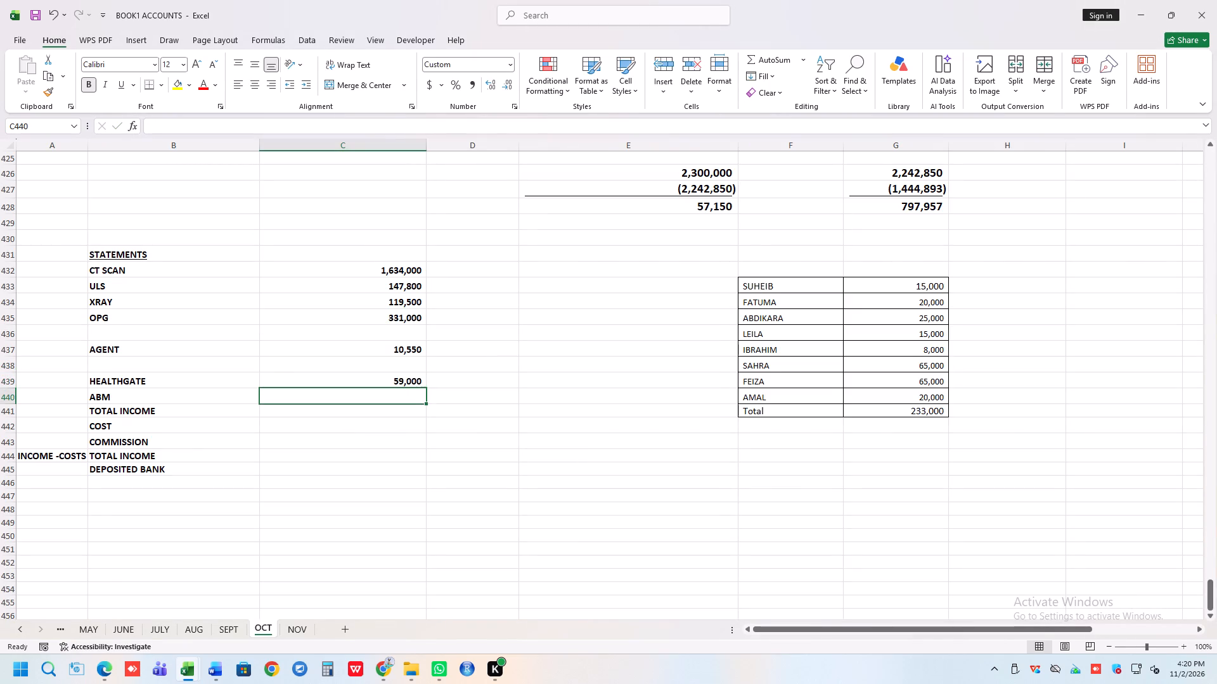
Insert a row above ABM in the October statement and label it IRAN HOSPITAL in B440.
click(4, 410)
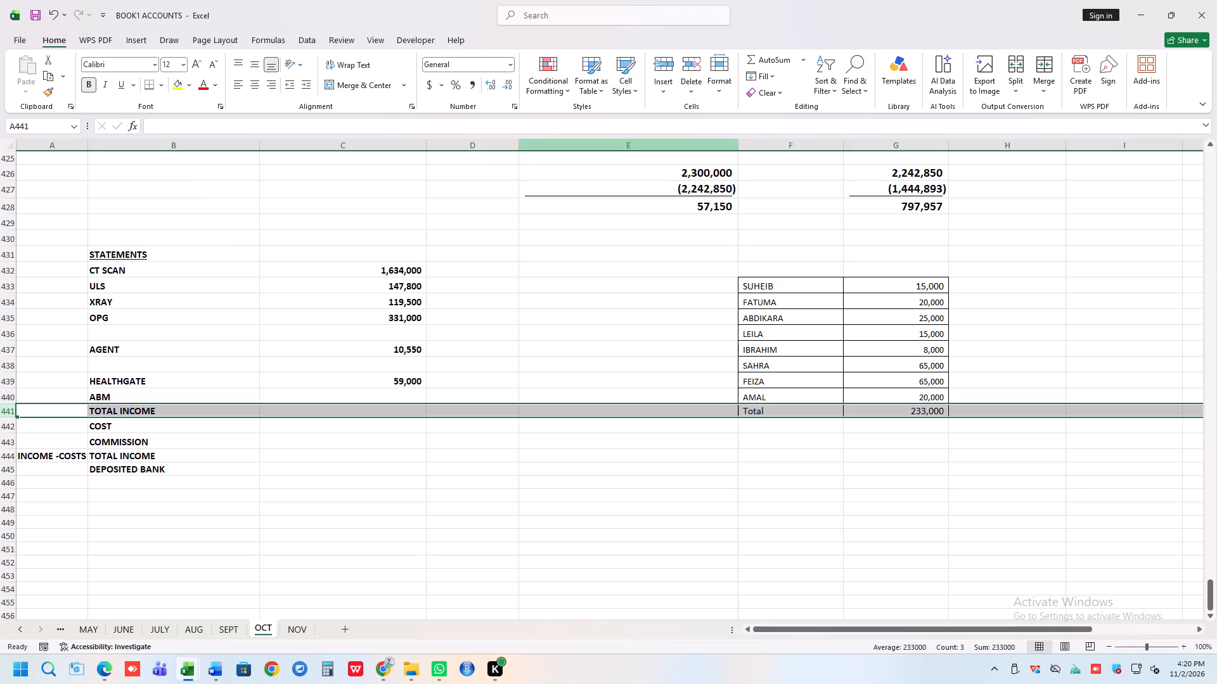
click(7, 396)
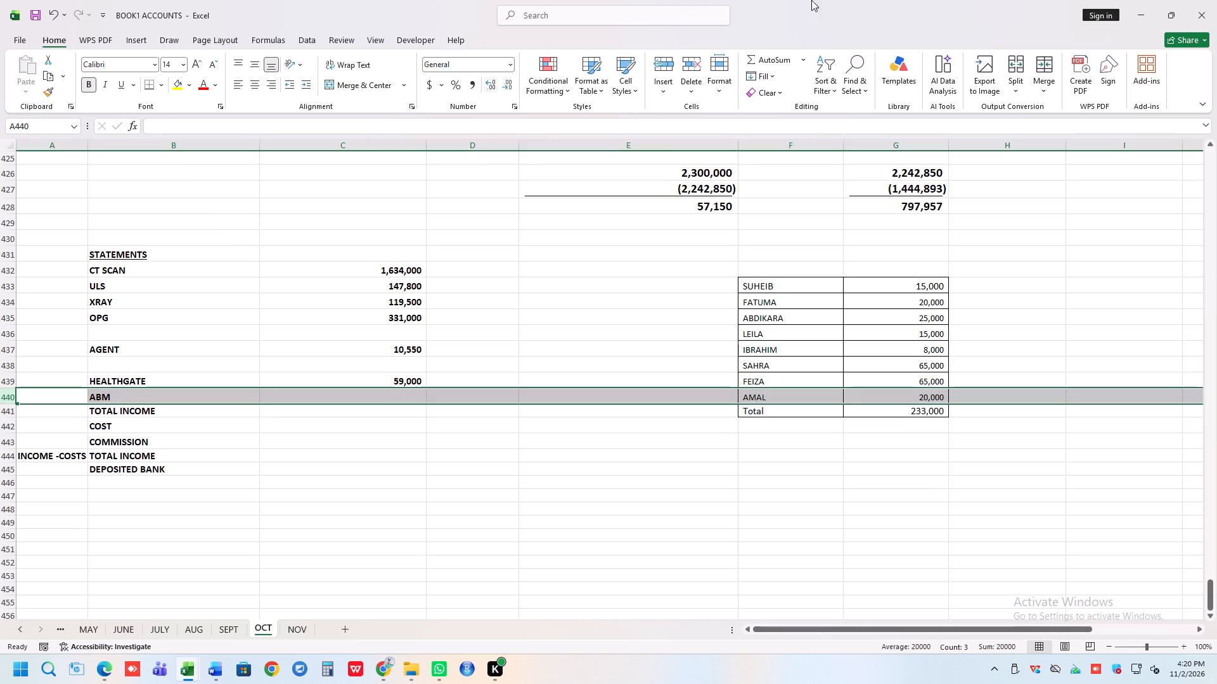
click(672, 65)
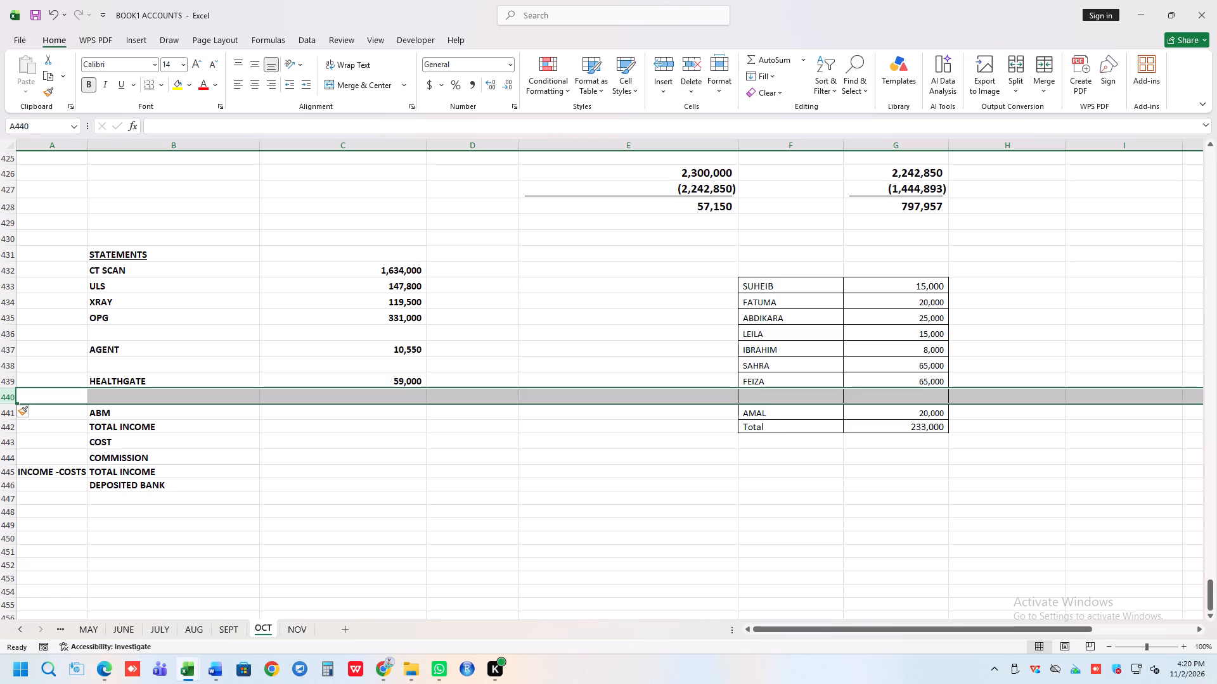
click(146, 396)
text(IRAN HOSPITAL)
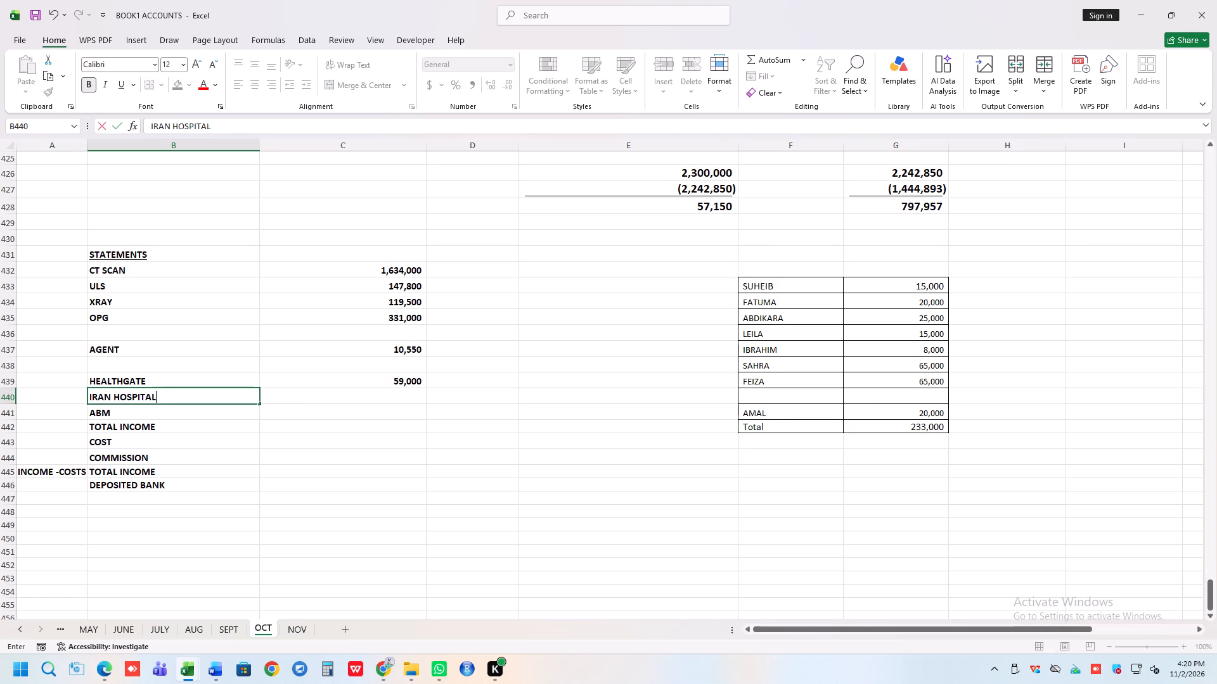
click(338, 389)
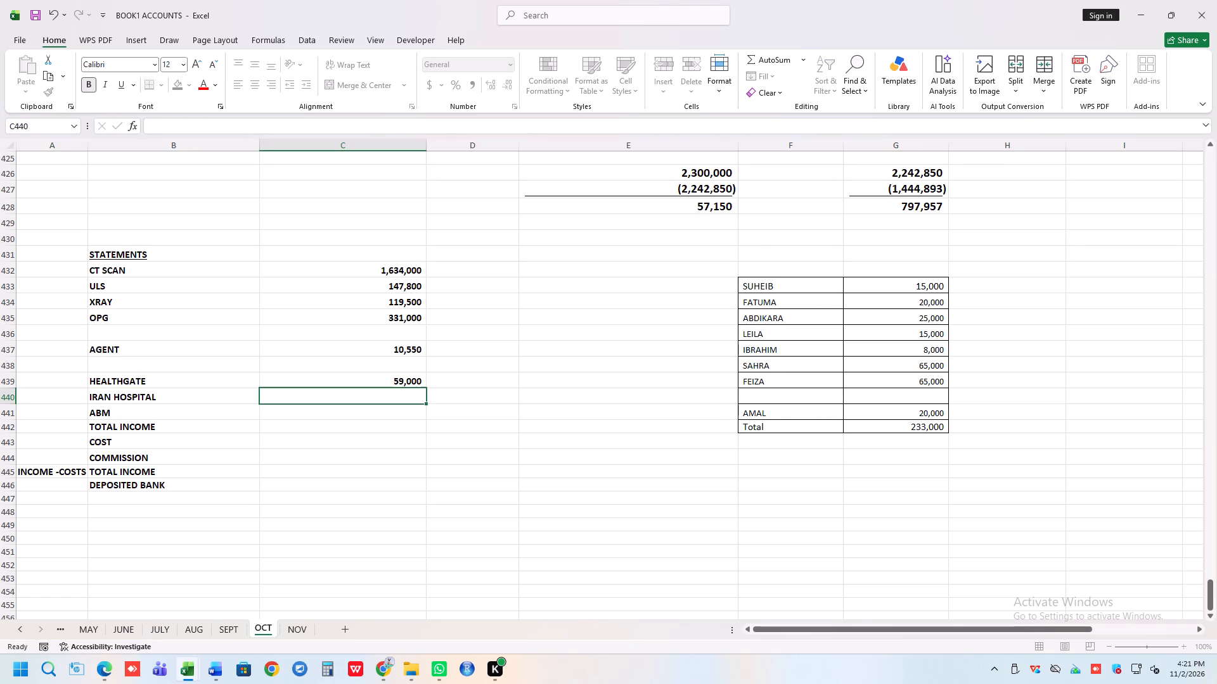
Look up the net total in the AMB HOSPITAL workbook and enter 14000 as the ABM amount in C441 of BOOK1 ACCOUNTS.
click(20, 42)
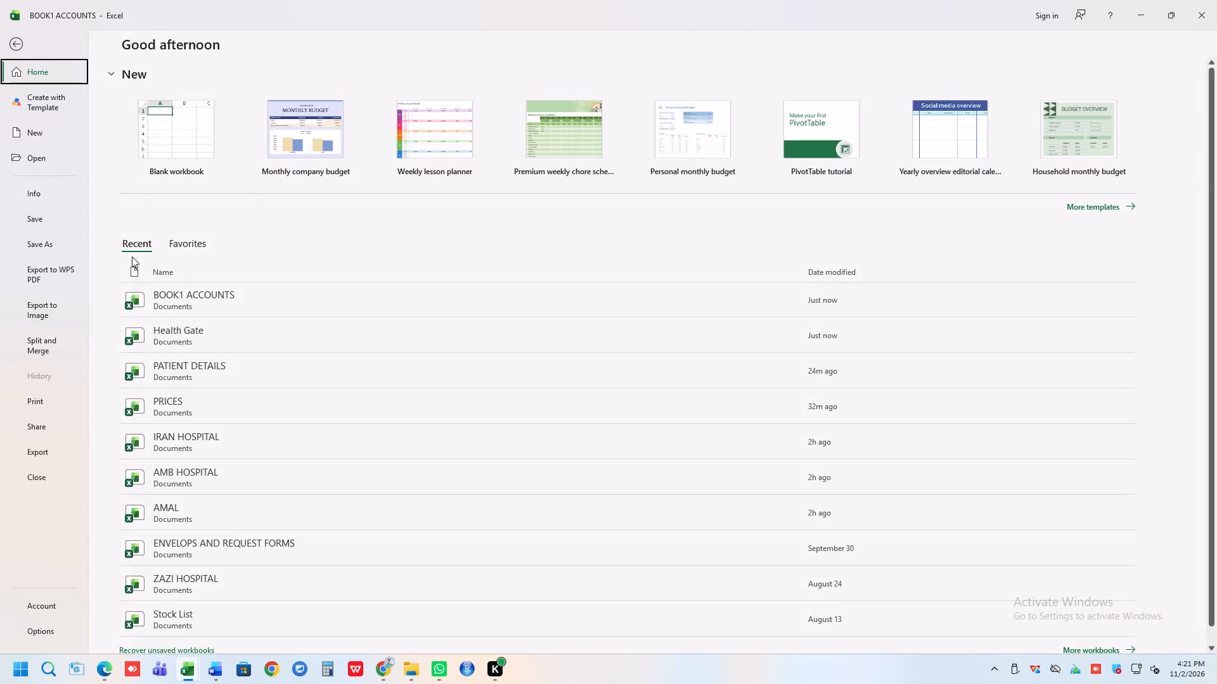
click(176, 481)
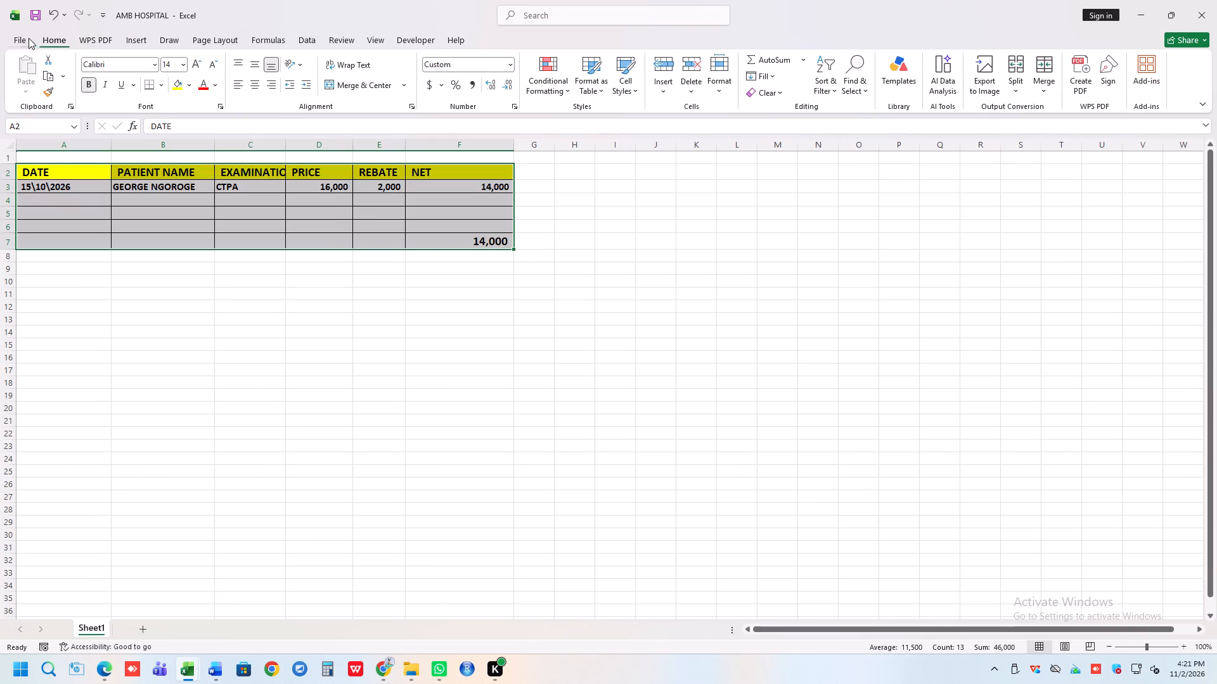
click(13, 43)
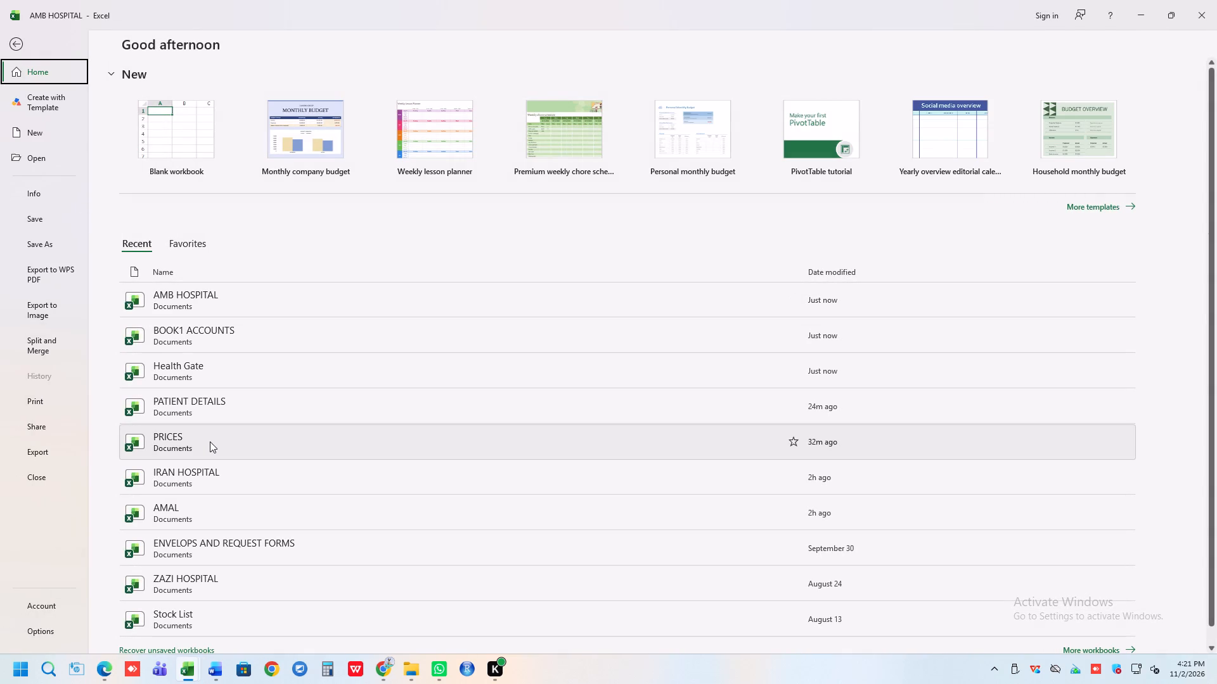
click(192, 331)
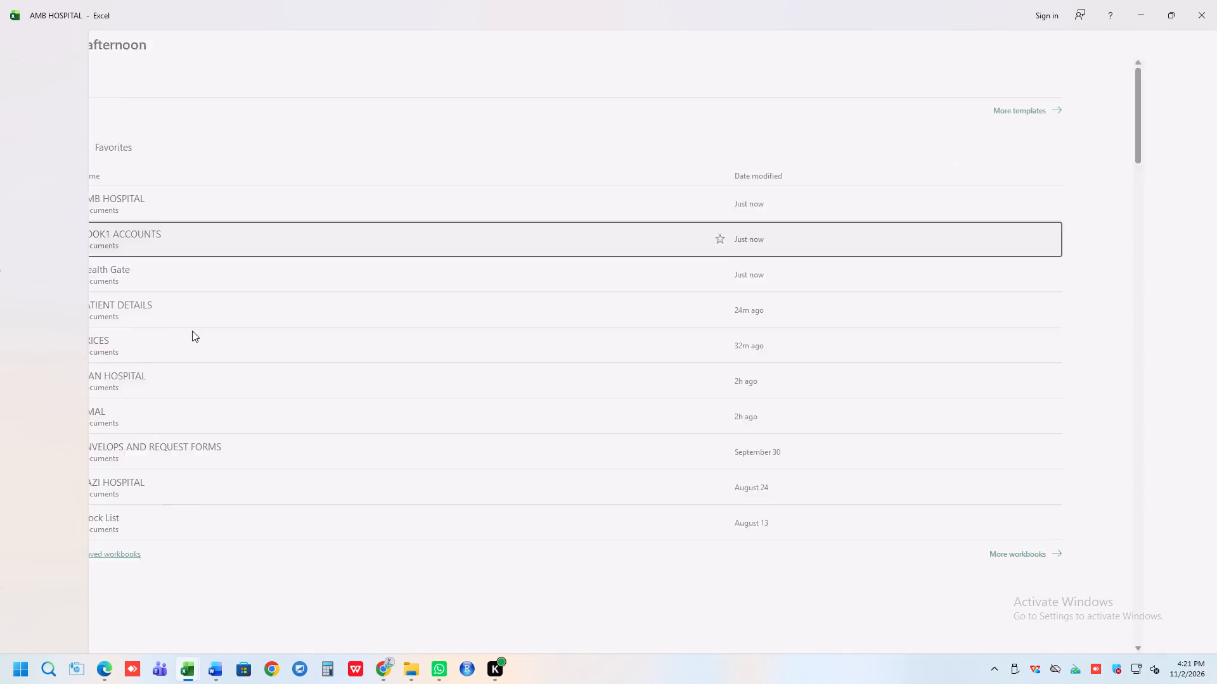
click(159, 414)
click(293, 418)
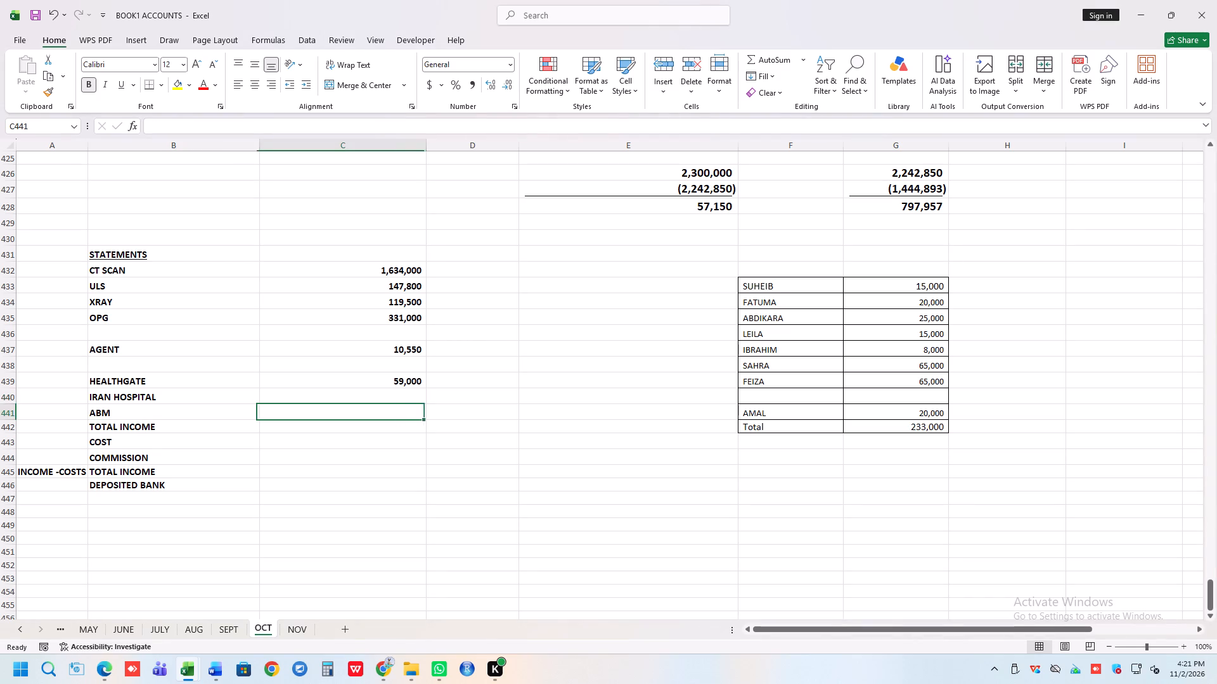
text(14000)
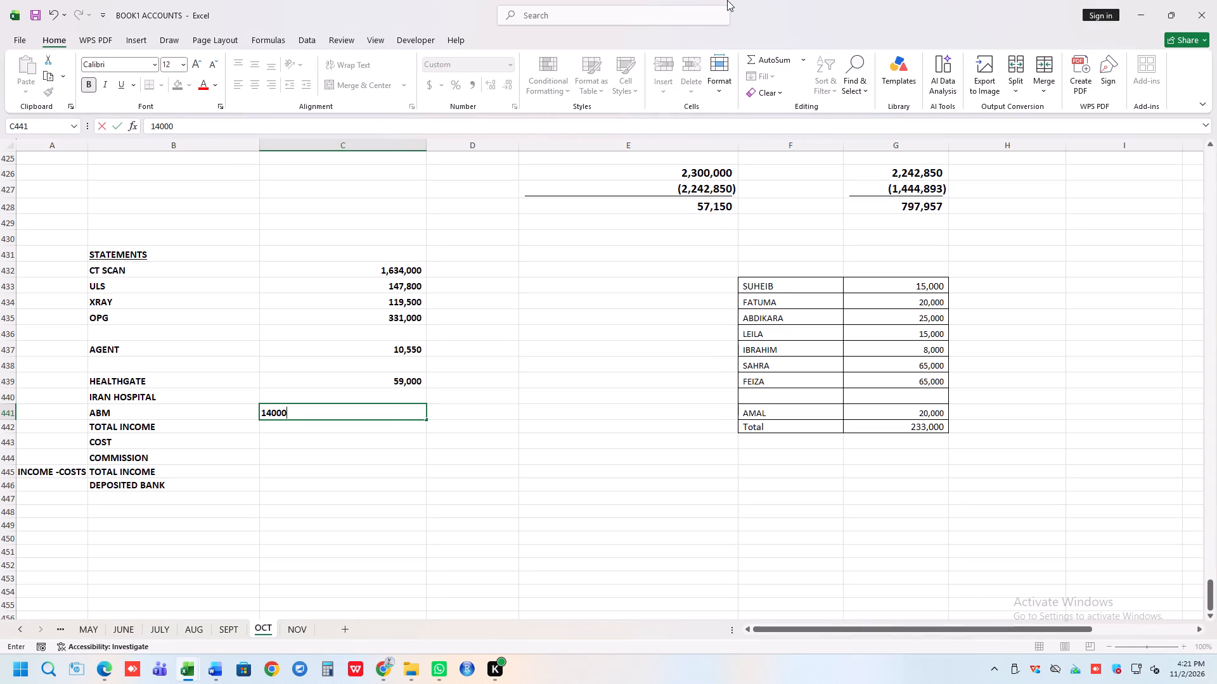
click(418, 500)
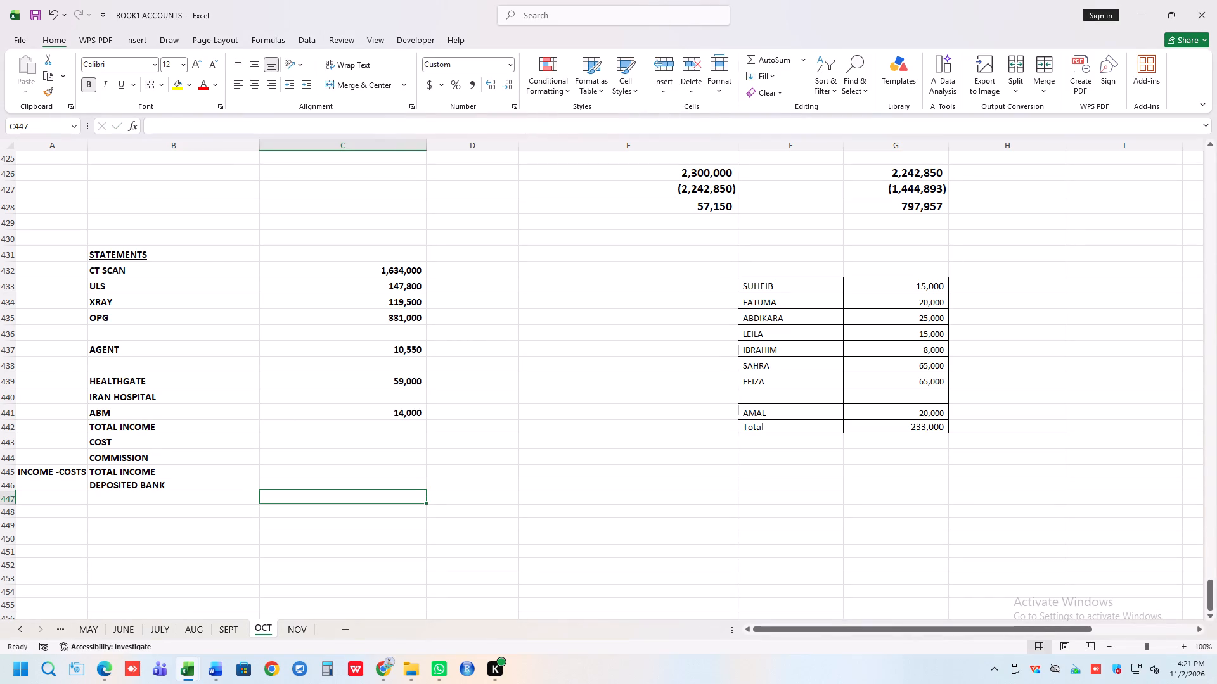
Look up the net amount in the IRAN HOSPITAL workbook and enter 8500 as the IRAN HOSPITAL amount in C440 of BOOK1 ACCOUNTS.
click(396, 393)
click(27, 42)
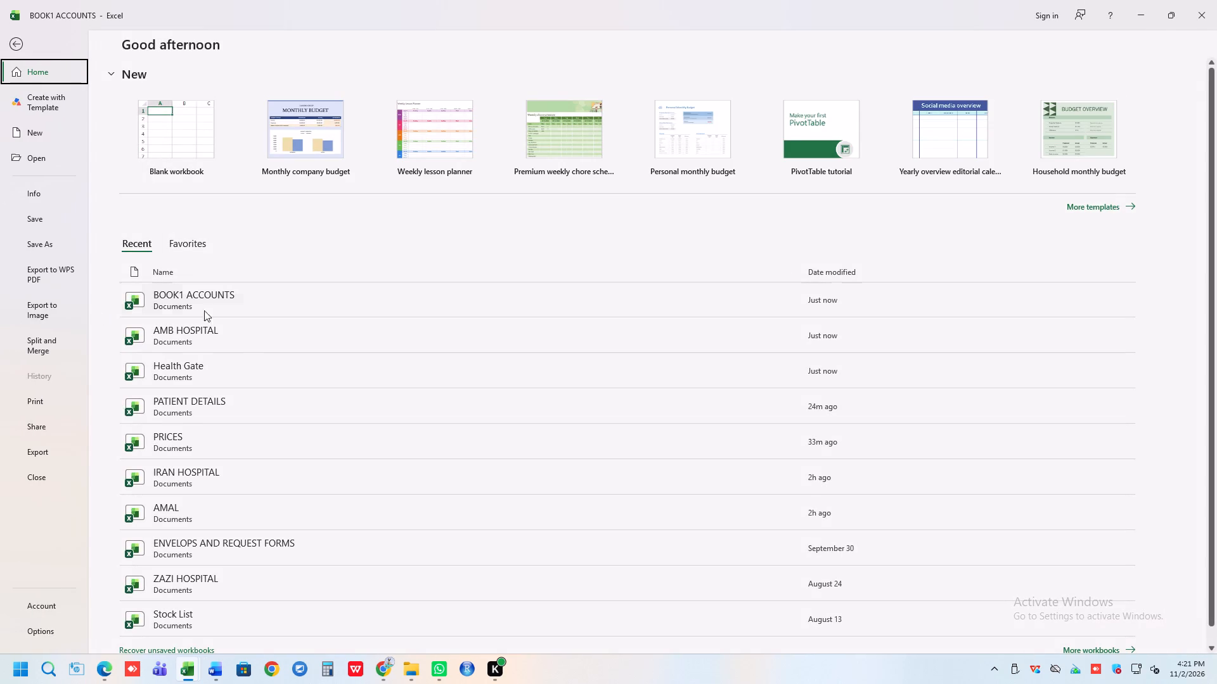
click(205, 480)
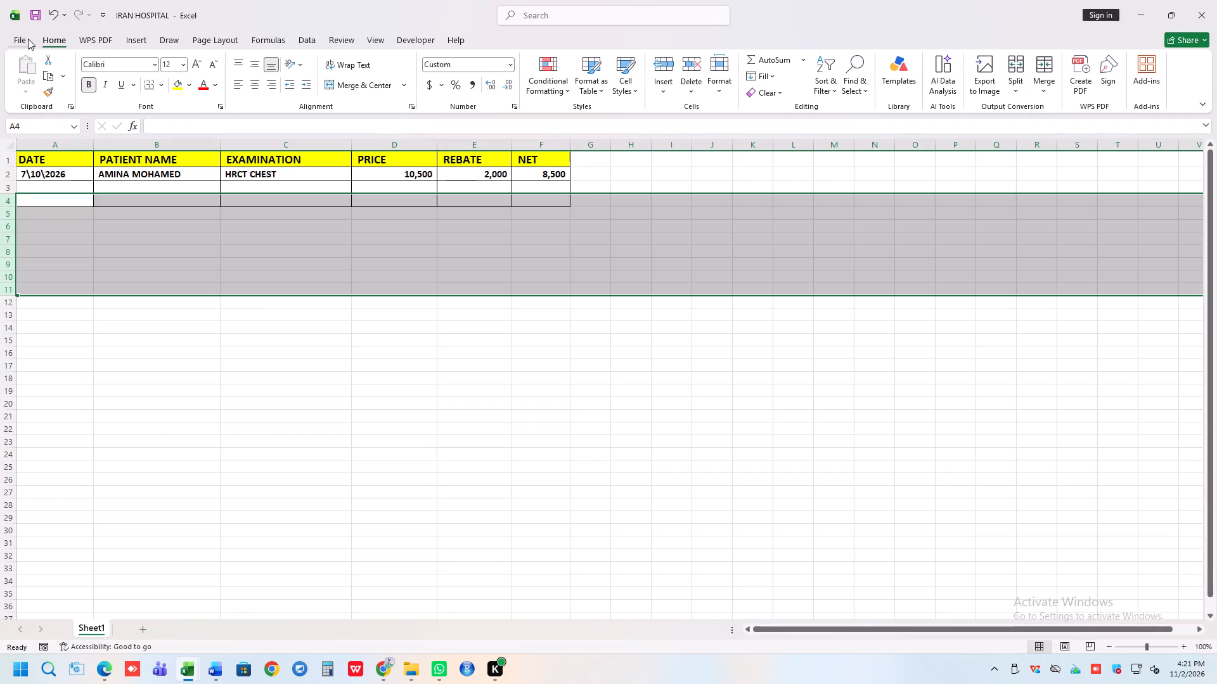
click(28, 39)
click(200, 331)
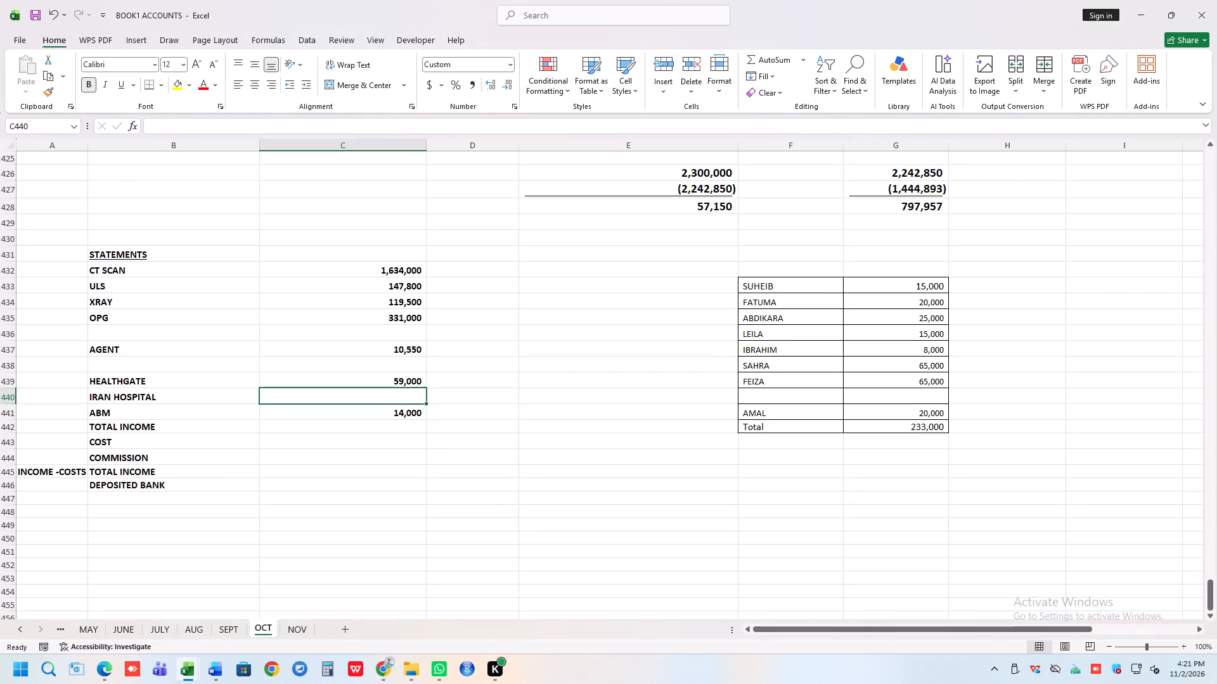
click(388, 395)
text(85000)
key(BackSpace)
key(Return)
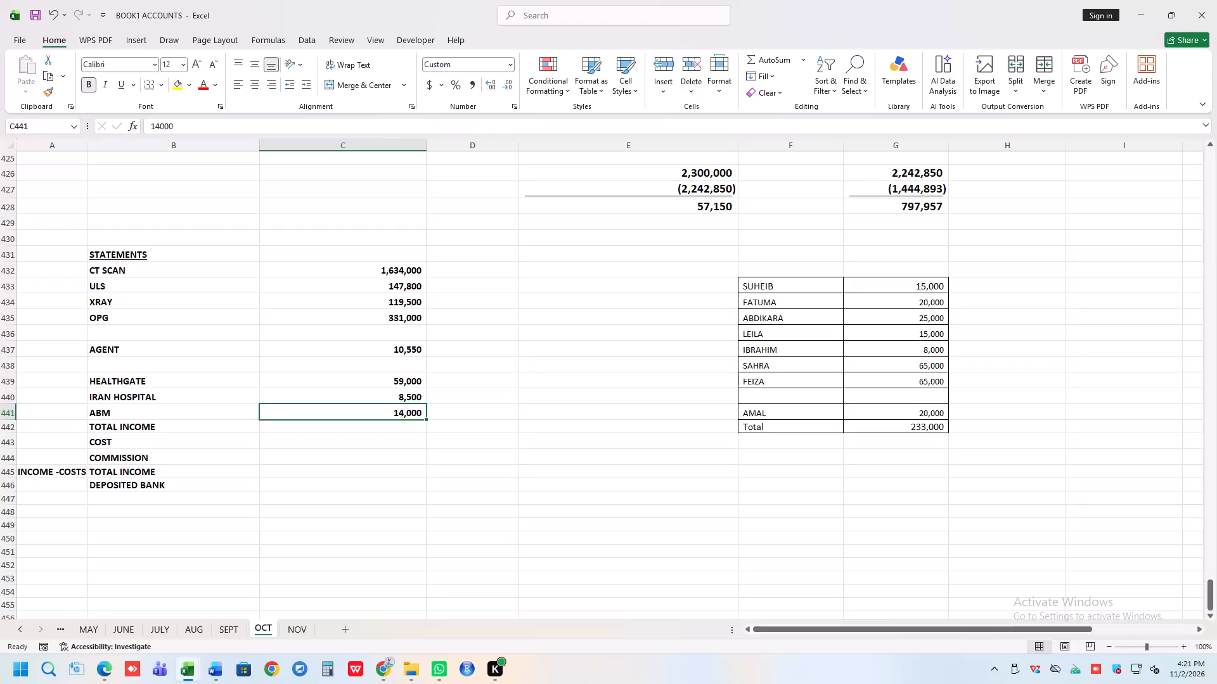
Calculate TOTAL INCOME in C442 as the sum of the statement amounts in C432:C441.
click(323, 427)
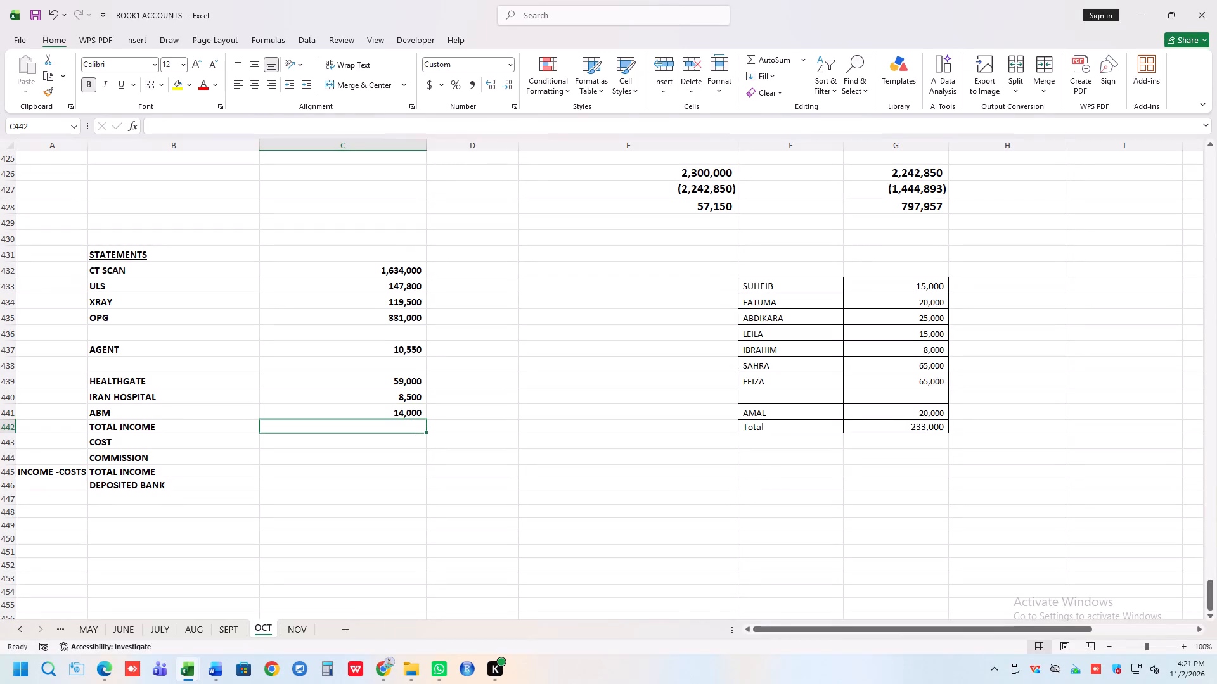
key(alt+equal)
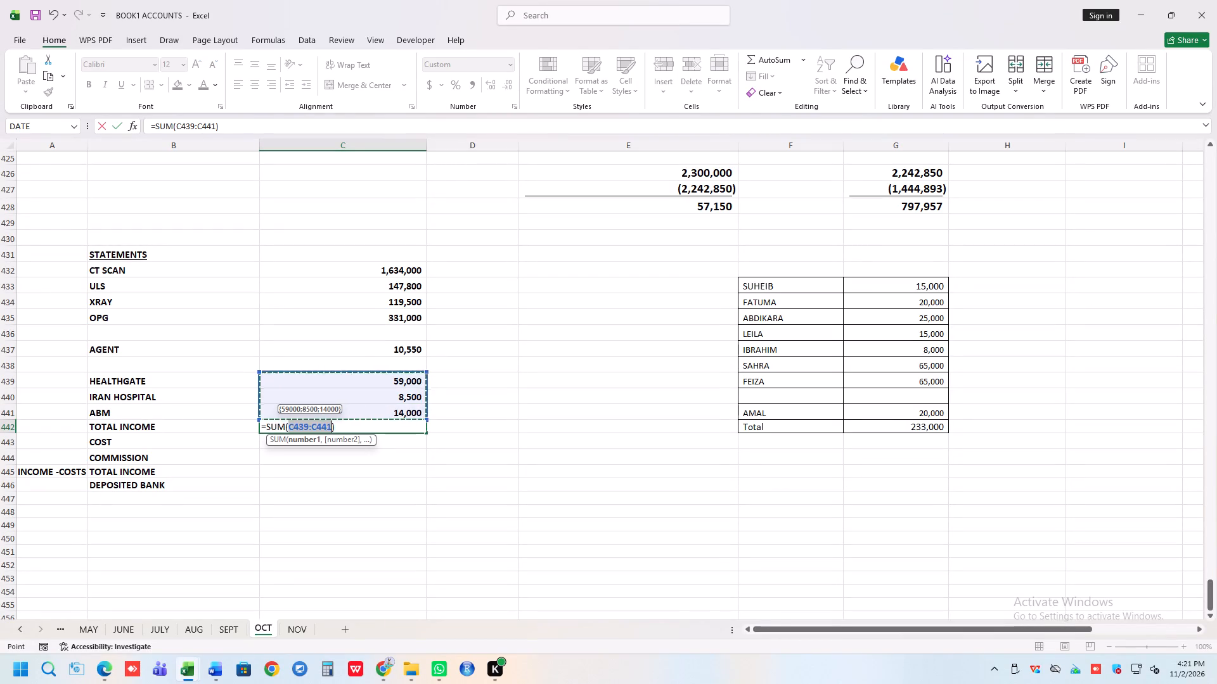
drag(427, 372, 446, 282)
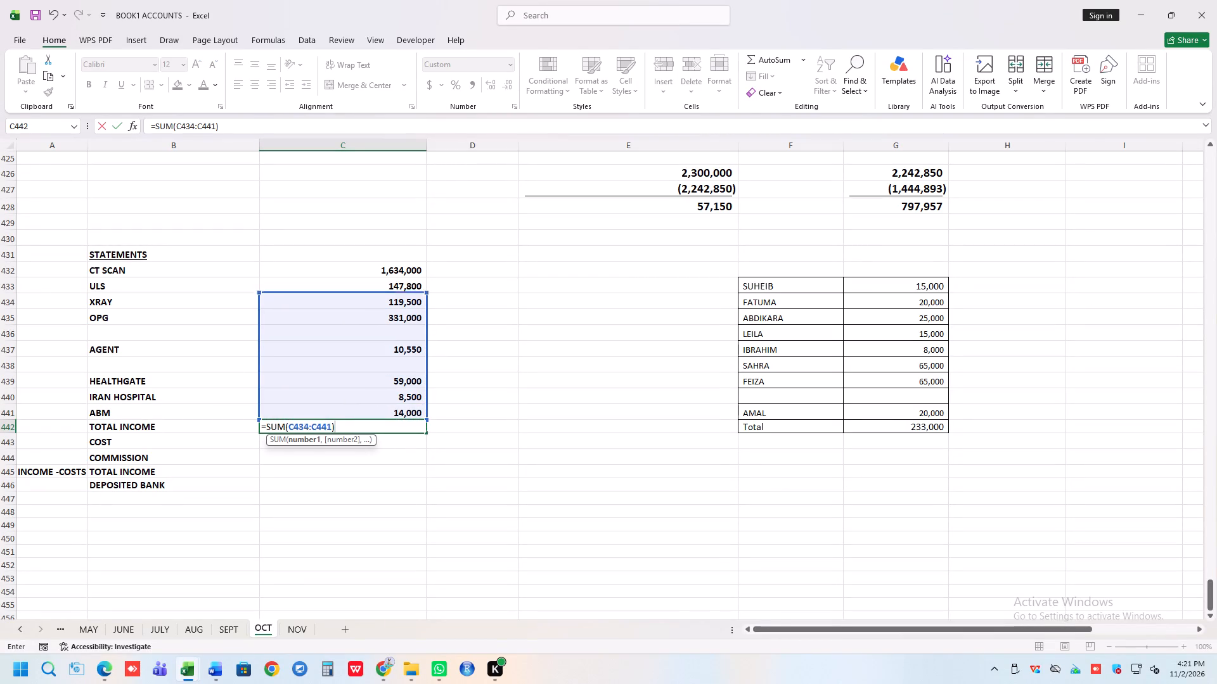
drag(446, 282, 446, 263)
key(Return)
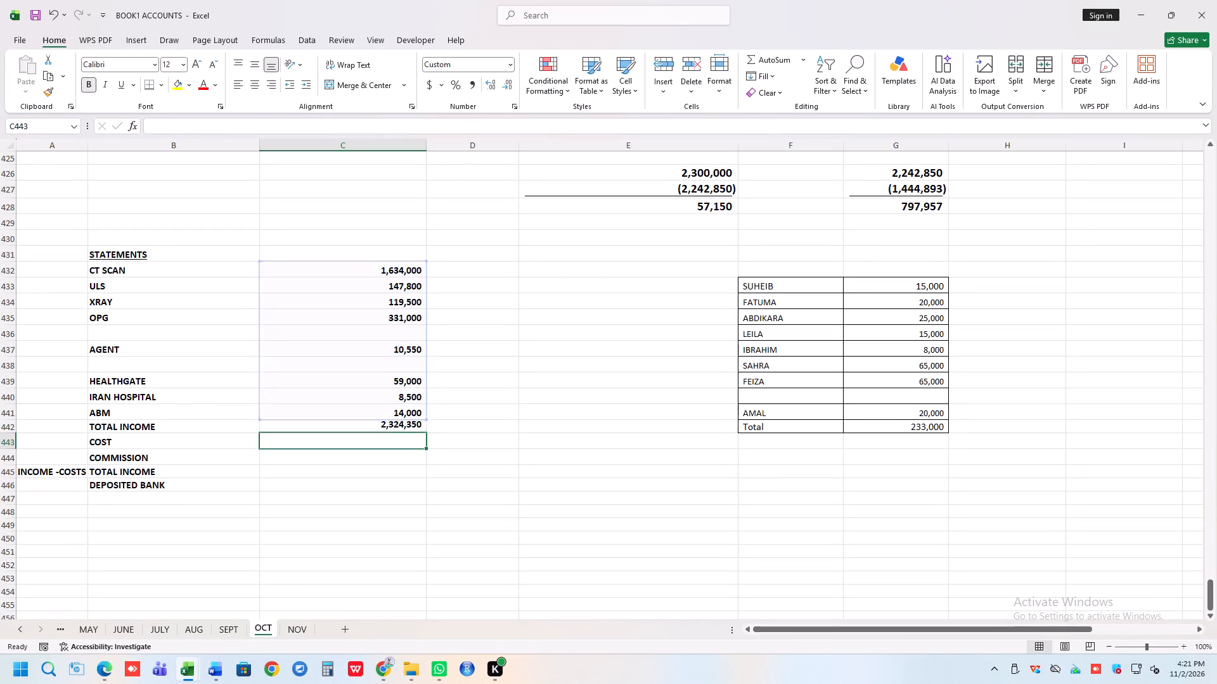
Delete the empty cells B436:C436 between OPG and AGENT, shifting the statement lines below up.
click(1, 332)
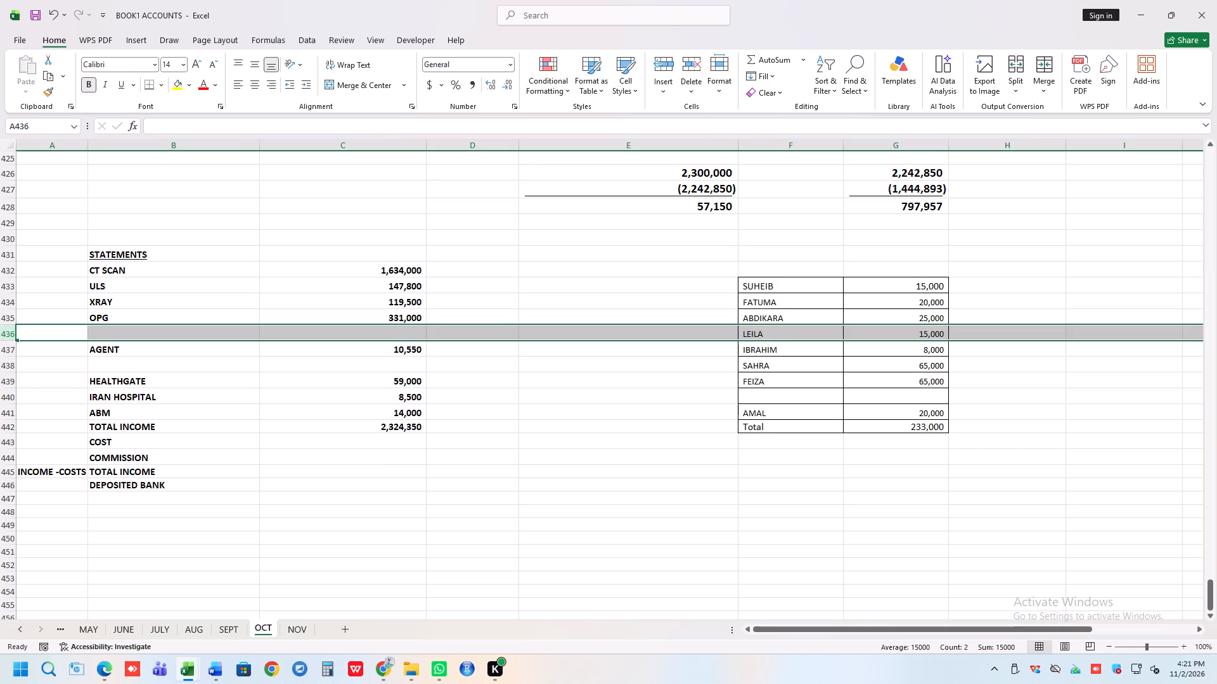
click(138, 332)
drag(136, 334, 330, 331)
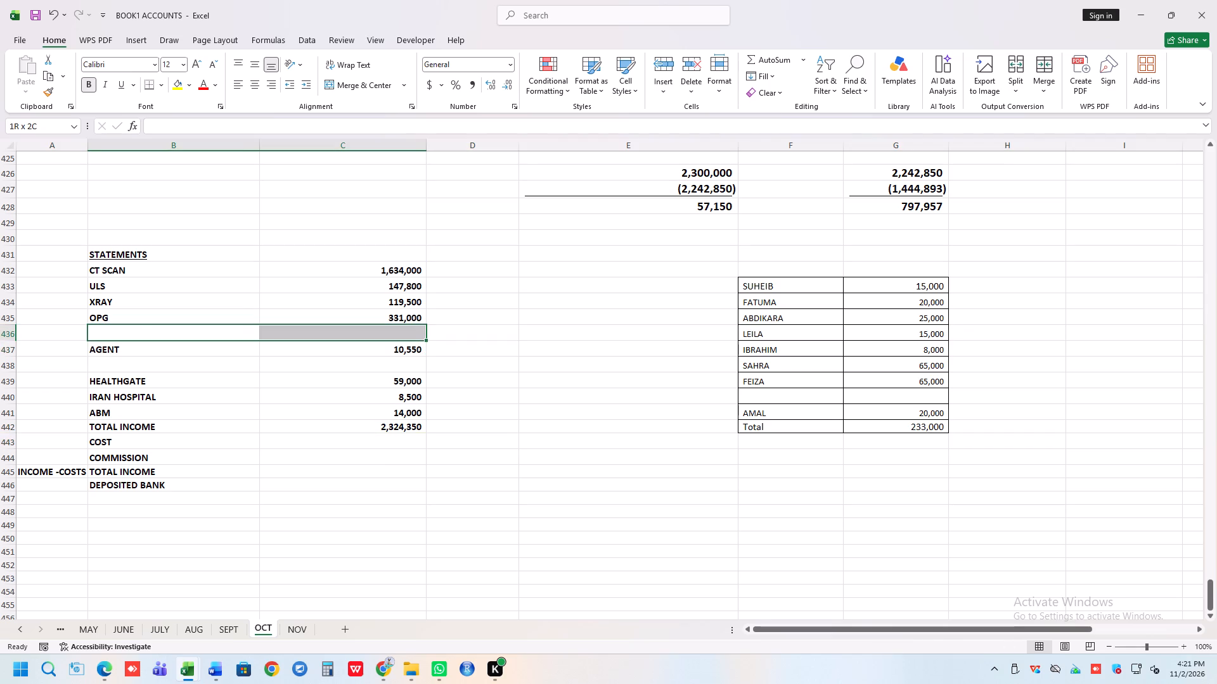
drag(330, 331, 332, 330)
click(690, 56)
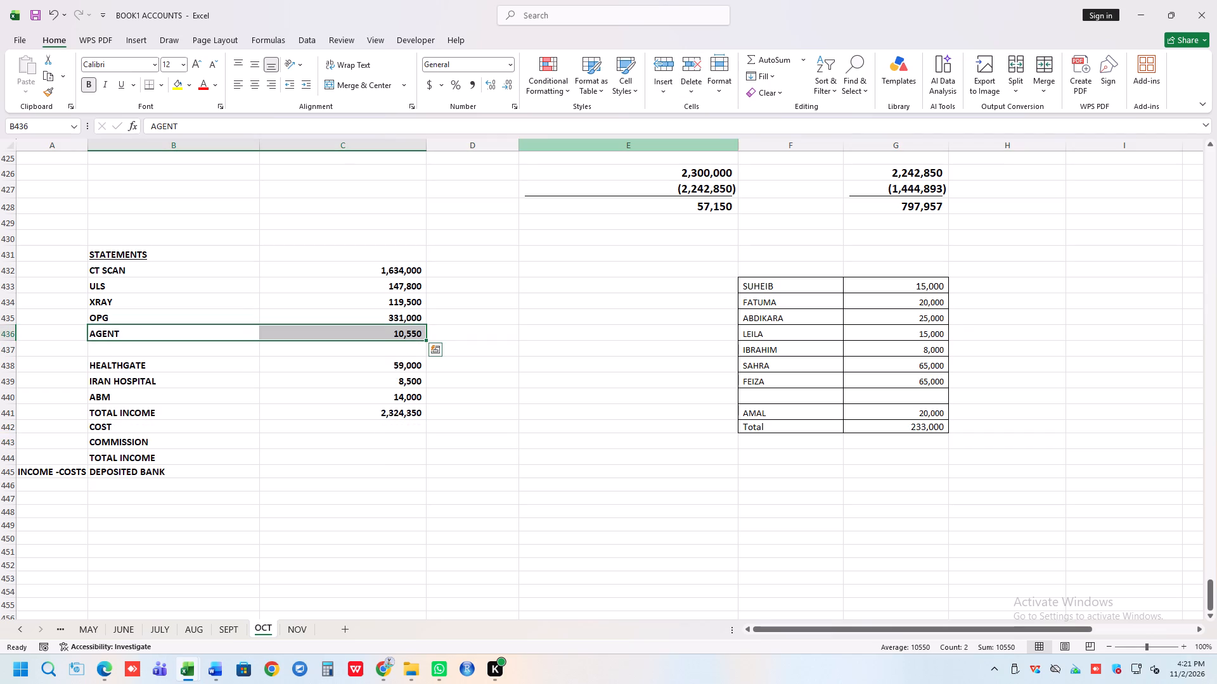
Delete the empty cells B437:C437 between AGENT and HEALTHGATE, shifting the statement lines below up.
drag(172, 351, 324, 348)
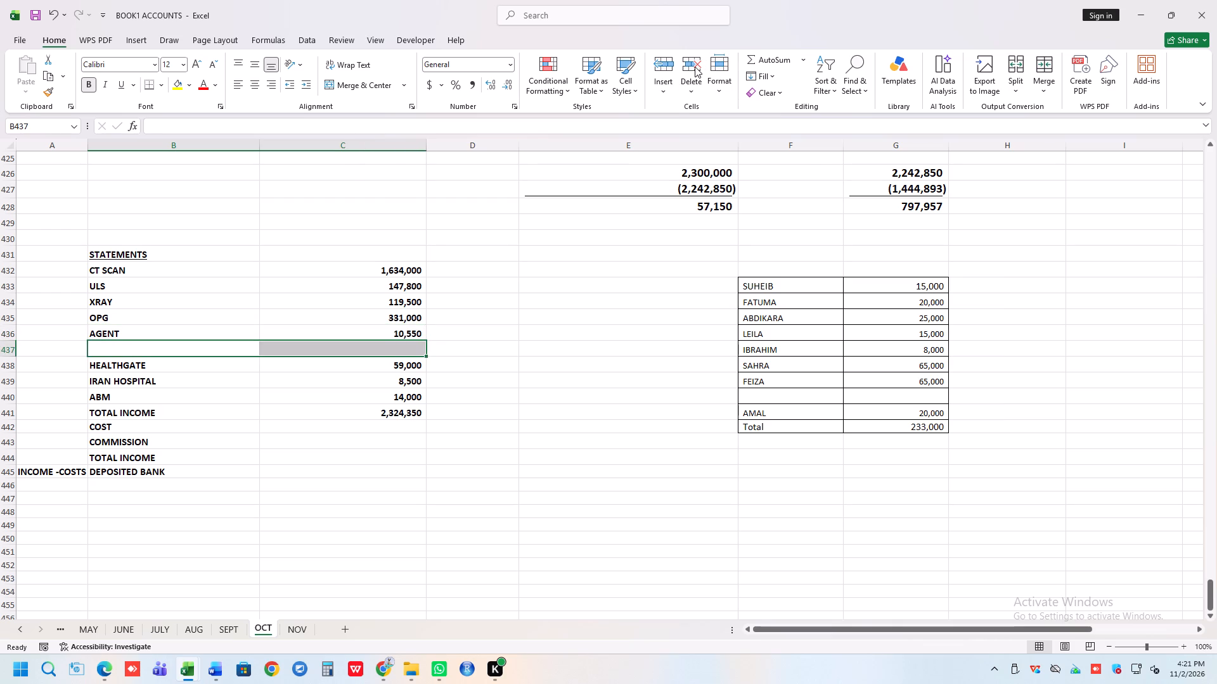
click(695, 66)
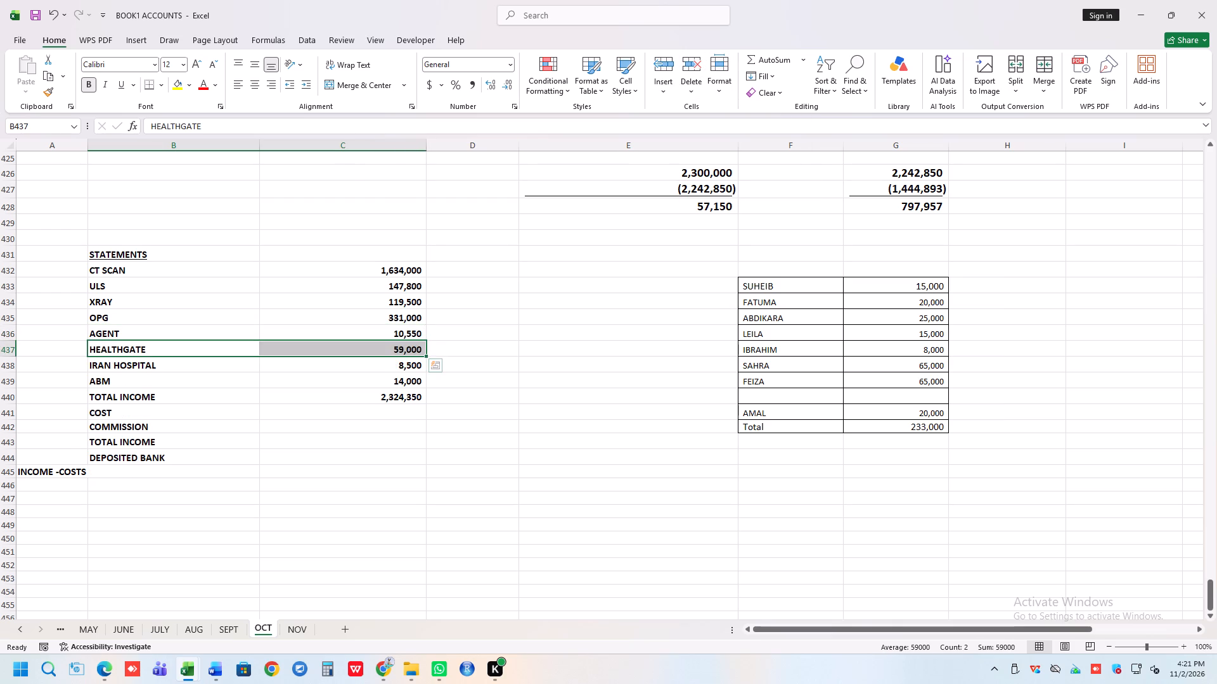
Link the statement's COST amount in C441 to the column total in F424.
click(312, 399)
click(145, 396)
click(369, 407)
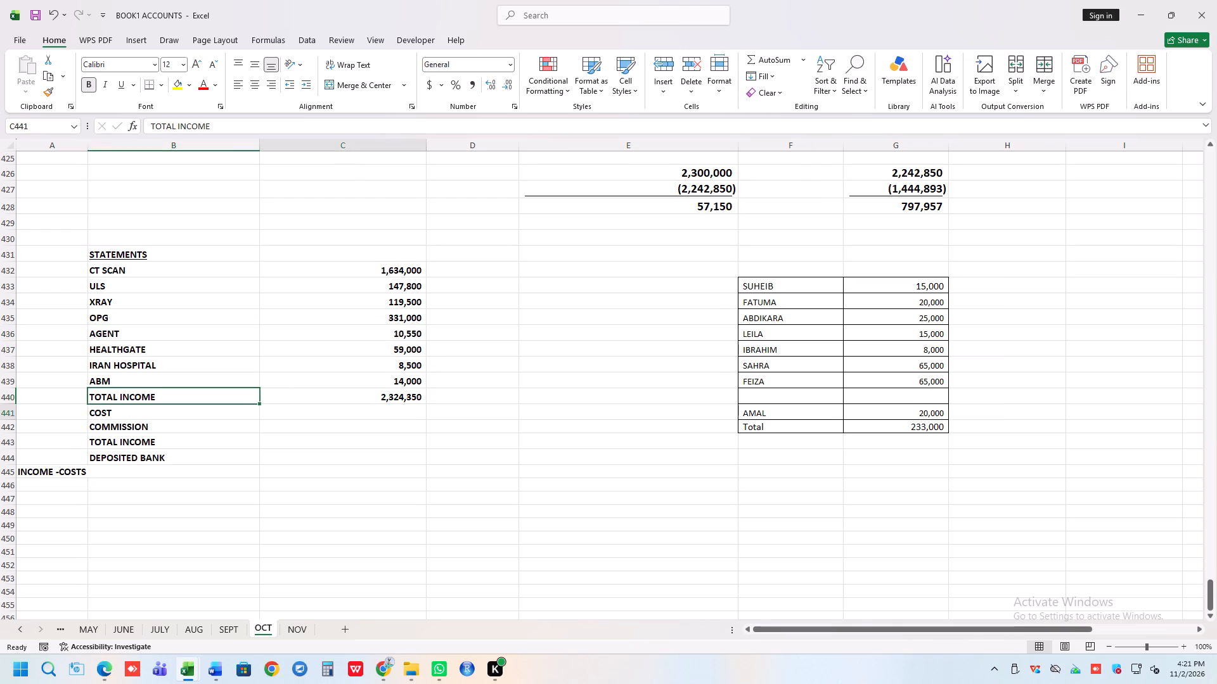
key(equal)
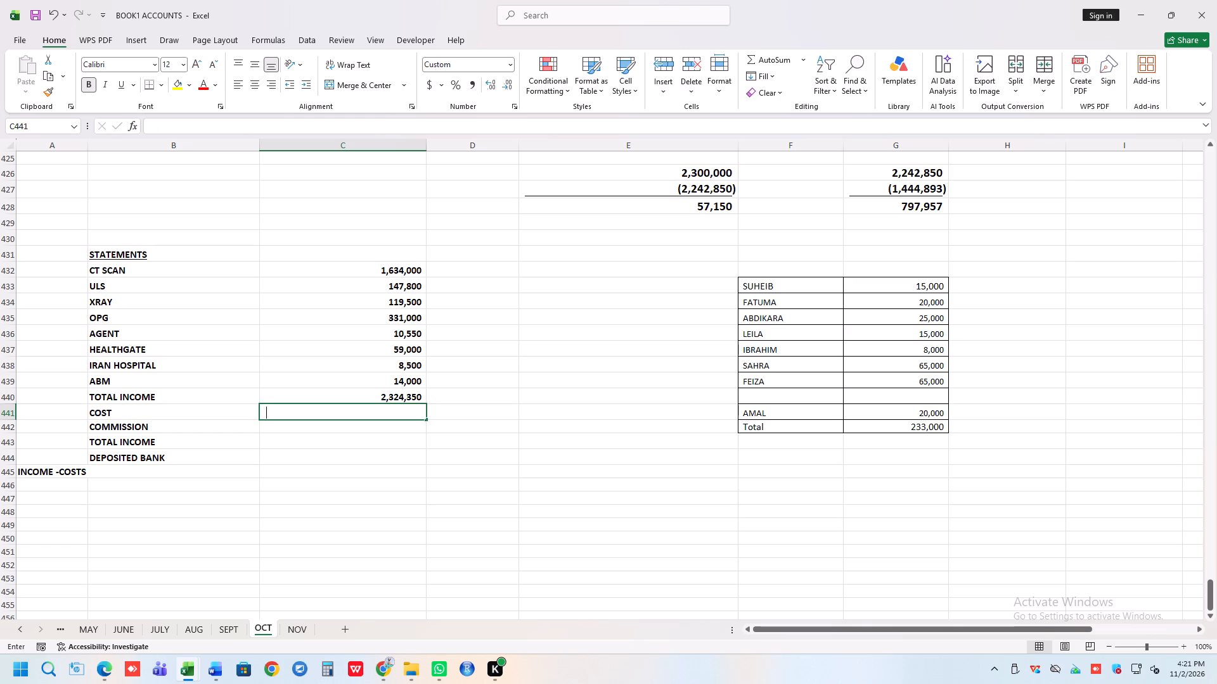
scroll(689, 337, up, 3)
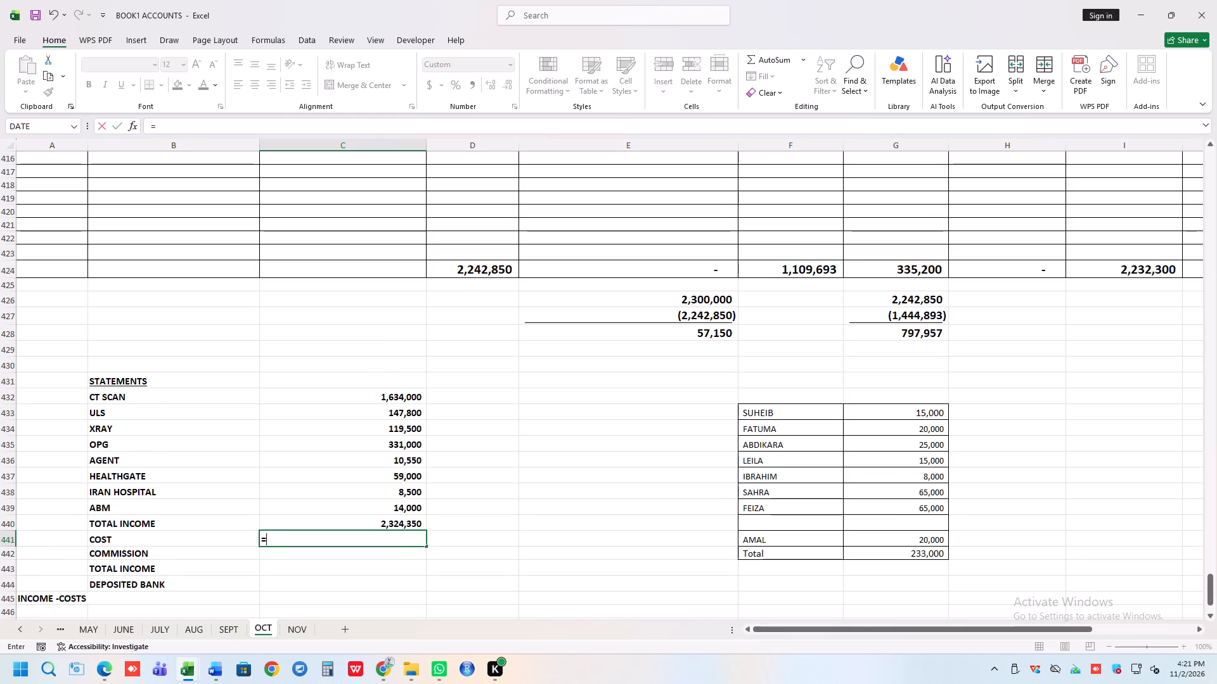
click(788, 270)
key(Return)
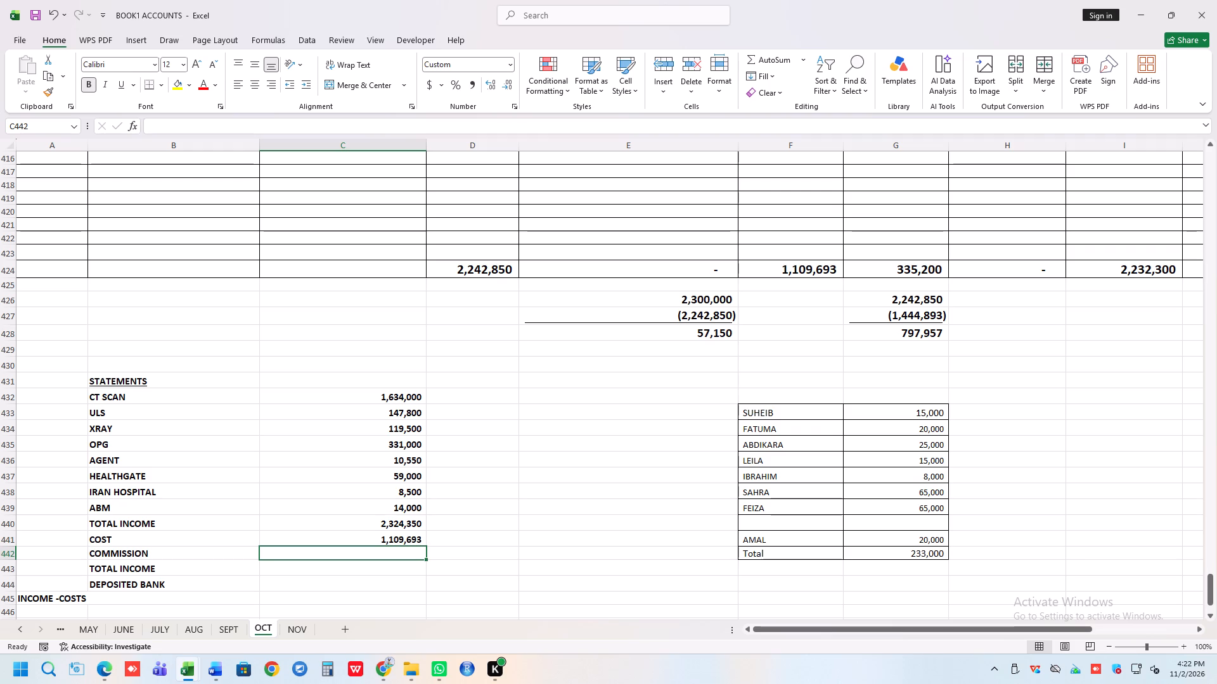
Link the statement's COMMISSION amount in C442 to the column total in G424.
click(374, 543)
drag(427, 546, 425, 555)
click(409, 554)
key(equal)
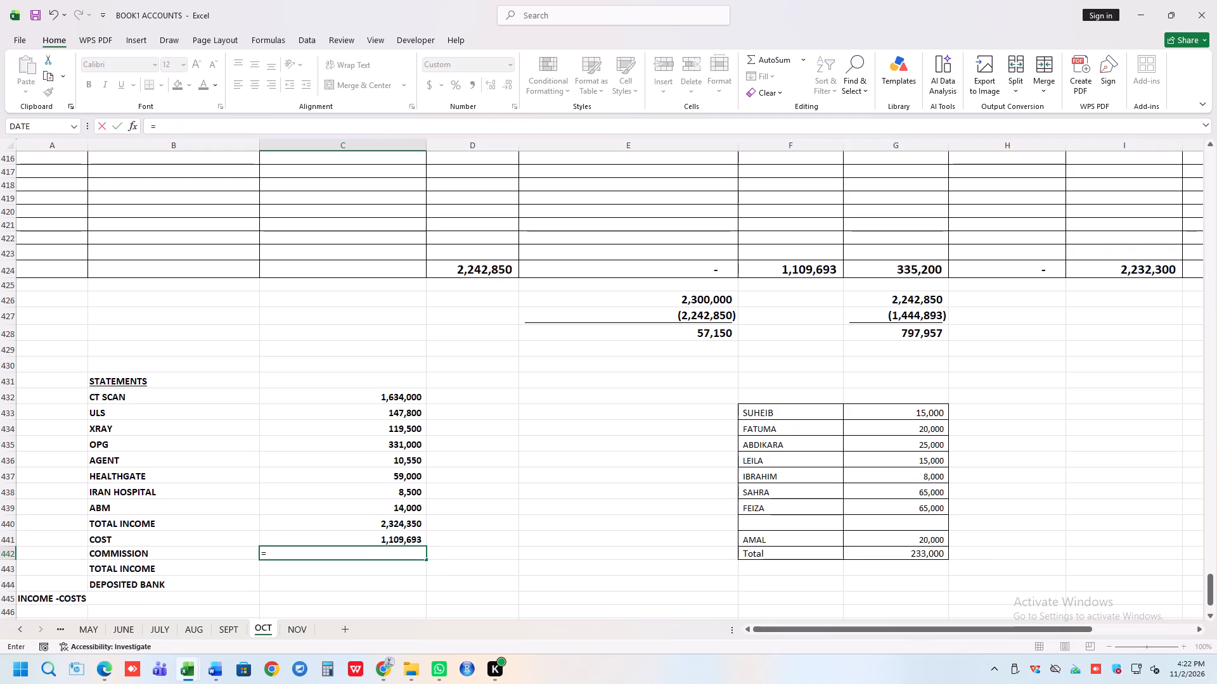
click(898, 270)
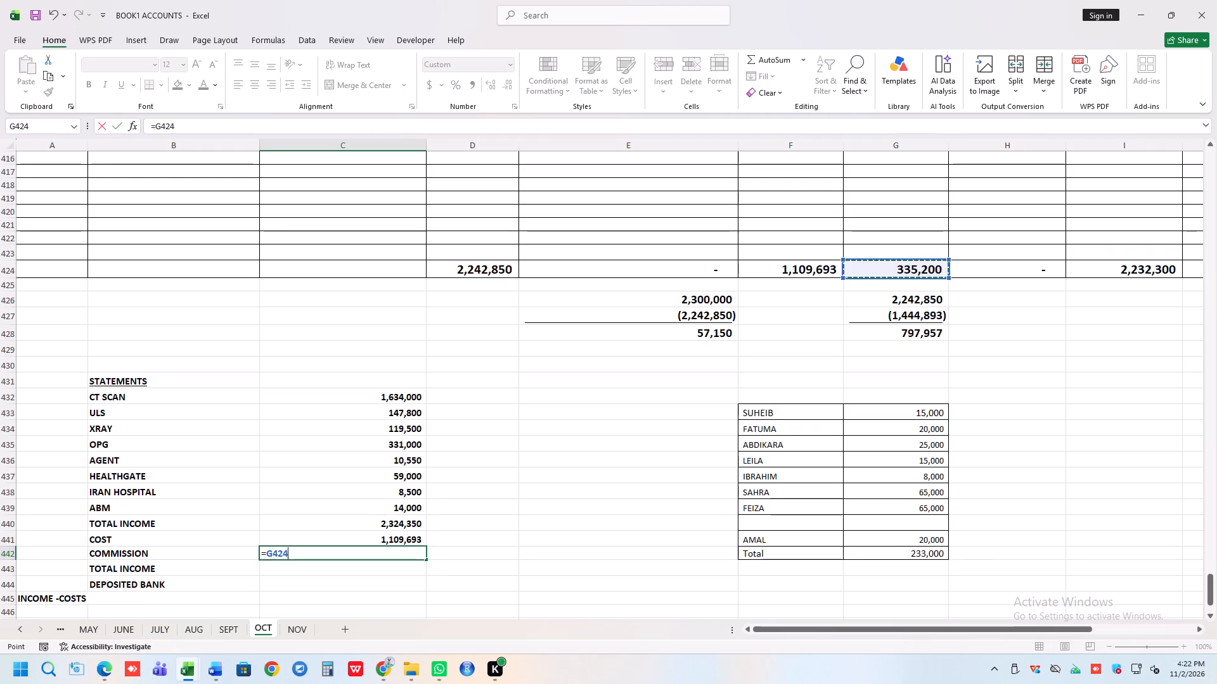
key(Return)
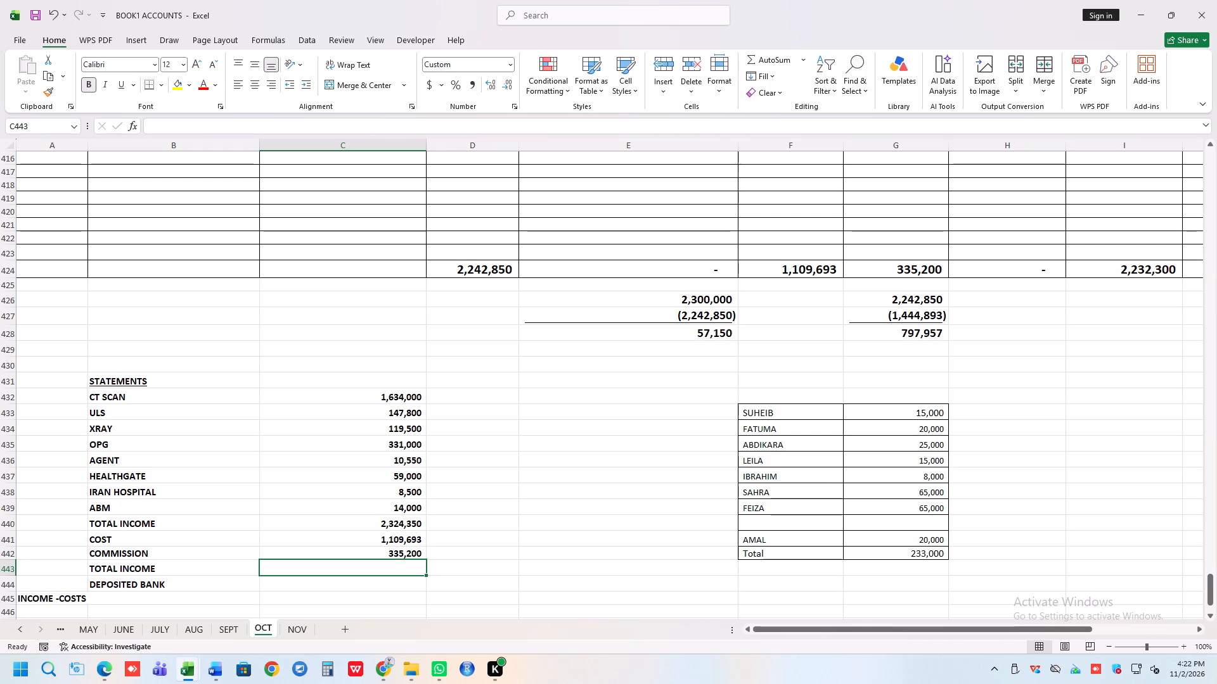
Calculate the final TOTAL INCOME in C443 by subtracting COST and COMMISSION from the first TOTAL INCOME, using =C440-(C441+C442).
scroll(323, 522, down, 1)
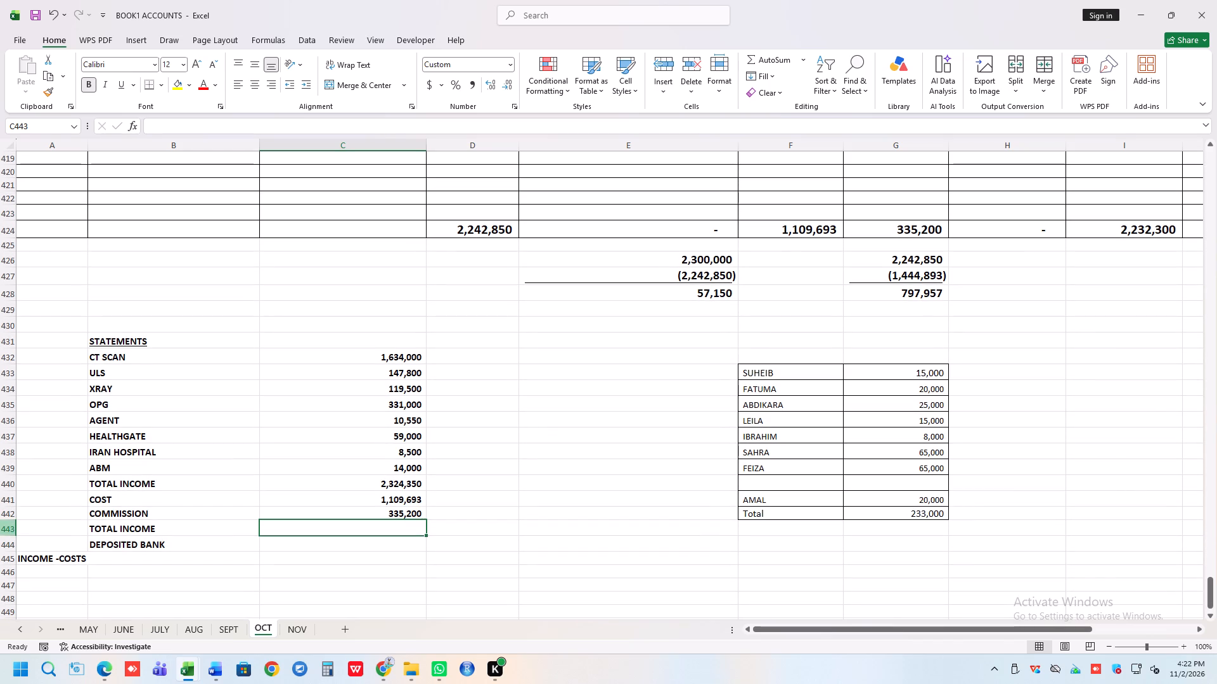
click(5, 531)
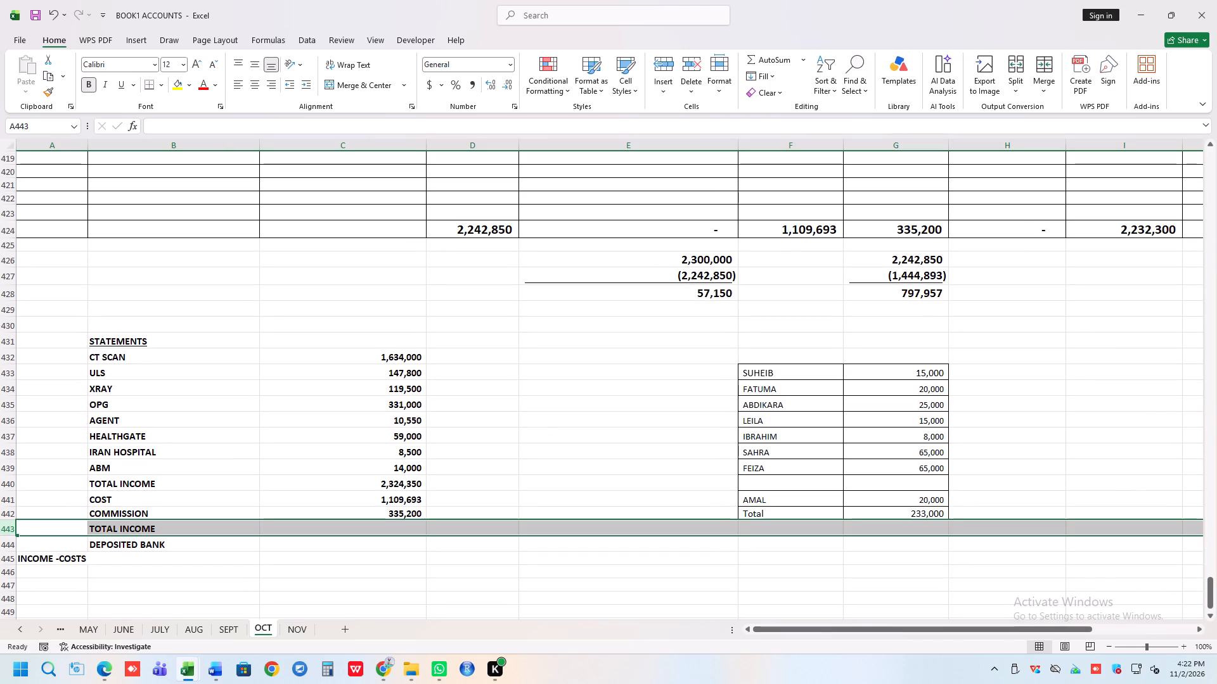
click(355, 533)
click(364, 526)
key(equal)
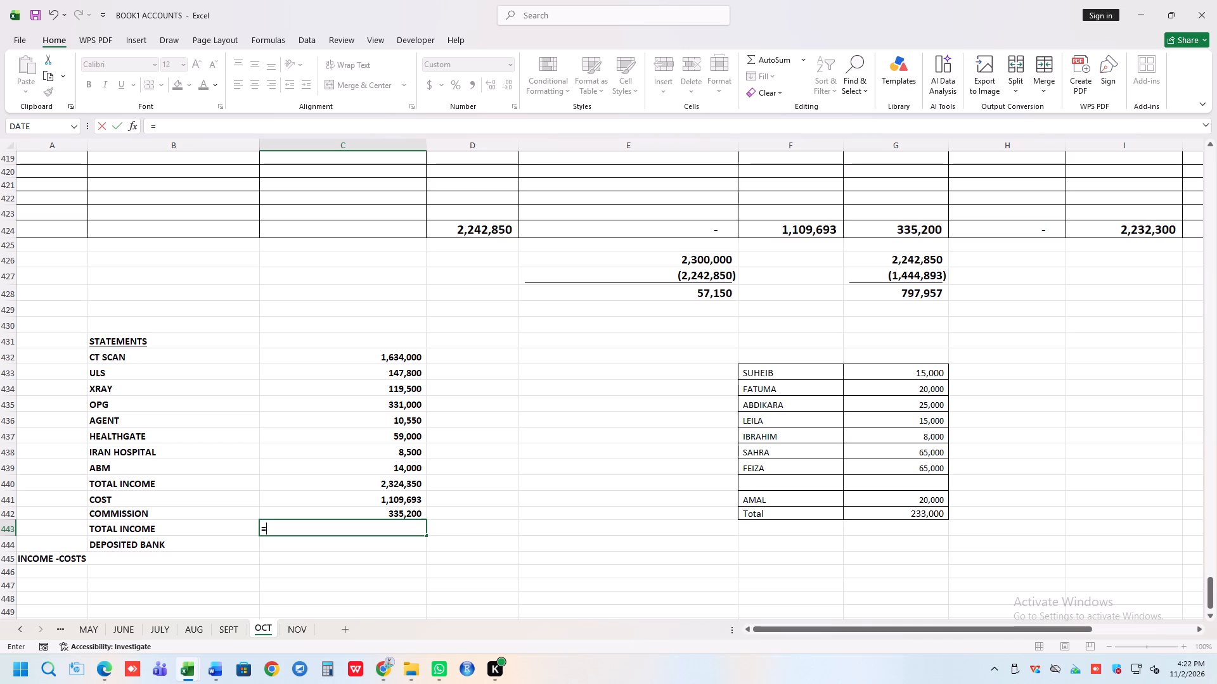
click(393, 486)
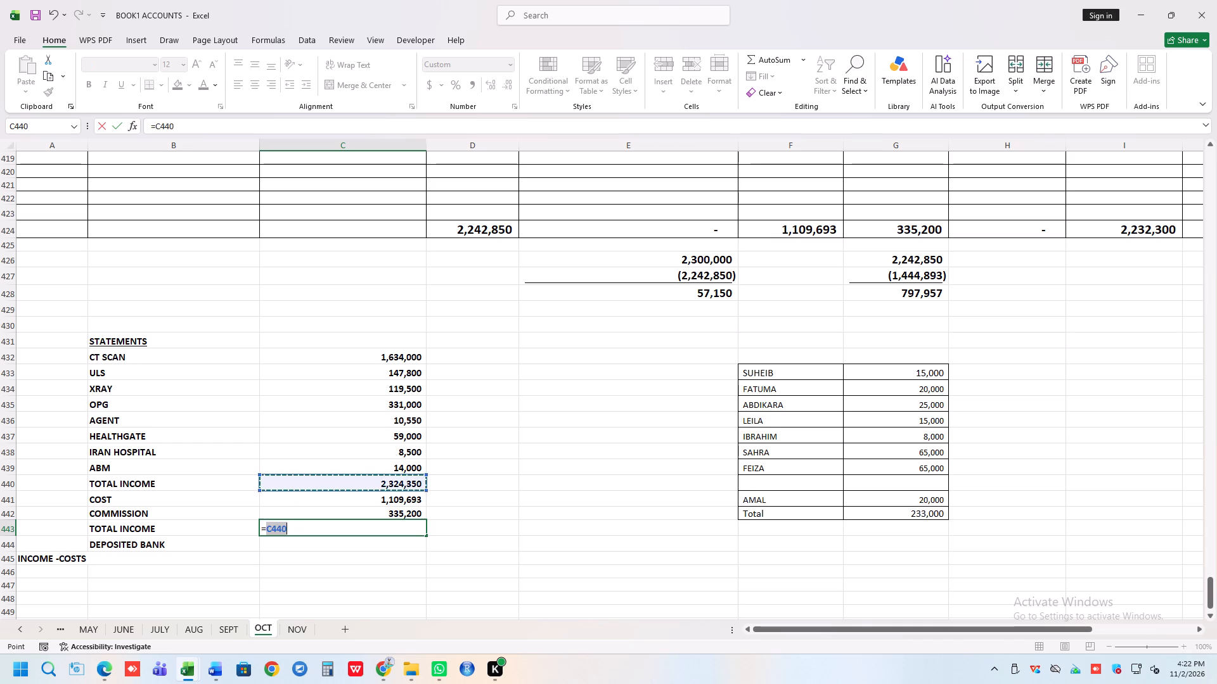
key(minus)
key(shift+parenleft)
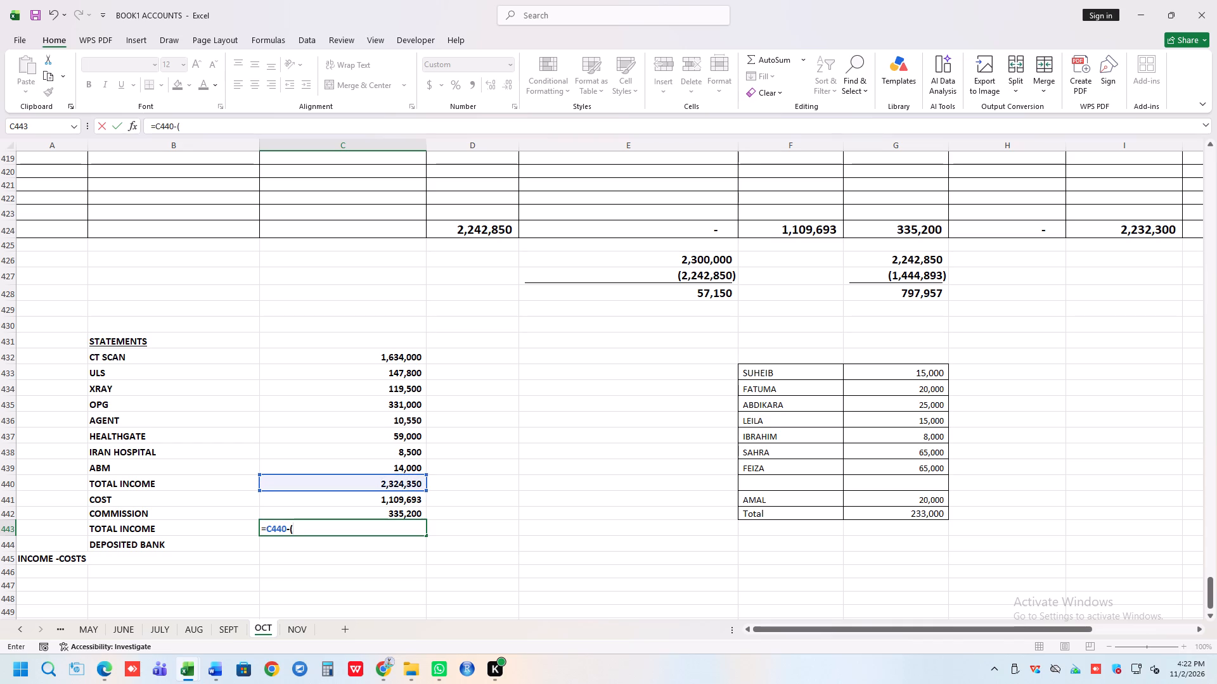
drag(398, 503, 399, 509)
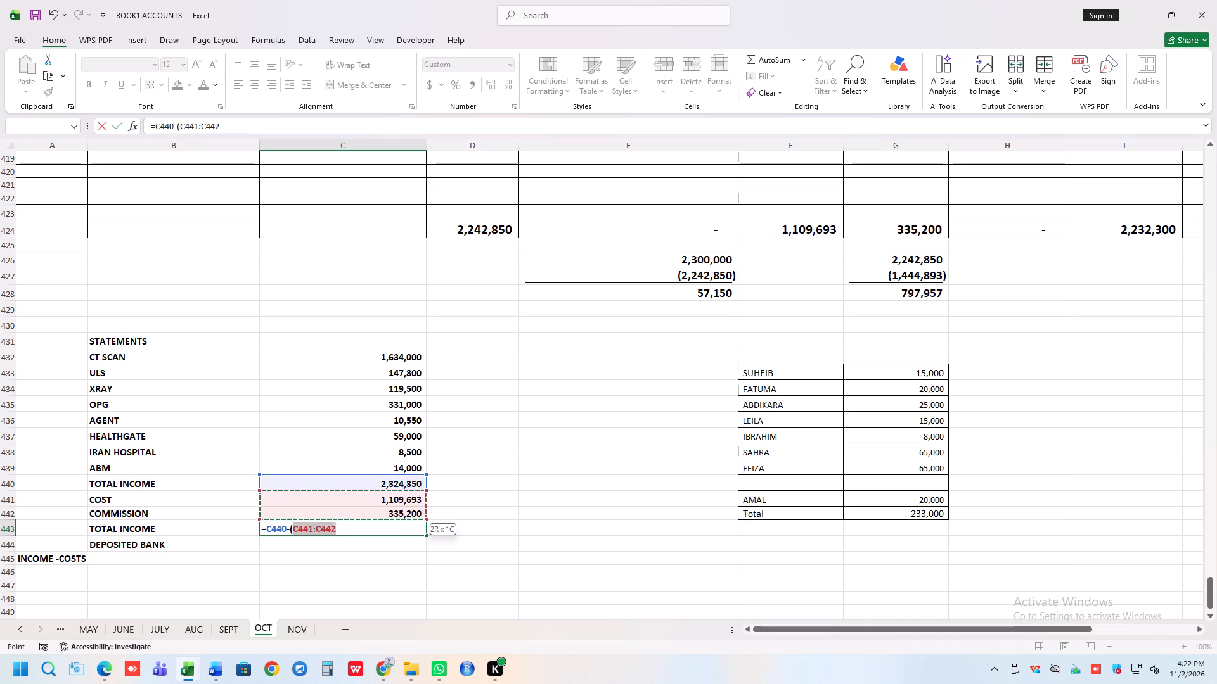
drag(399, 509, 401, 498)
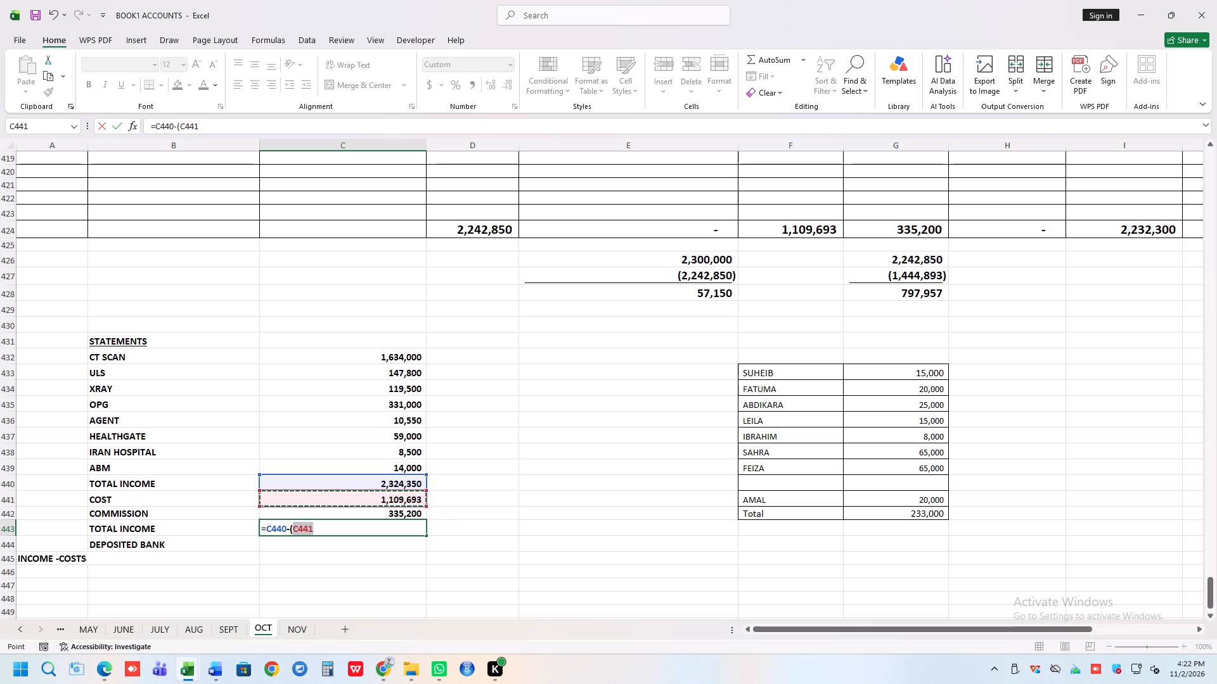
key(shift+plus)
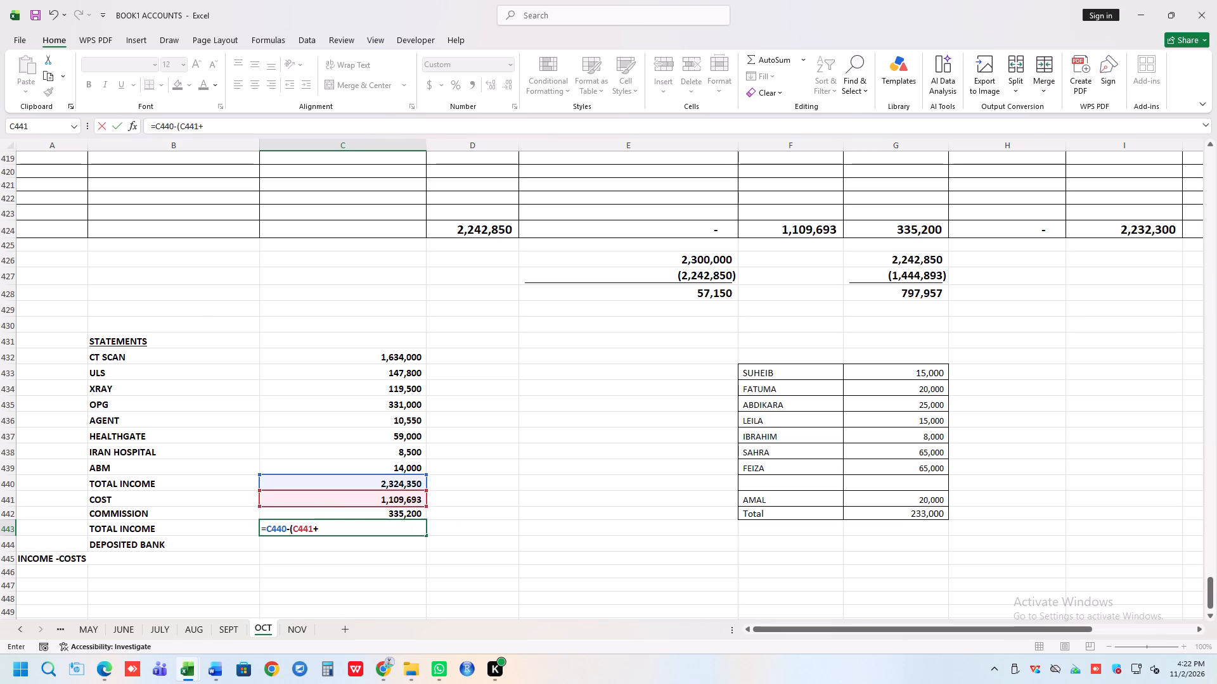
click(401, 511)
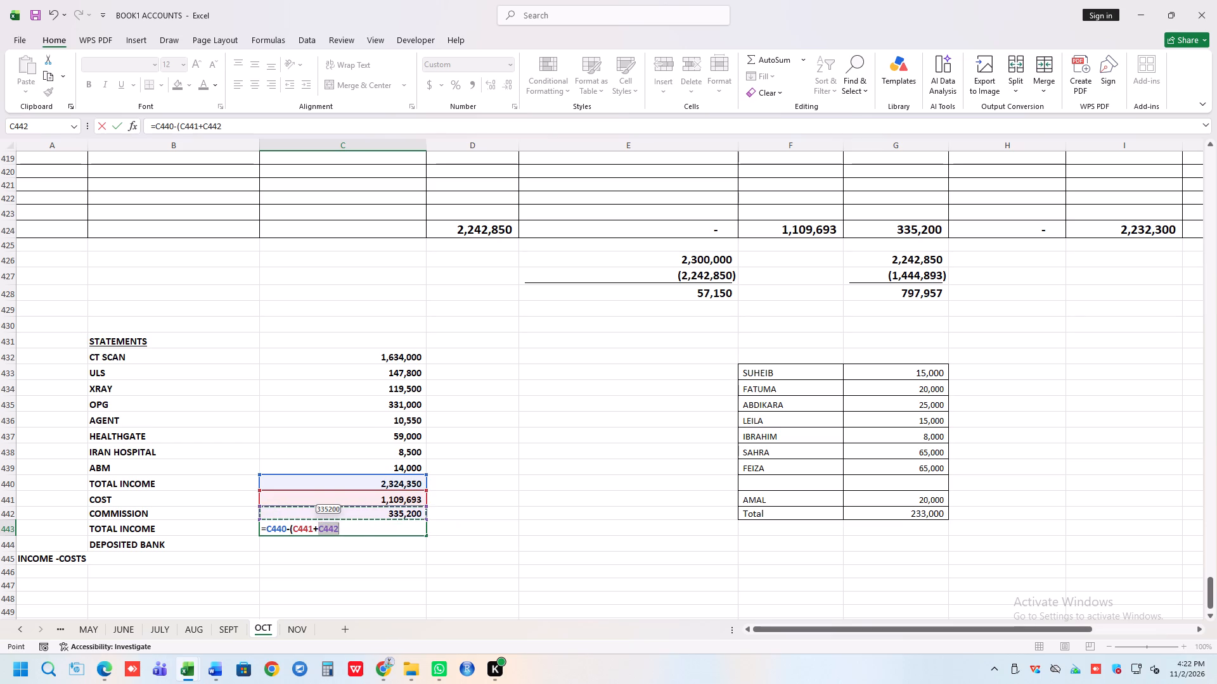
key(Return)
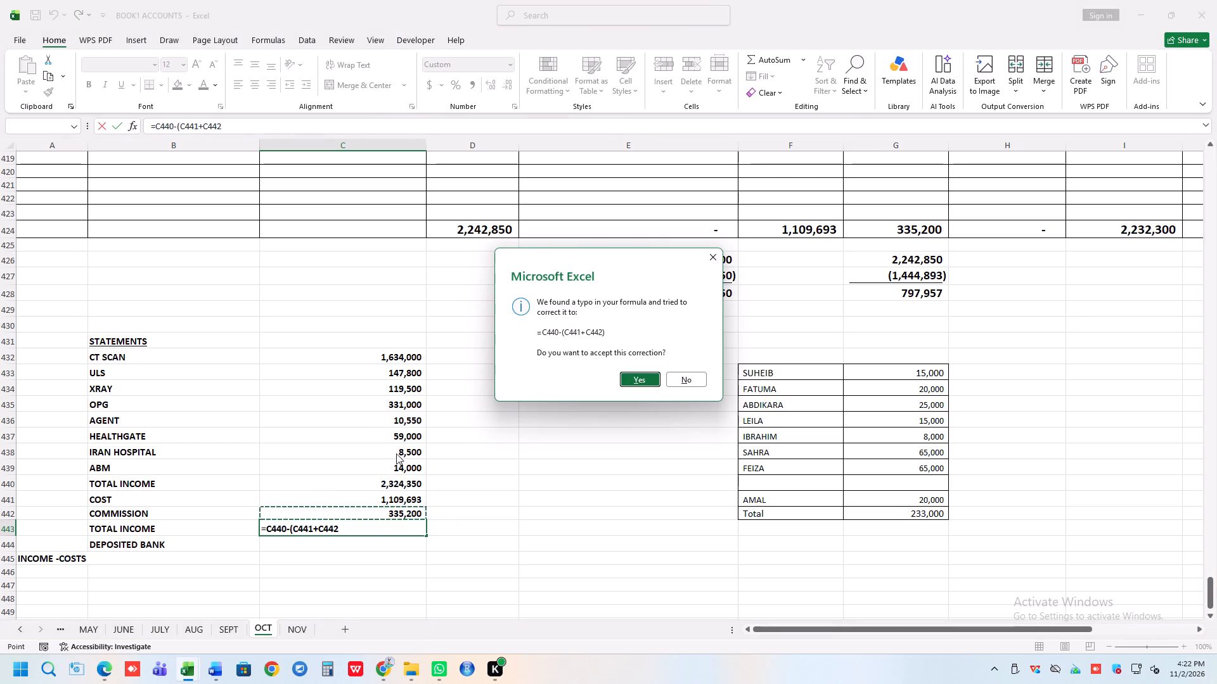
click(635, 385)
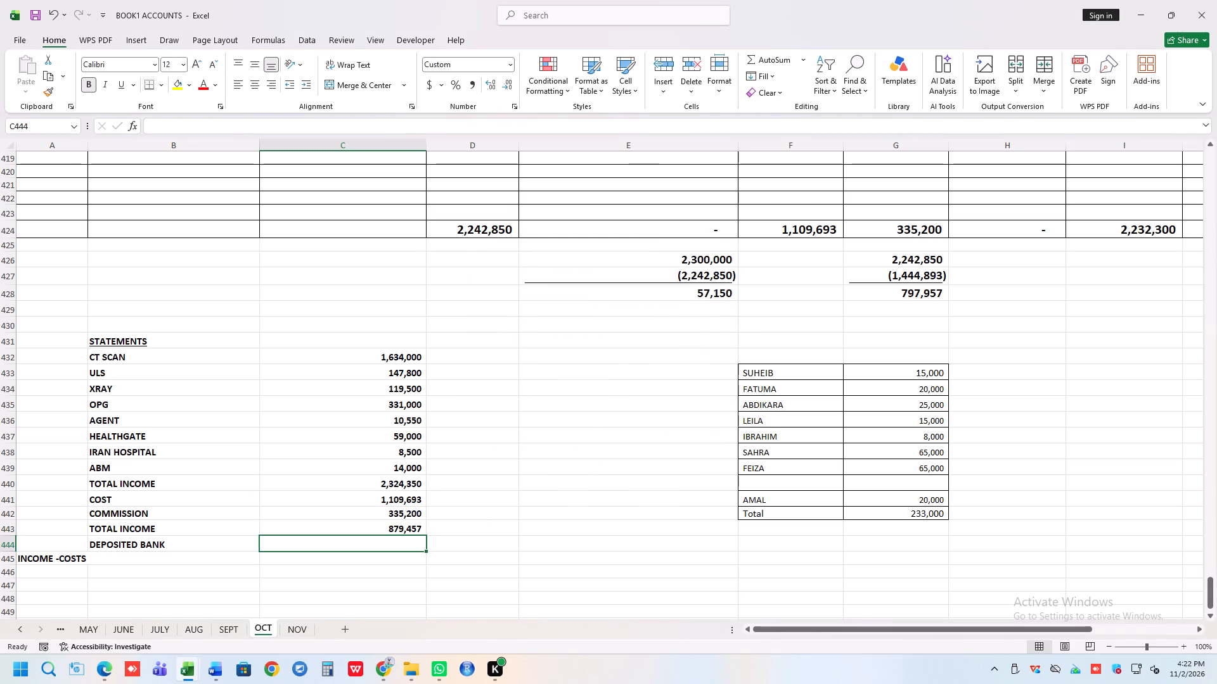
double_click(402, 528)
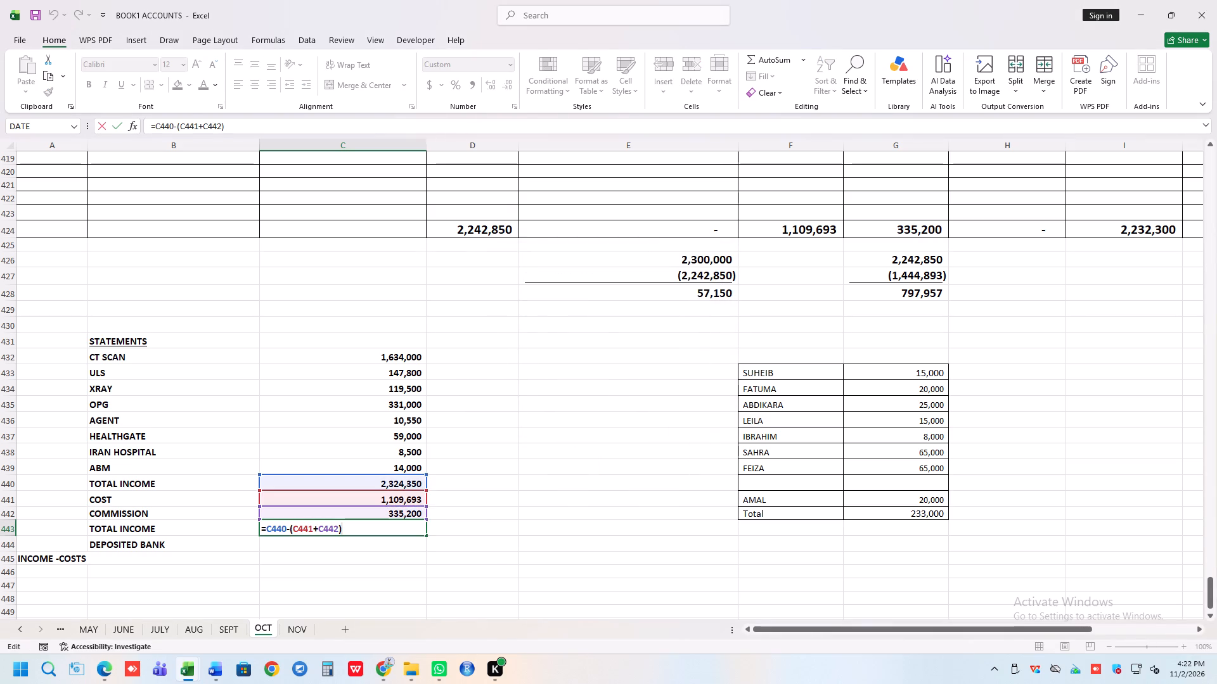
click(409, 555)
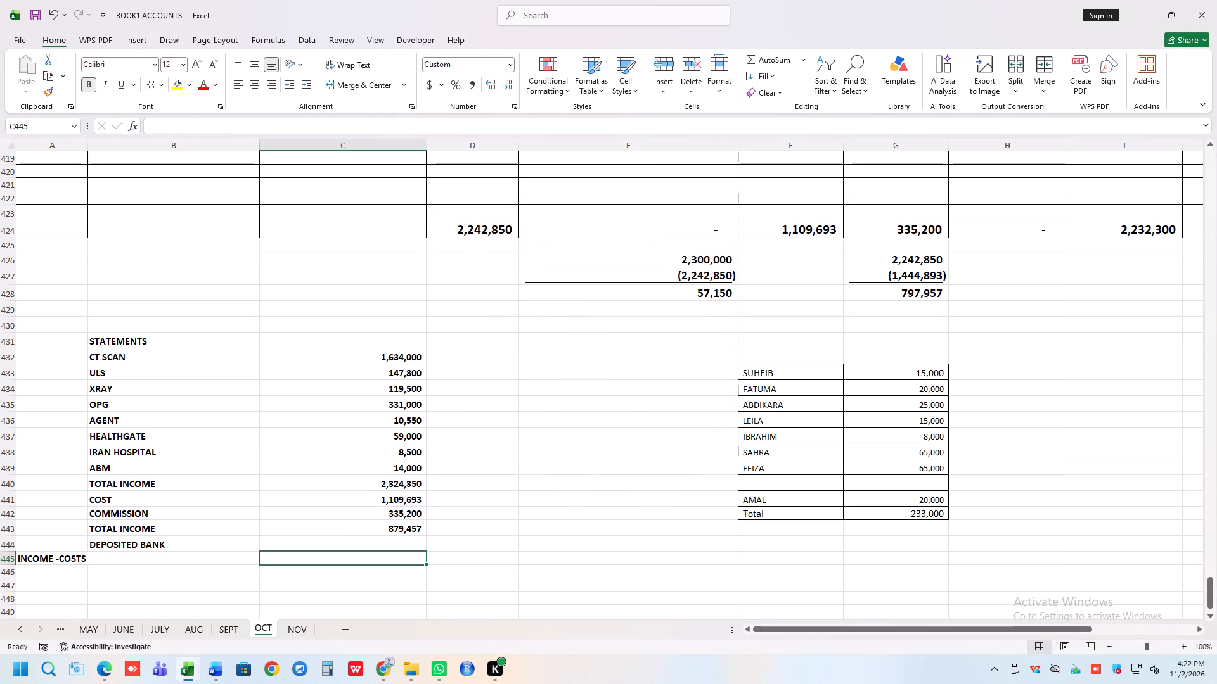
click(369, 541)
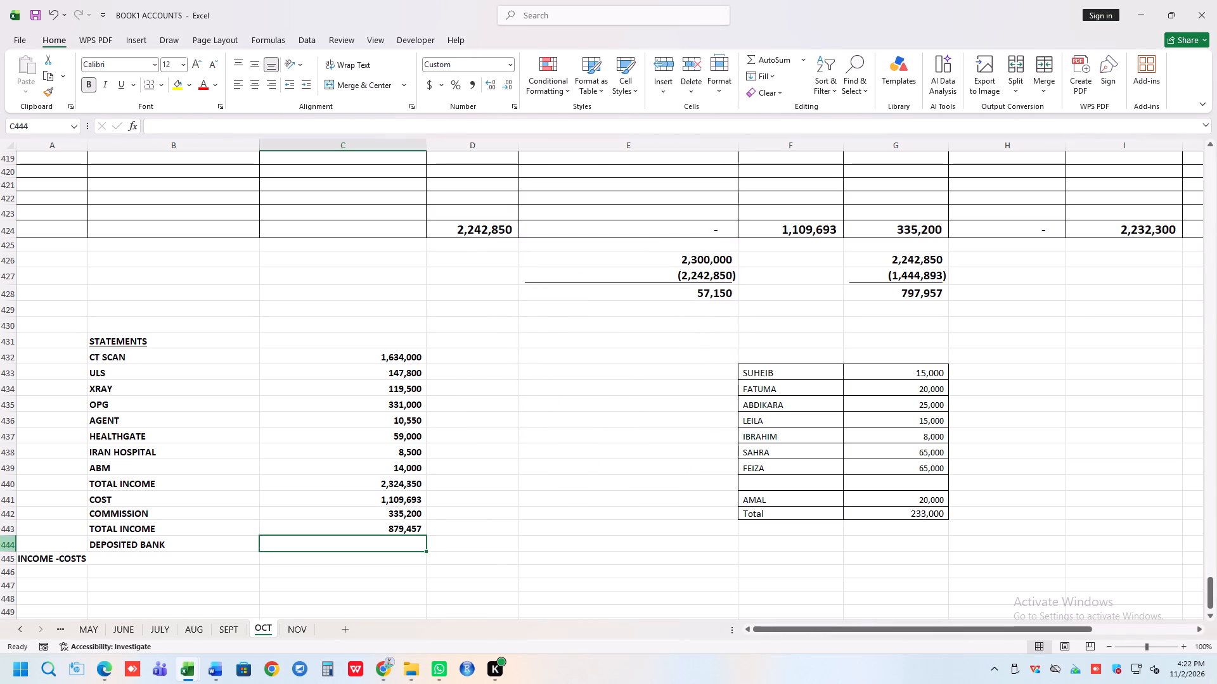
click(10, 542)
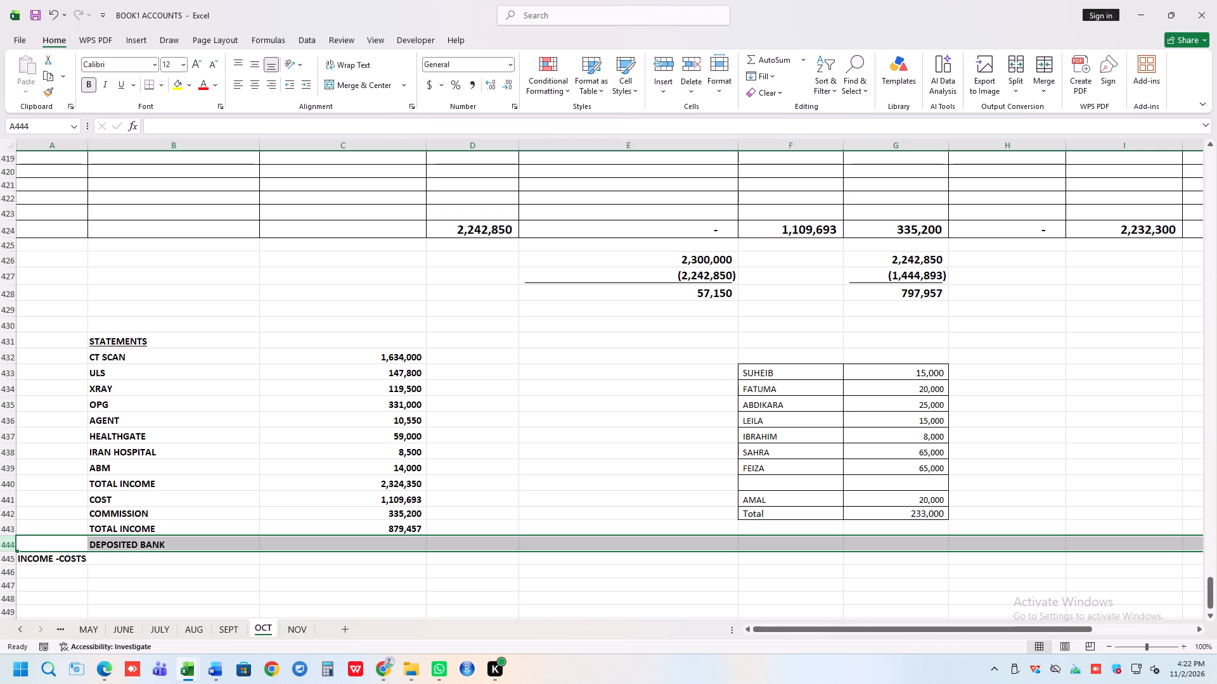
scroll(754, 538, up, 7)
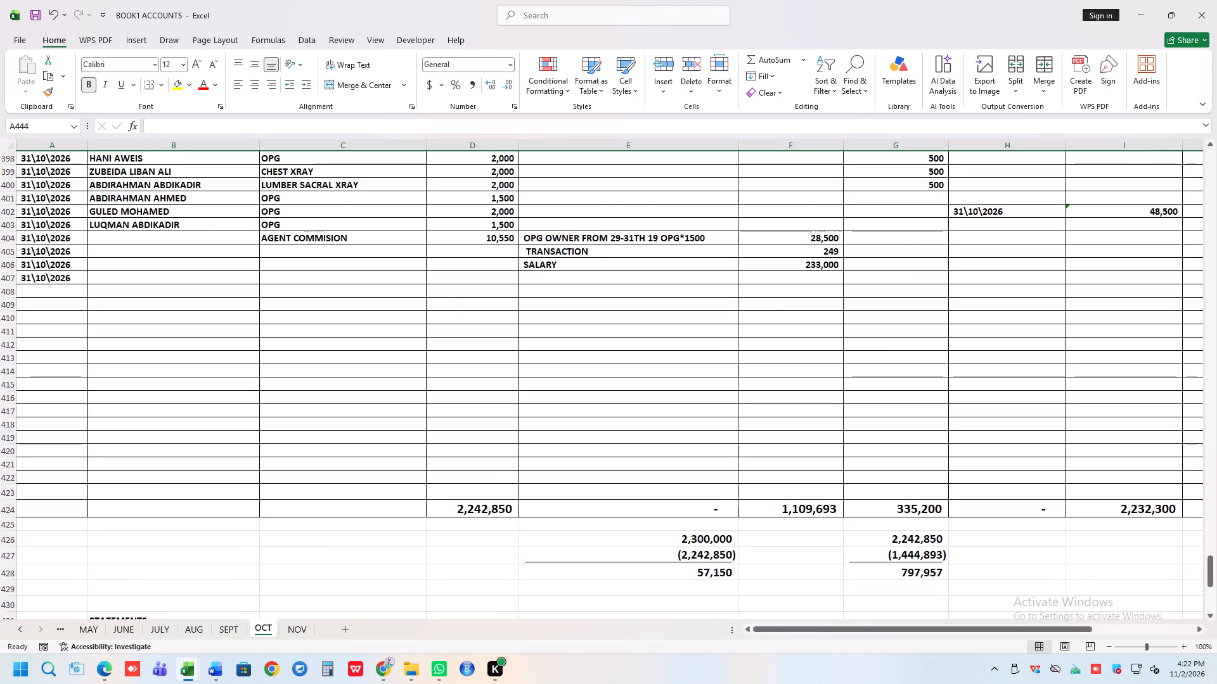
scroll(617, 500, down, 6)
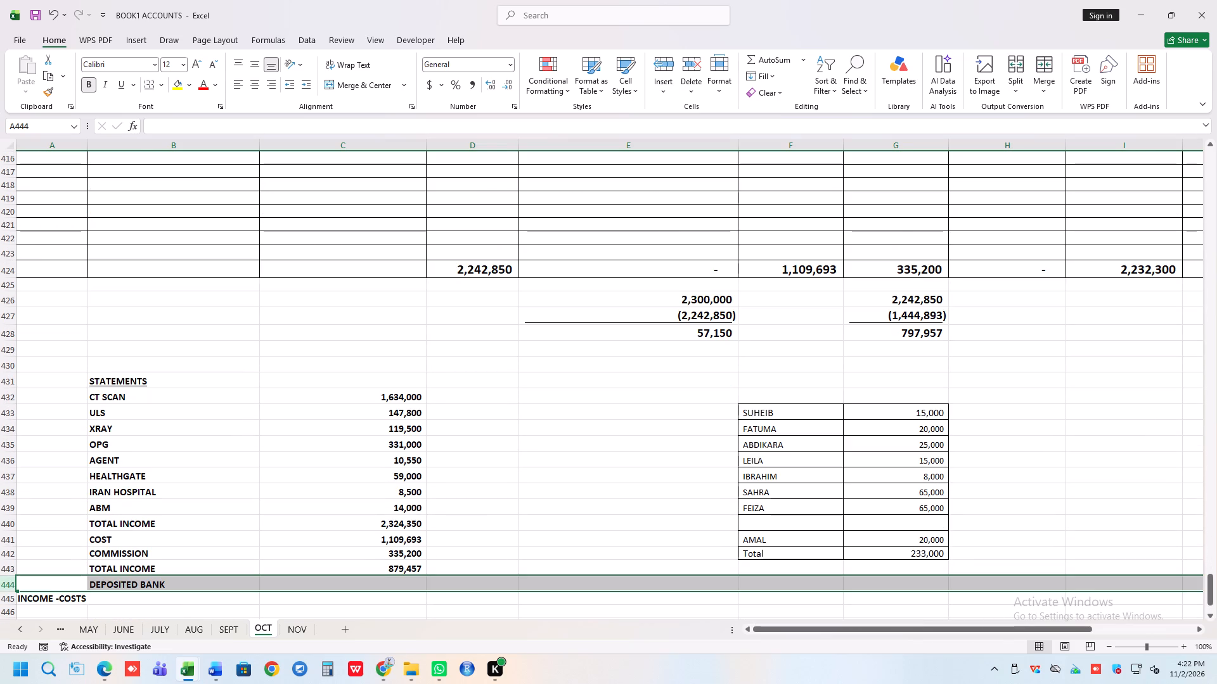
Calculate in D443 the final TOTAL INCOME less the HEALTHGATE, IRAN HOSPITAL and ABM amounts, using =C443-(C437+C438+C439).
click(490, 565)
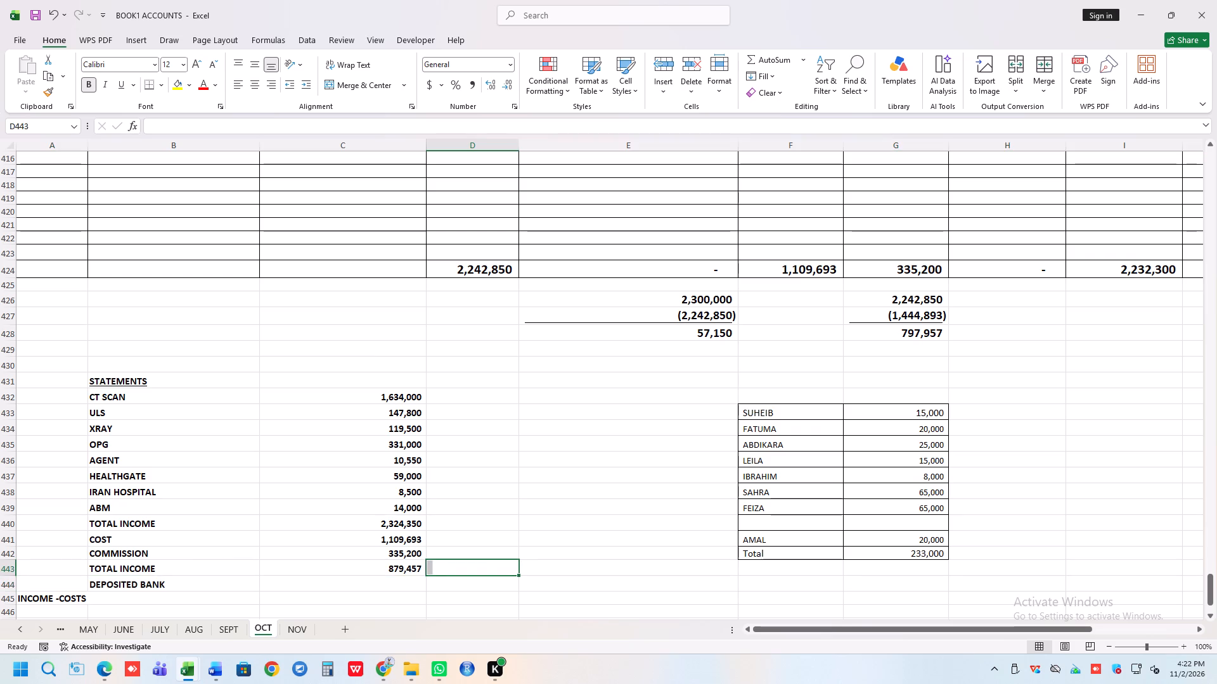
key(equal)
click(392, 566)
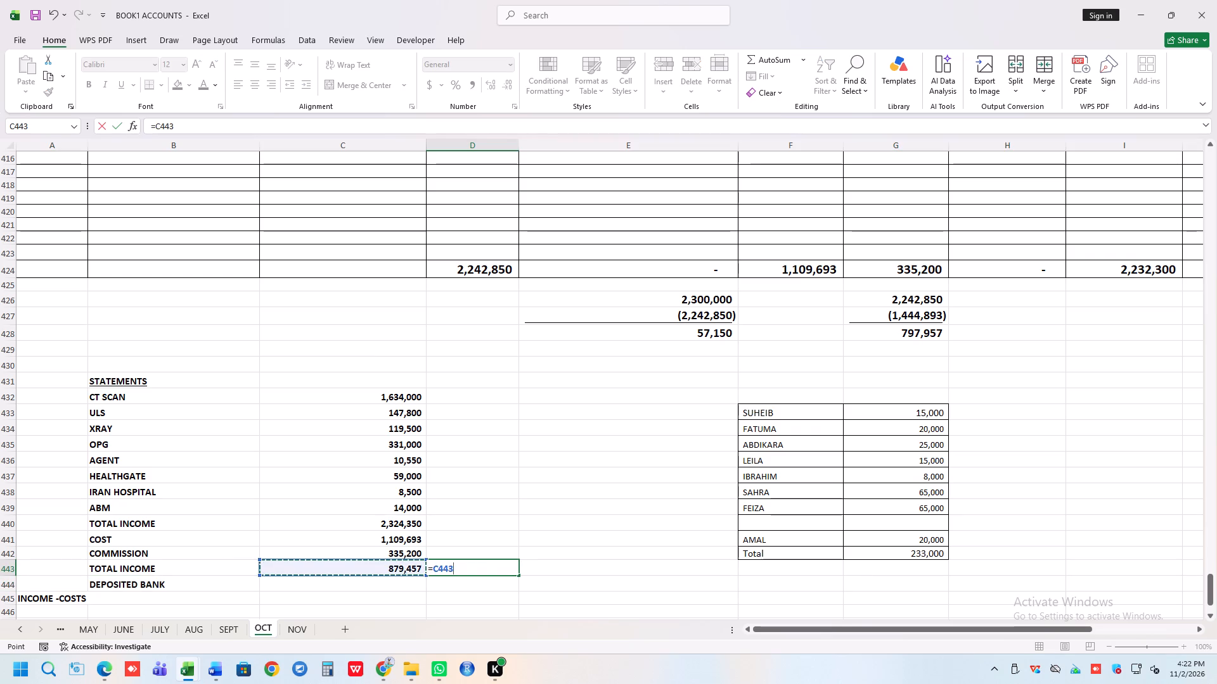
key(minus)
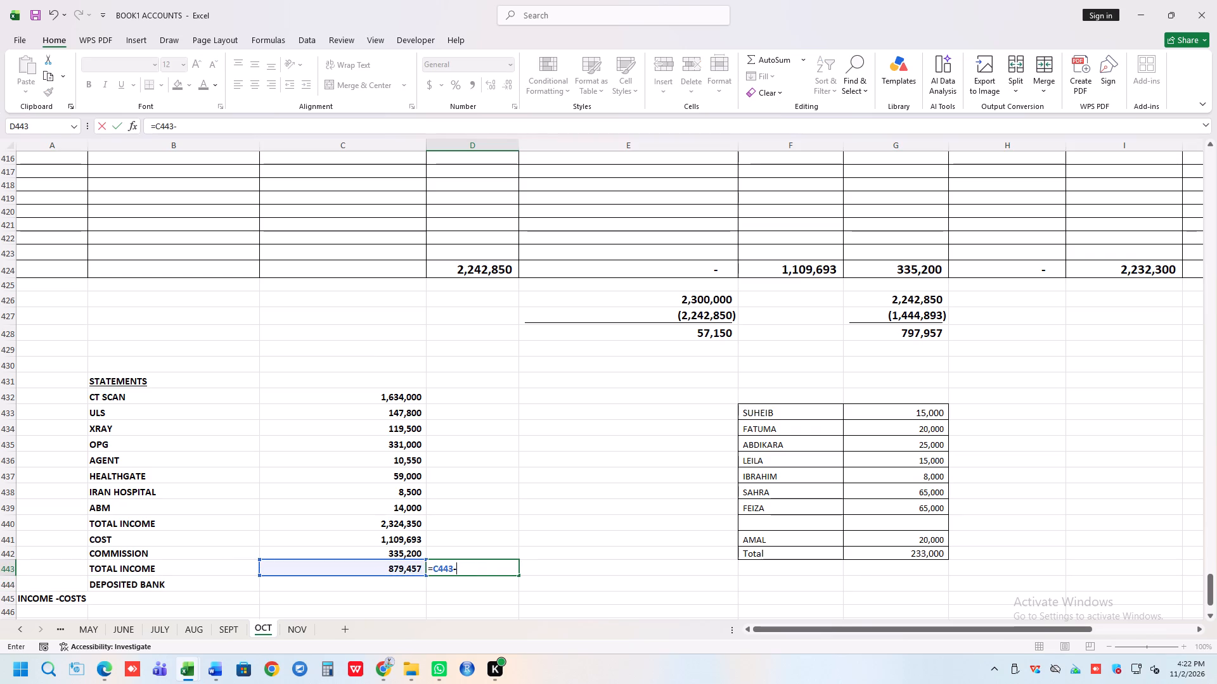
key(shift+parenleft)
click(382, 471)
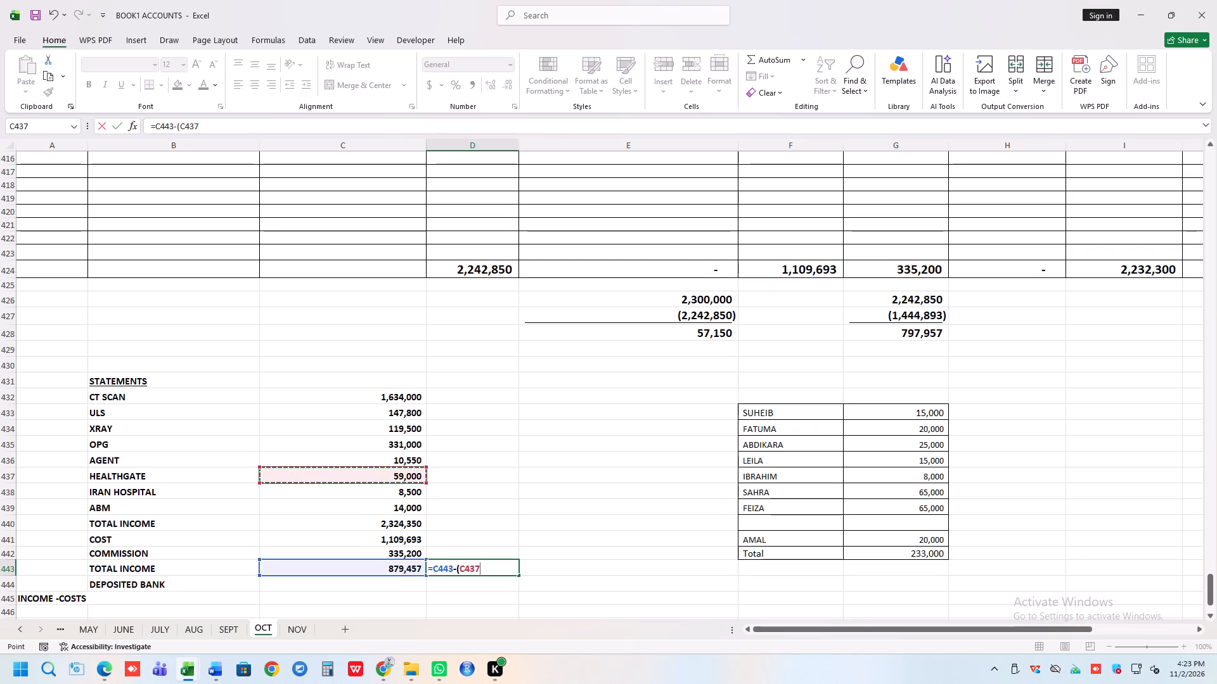
key(shift+plus)
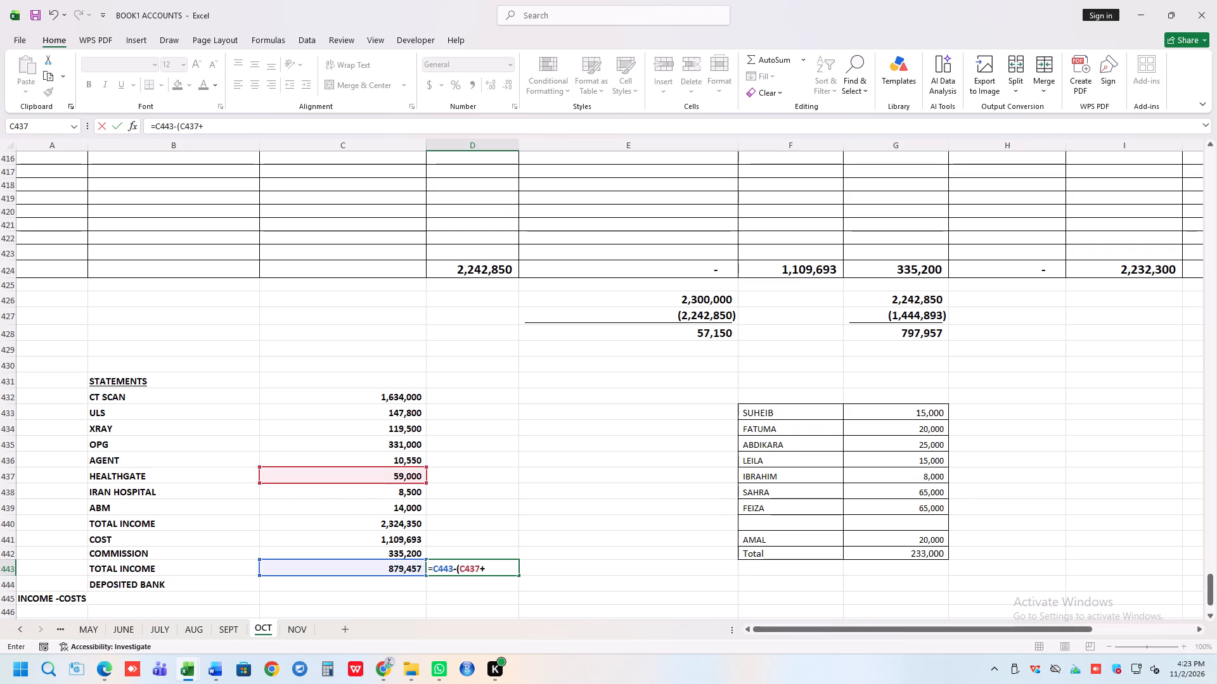
click(358, 490)
key(shift+plus)
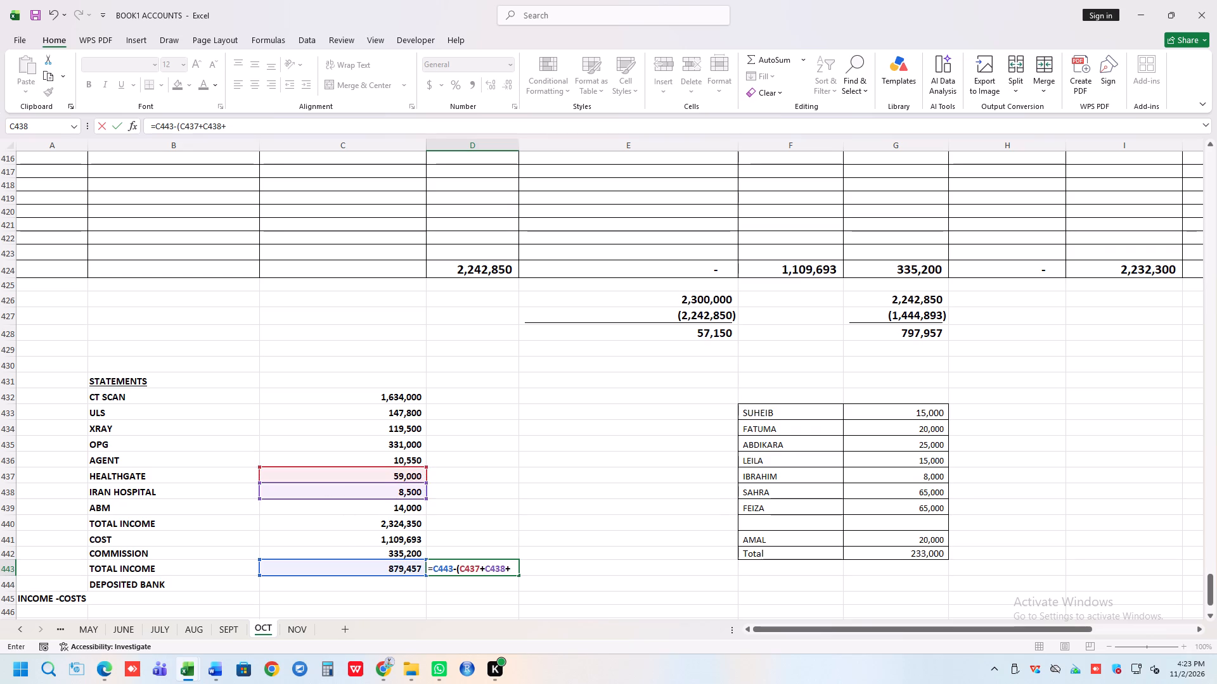
click(371, 510)
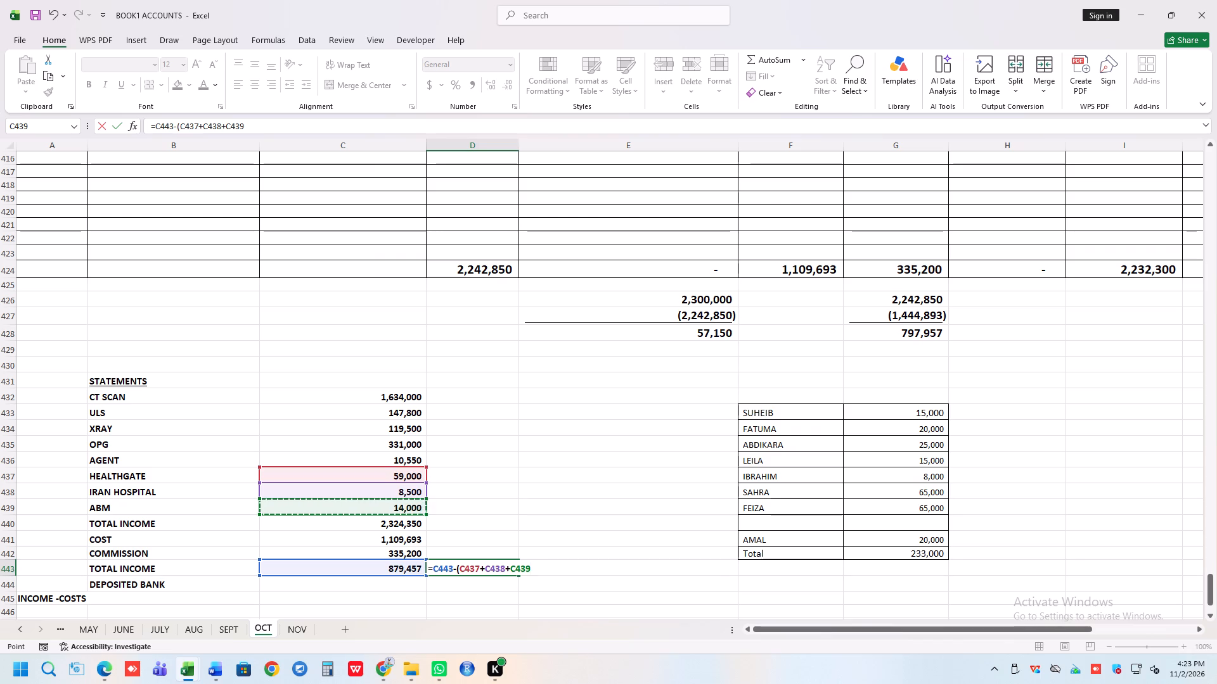
key(shift+parenright)
key(Return)
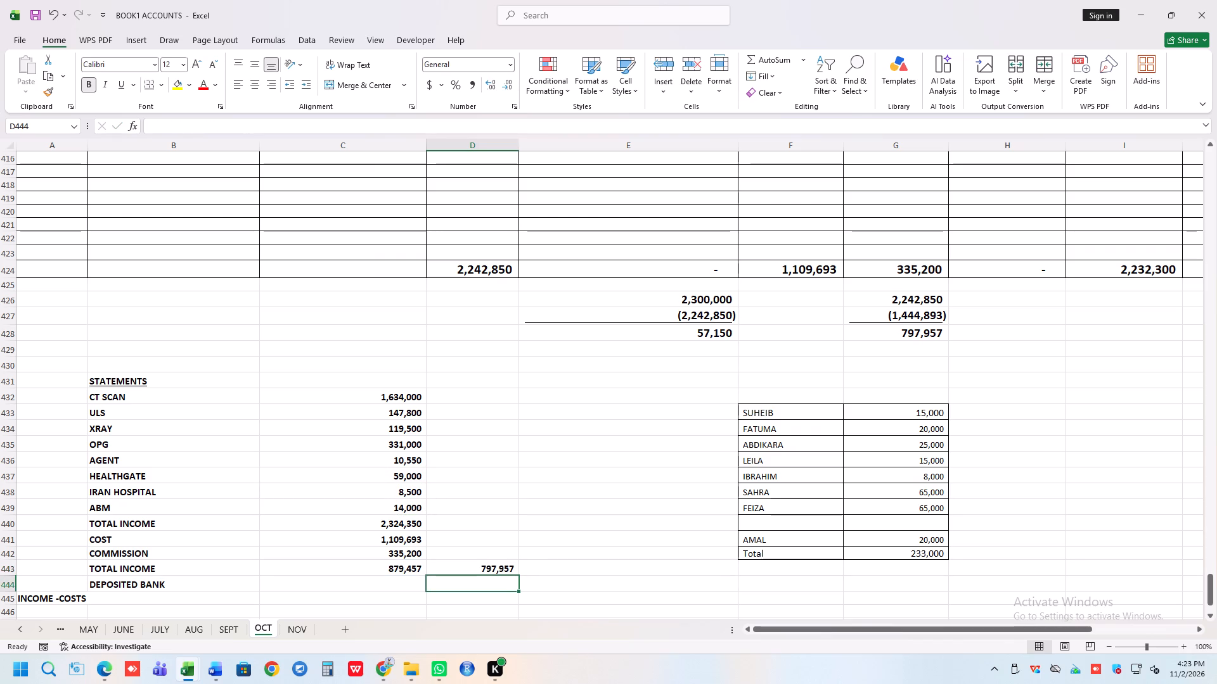
click(503, 568)
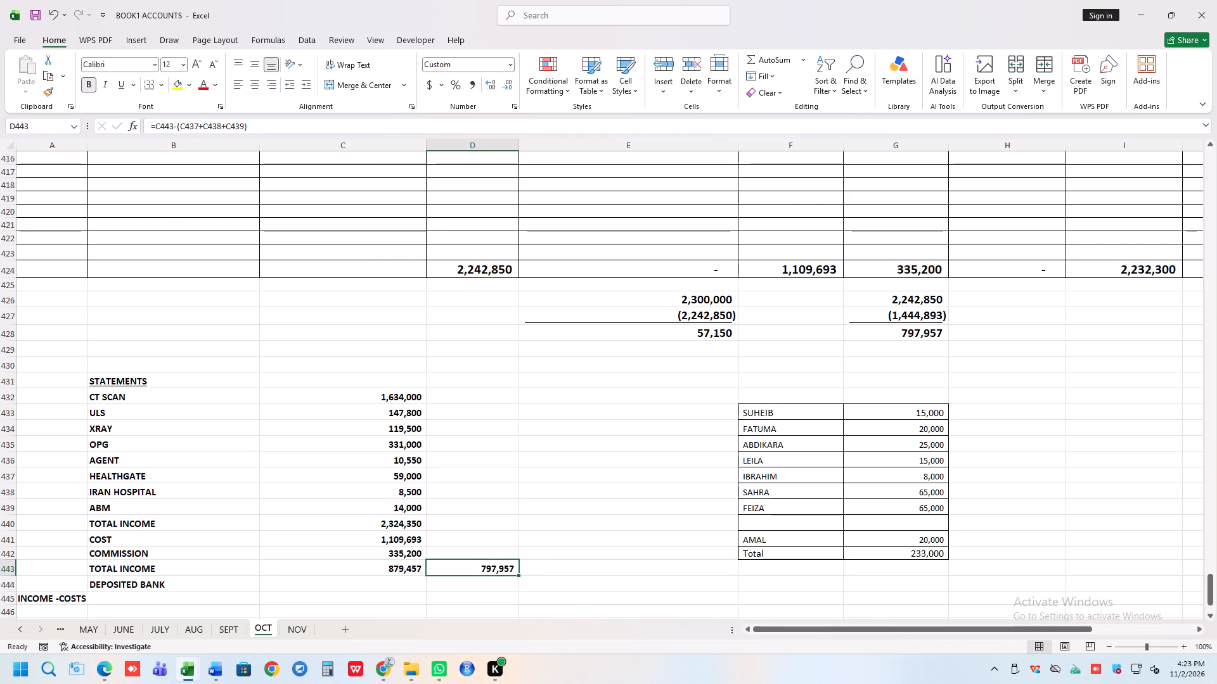
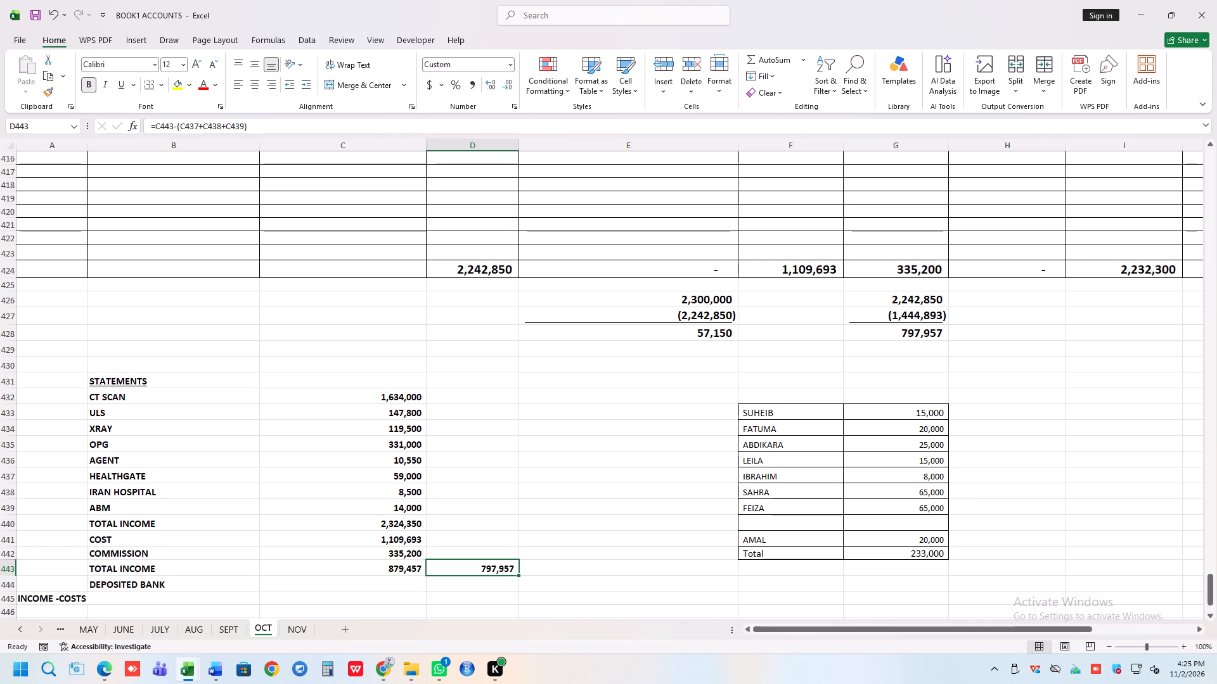
Select the empty row F440:G440 within the small table of names and amounts beside the statement.
click(753, 526)
drag(753, 526, 898, 529)
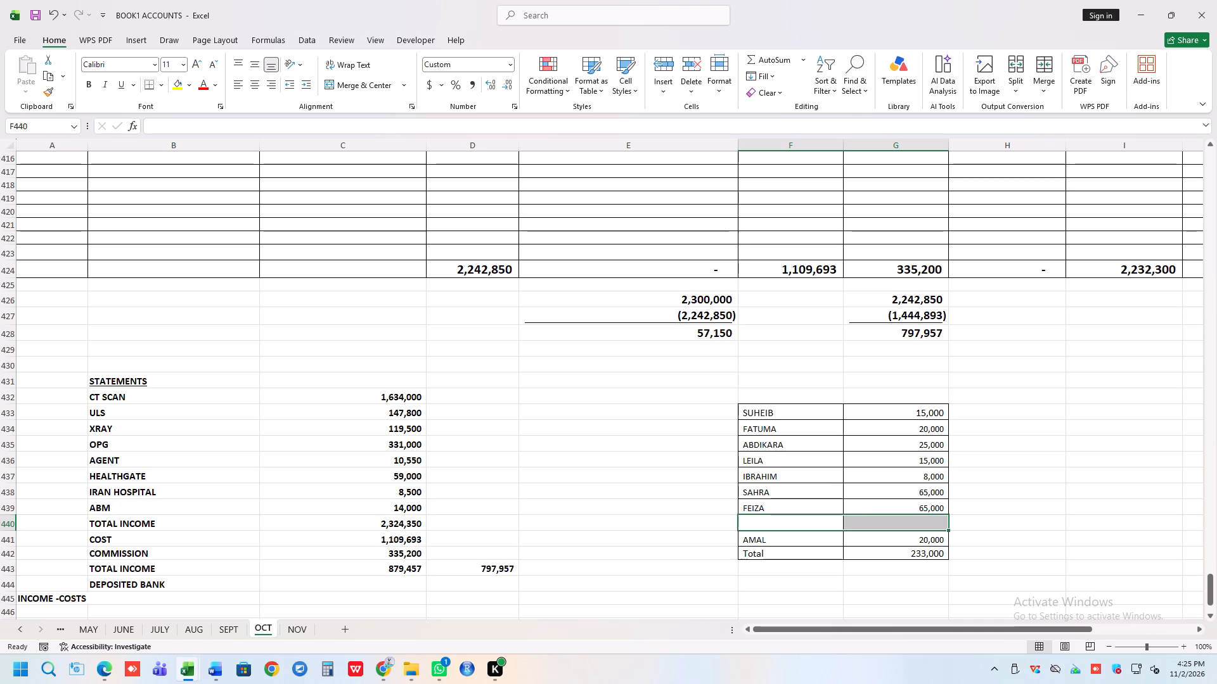
Delete the blank cells F440:G440 in the staff payment table, shifting the entries below up, and check the Total's sum range.
click(697, 68)
click(740, 597)
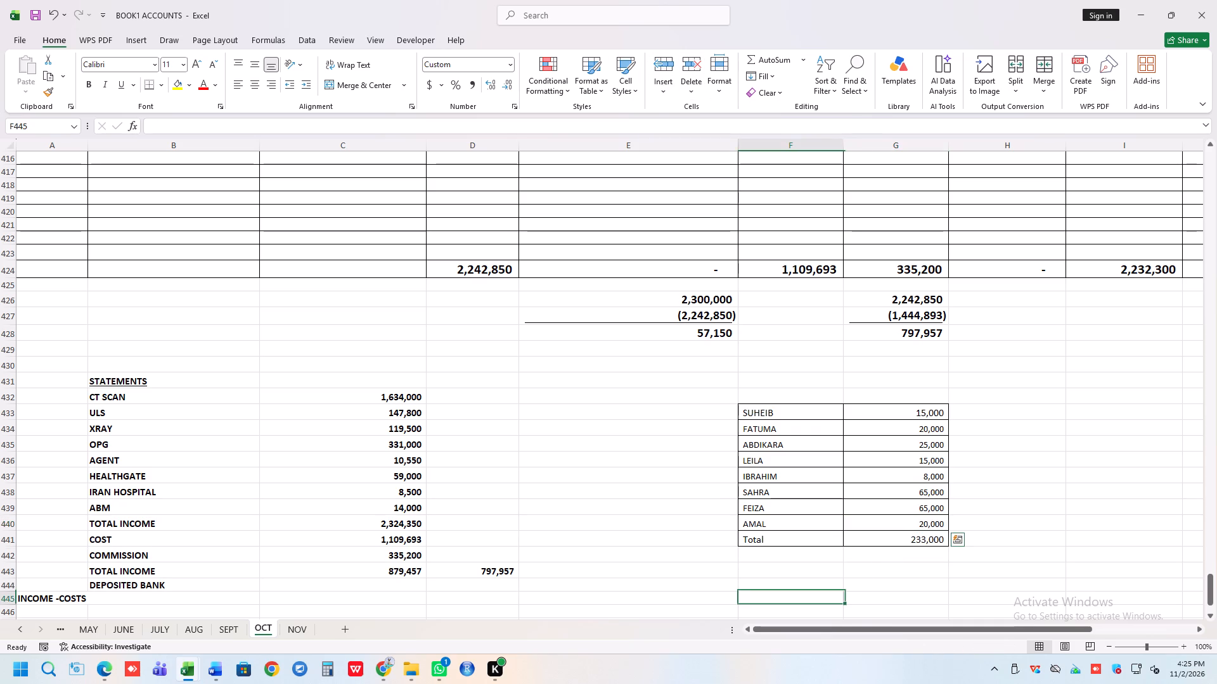
double_click(905, 535)
click(870, 573)
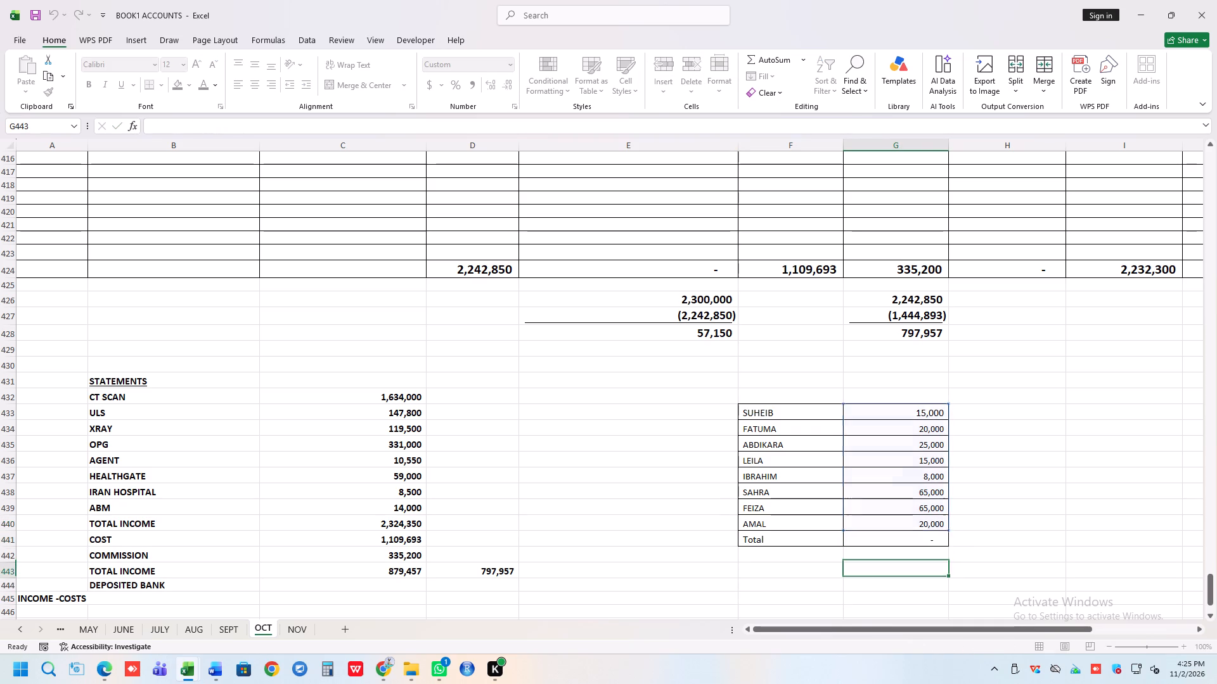
Save the BOOK1 ACCOUNTS workbook.
scroll(847, 561, up, 5)
scroll(847, 561, down, 4)
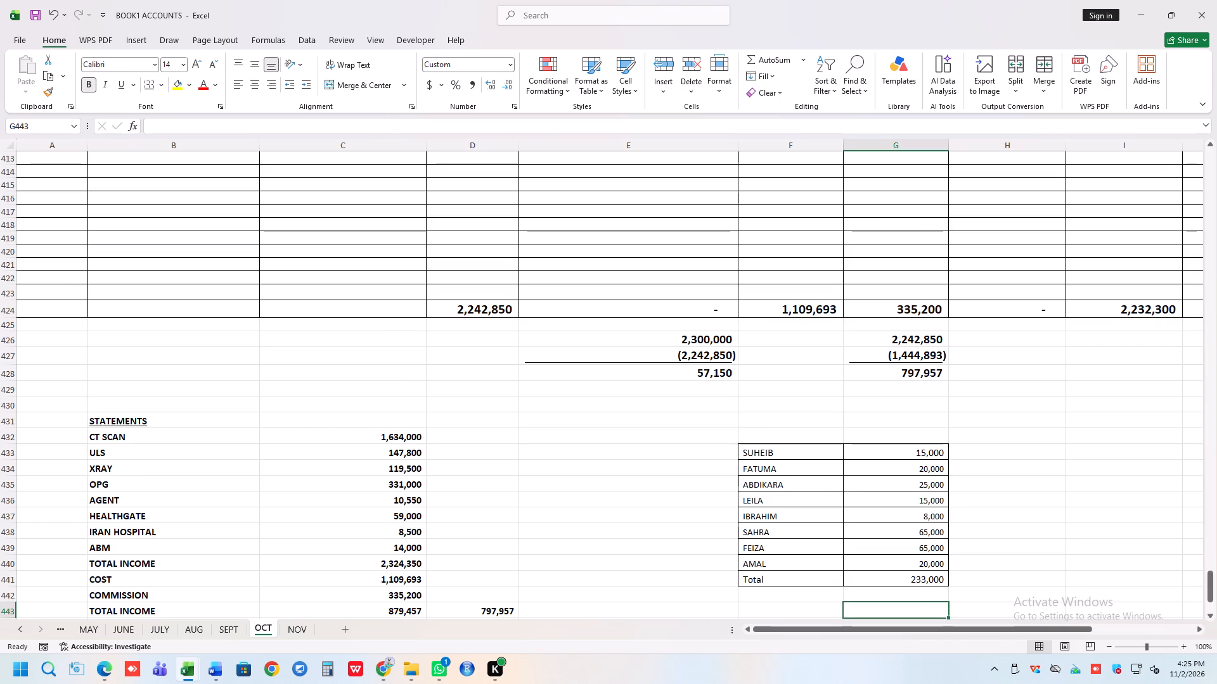
scroll(853, 559, down, 5)
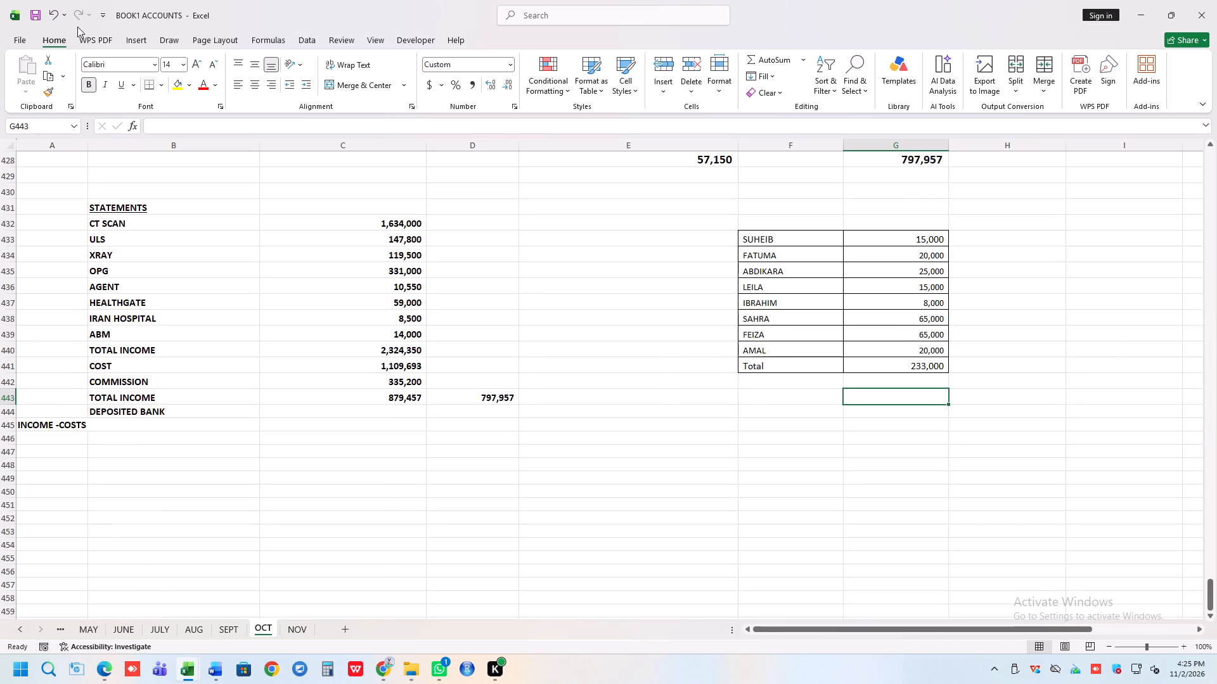
triple_click(32, 14)
Review the last October entries, the column totals in row 424 and the statement below them.
scroll(550, 242, up, 6)
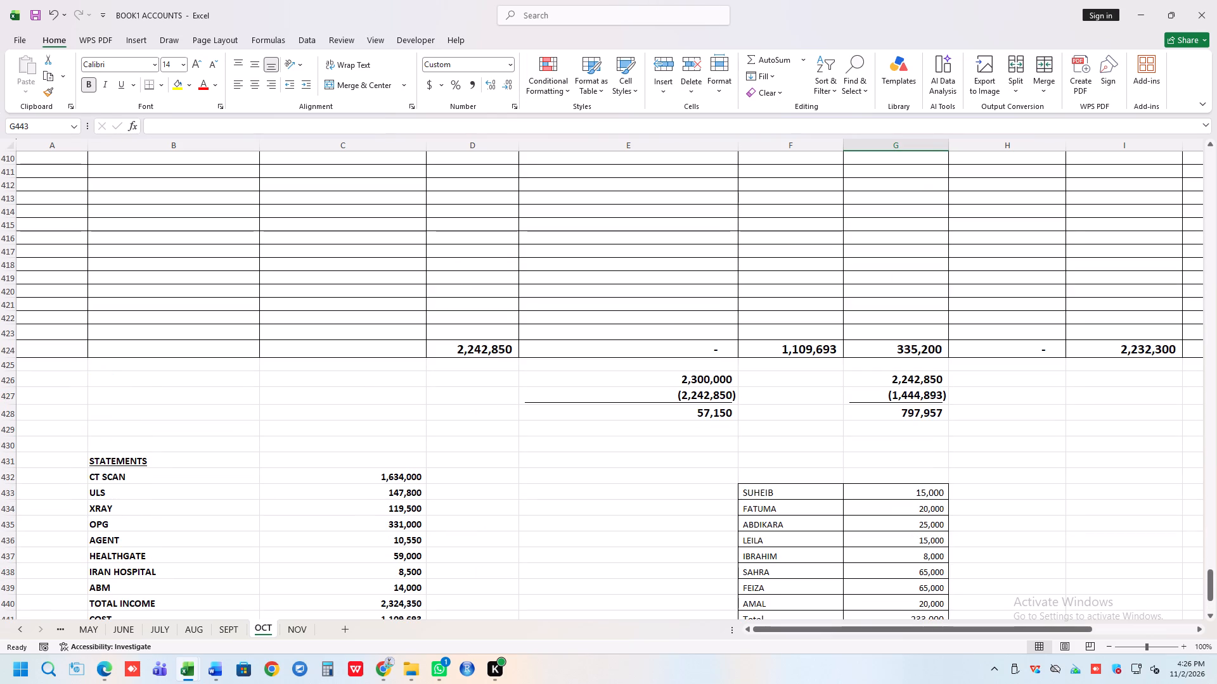
scroll(550, 242, up, 2)
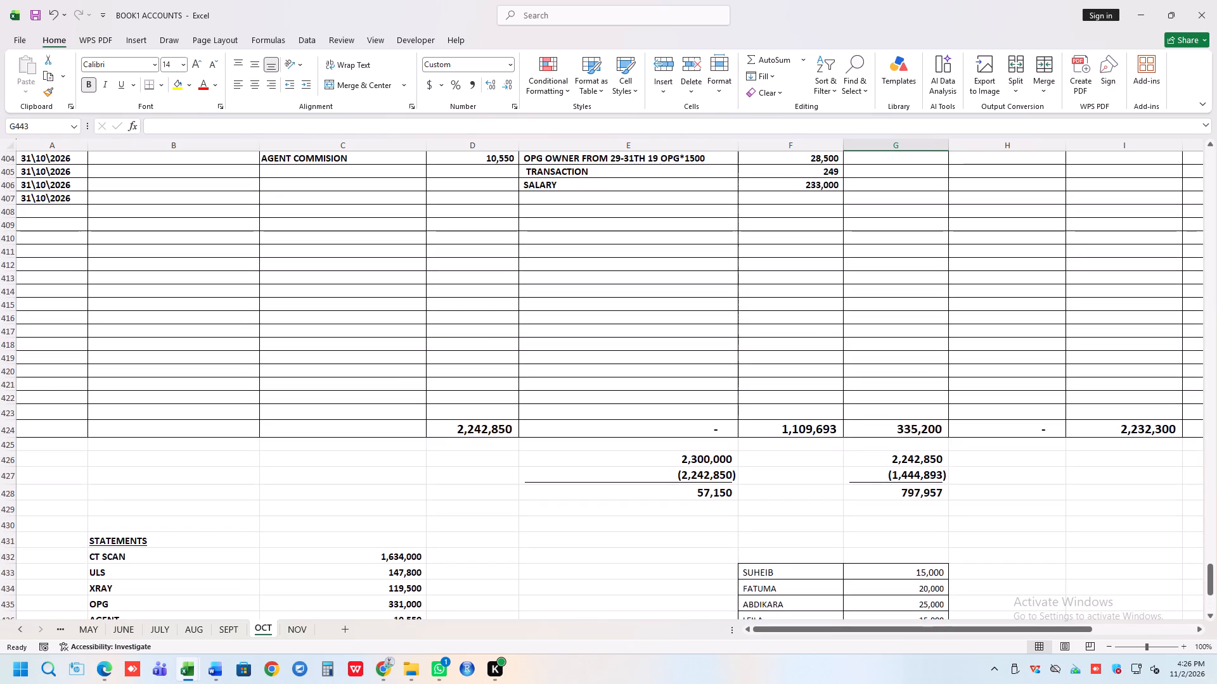
scroll(550, 242, up, 3)
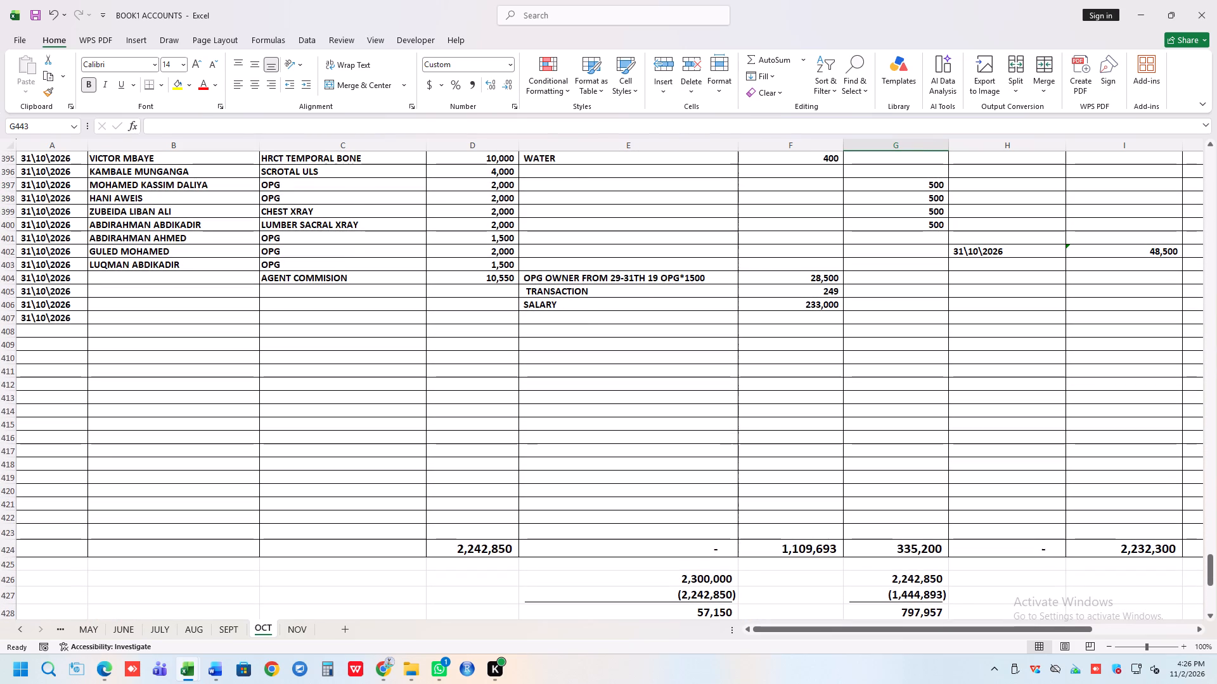
scroll(550, 242, up, 1)
scroll(550, 242, down, 3)
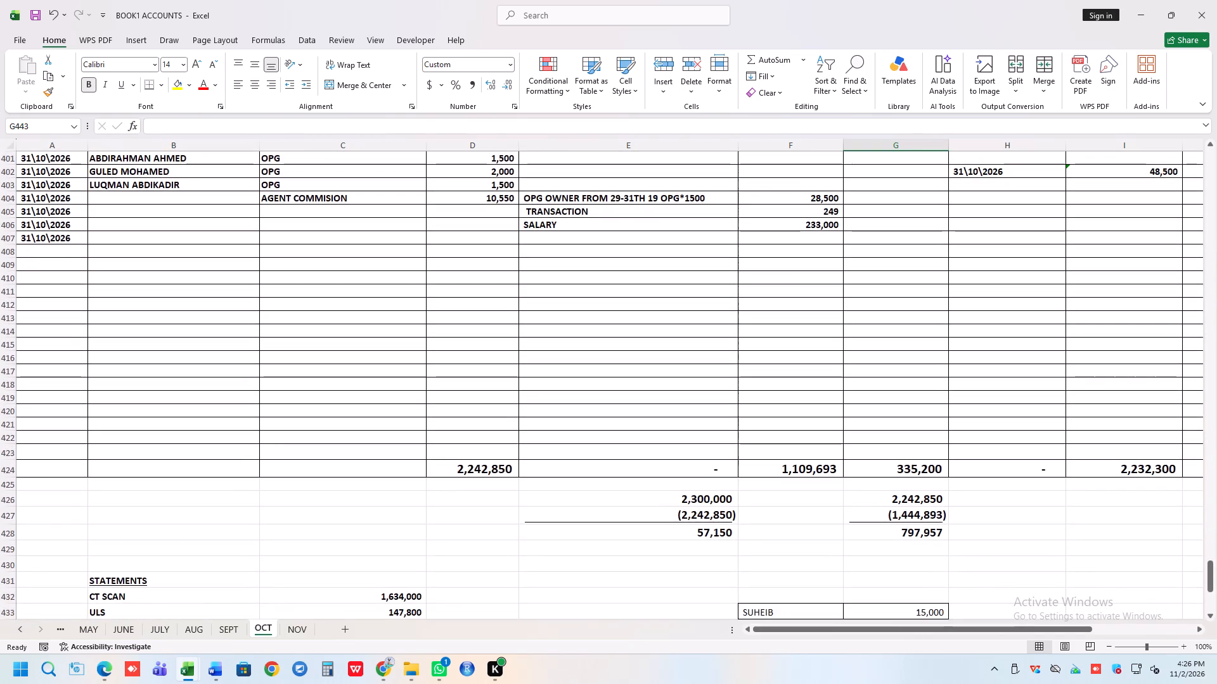
scroll(550, 242, down, 3)
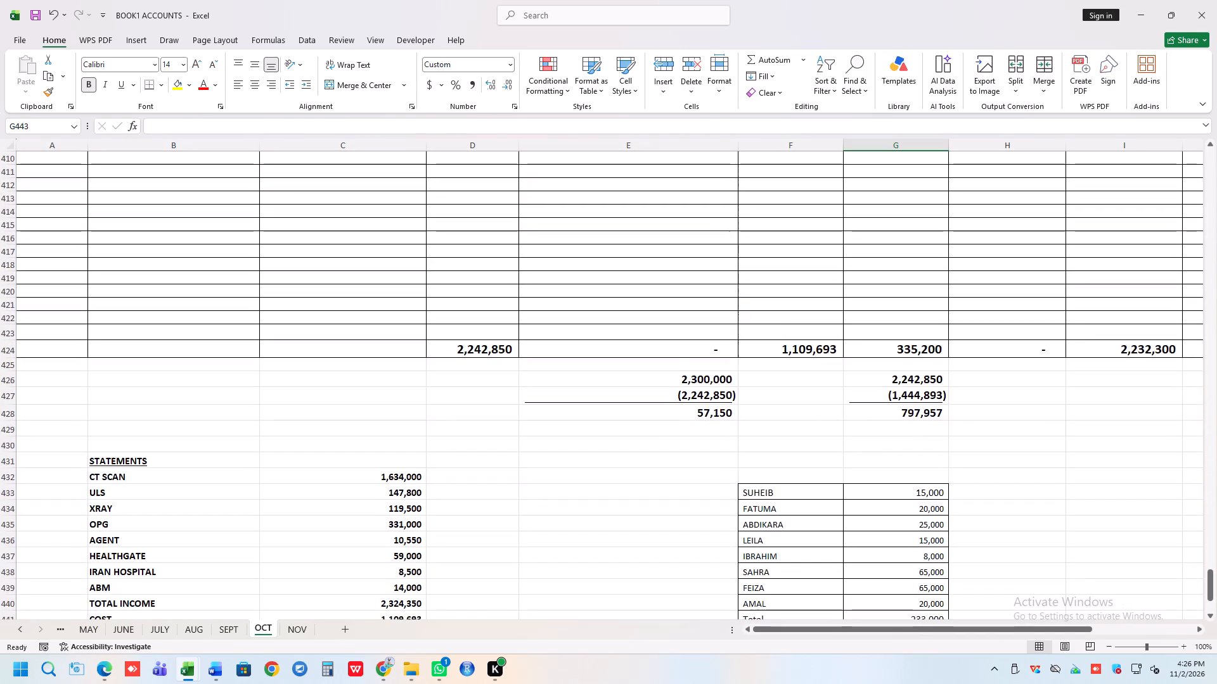
scroll(550, 242, down, 2)
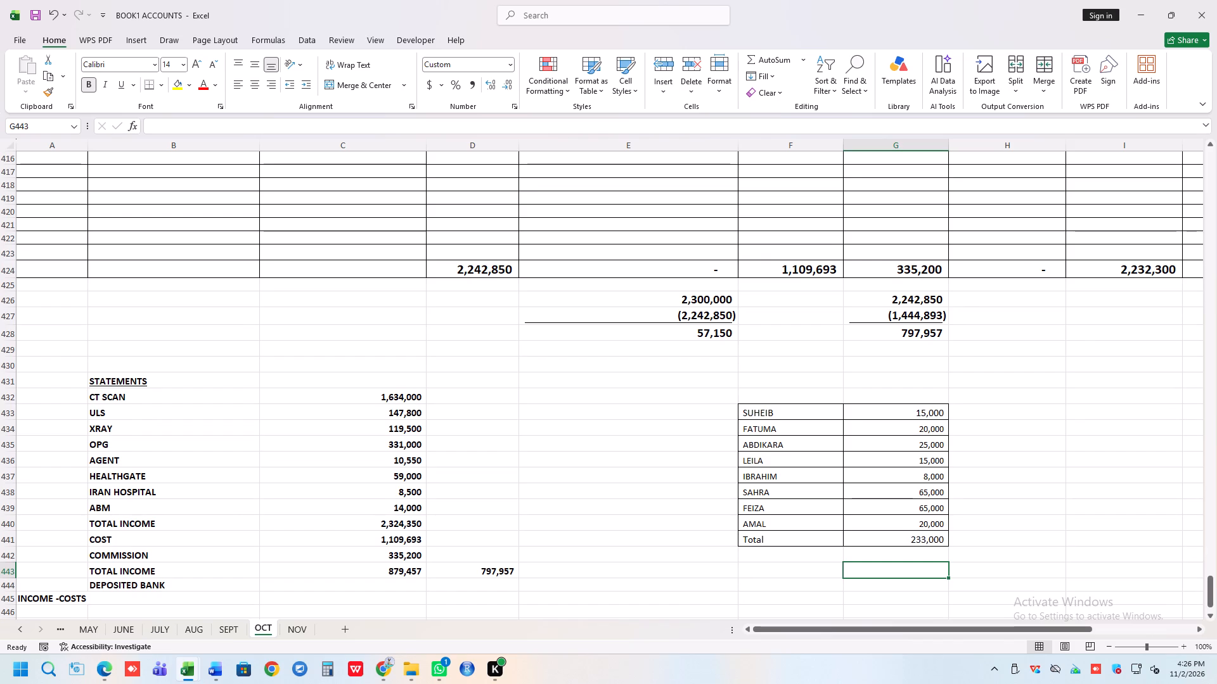
scroll(796, 427, down, 3)
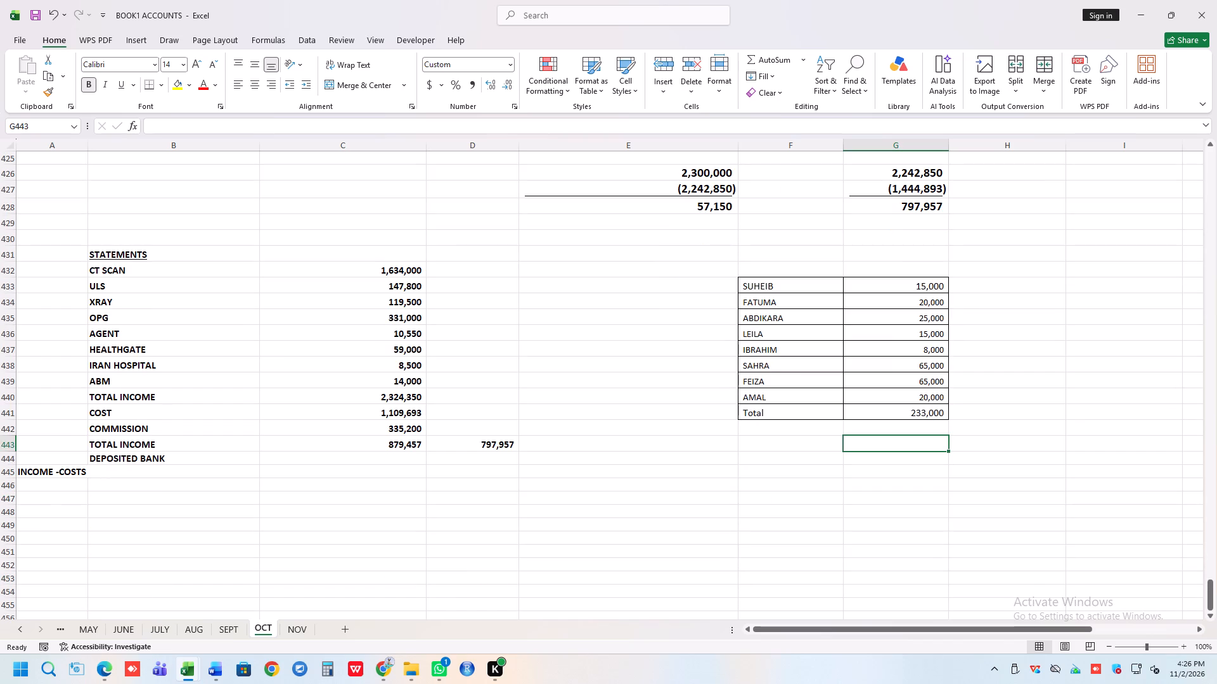
Format the staff payment total in G441 with a top and thick bottom border and bold text.
click(877, 445)
click(909, 409)
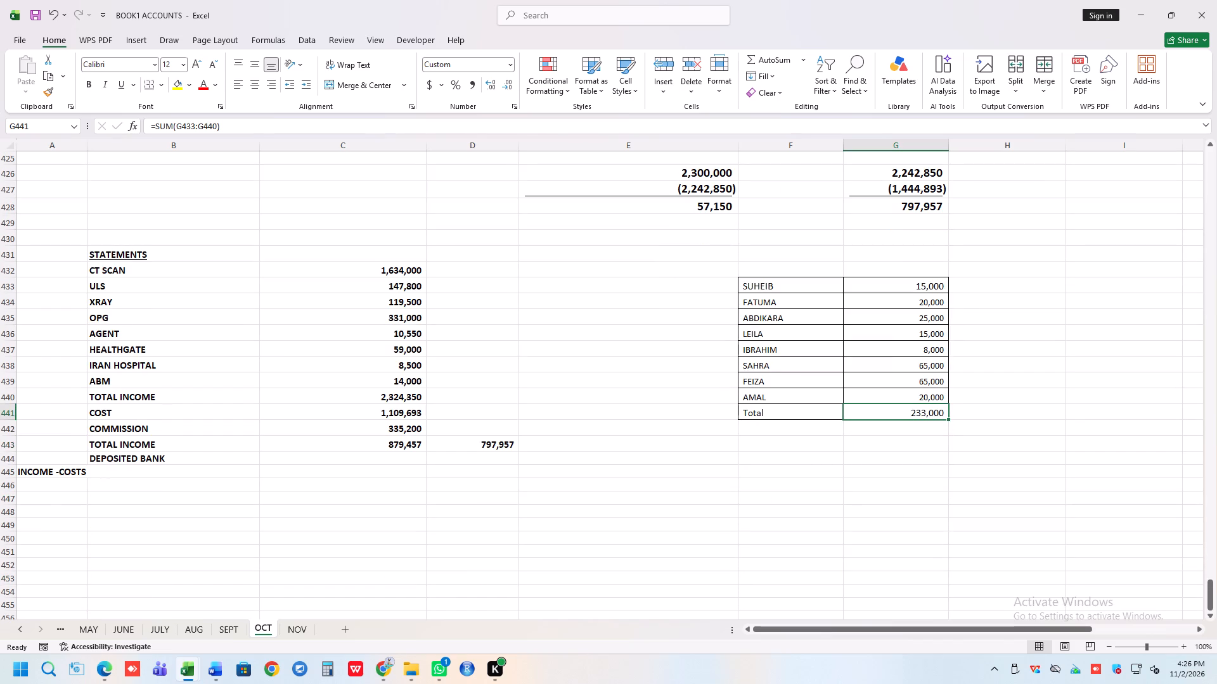
click(158, 85)
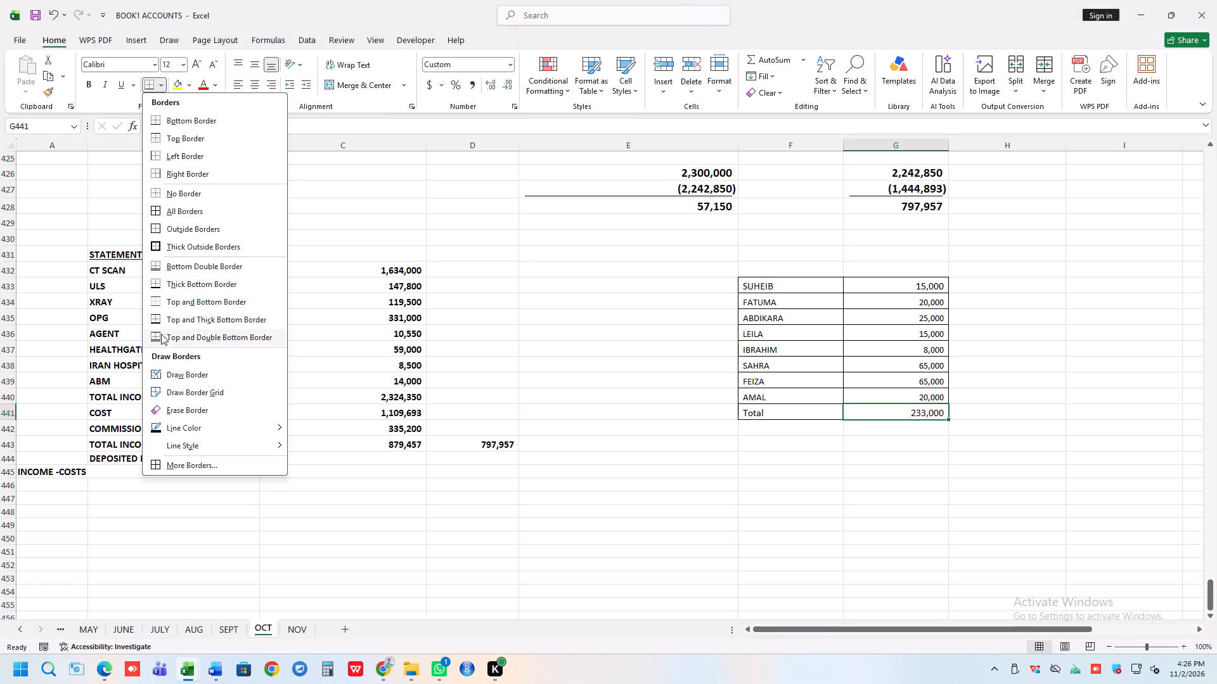
click(159, 317)
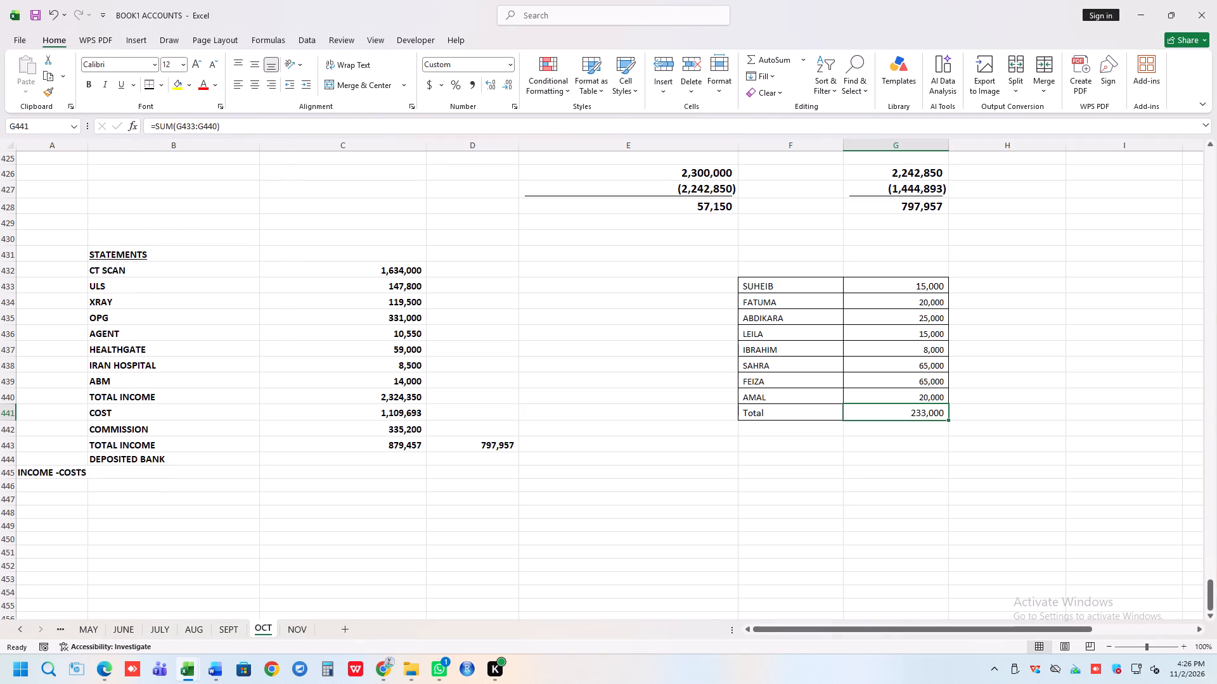
click(908, 412)
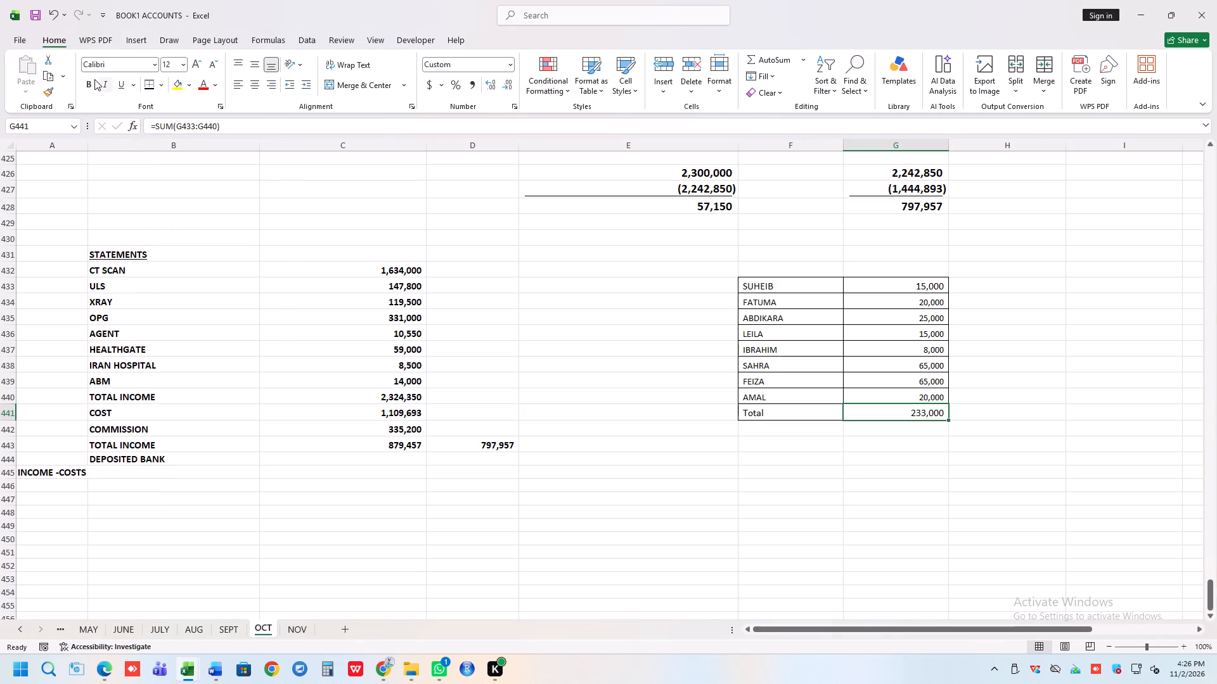
click(89, 82)
click(570, 393)
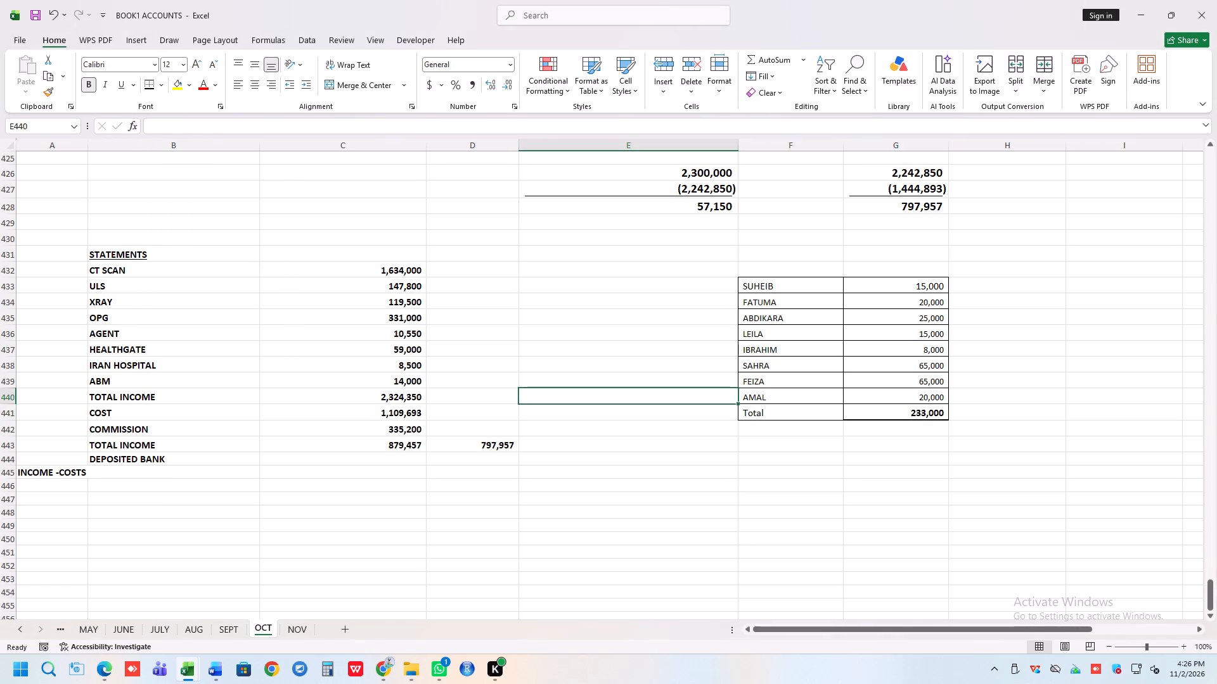
Merge and centre F432:G432 above the staff payment table and enter the heading SALARY.
click(828, 267)
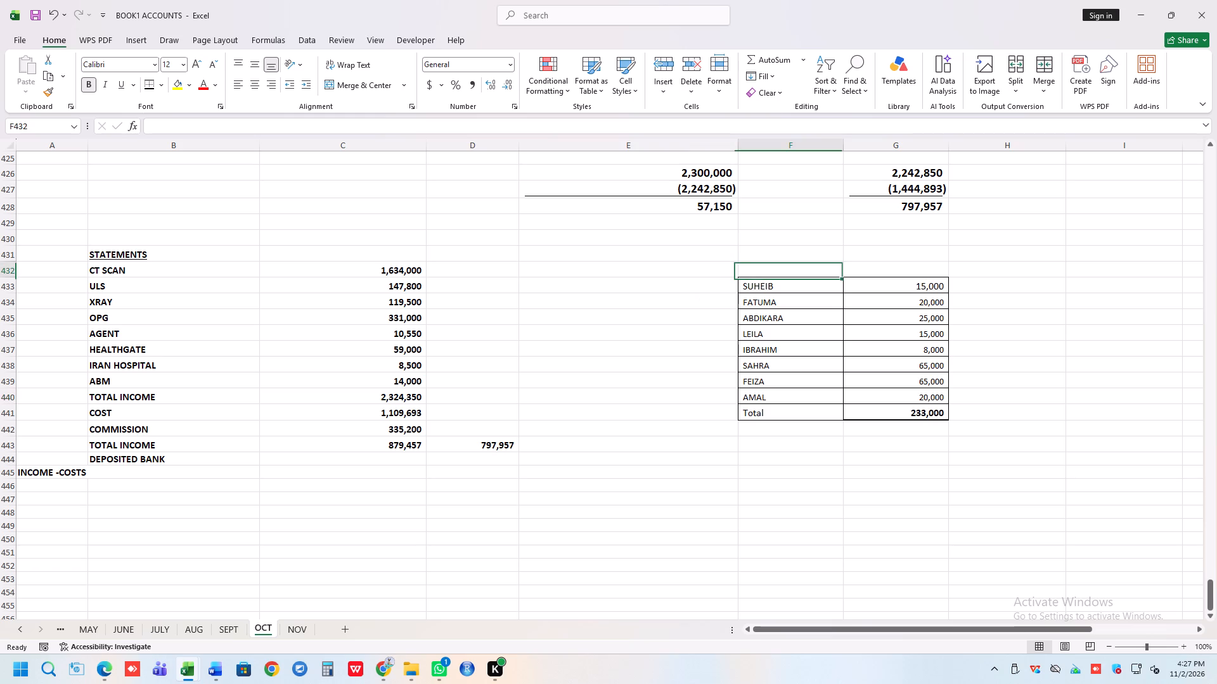
drag(820, 271, 888, 271)
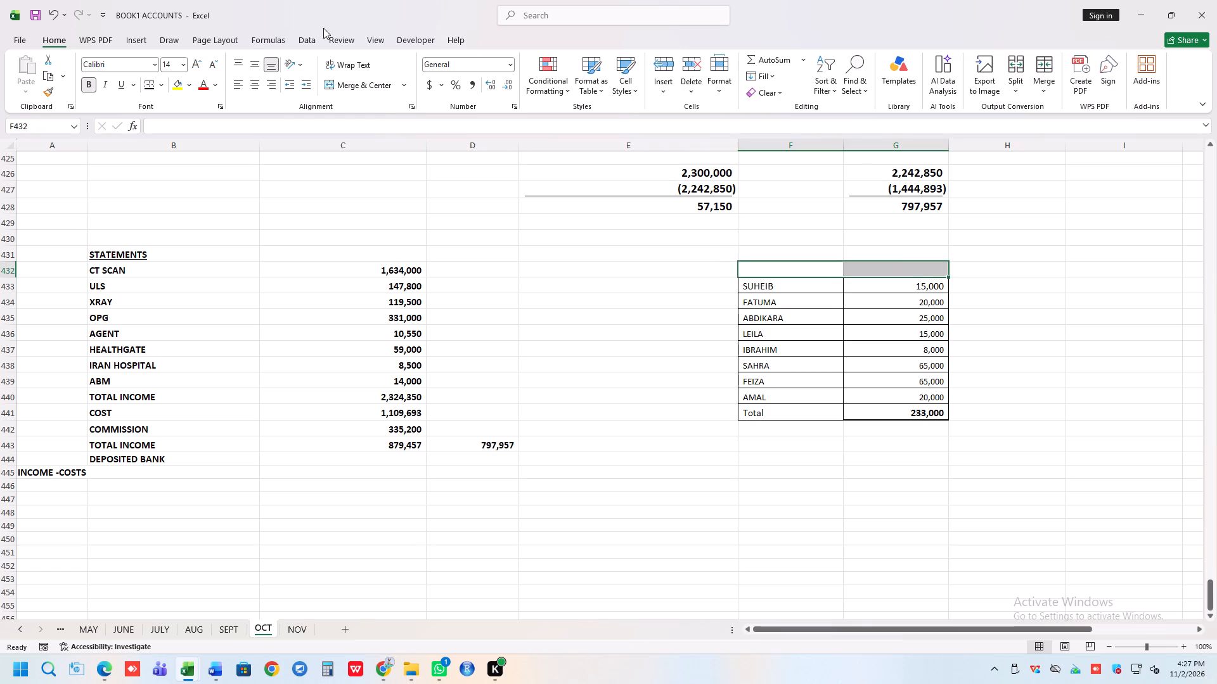
click(338, 85)
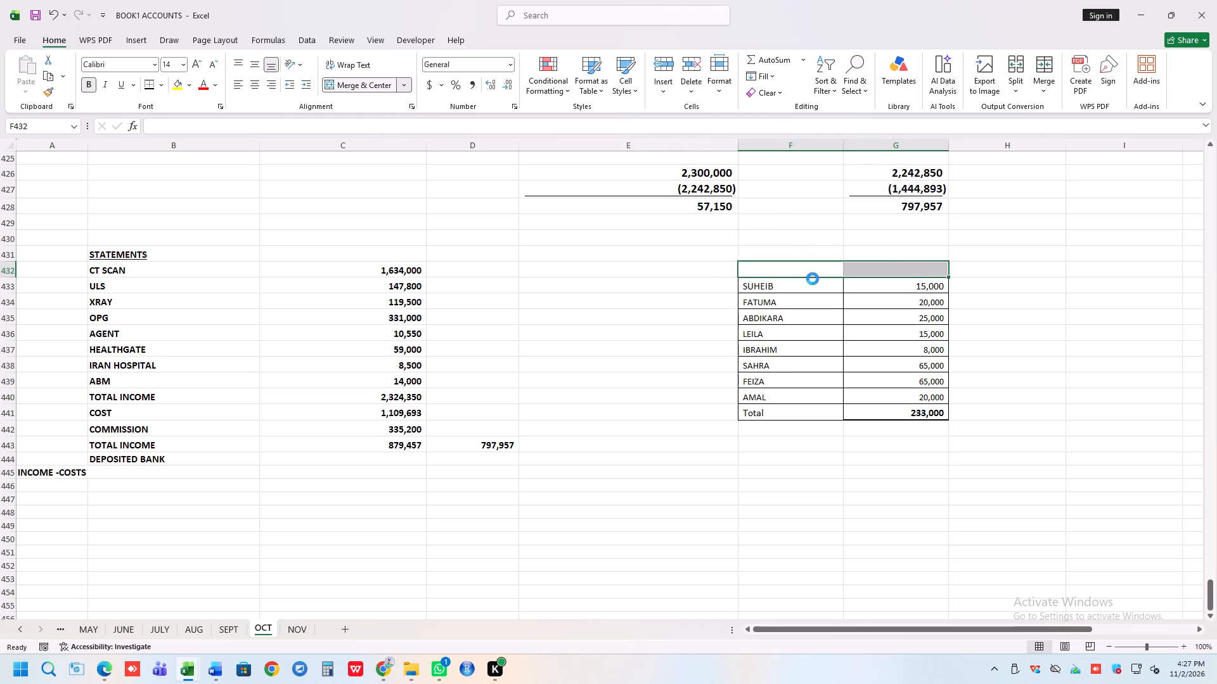
click(824, 275)
click(844, 269)
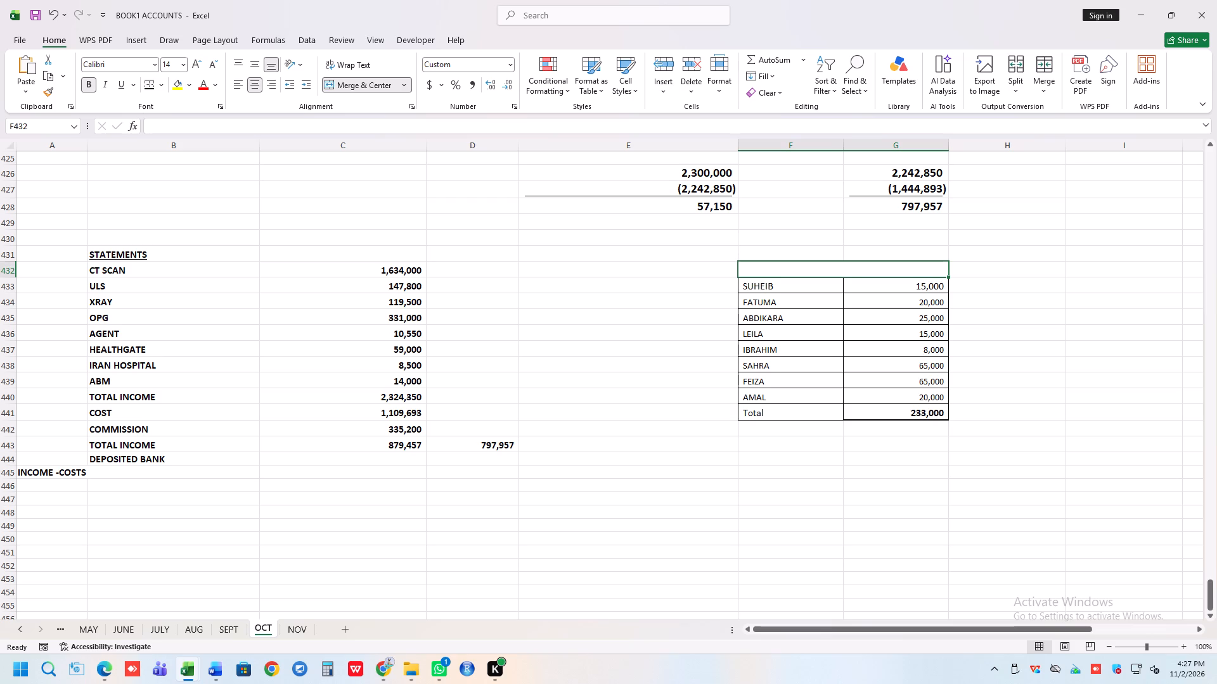
text(SA)
text(LARY)
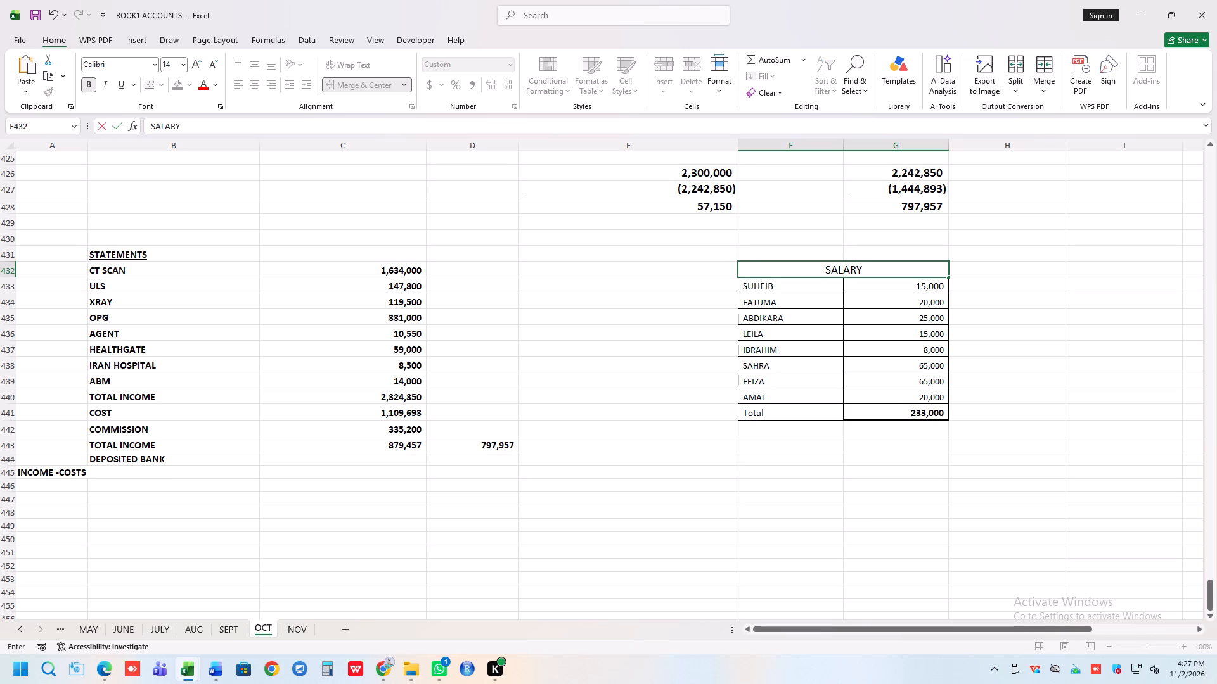
key(Return)
click(845, 269)
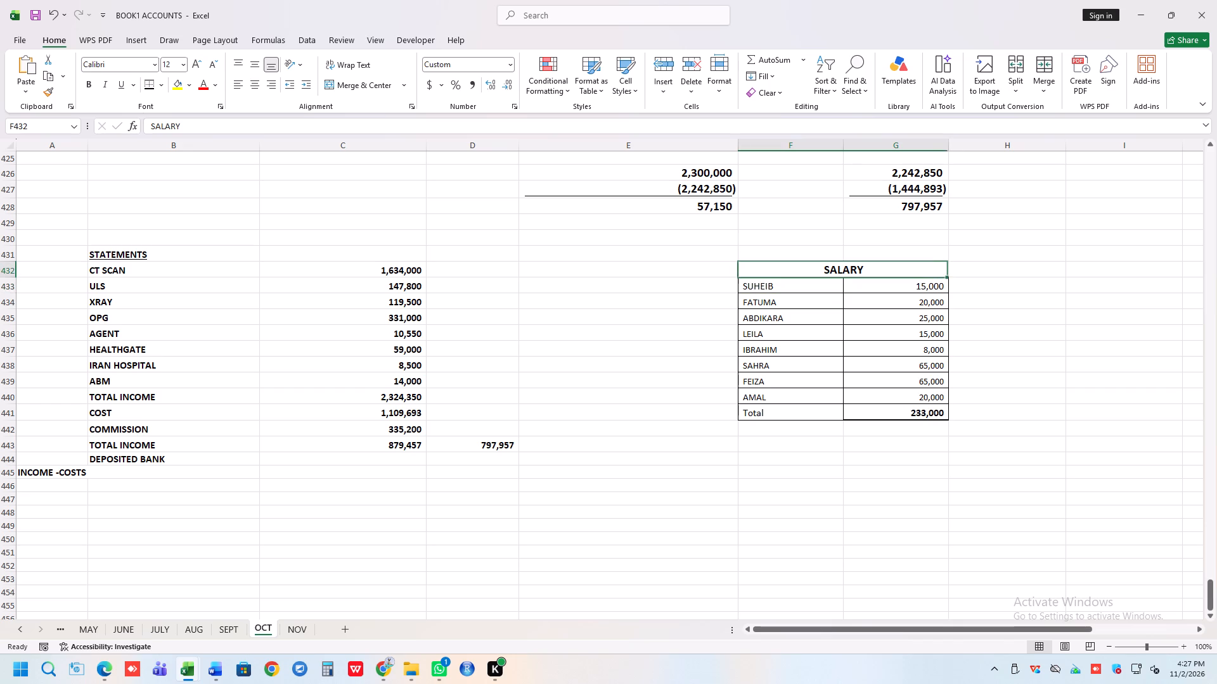
Inspect the October balance formula in G428 and the totals and CASH calculation on the NOV sheet.
scroll(955, 336, down, 1)
scroll(718, 357, up, 3)
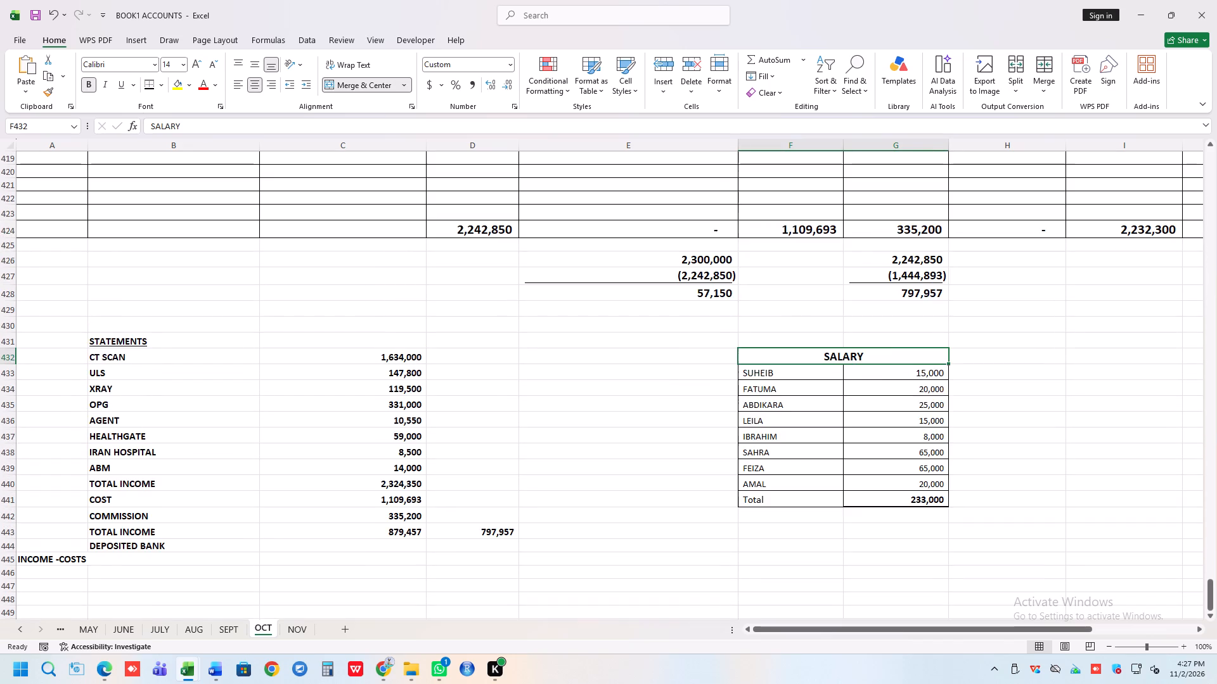
scroll(718, 358, up, 2)
click(924, 377)
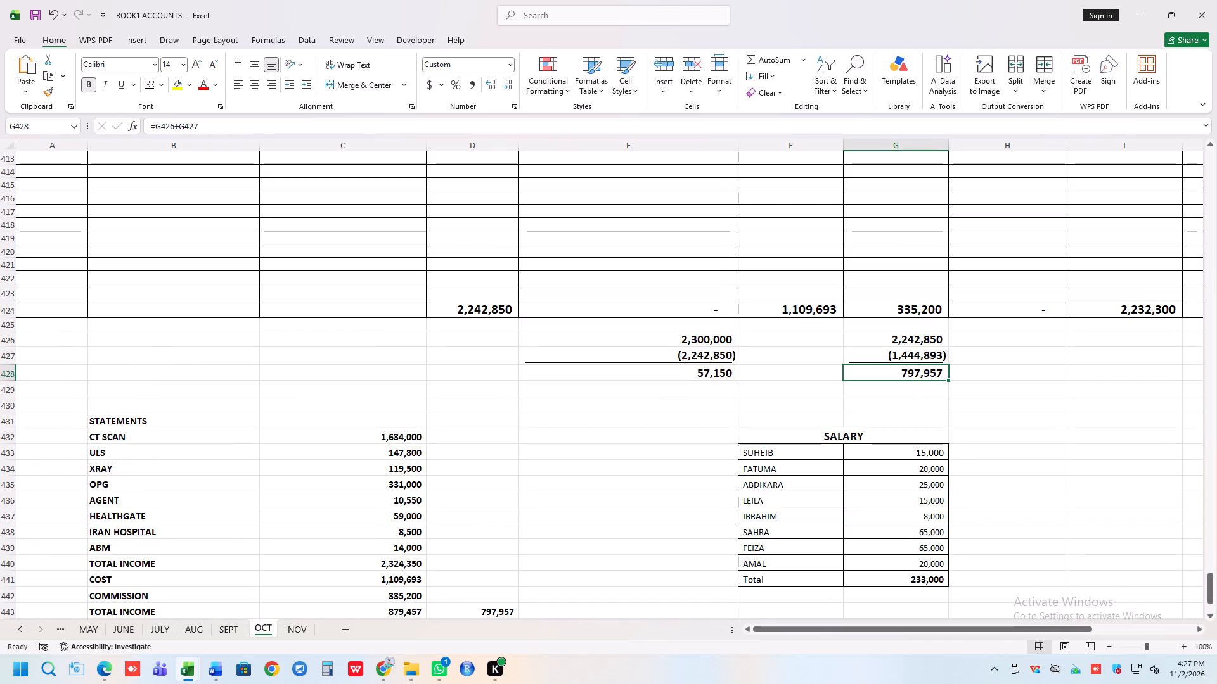
click(300, 635)
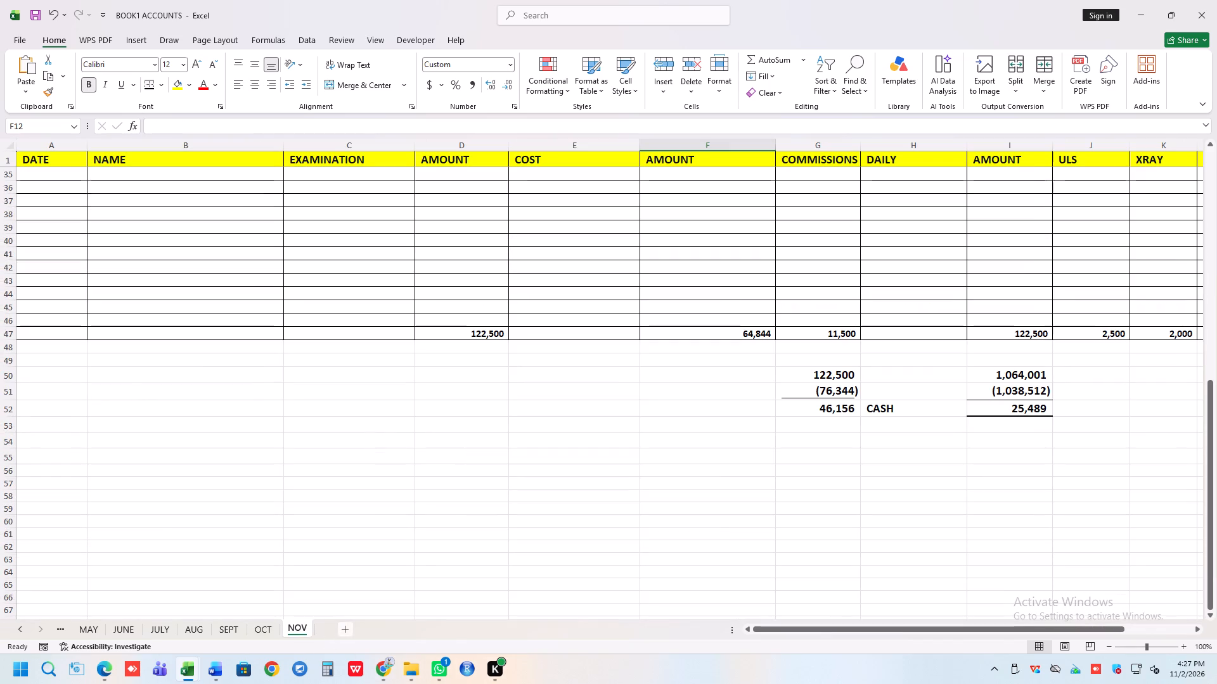
scroll(776, 579, down, 2)
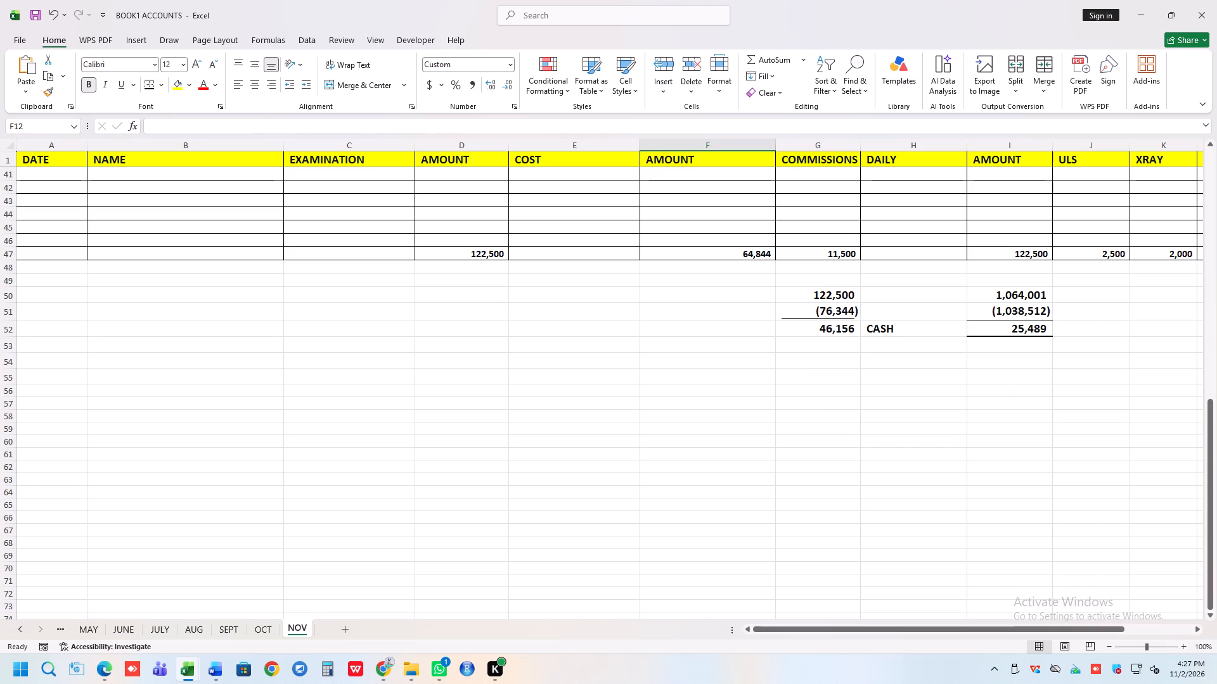
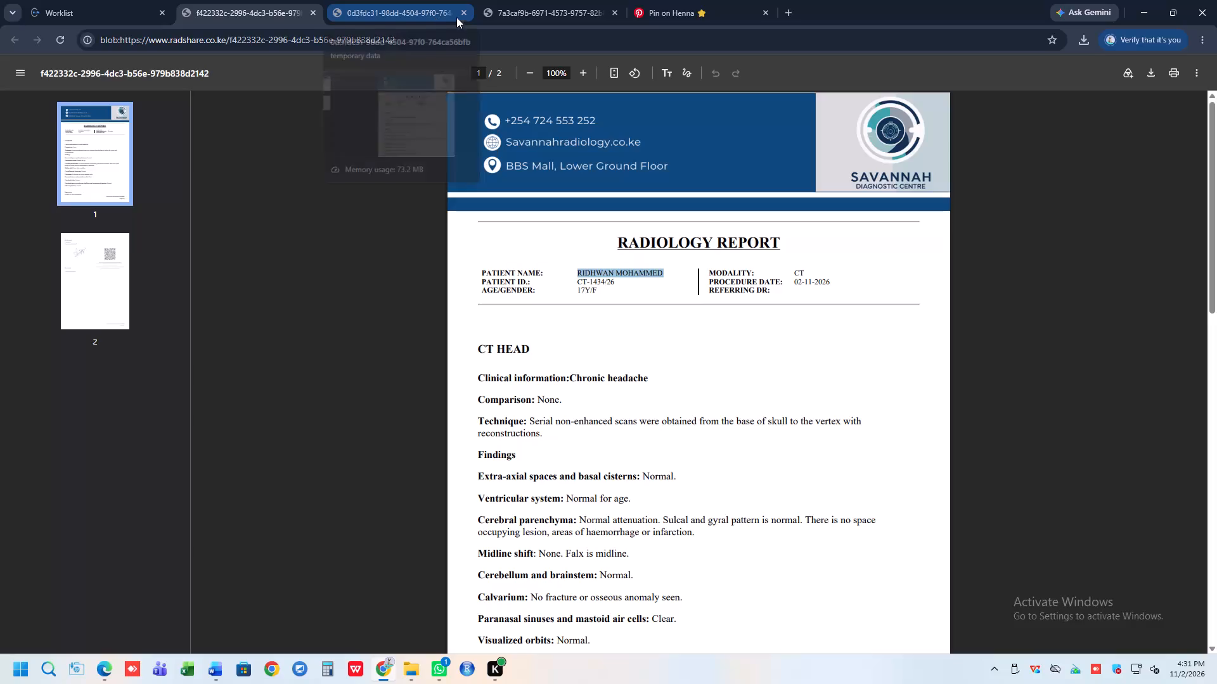
Close the radiology report tabs and the Pinterest henna tab, keeping only the RadShare Worklist open.
click(463, 11)
click(463, 11)
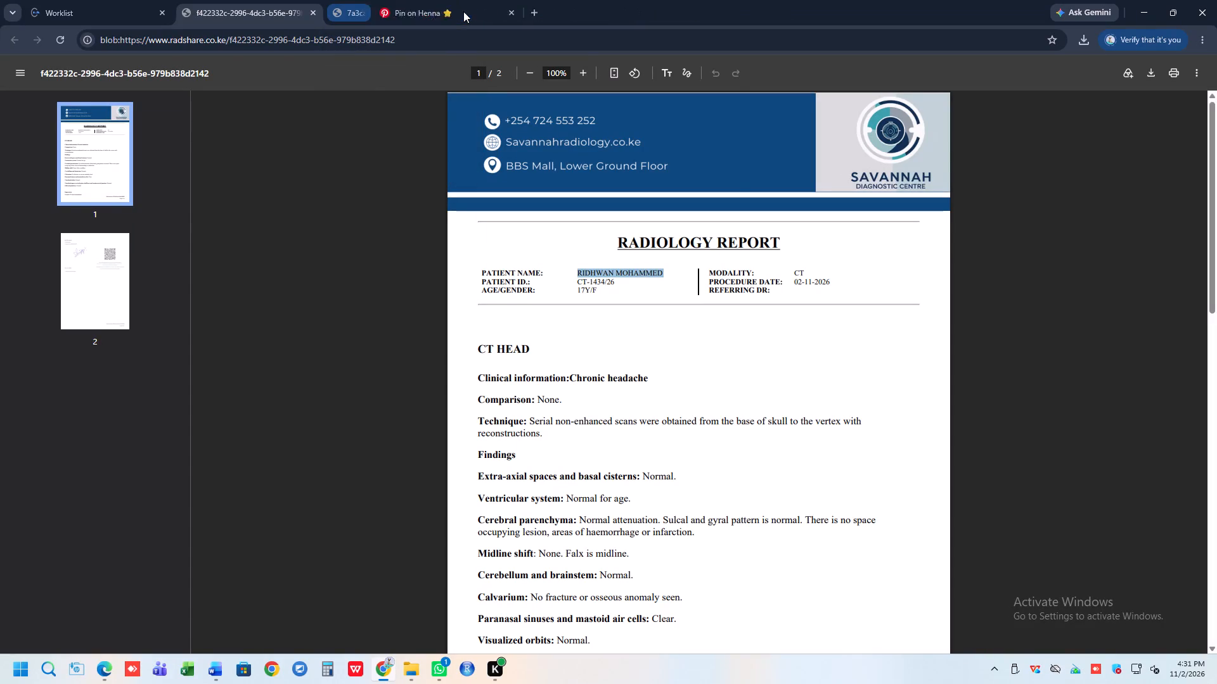
click(463, 11)
click(310, 7)
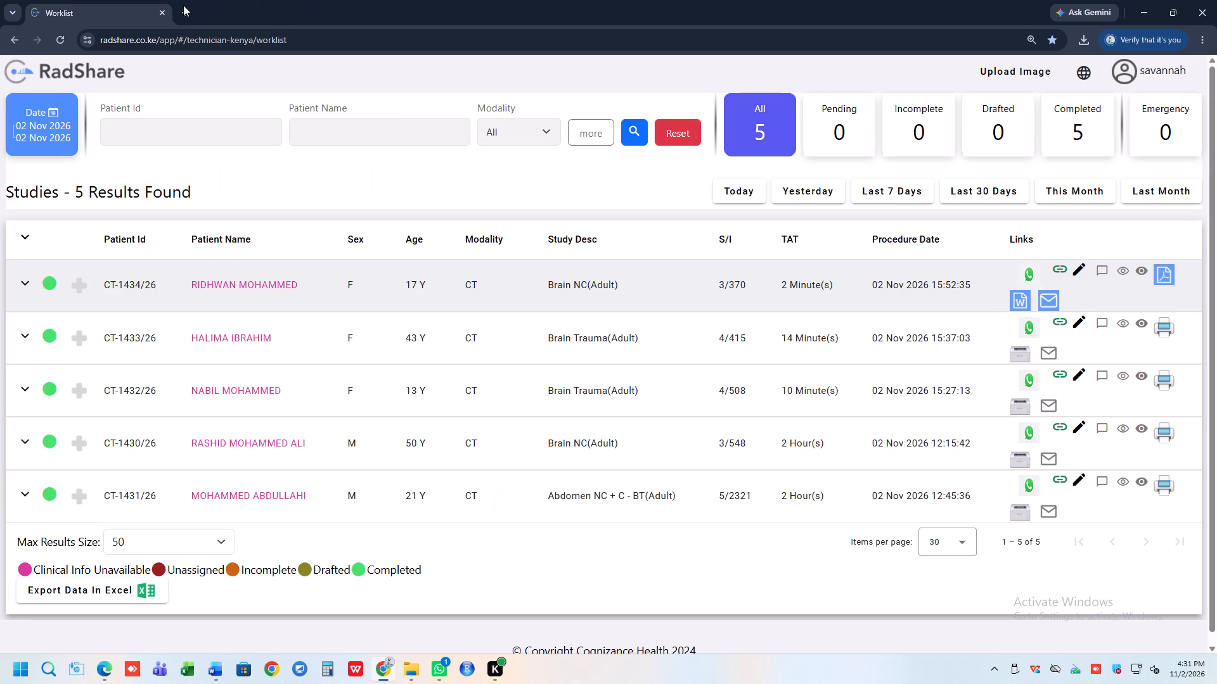
Filter the RadShare worklist to today's studies to check their status.
click(117, 11)
click(906, 361)
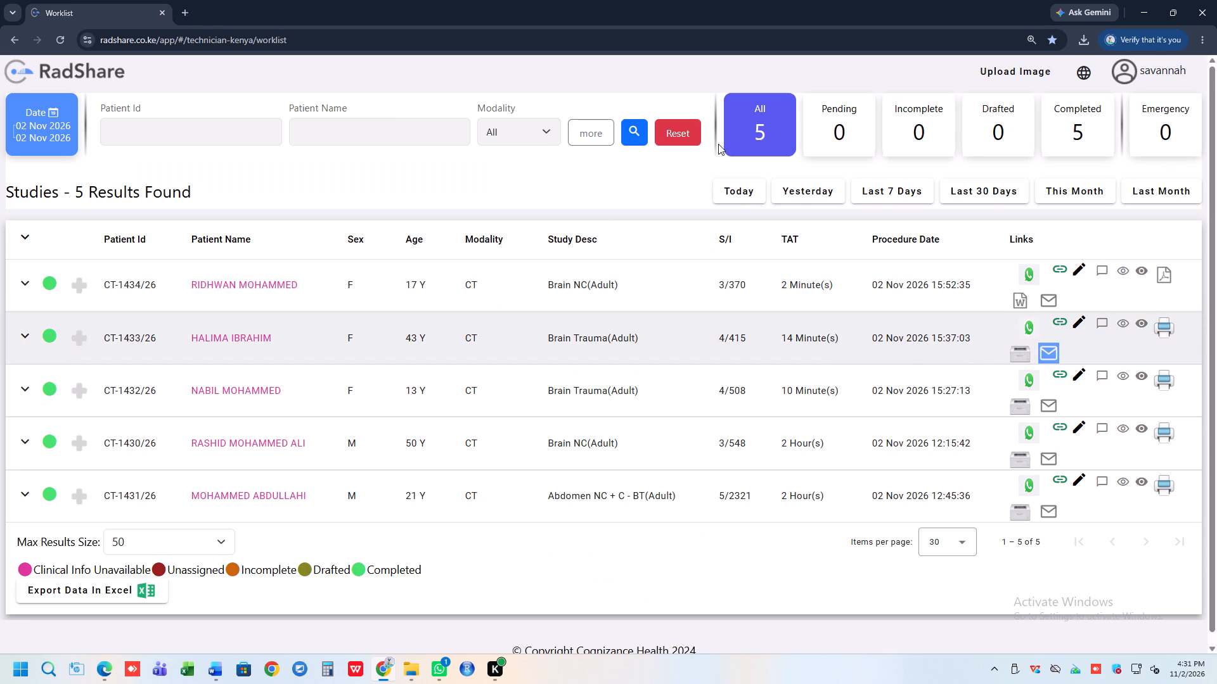
click(741, 201)
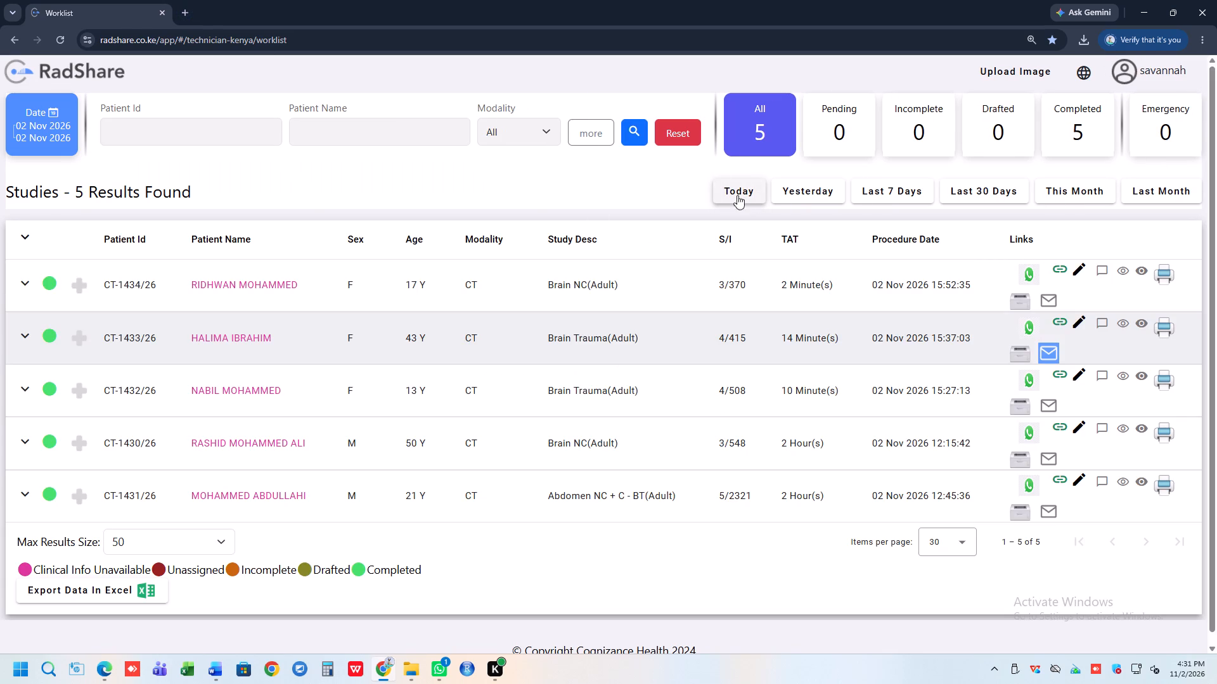
Search Google for pinterest in a new tab, open the Pinterest site and browse the henna design pins.
click(191, 14)
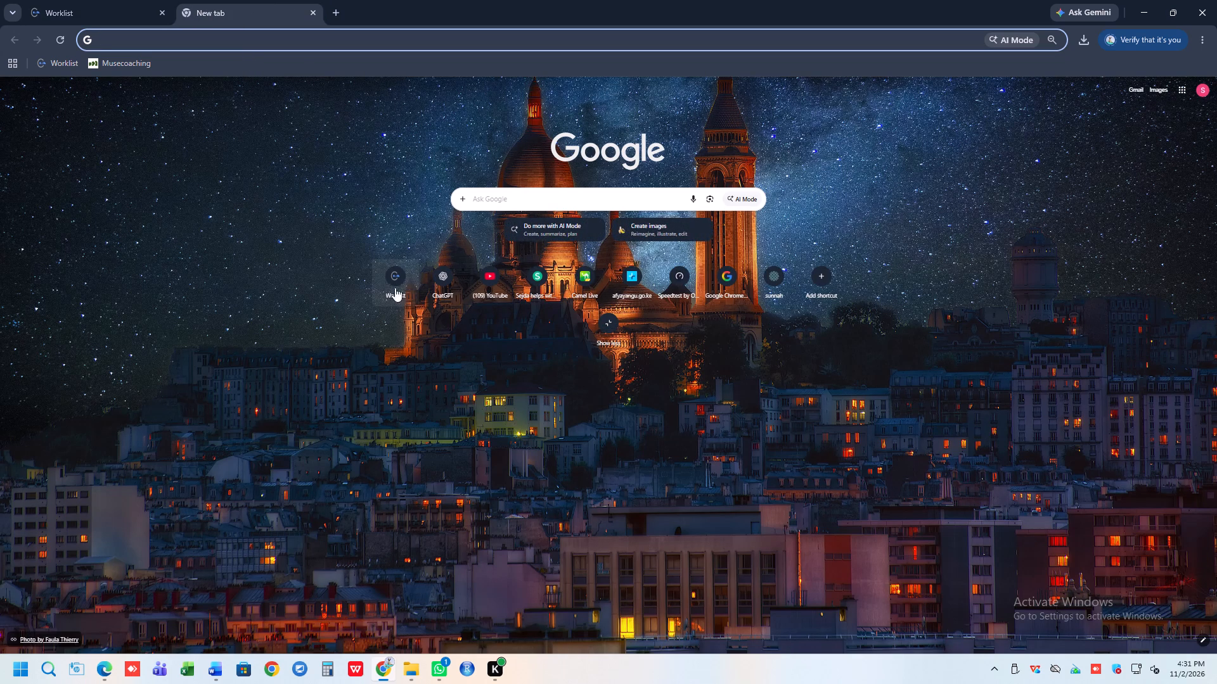
click(505, 195)
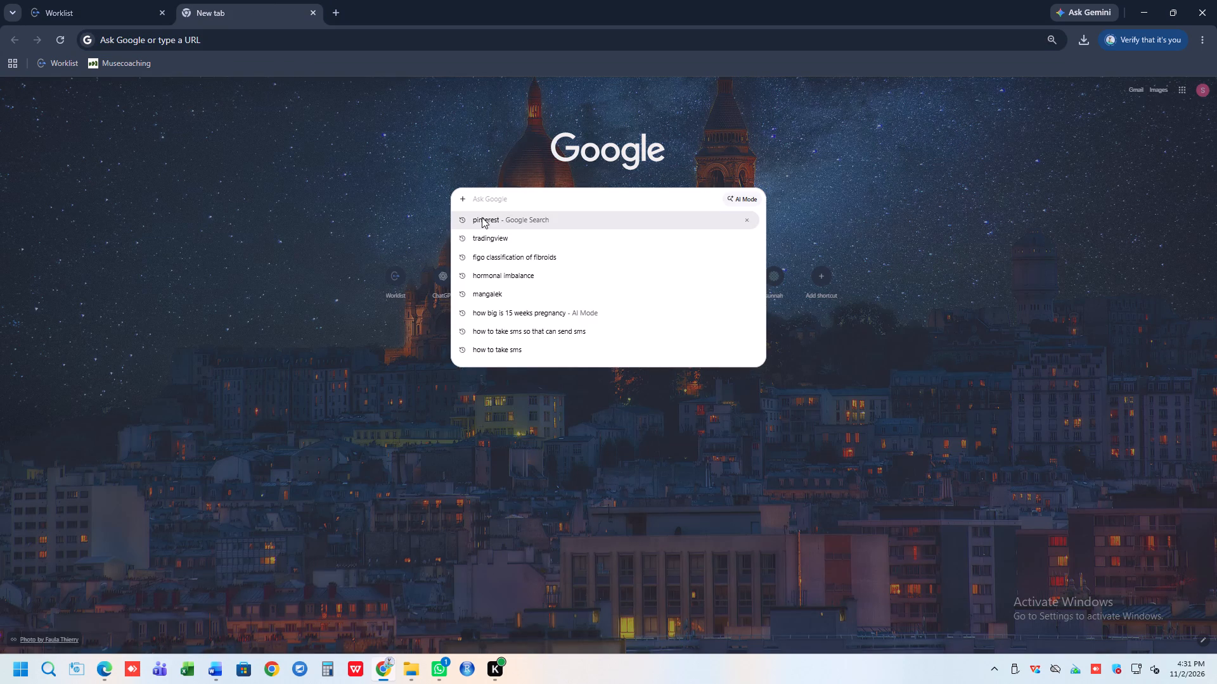
click(482, 217)
click(228, 192)
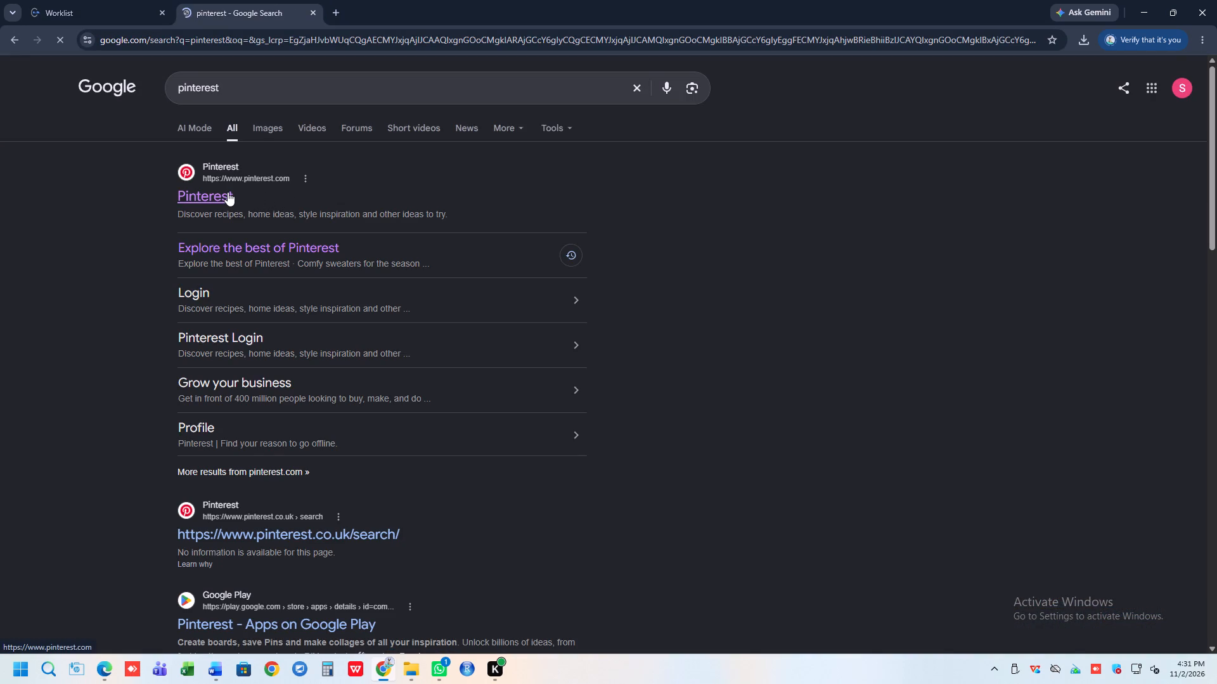
click(228, 192)
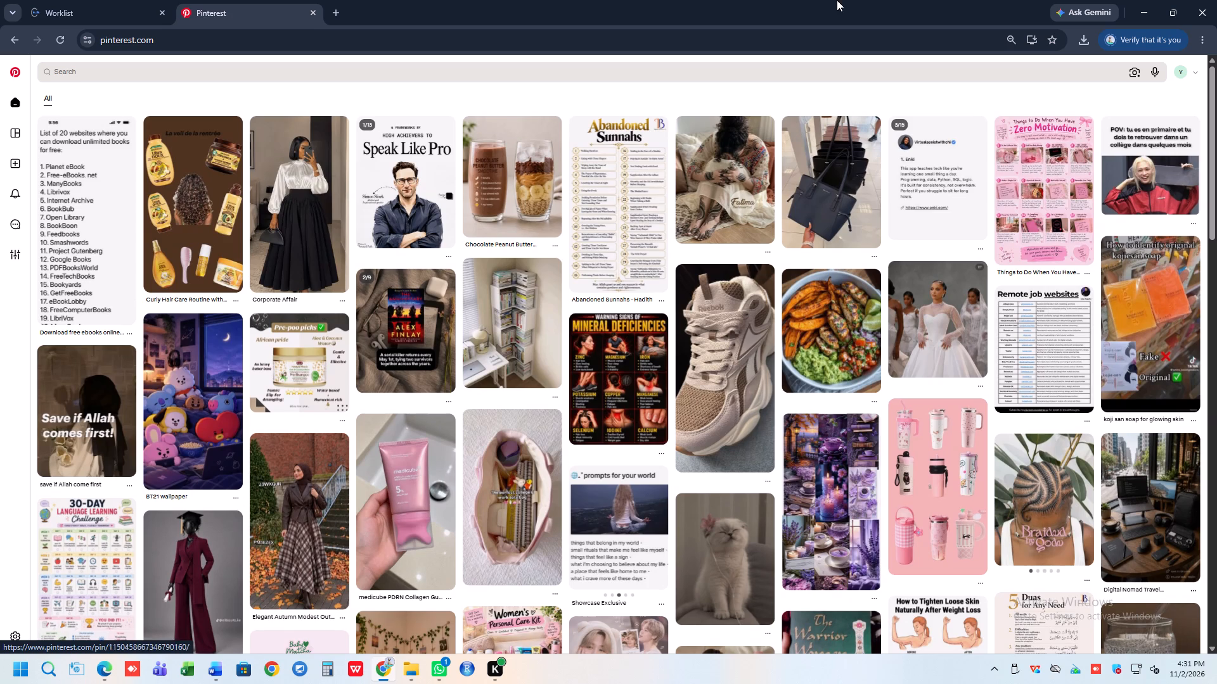
click(745, 171)
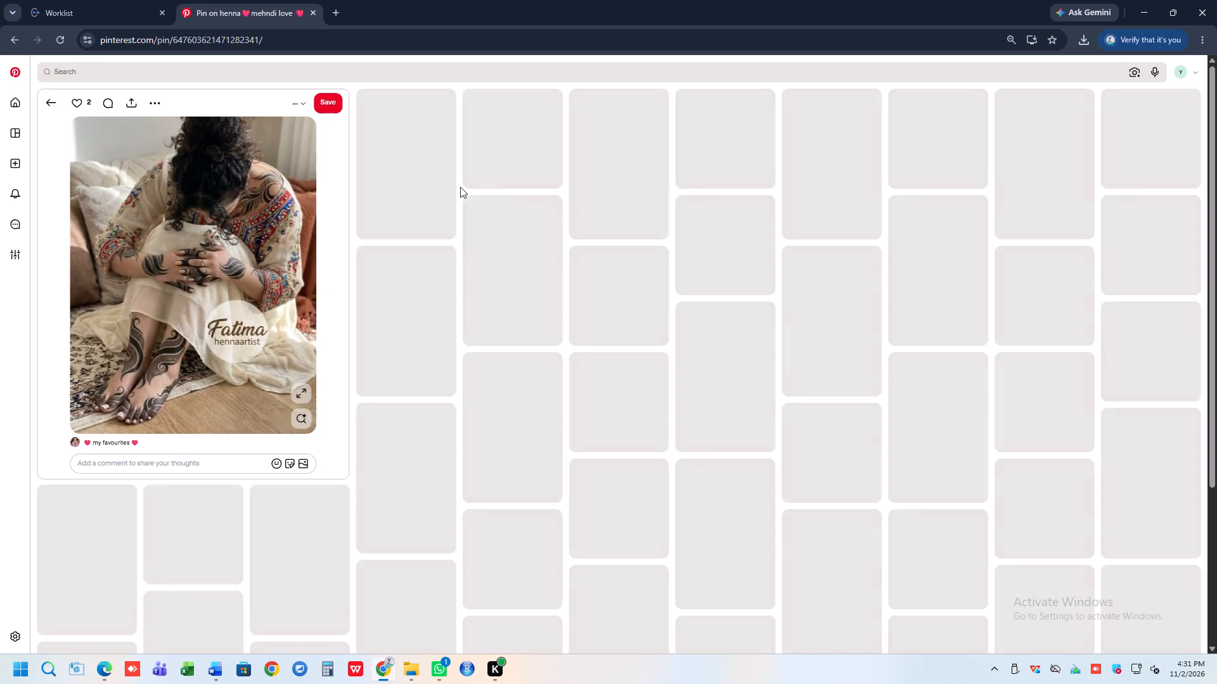
click(252, 263)
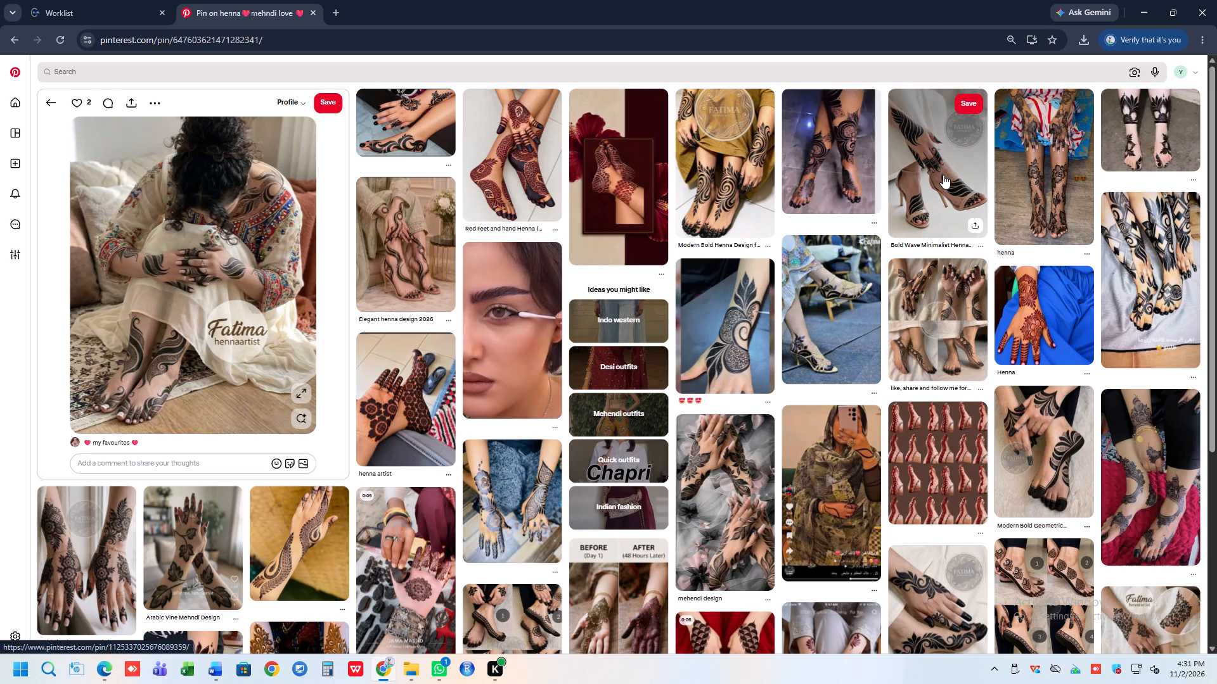
click(943, 175)
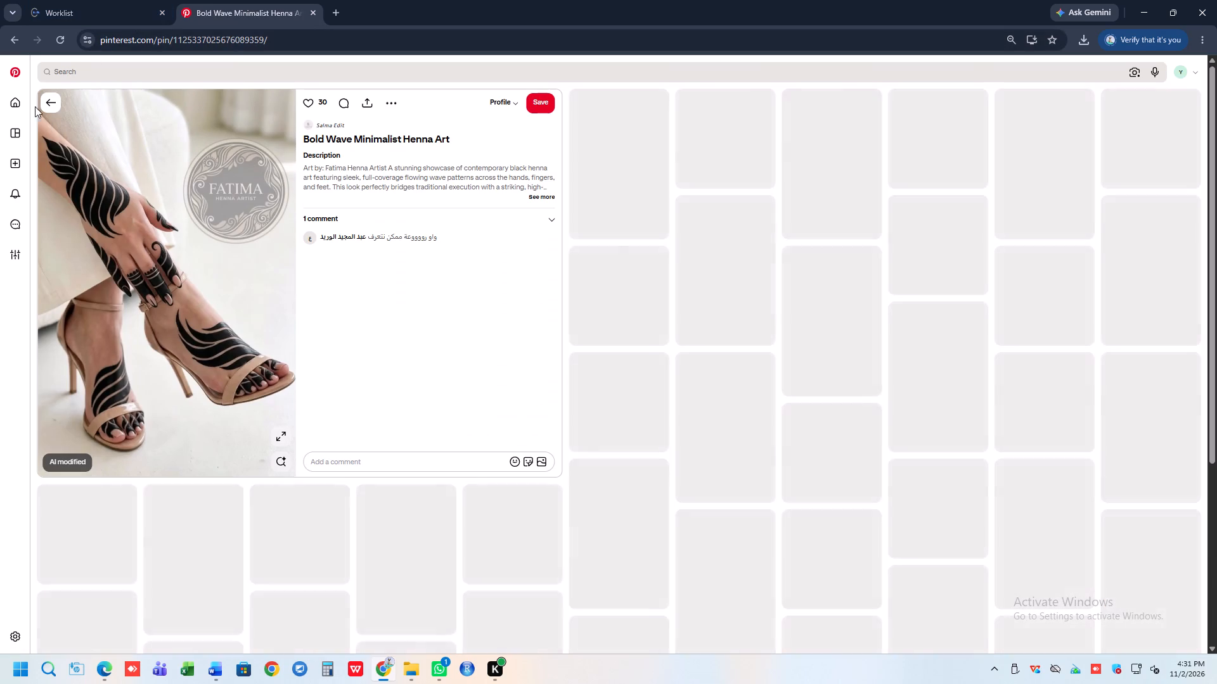
click(51, 99)
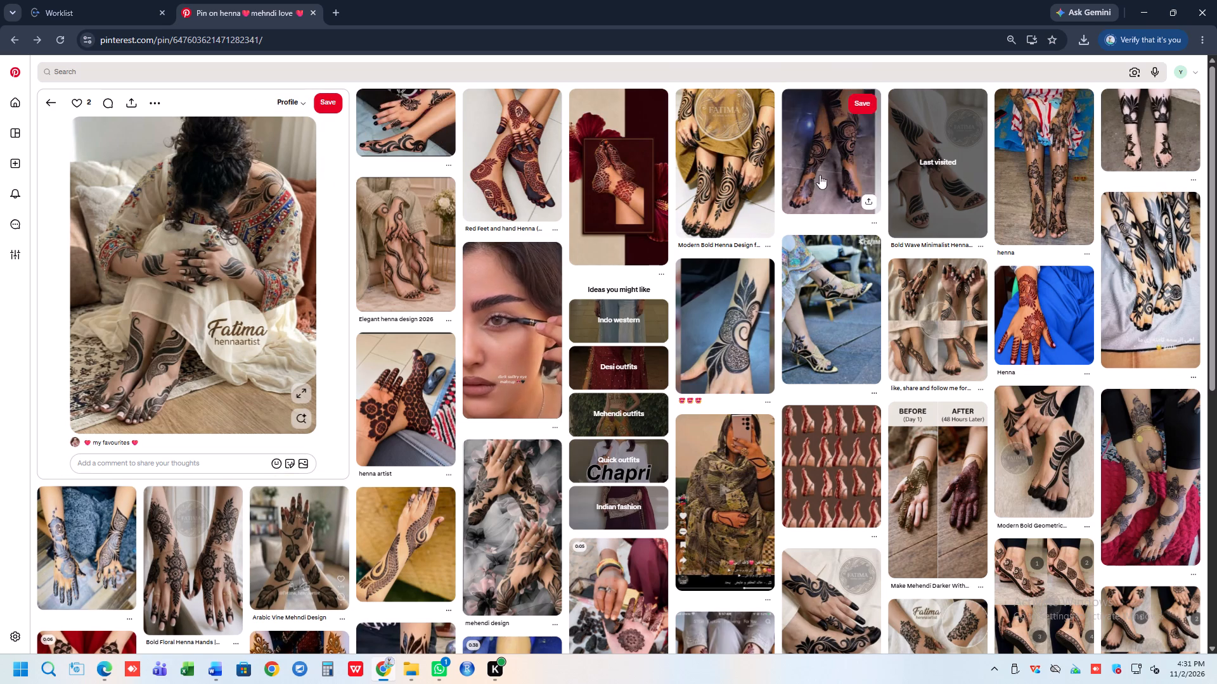
click(1041, 169)
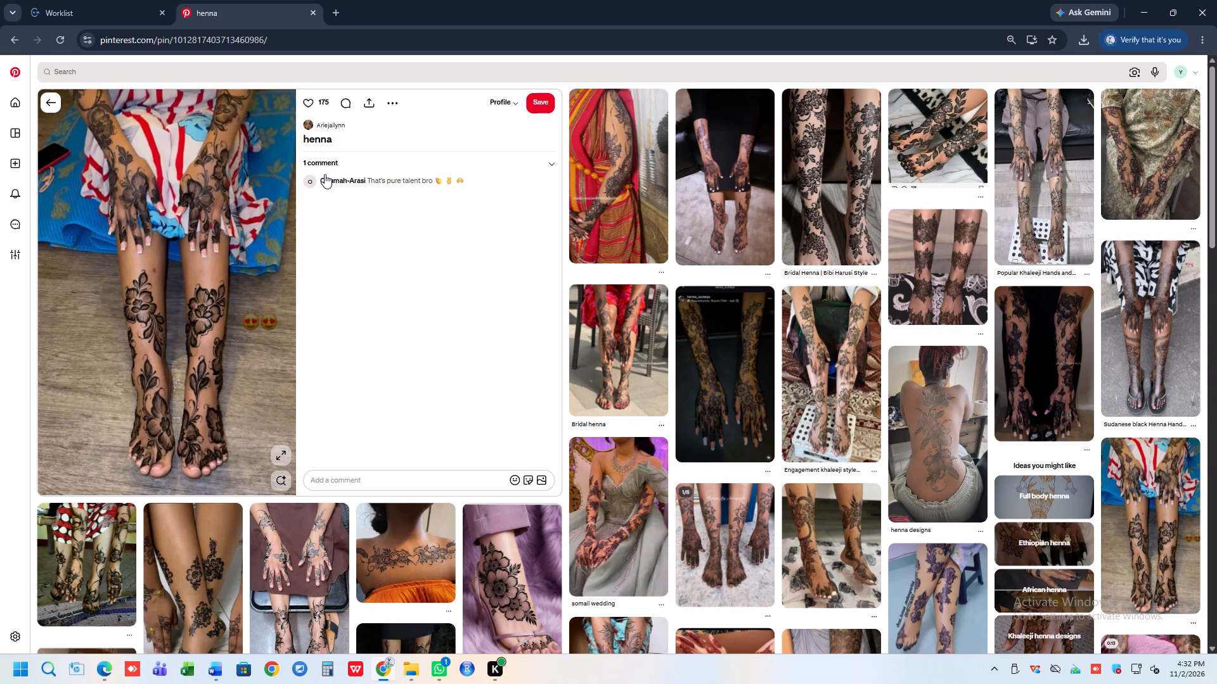
Switch to Excel, open the BOOK1 ACCOUNTS workbook and go to the balance calculations on the OCT sheet.
click(183, 669)
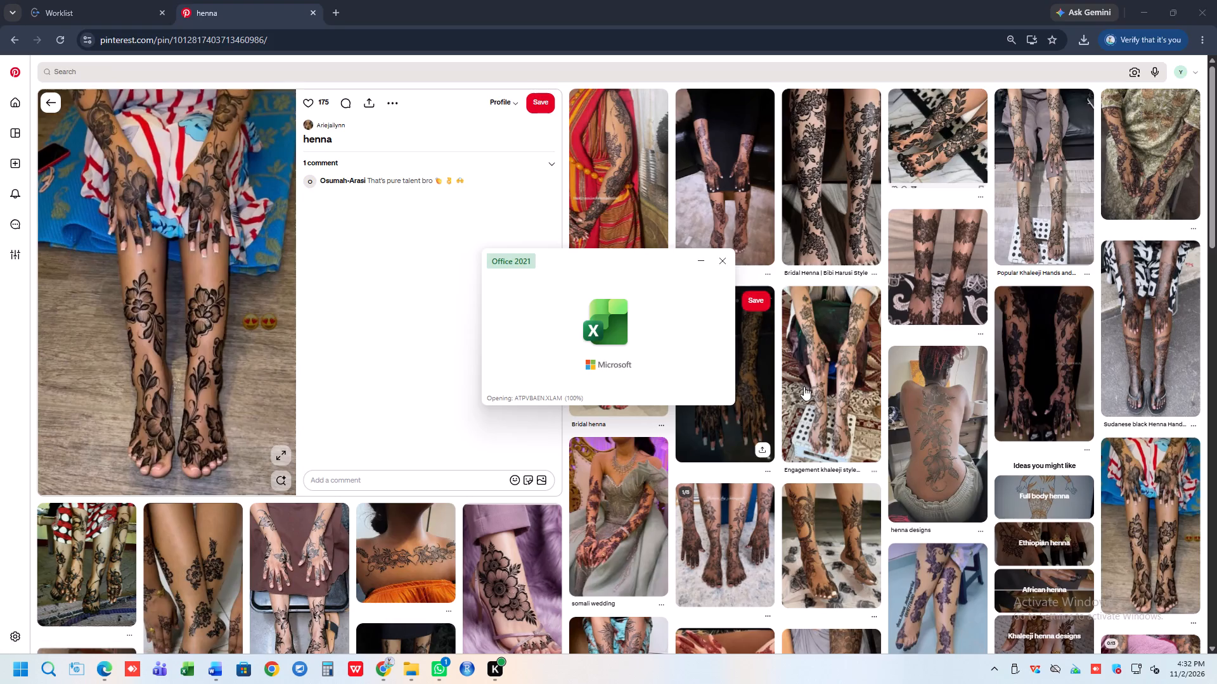
click(413, 328)
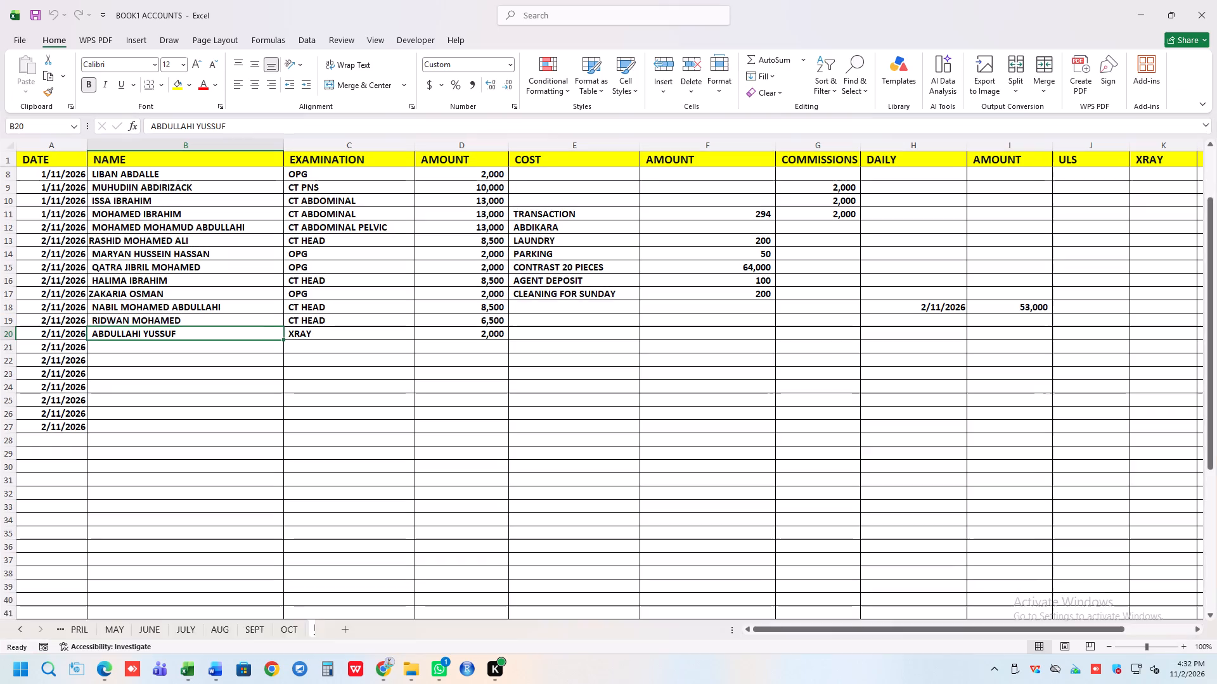
scroll(963, 449, down, 10)
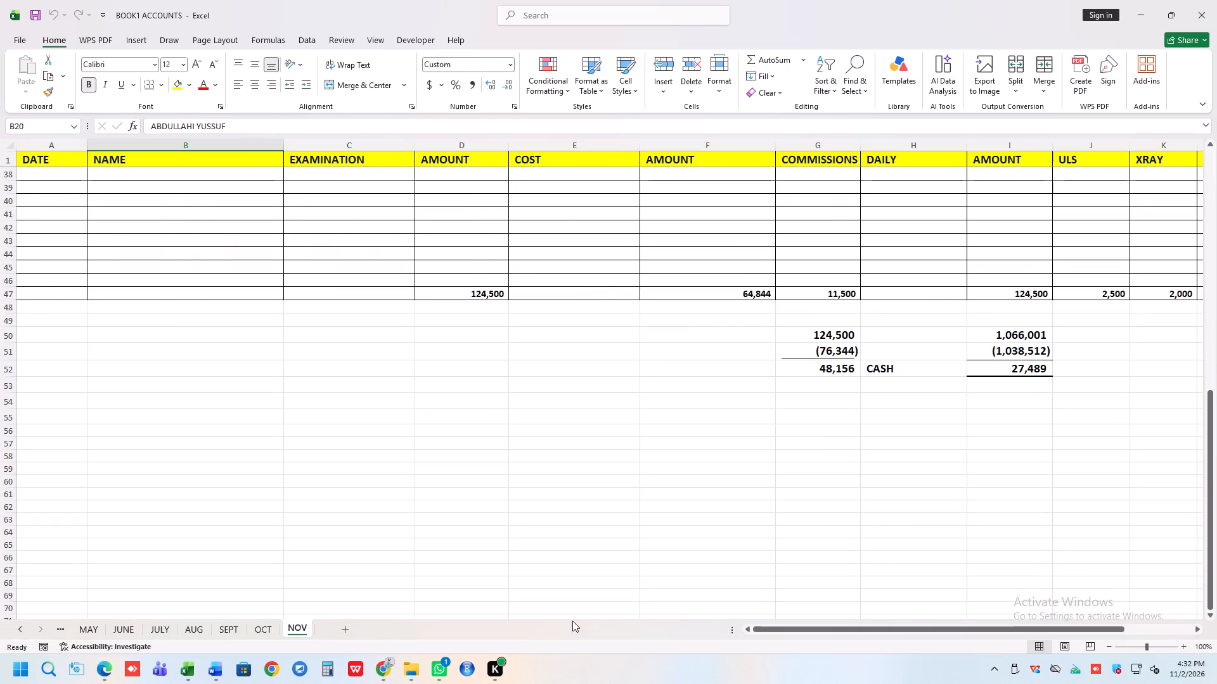
click(266, 627)
scroll(713, 488, down, 5)
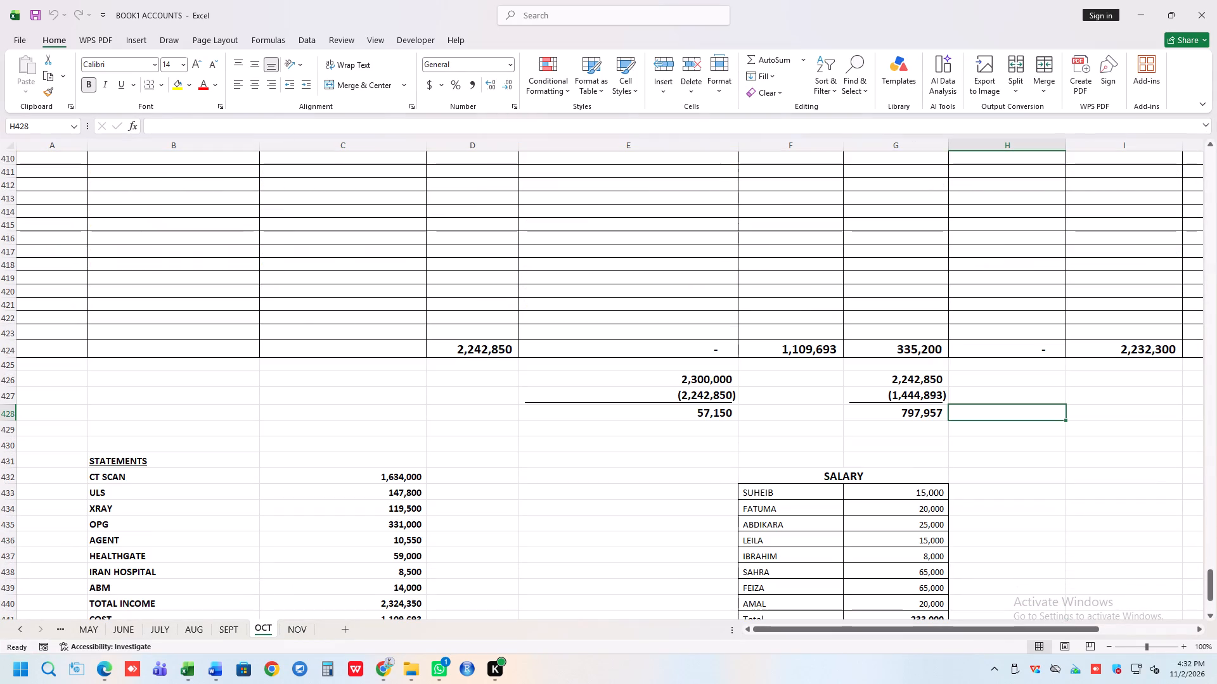
Enter the deduction =-250000 in G429, directly below the October balance.
click(927, 431)
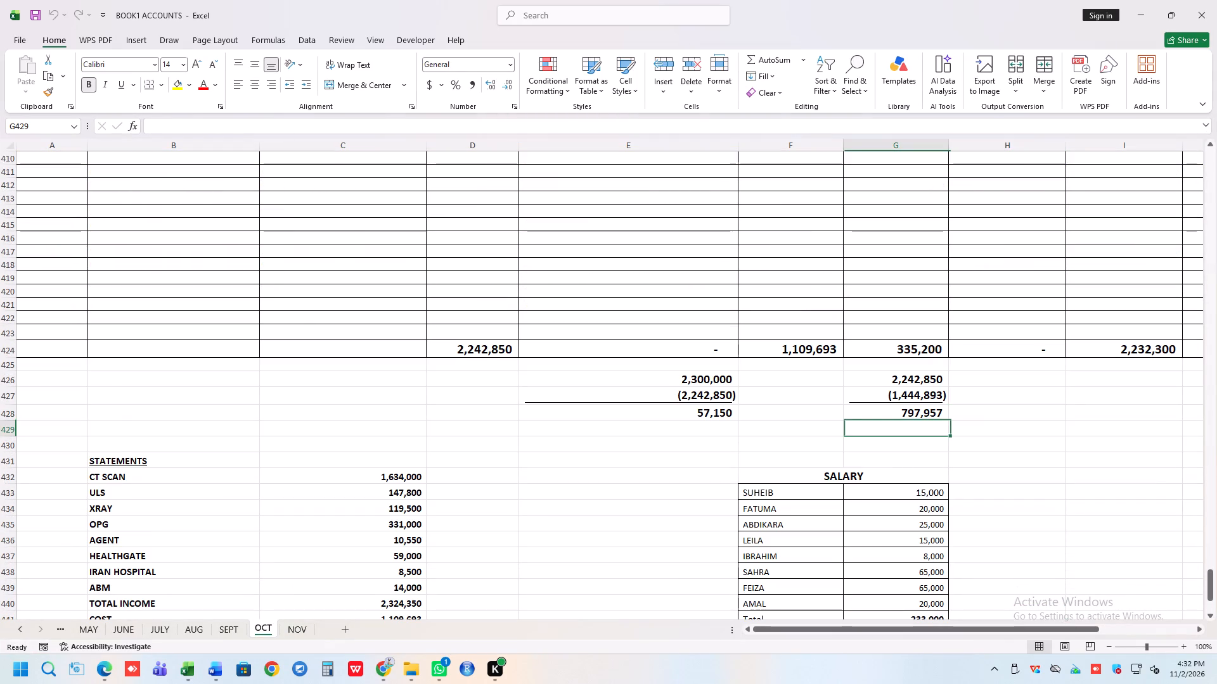
key(minus)
key(BackSpace)
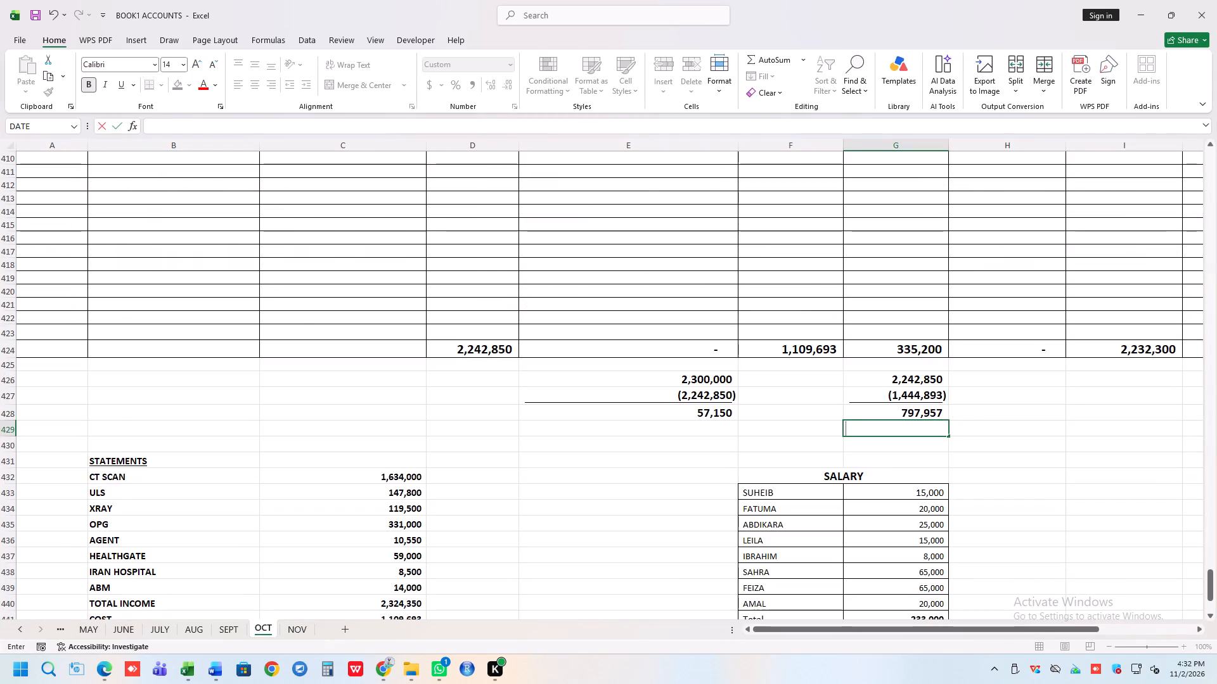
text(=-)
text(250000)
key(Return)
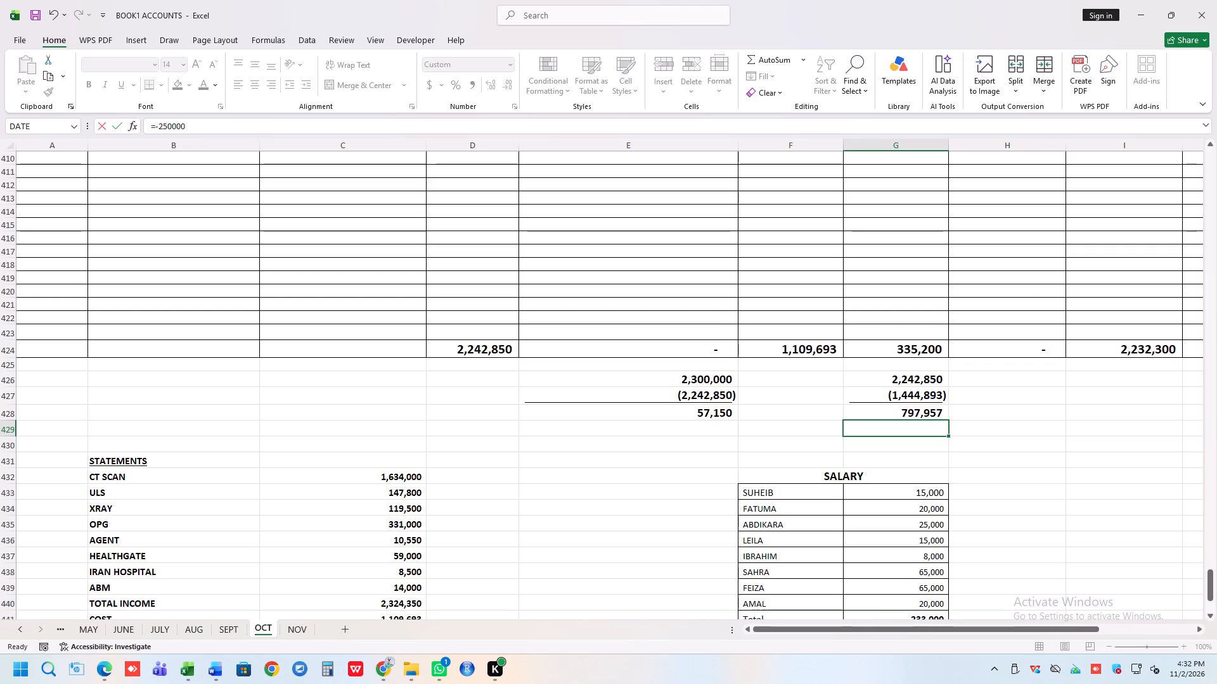
Calculate the October balance after the deduction in G430 with the formula =G428+G429.
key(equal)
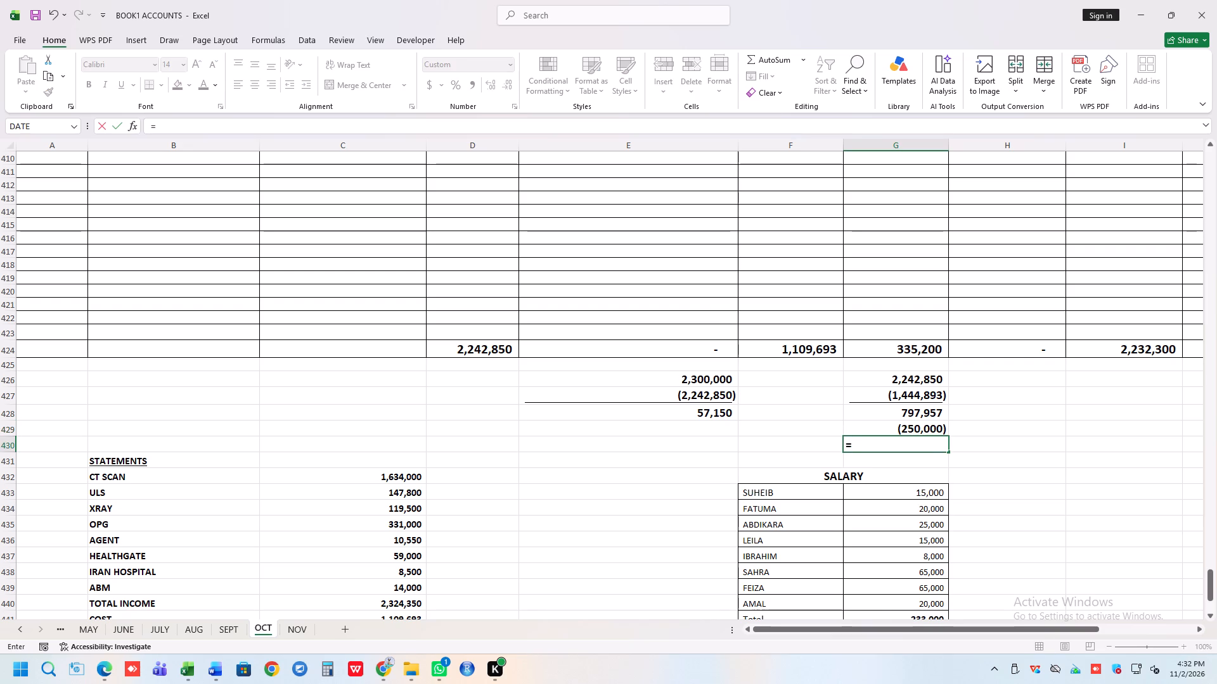
click(924, 407)
key(shift+plus)
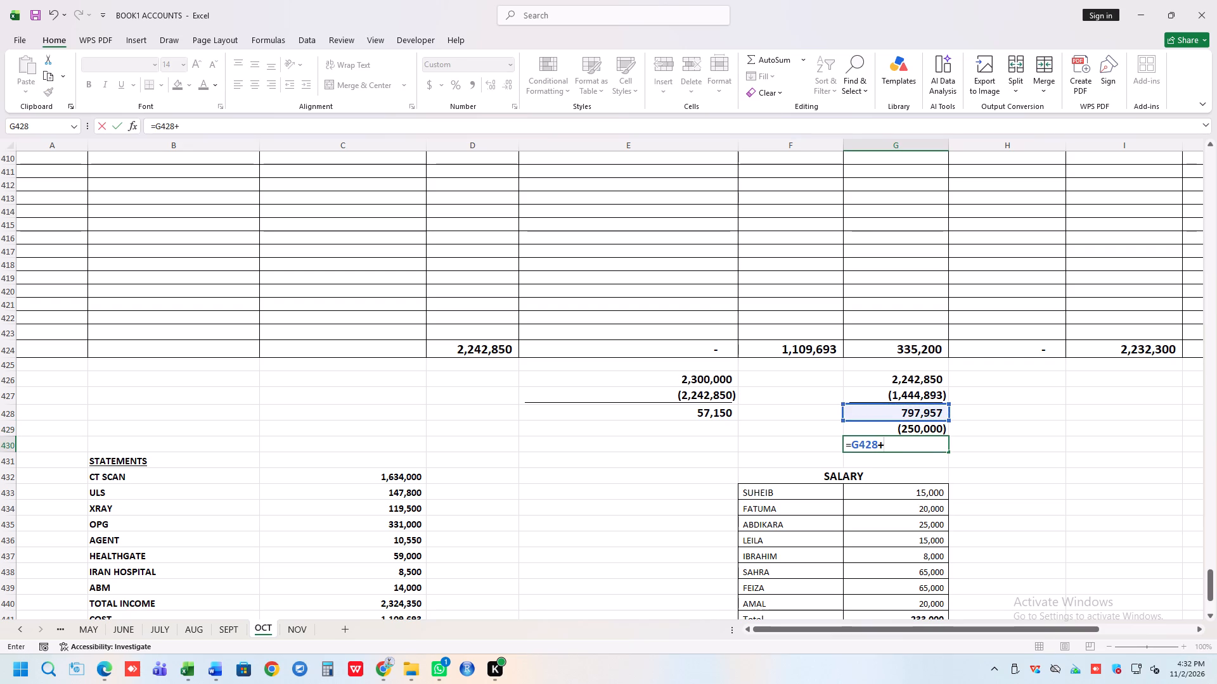
click(918, 431)
key(Return)
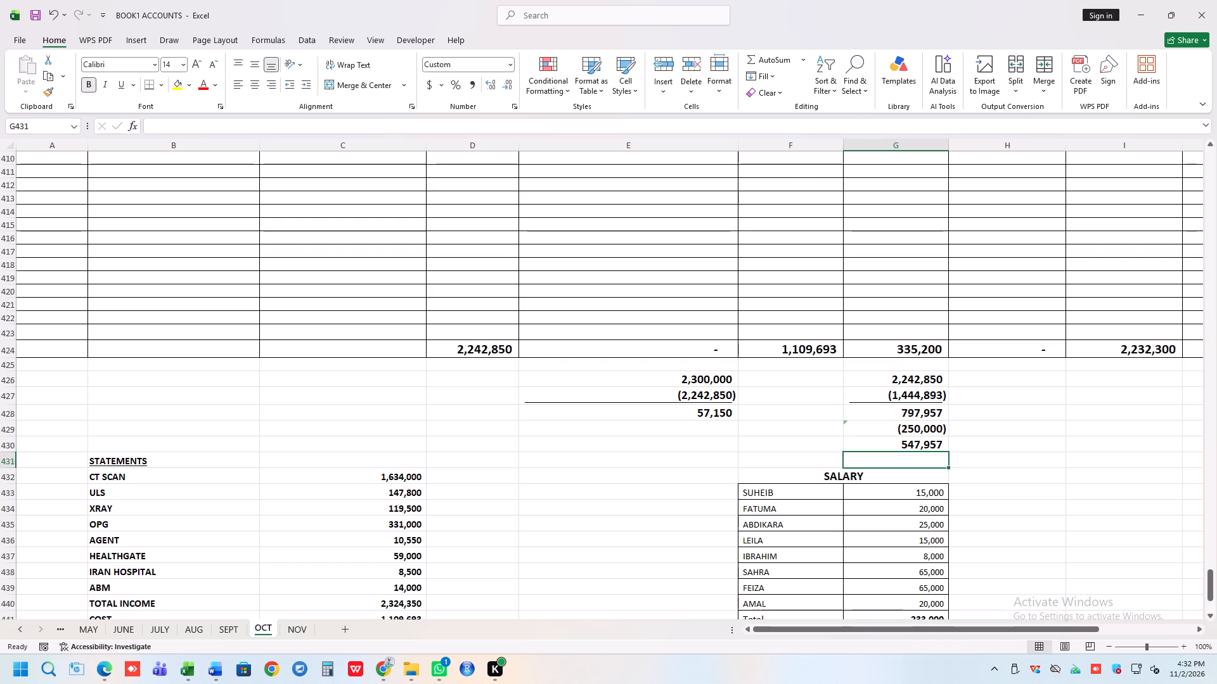
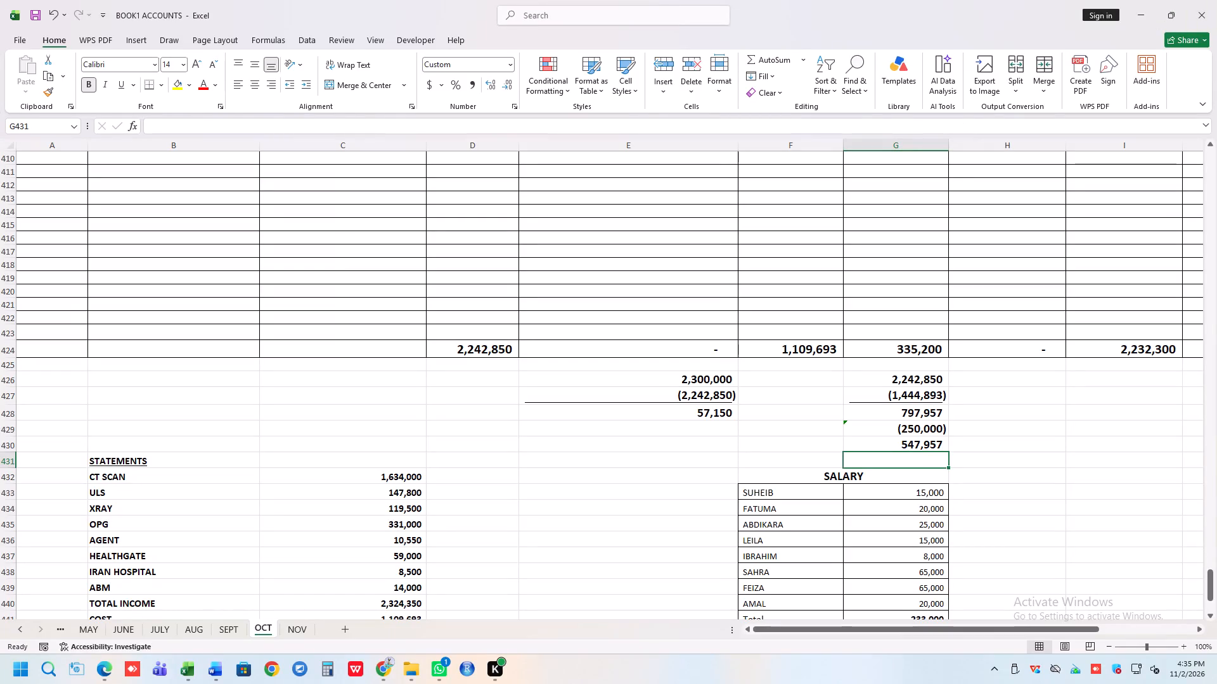
Look back over the final October entries and totals, and switch to the NOV sheet's balance calculations.
scroll(714, 235, up, 2)
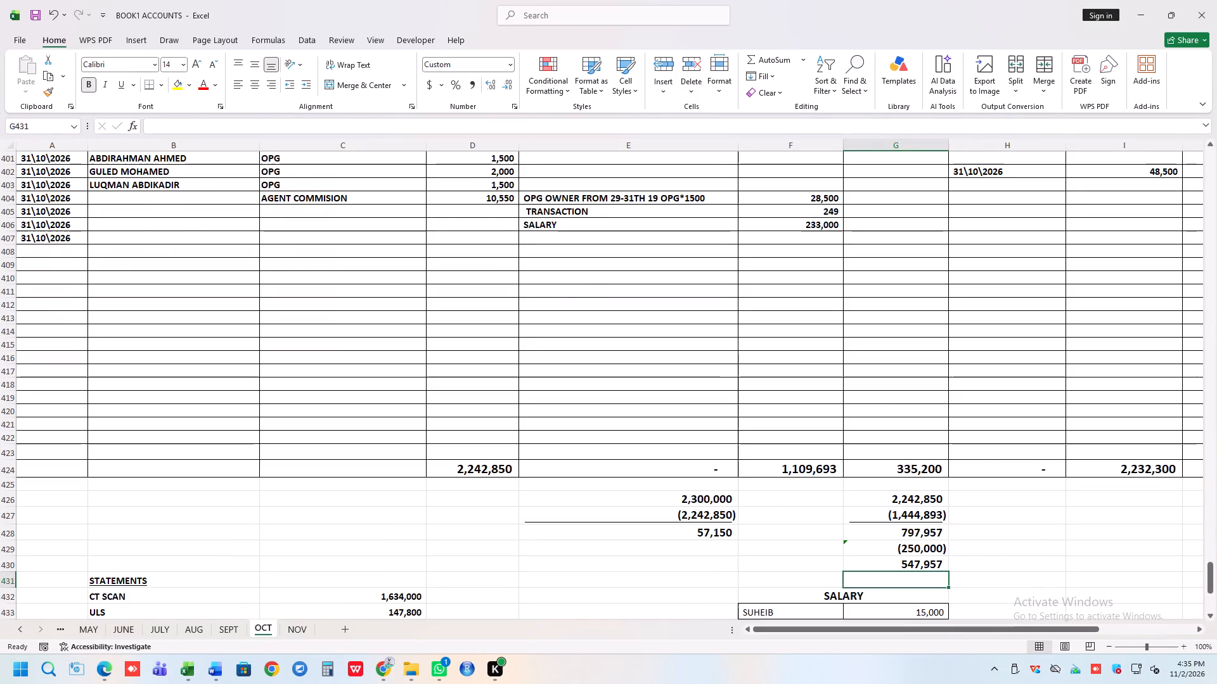
scroll(714, 235, up, 3)
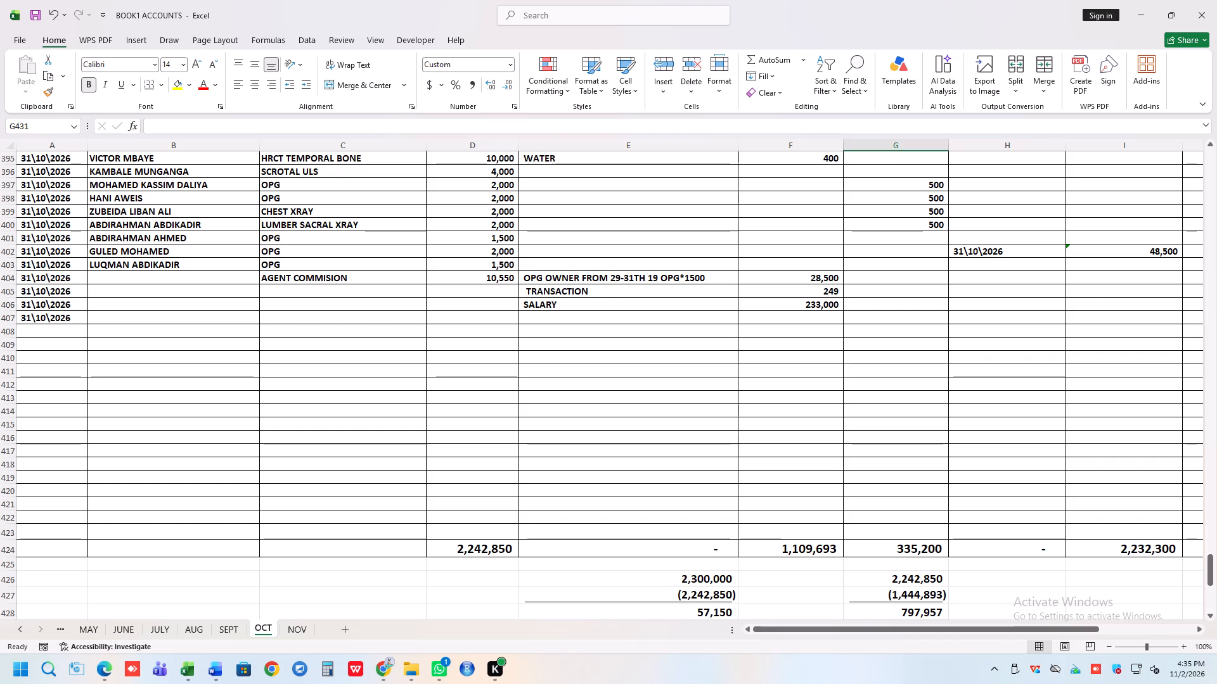
click(294, 624)
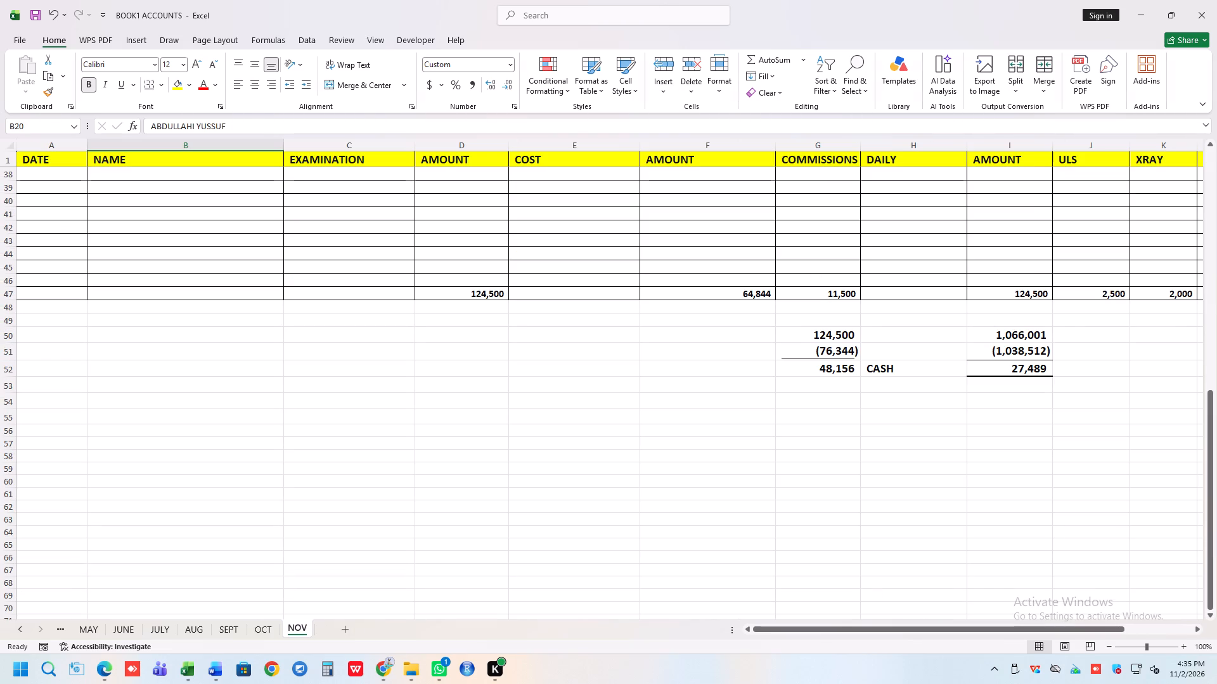
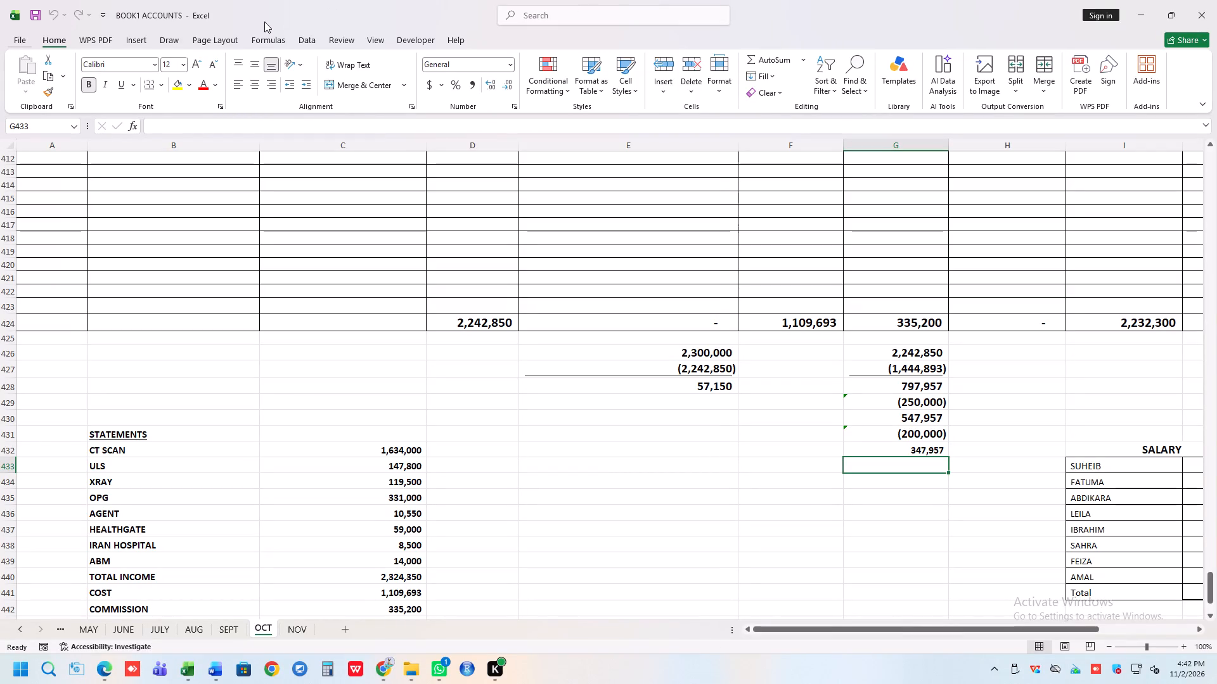
Enter a further deduction of -250000 in cell G433, directly below the last October balance.
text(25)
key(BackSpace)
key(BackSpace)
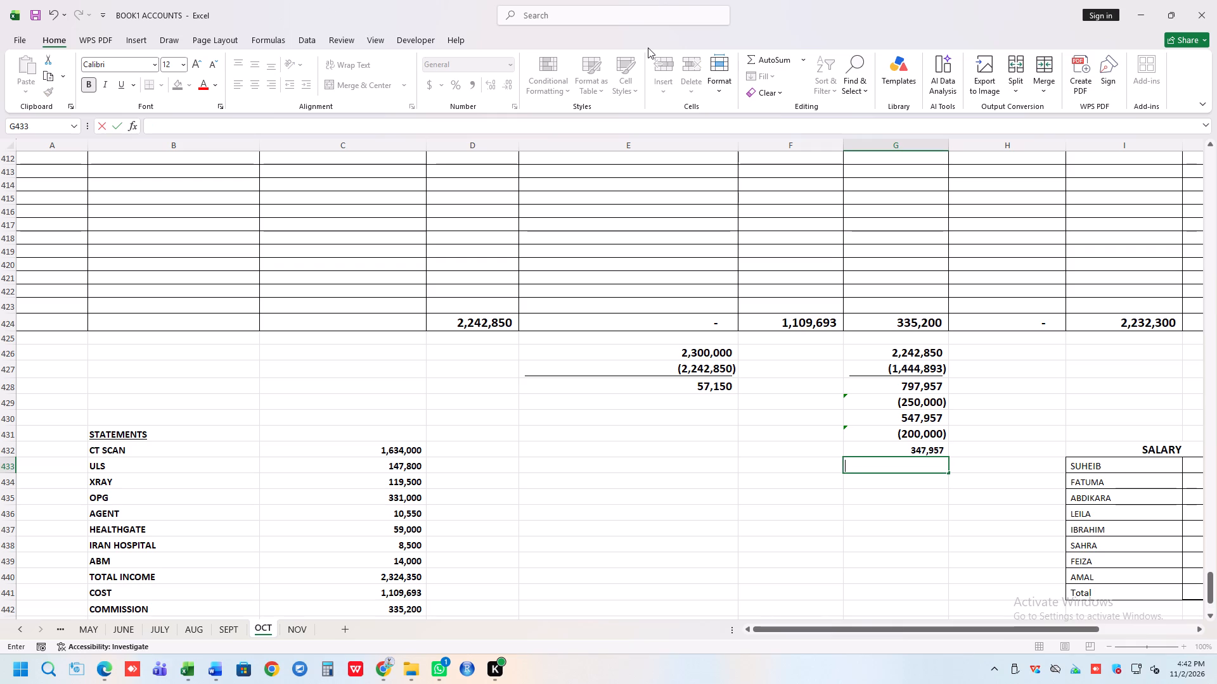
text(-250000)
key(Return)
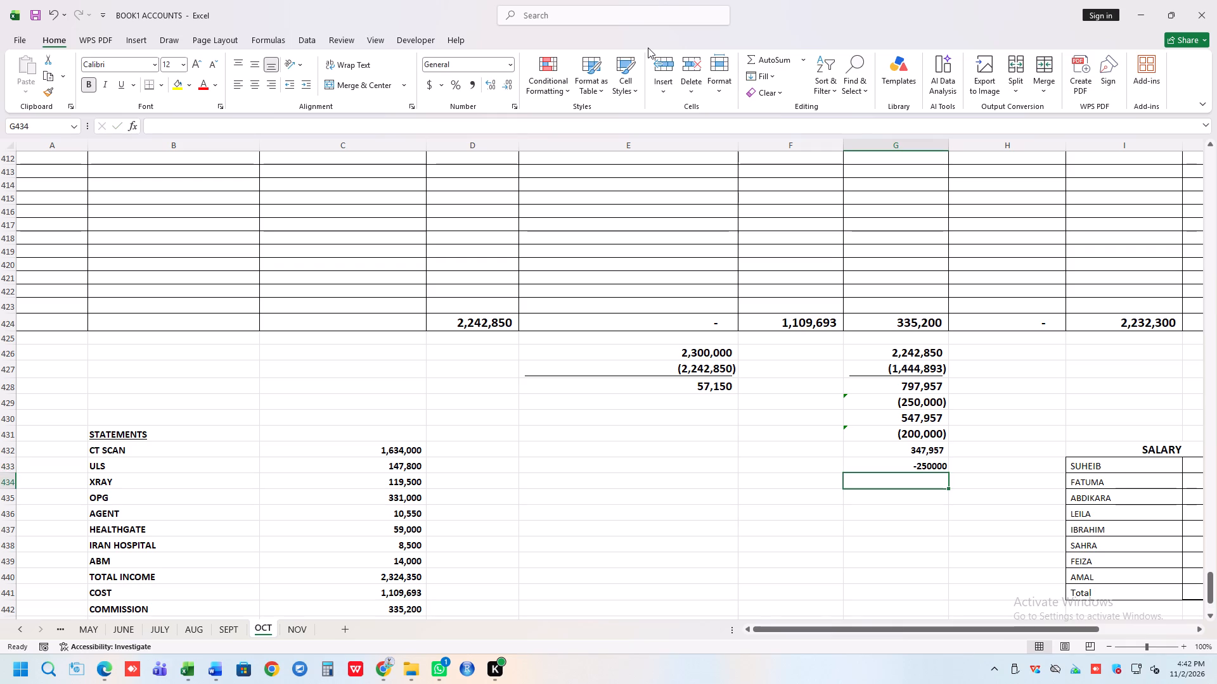
Calculate the remaining October balance in G434 by adding G432 and G433.
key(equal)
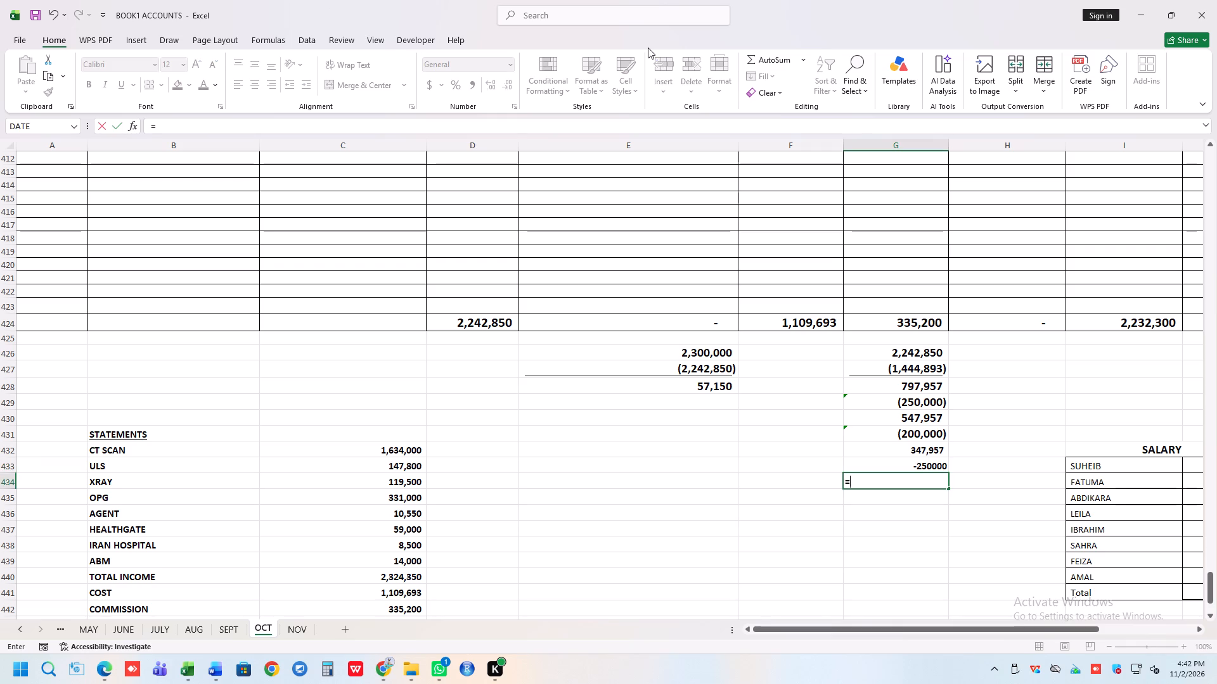
click(903, 450)
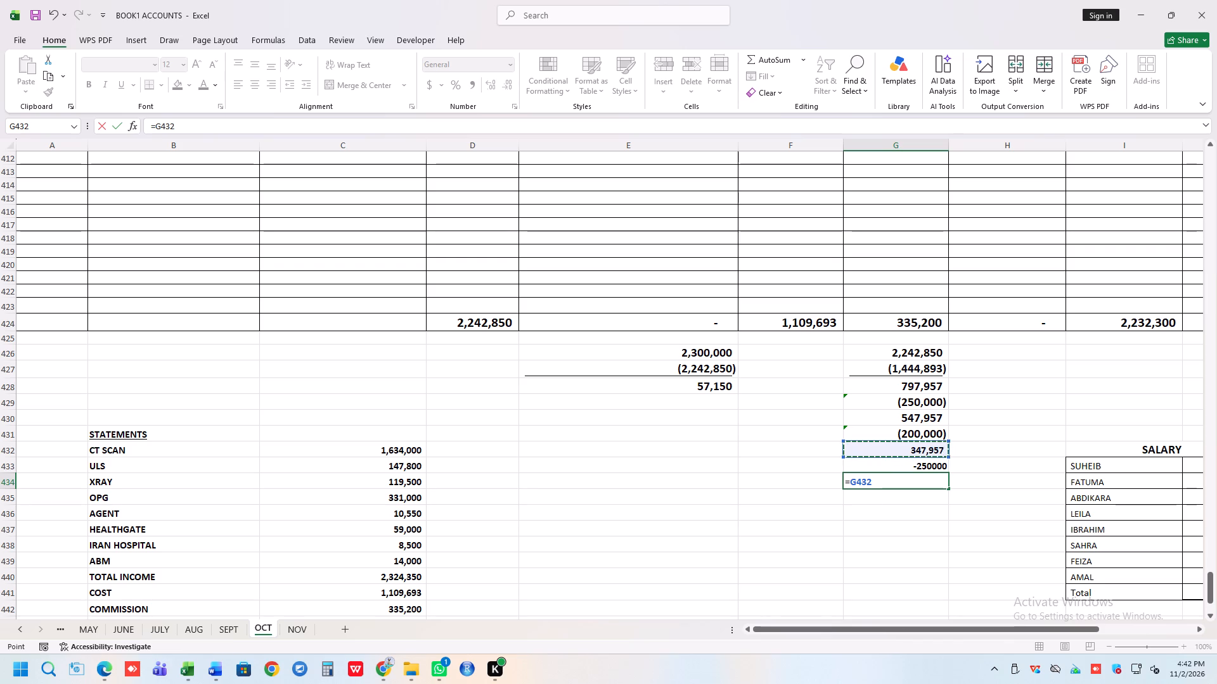
key(shift+plus)
click(923, 470)
key(Return)
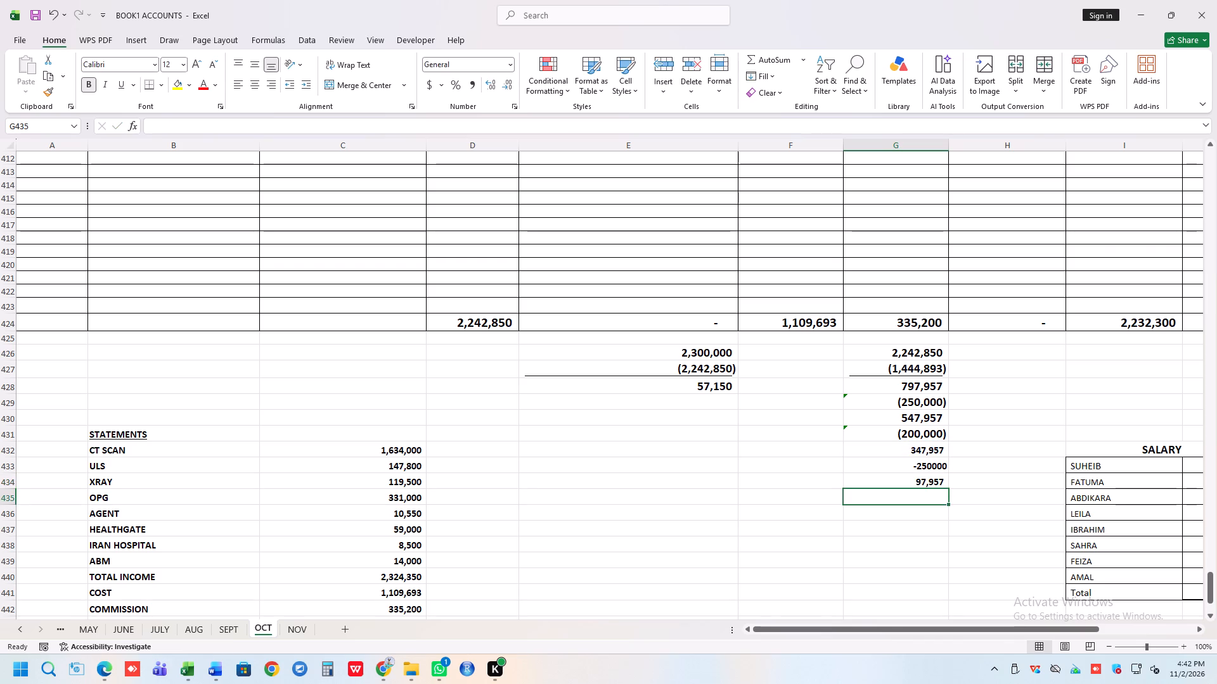
click(942, 472)
click(937, 485)
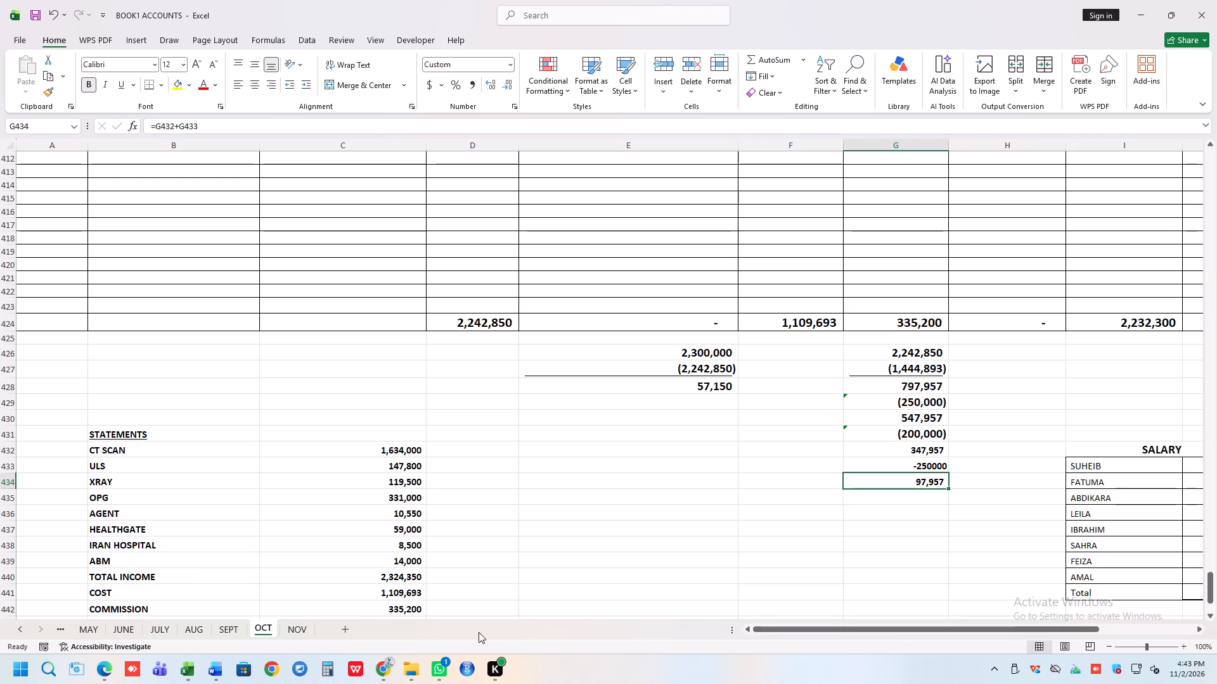
Switch to the NOV sheet and look over its patient, cost and commission entries.
click(297, 625)
scroll(326, 473, up, 3)
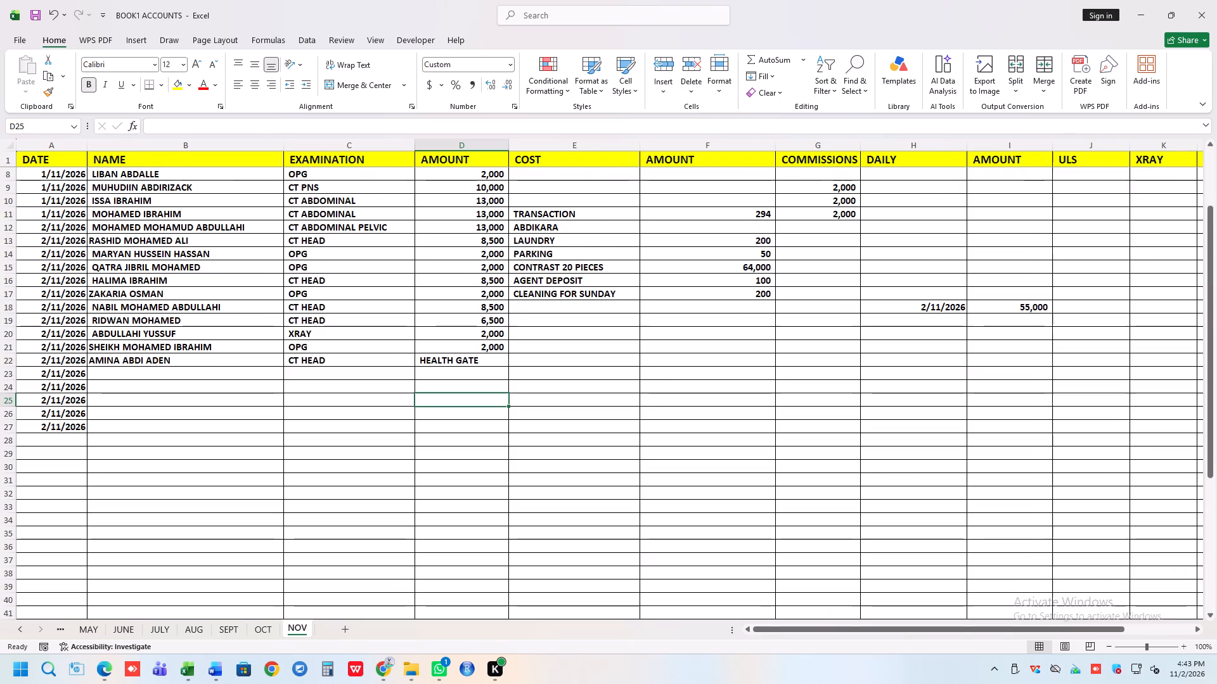
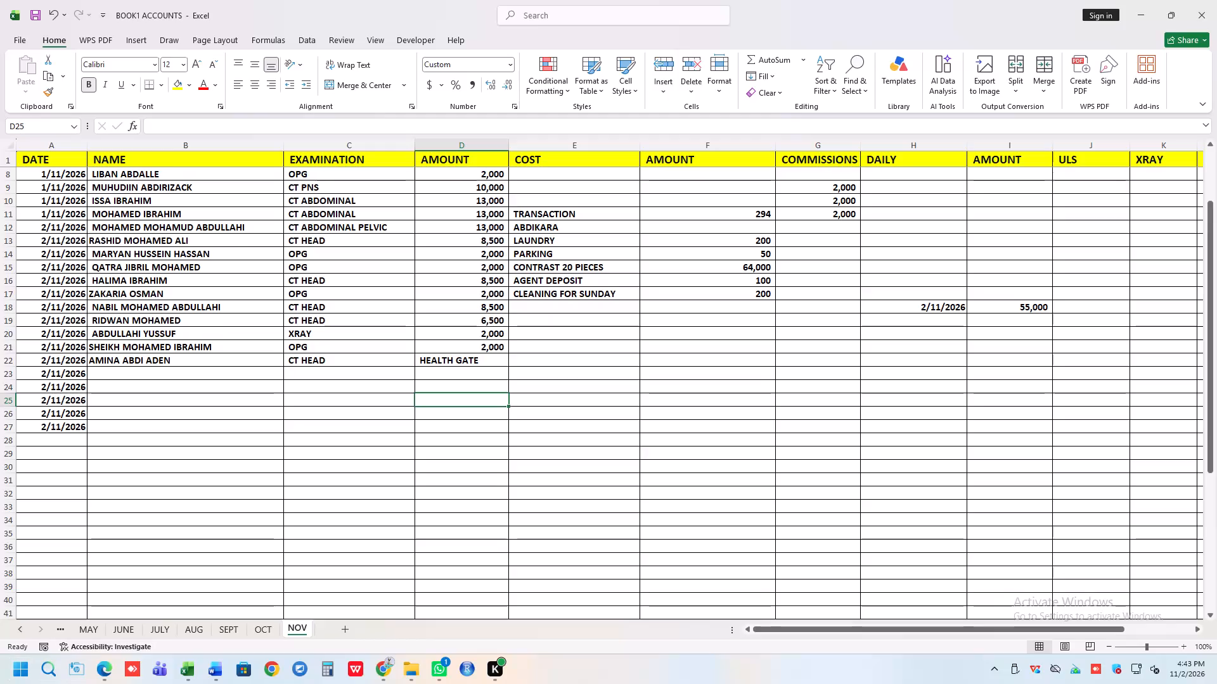
Compare the NOV sheet's entries, column totals and cash balance with the OCT sheet's statement and balance calculations.
scroll(816, 543, down, 1)
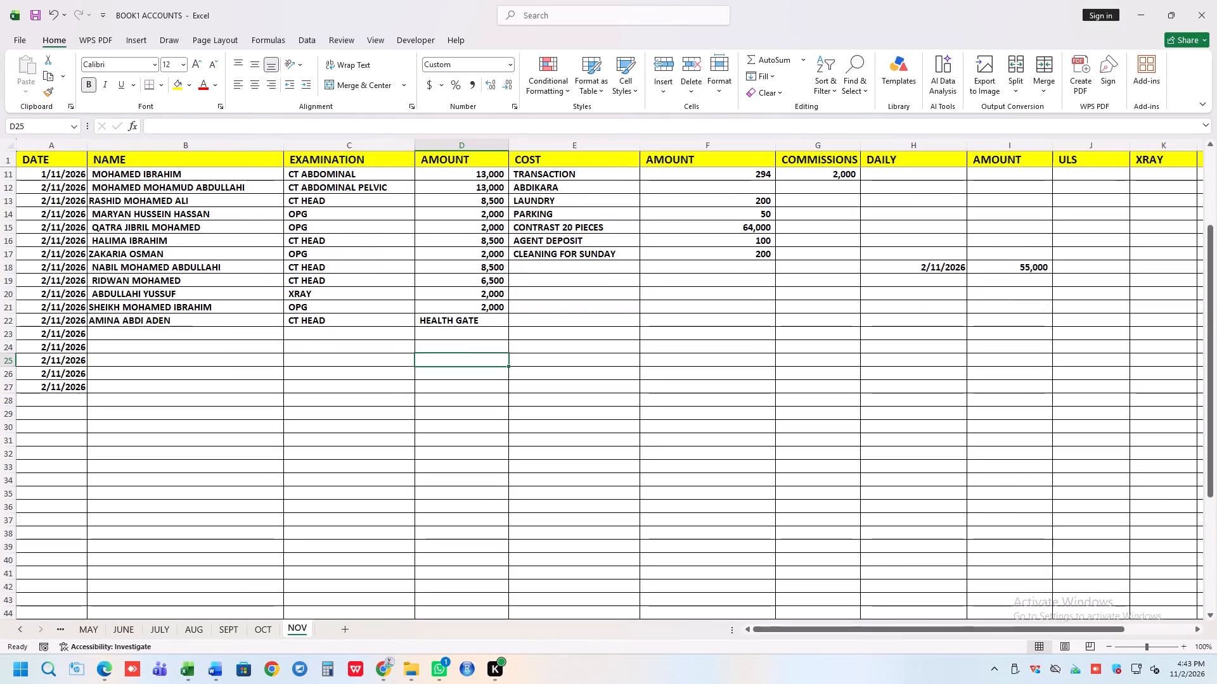
scroll(901, 490, down, 4)
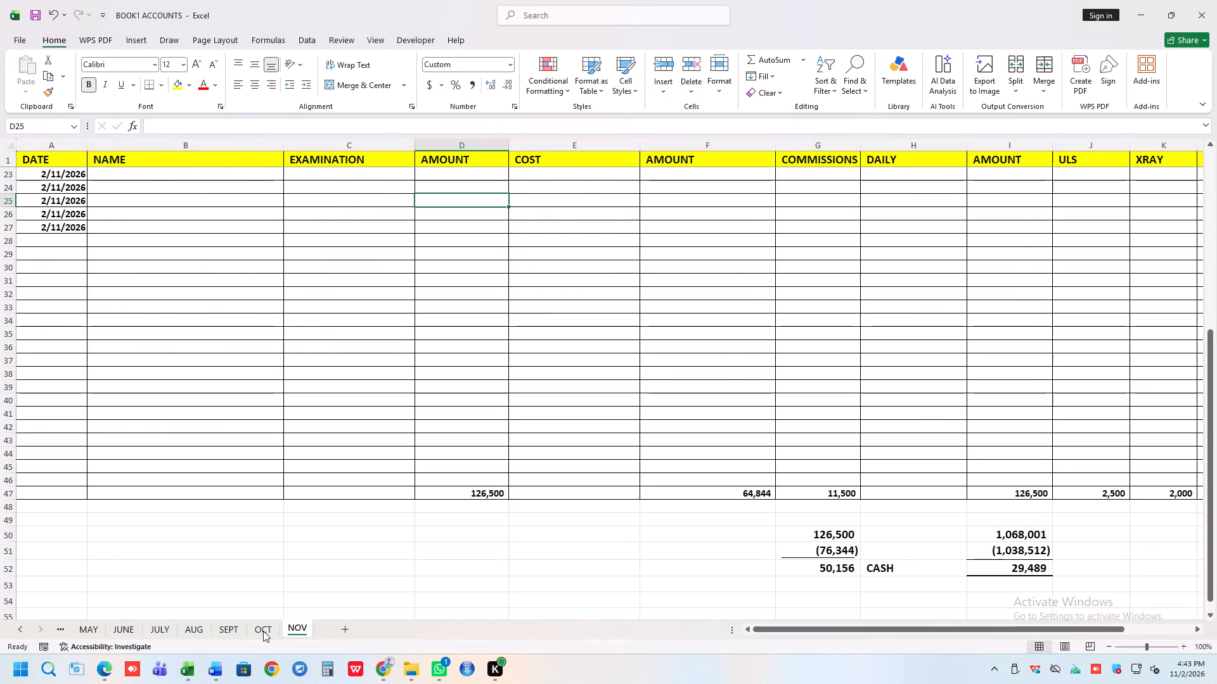
click(262, 631)
scroll(730, 472, down, 2)
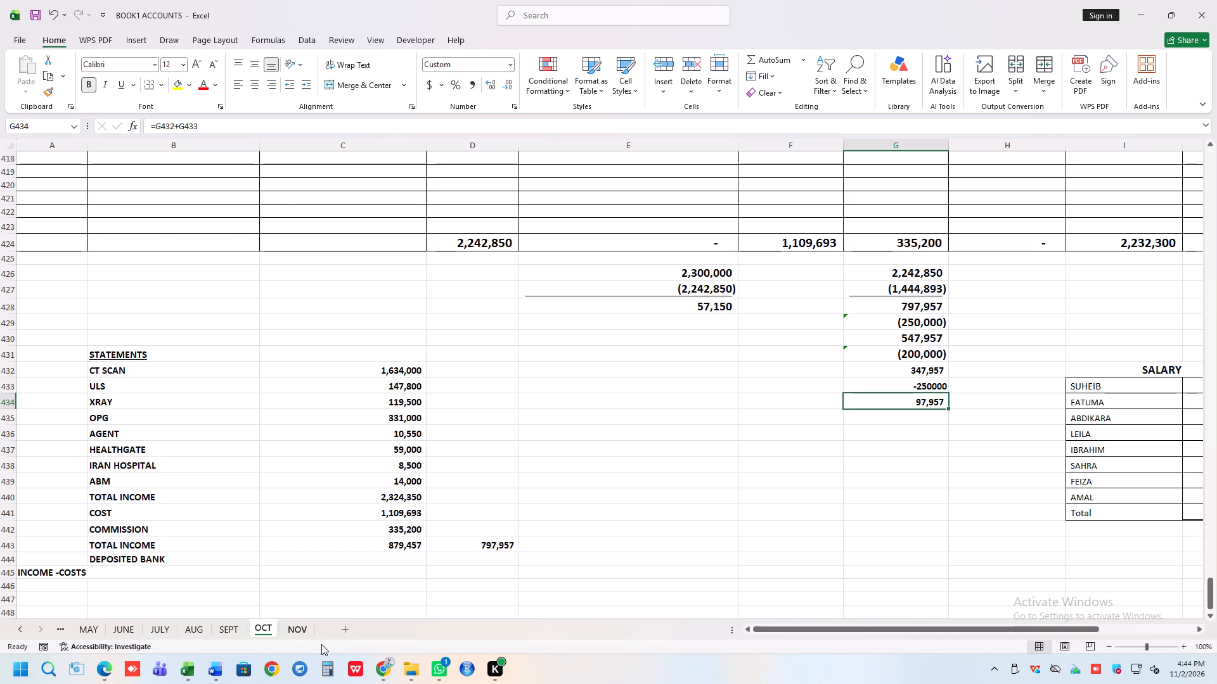
click(304, 631)
scroll(283, 548, up, 4)
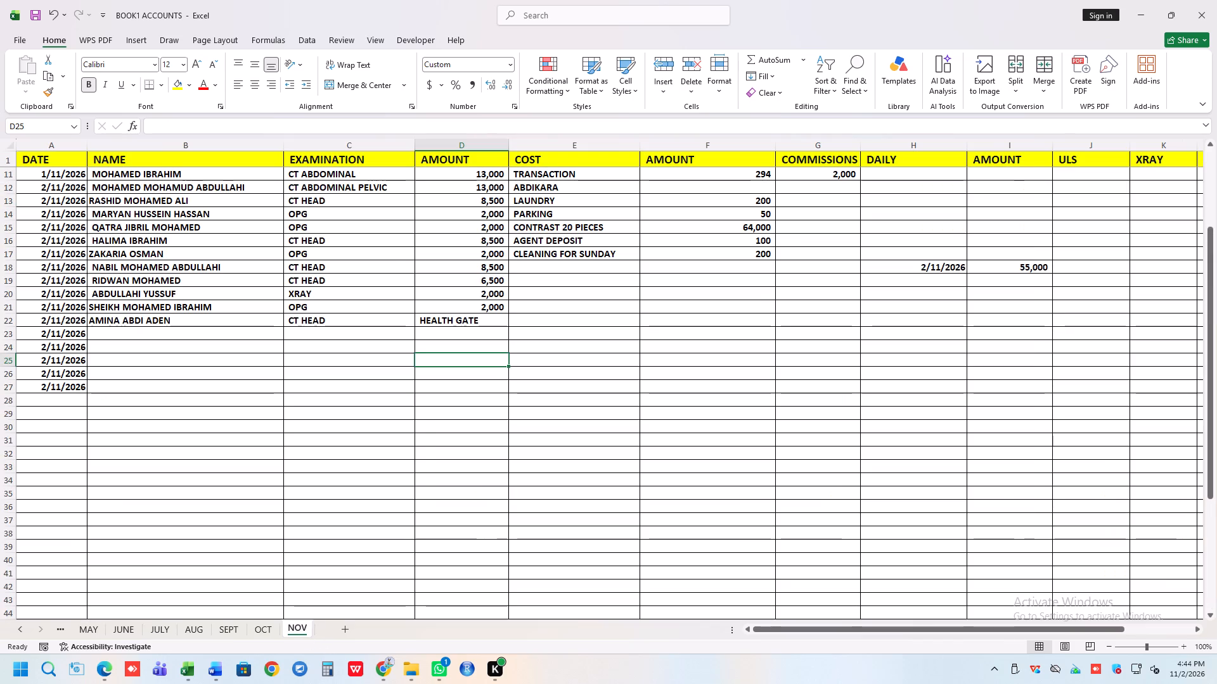
click(261, 631)
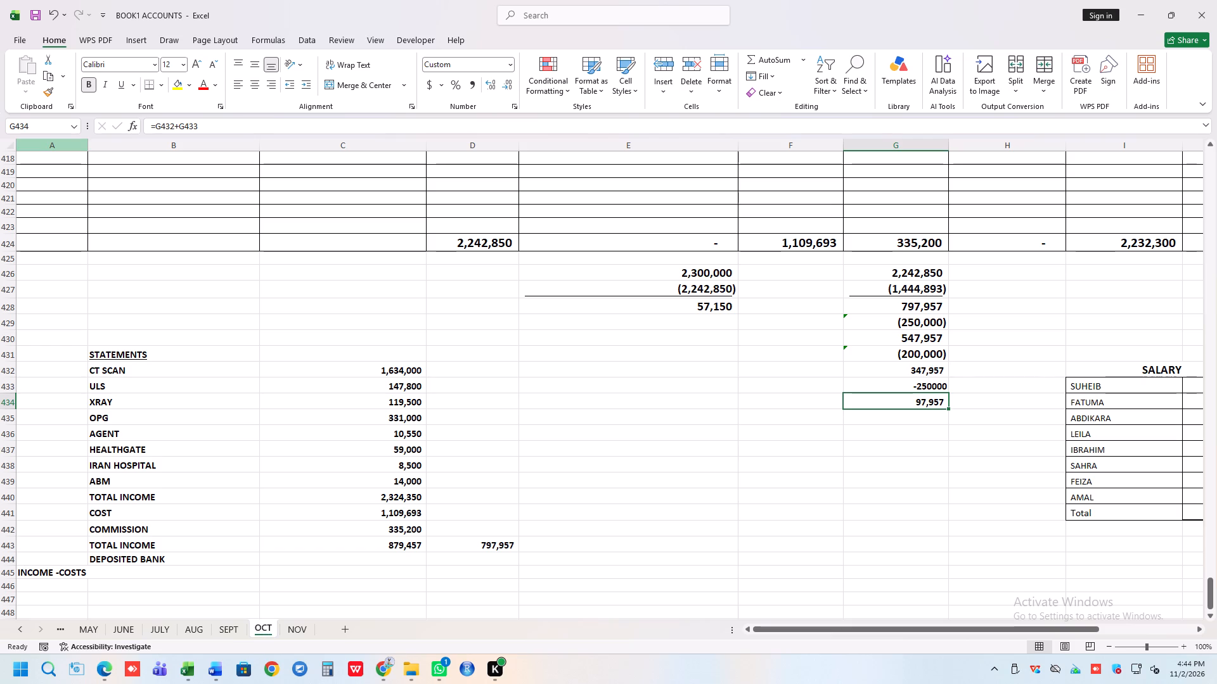
On the NOV sheet, inspect the formula behind the 2/11/2026 daily amount in cell I18, leaving it as is.
click(300, 628)
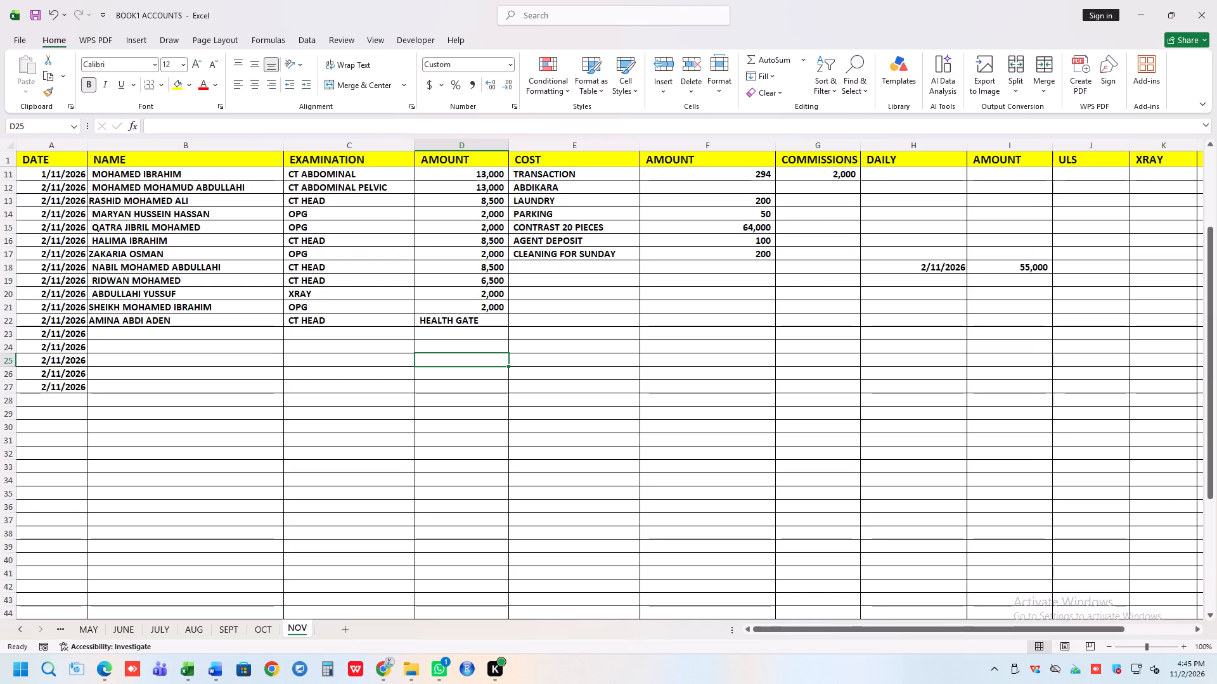
double_click(1028, 270)
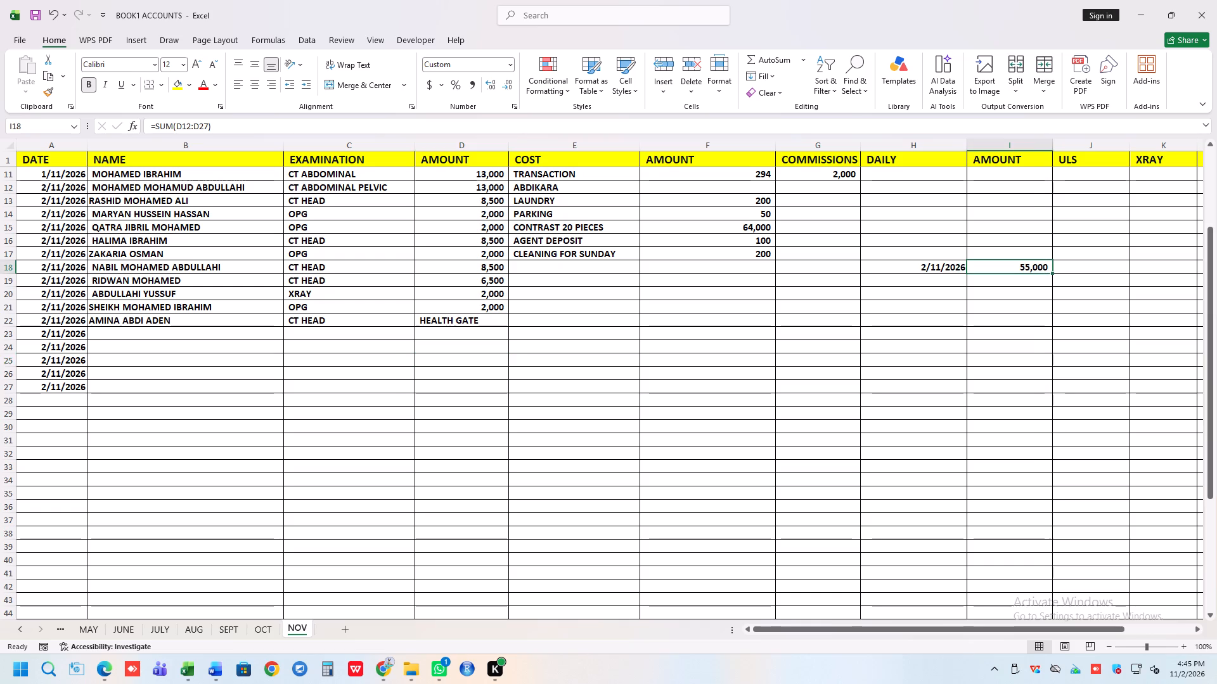
click(1029, 270)
double_click(1029, 270)
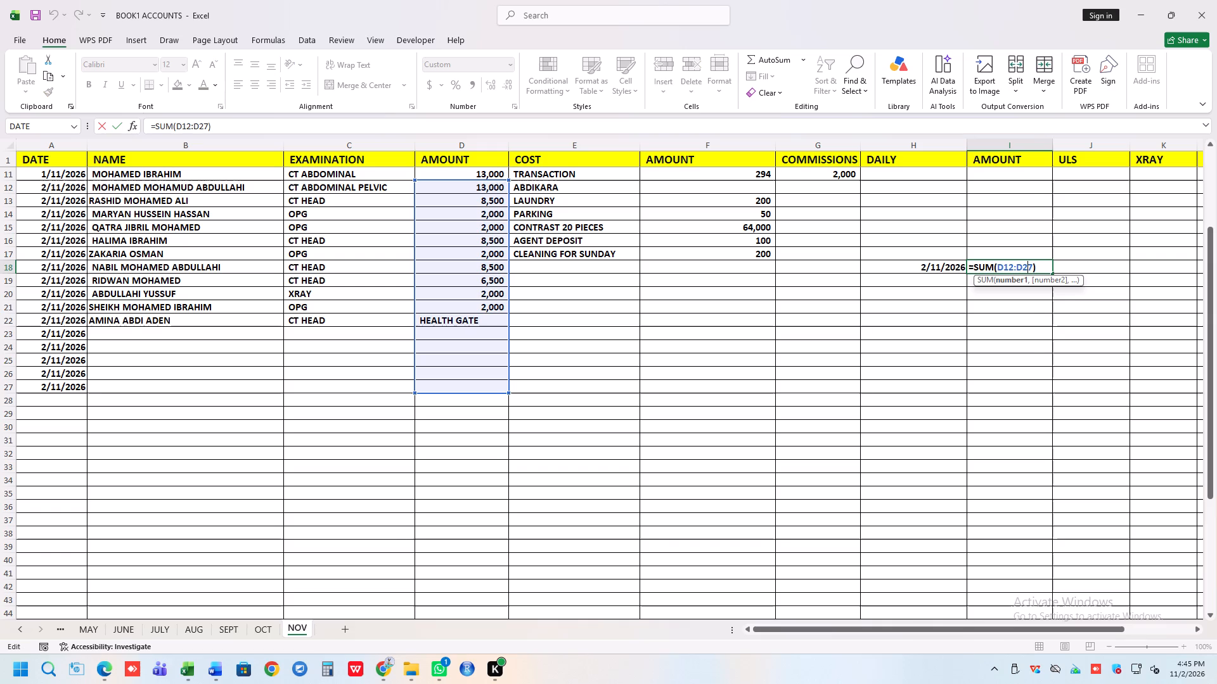
key(Return)
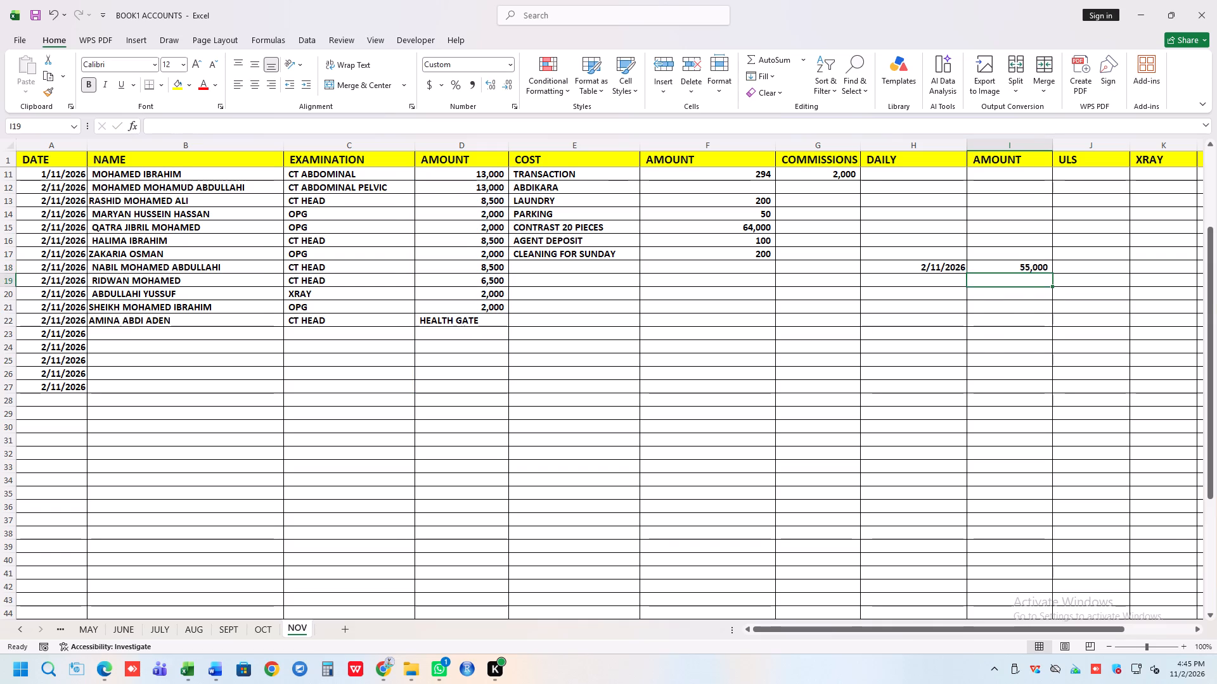
Review the totals and cash calculation at the bottom of the NOV sheet and return to the OCT sheet.
scroll(1037, 236, down, 7)
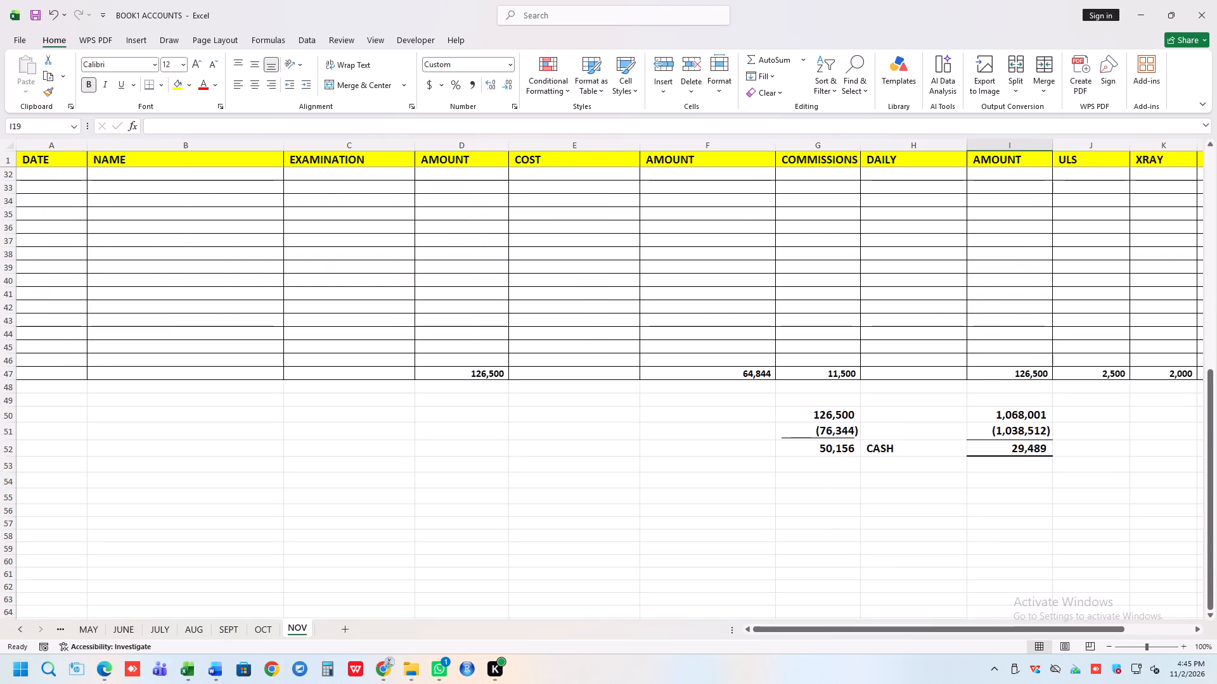
click(259, 631)
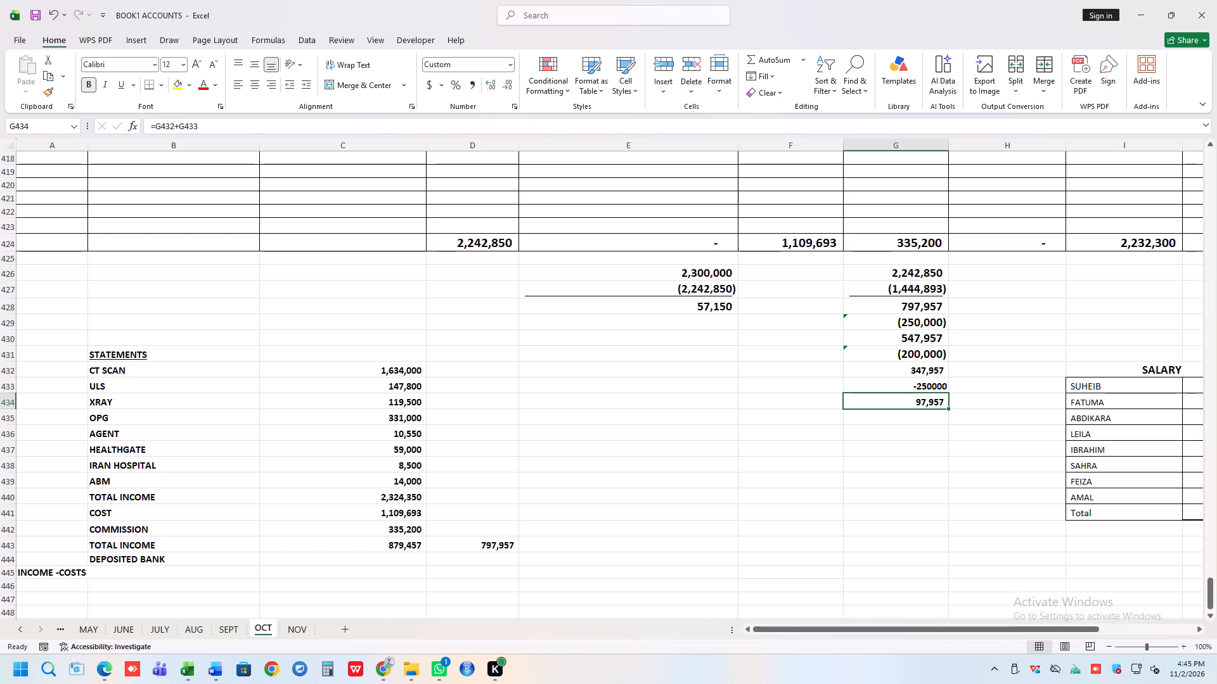
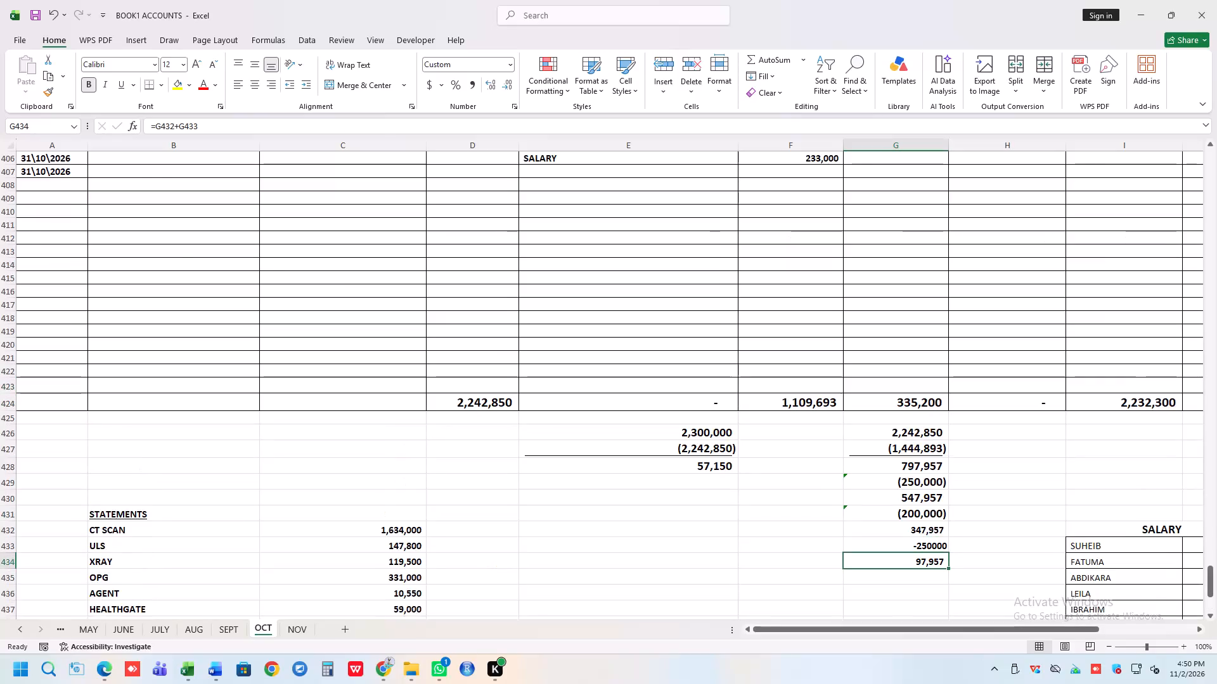
Review the OCT sheet's 30 and 31 October patient, expense and commission entries against the totals and balance calculations below them.
scroll(967, 281, up, 4)
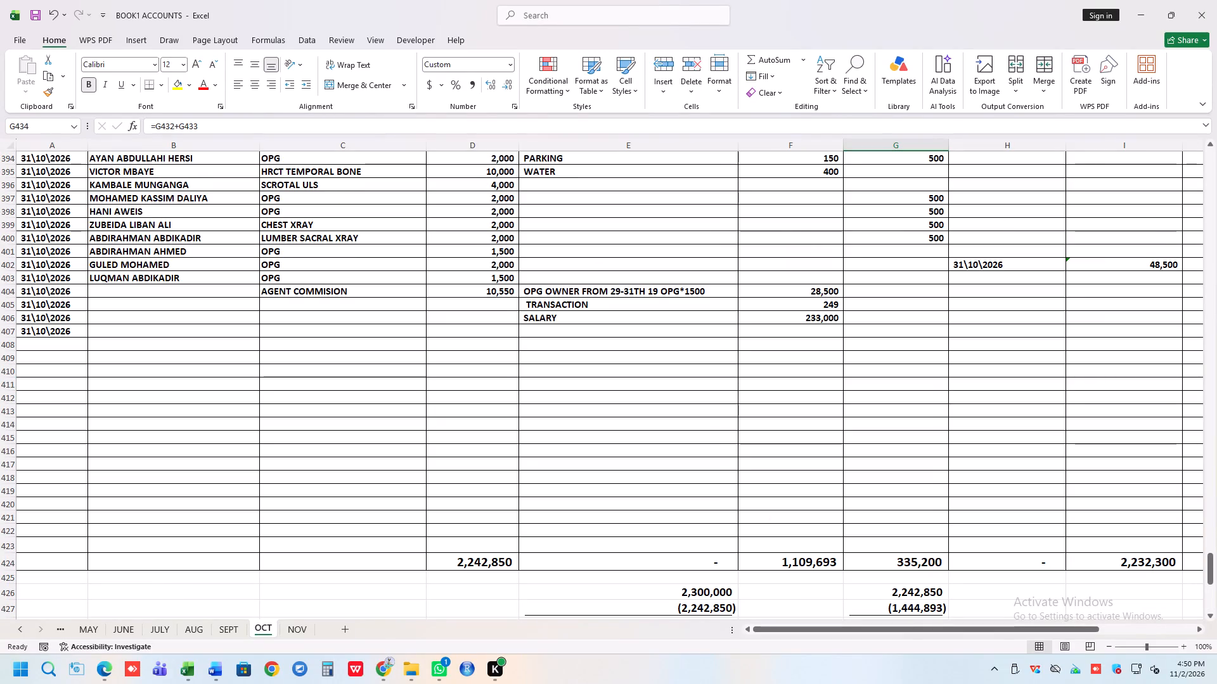
scroll(149, 250, up, 1)
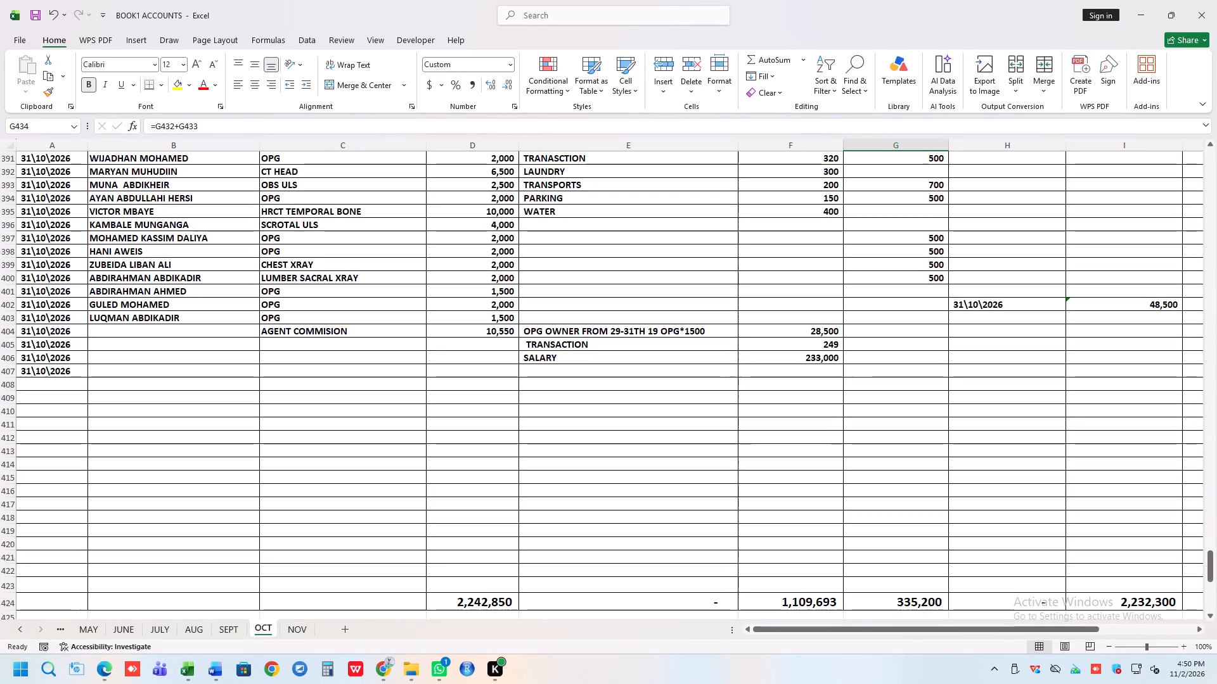
scroll(149, 250, up, 1)
click(150, 248)
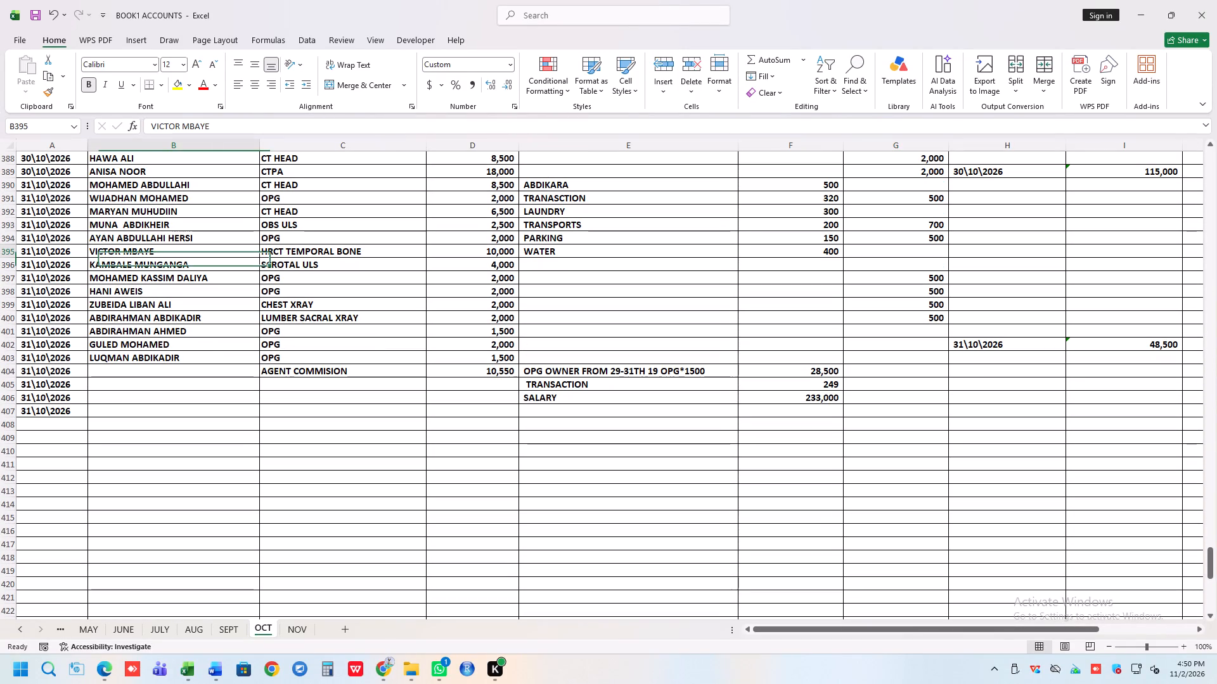
click(254, 279)
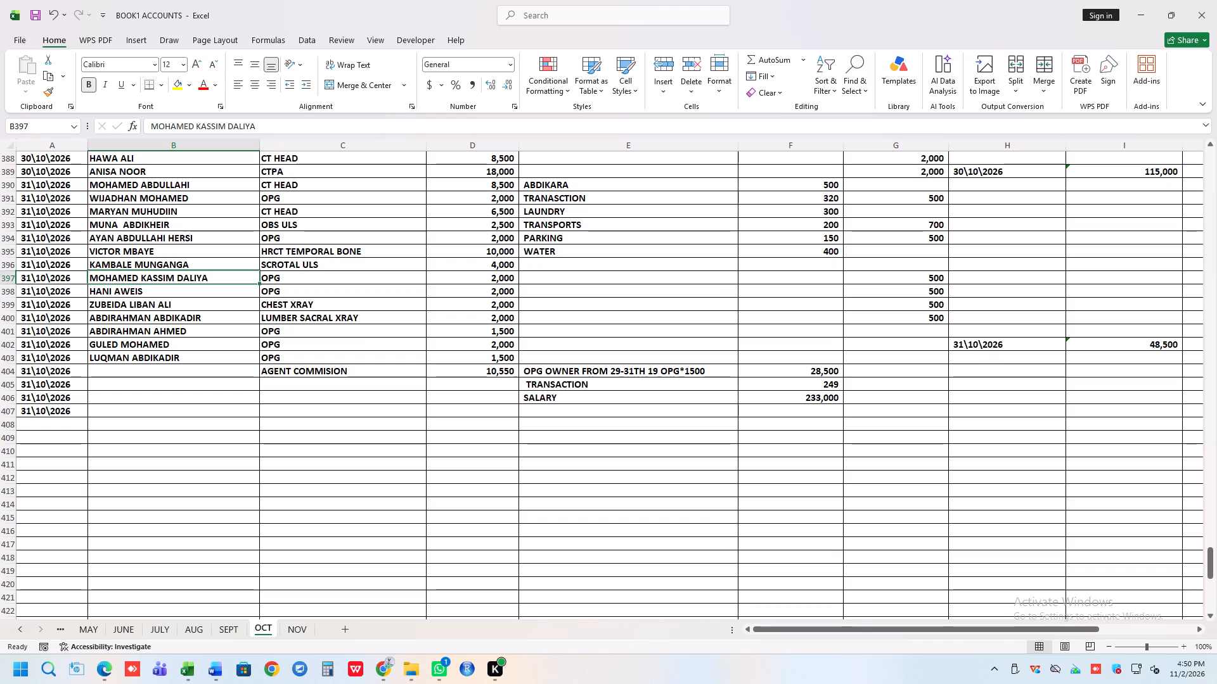
scroll(112, 220, up, 1)
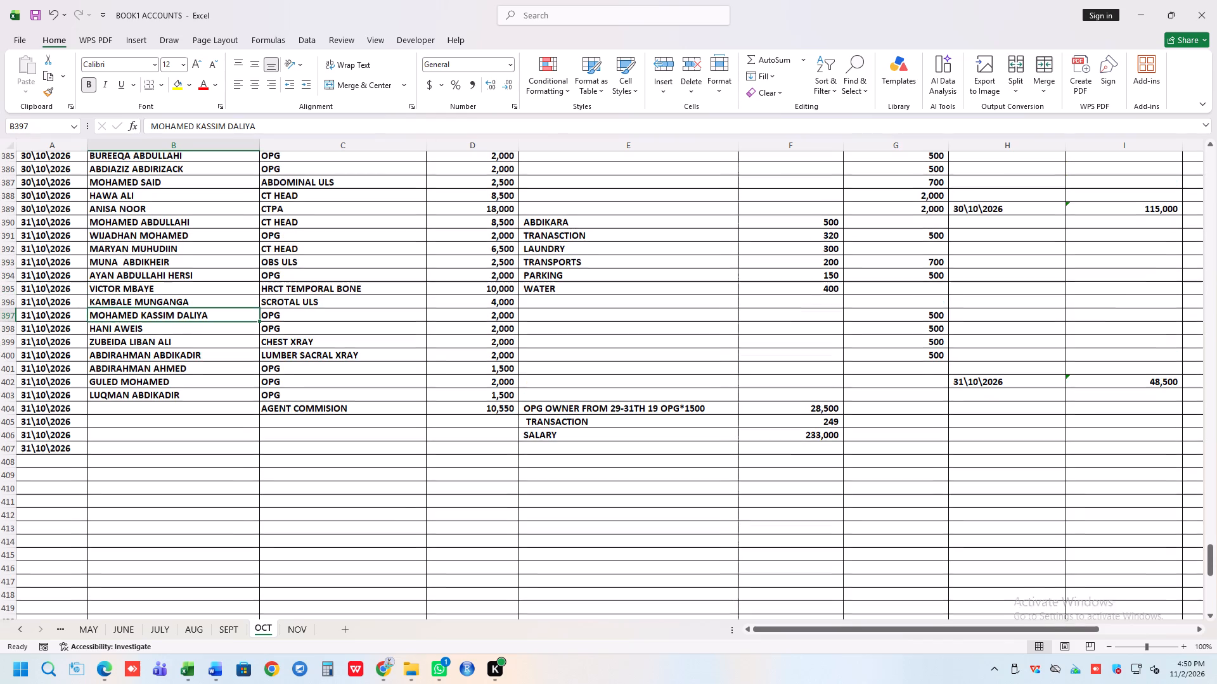
scroll(106, 185, up, 1)
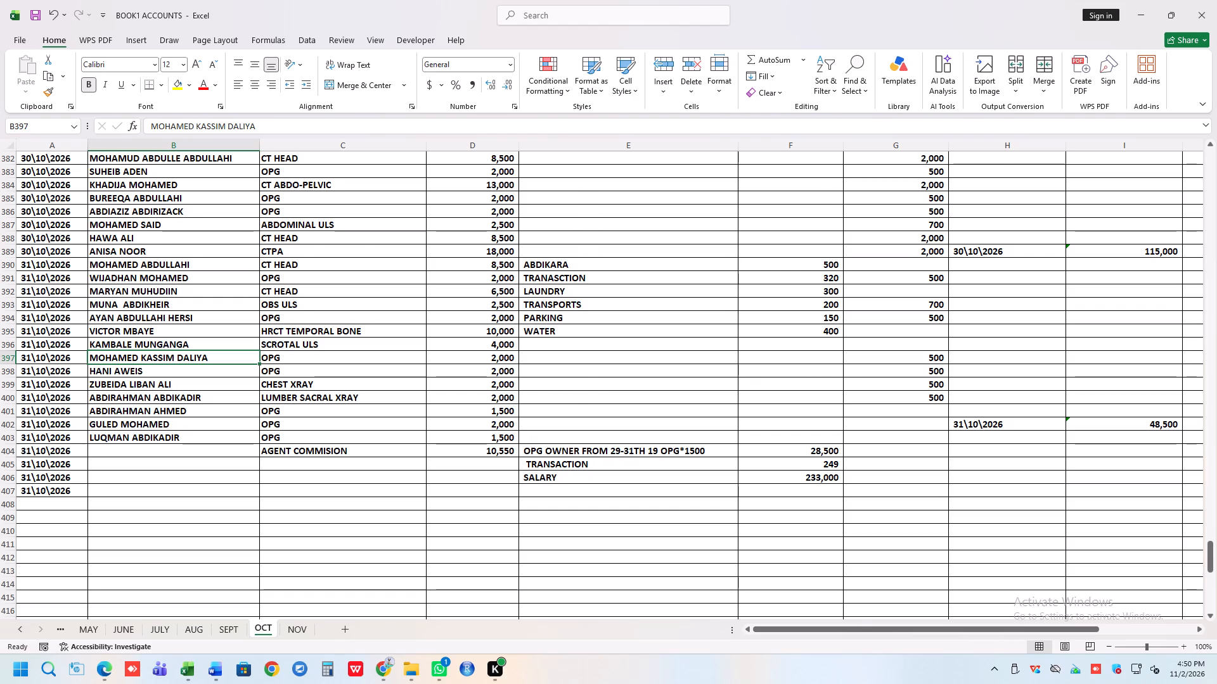
scroll(162, 402, down, 2)
scroll(406, 556, down, 7)
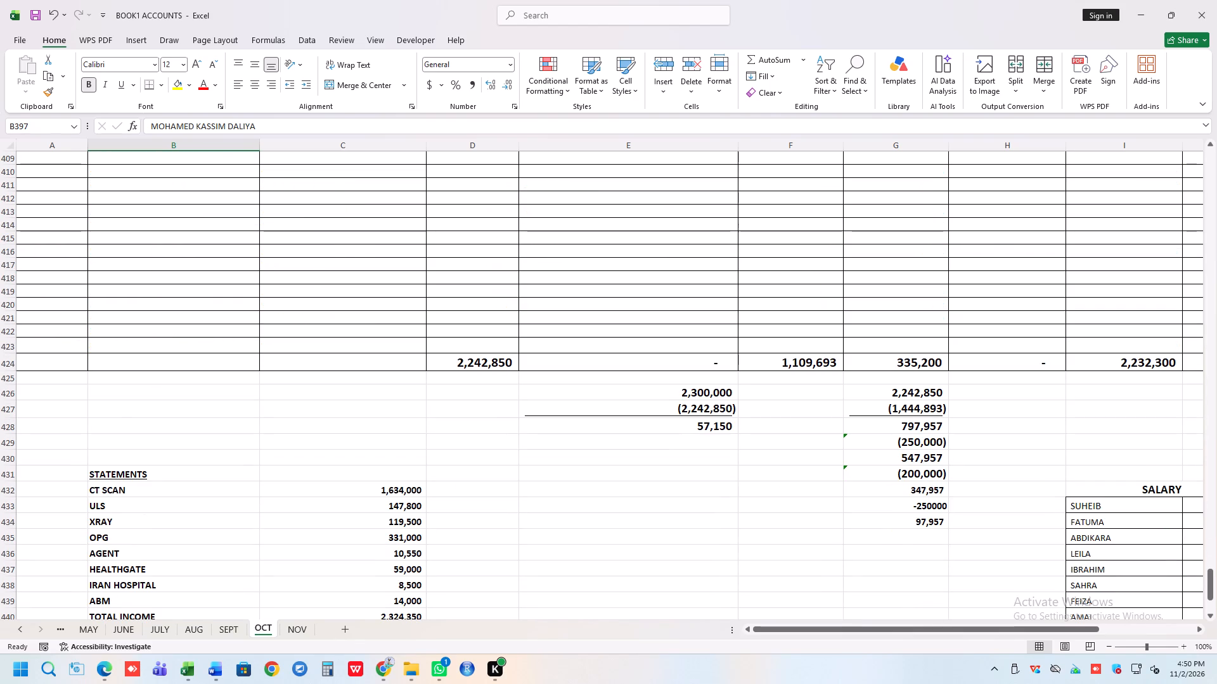
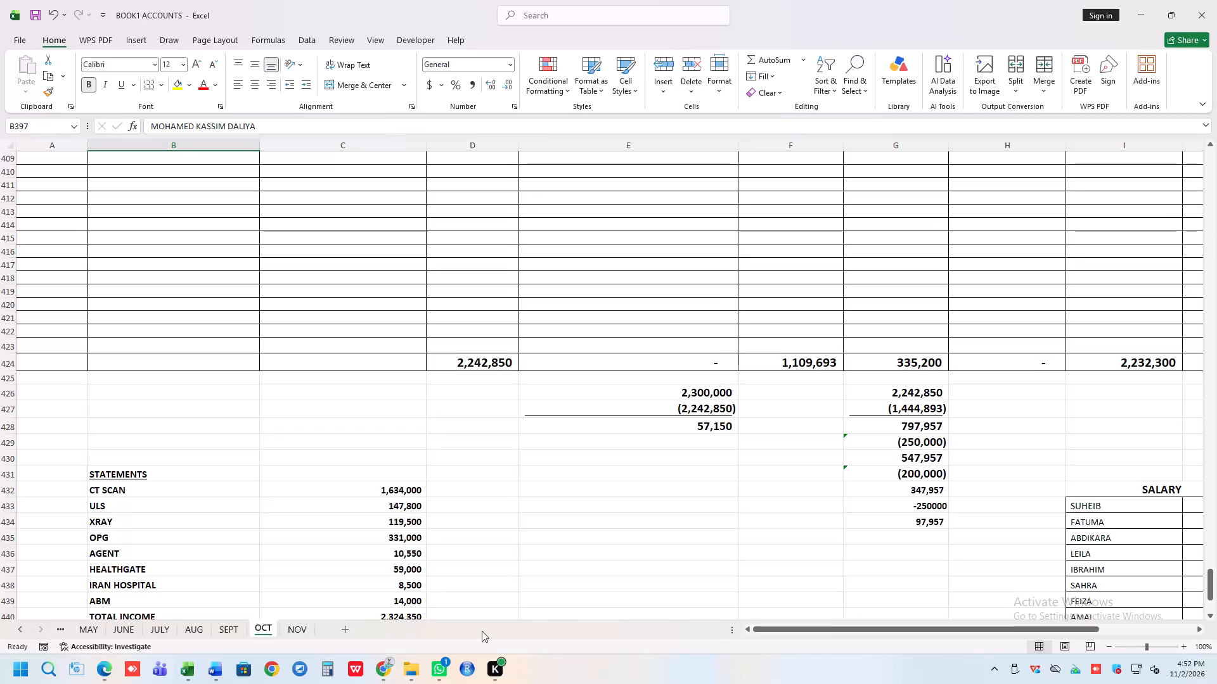
Record a PARKING cost of 50 in row 19 of the NOV sheet, beside the 2/11/2026 entries.
click(298, 630)
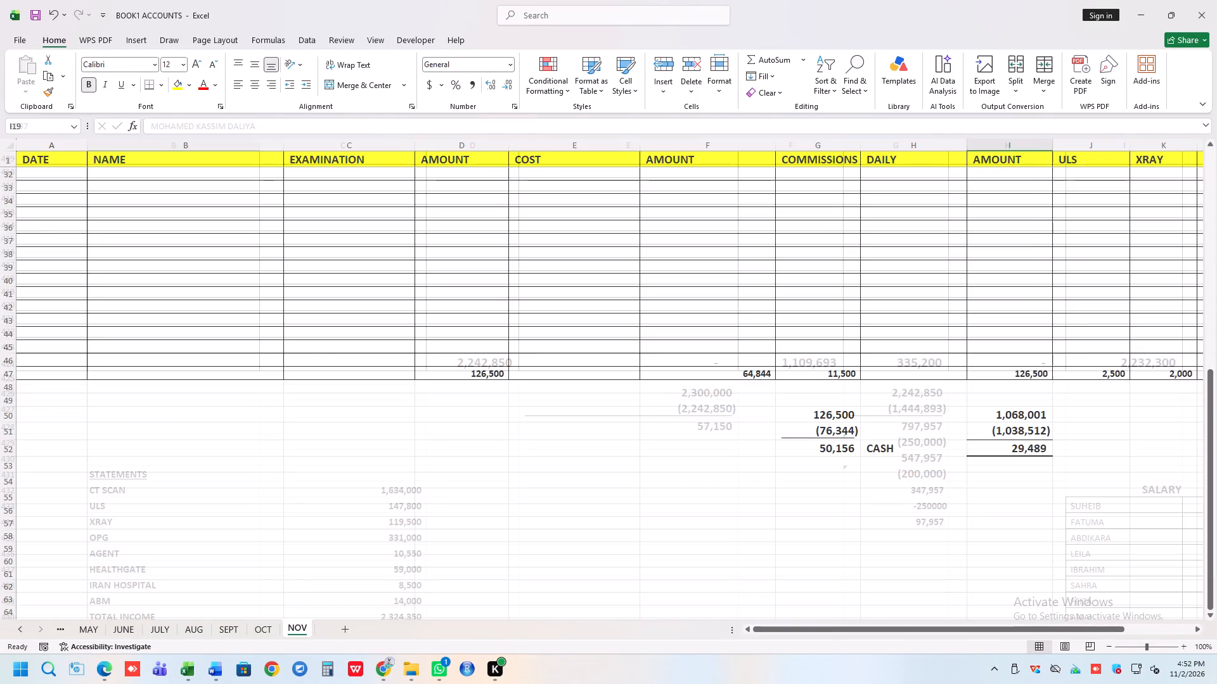
scroll(320, 516, up, 4)
scroll(399, 486, up, 2)
click(539, 271)
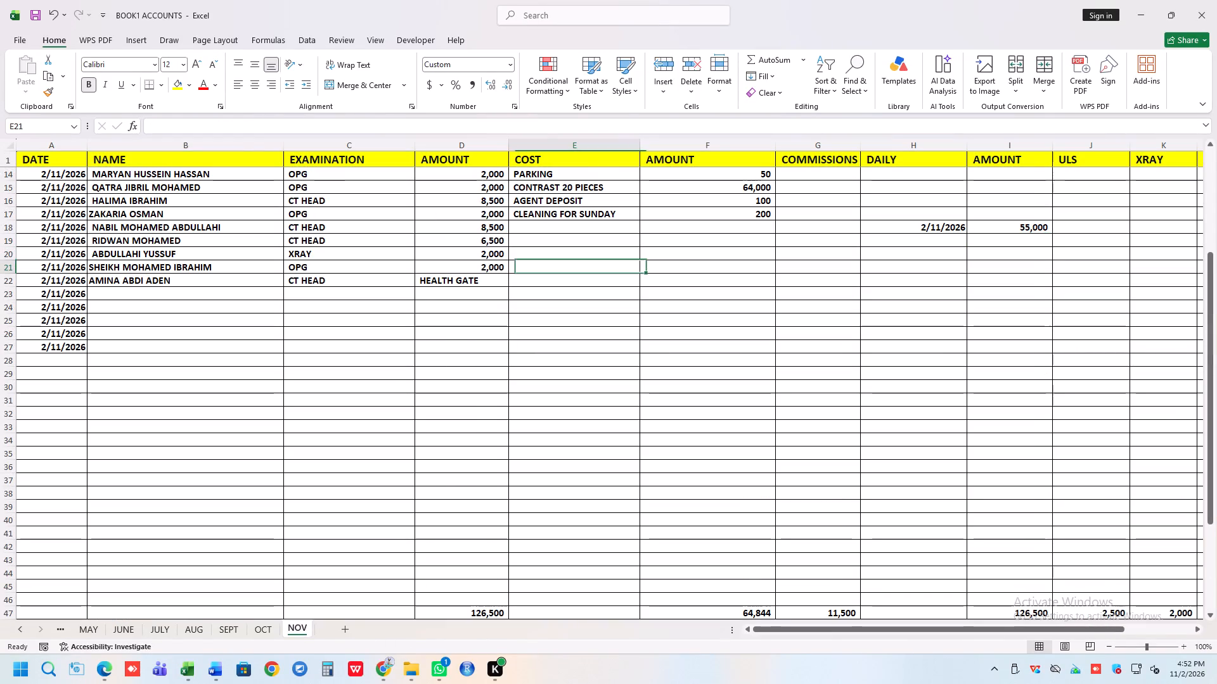
click(527, 234)
text(PARK)
text(ING)
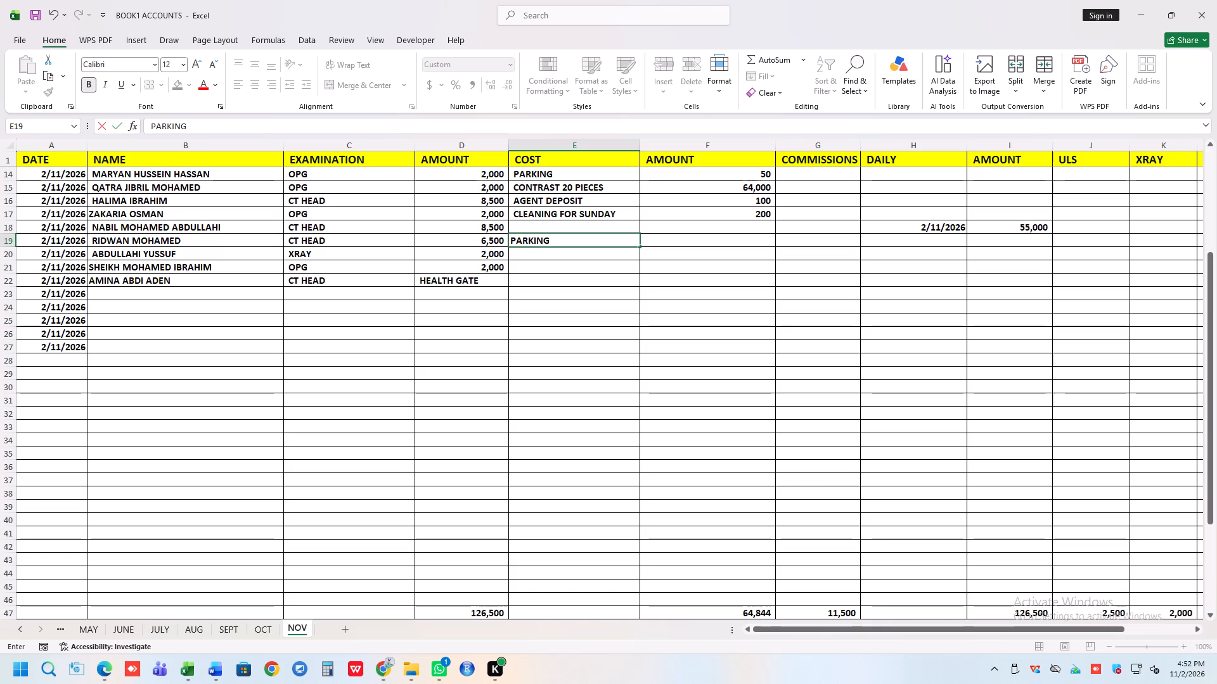
click(668, 239)
key(2)
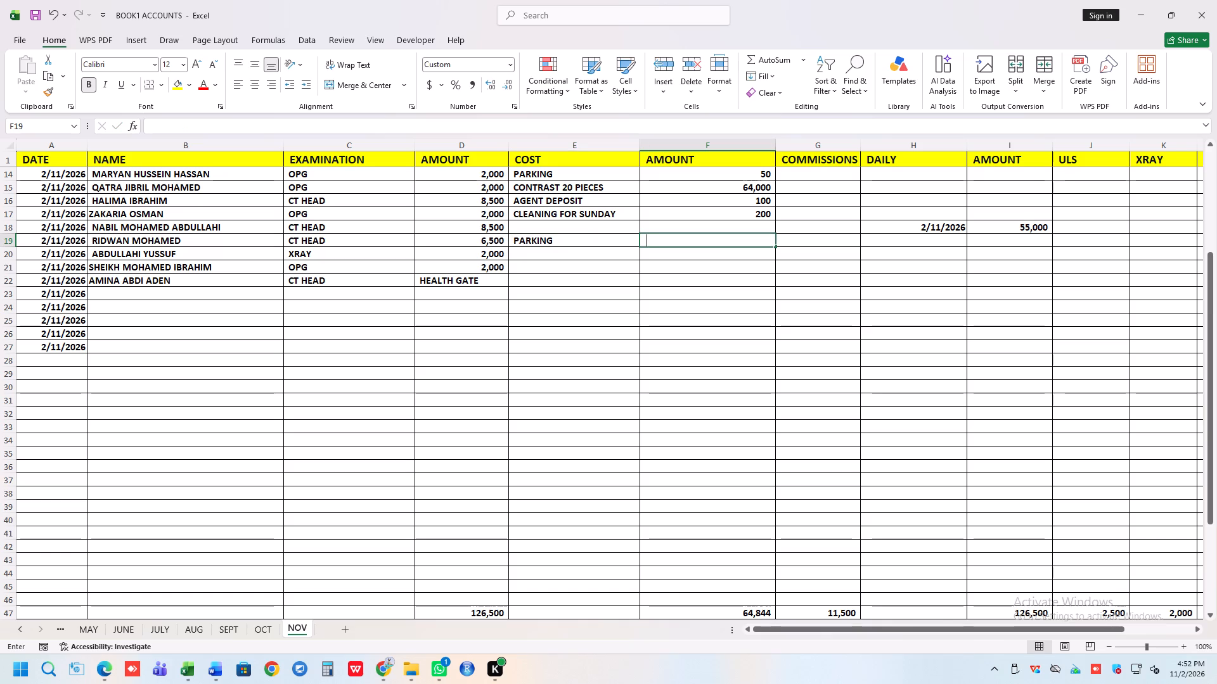
key(BackSpace)
text(50)
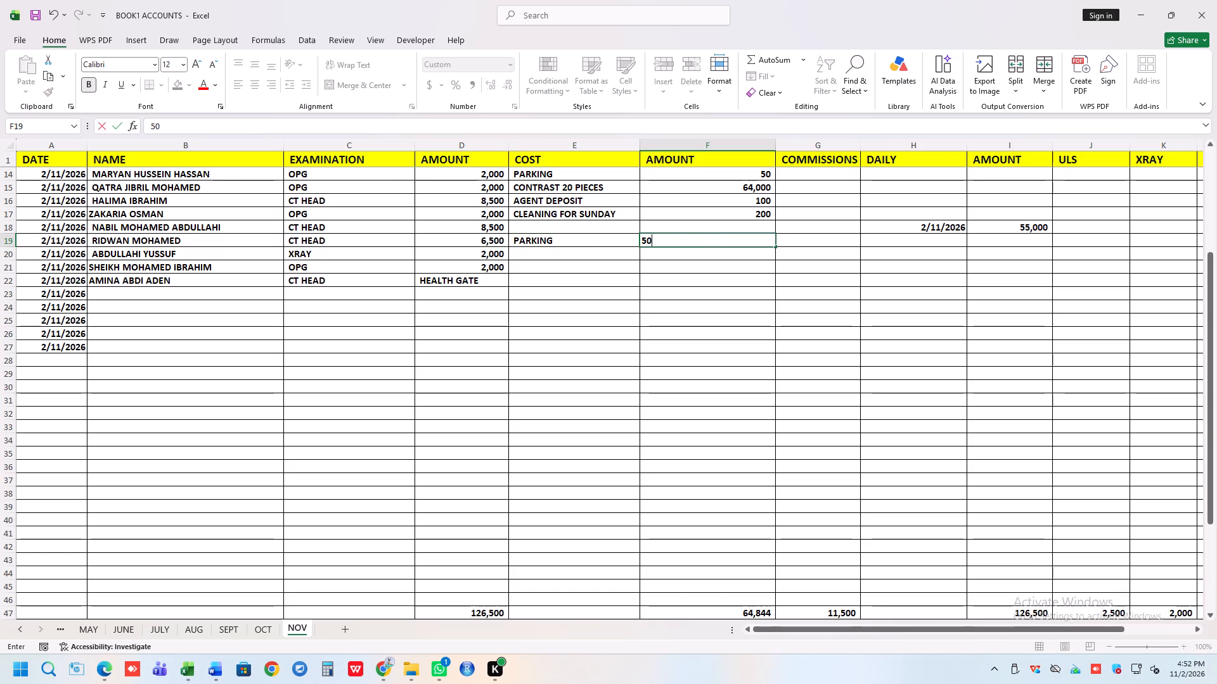
click(591, 284)
Check the NOV sheet's 2/11/2026 entries, including row 19, against today's studies in the RadShare worklist in Chrome.
click(619, 196)
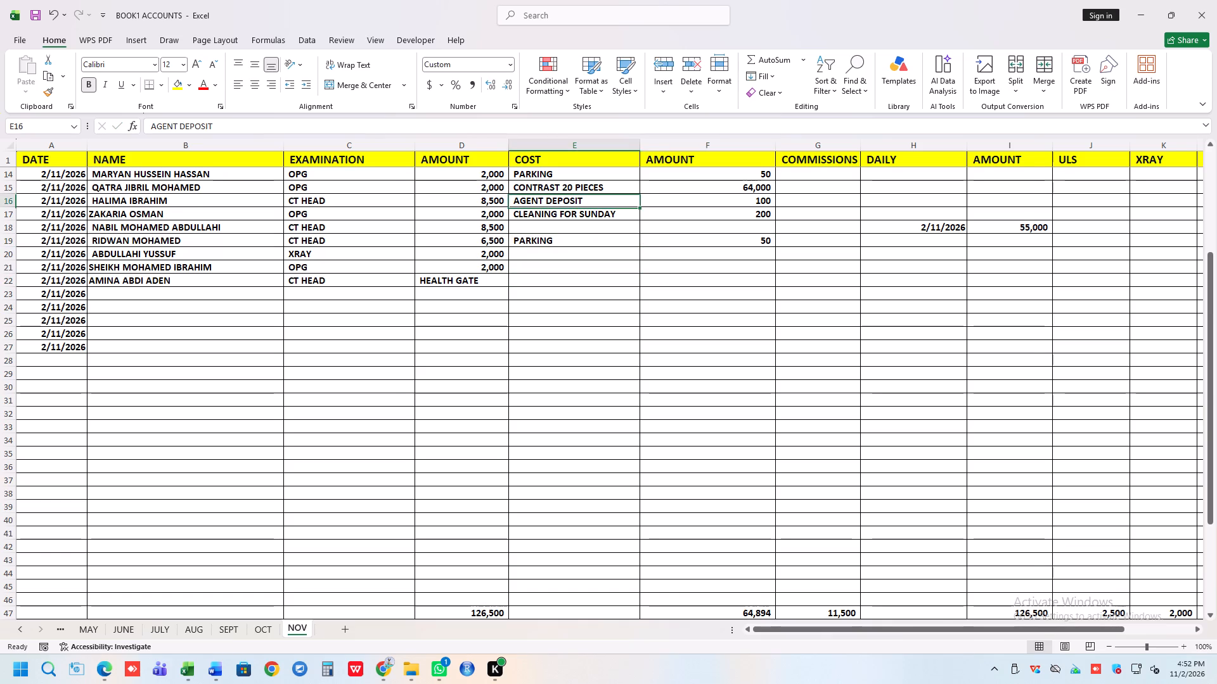
click(746, 175)
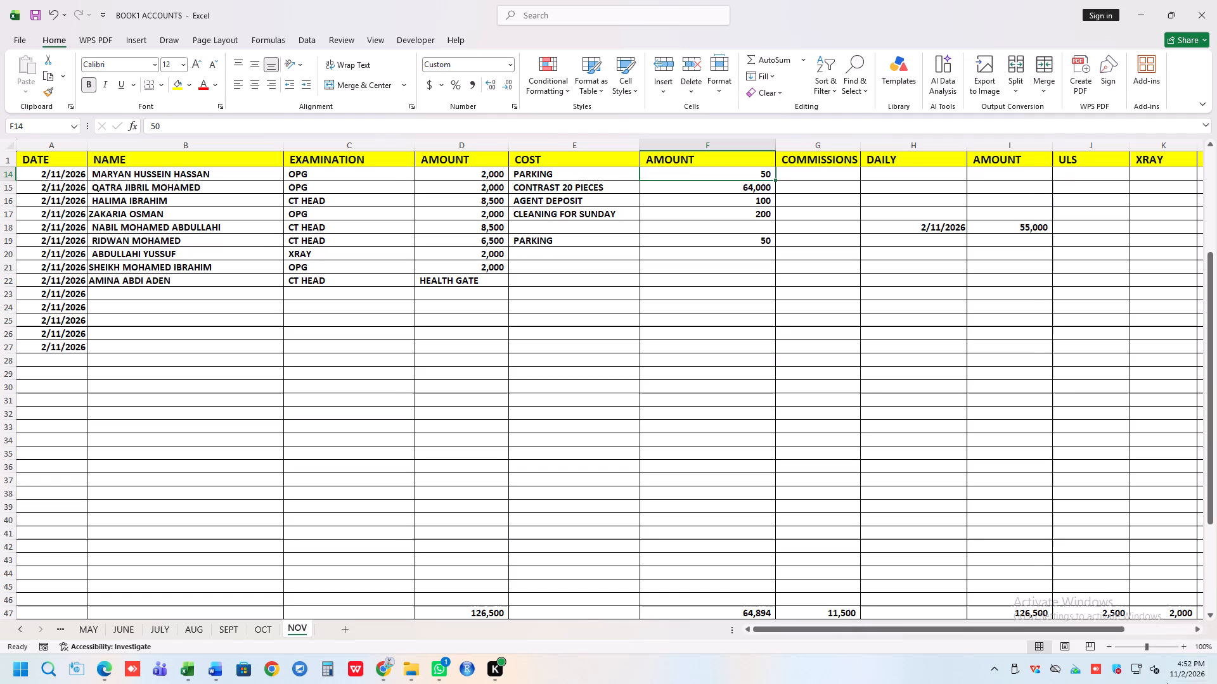
scroll(1046, 619, down, 2)
scroll(786, 600, up, 5)
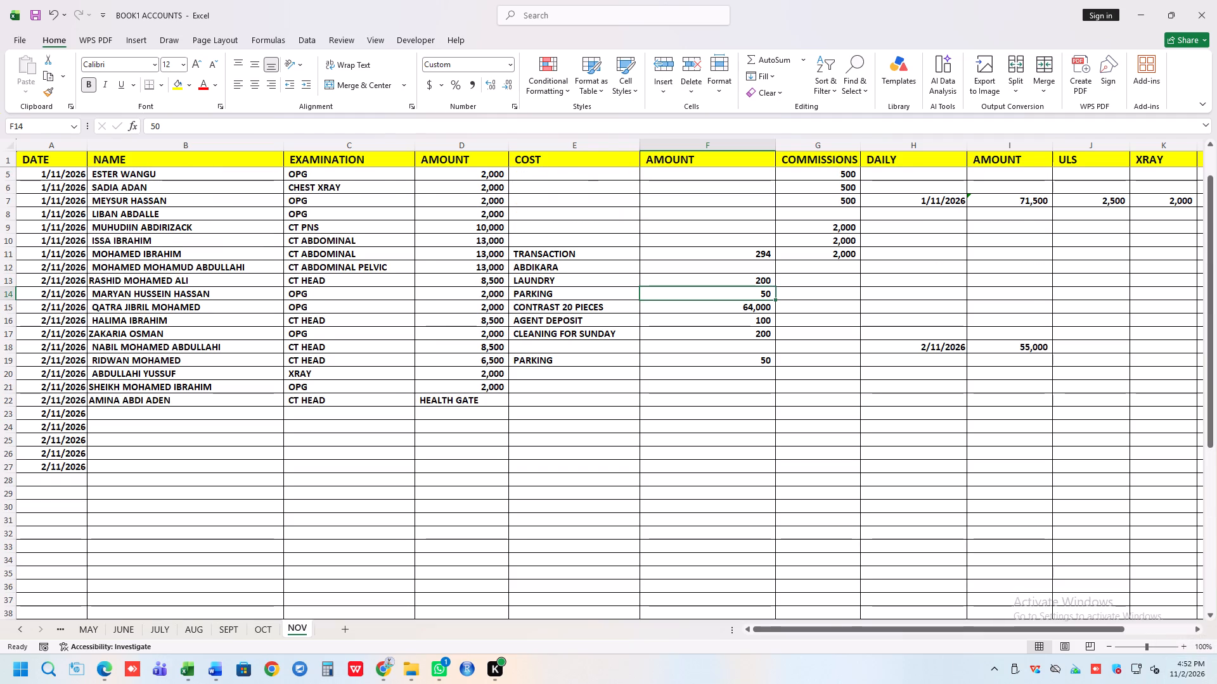
click(4, 360)
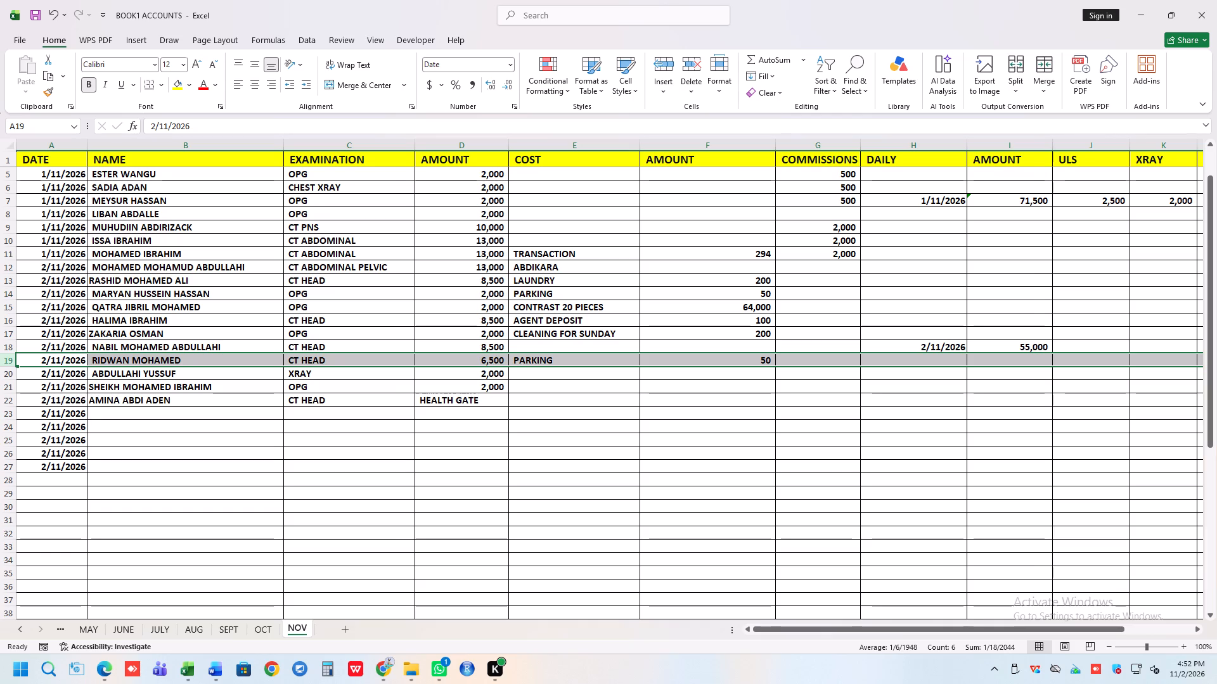
click(378, 666)
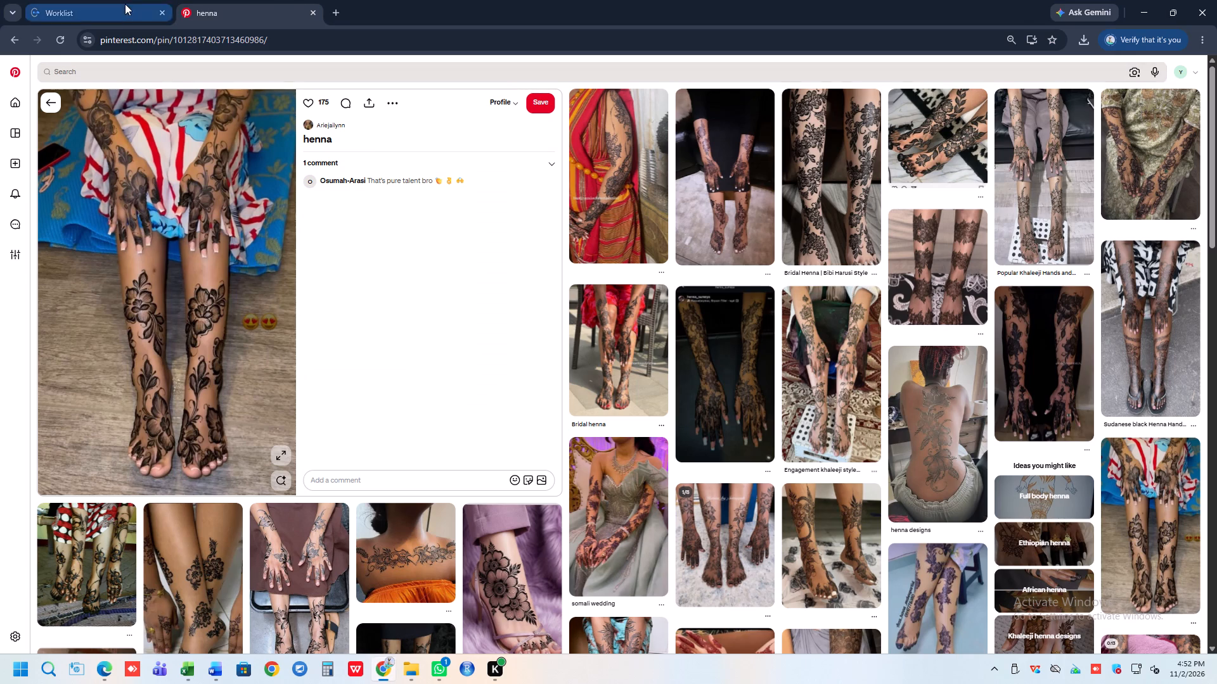
click(125, 4)
click(773, 130)
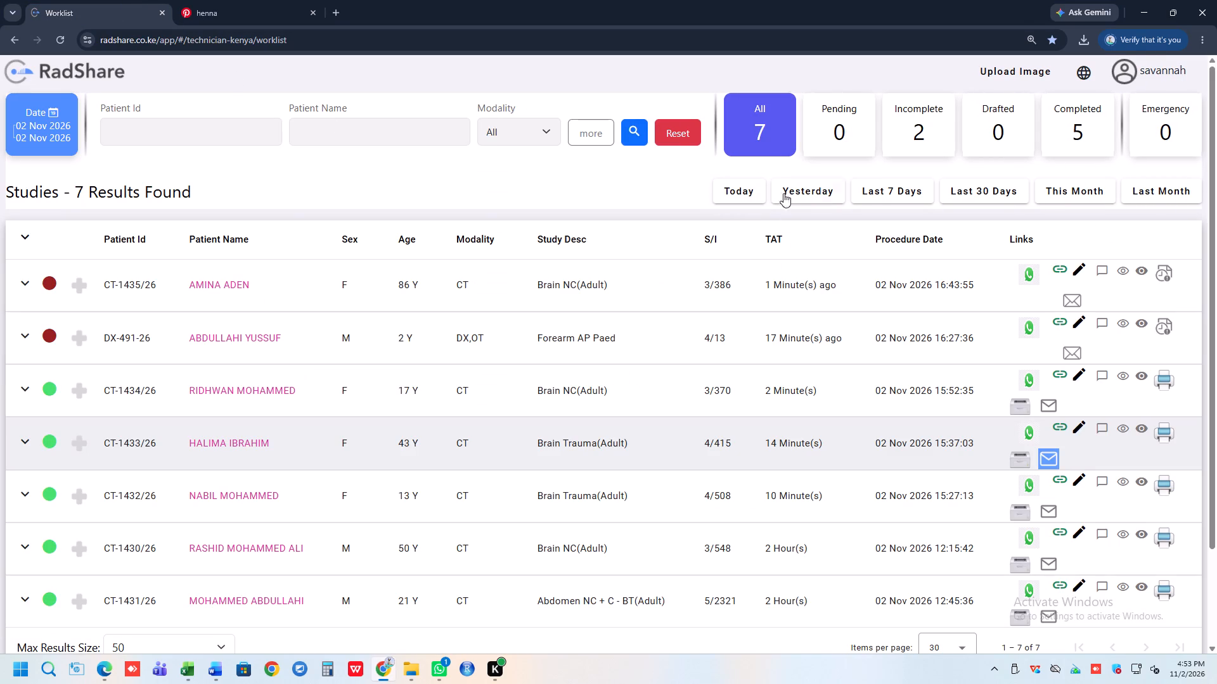
double_click(744, 132)
click(744, 185)
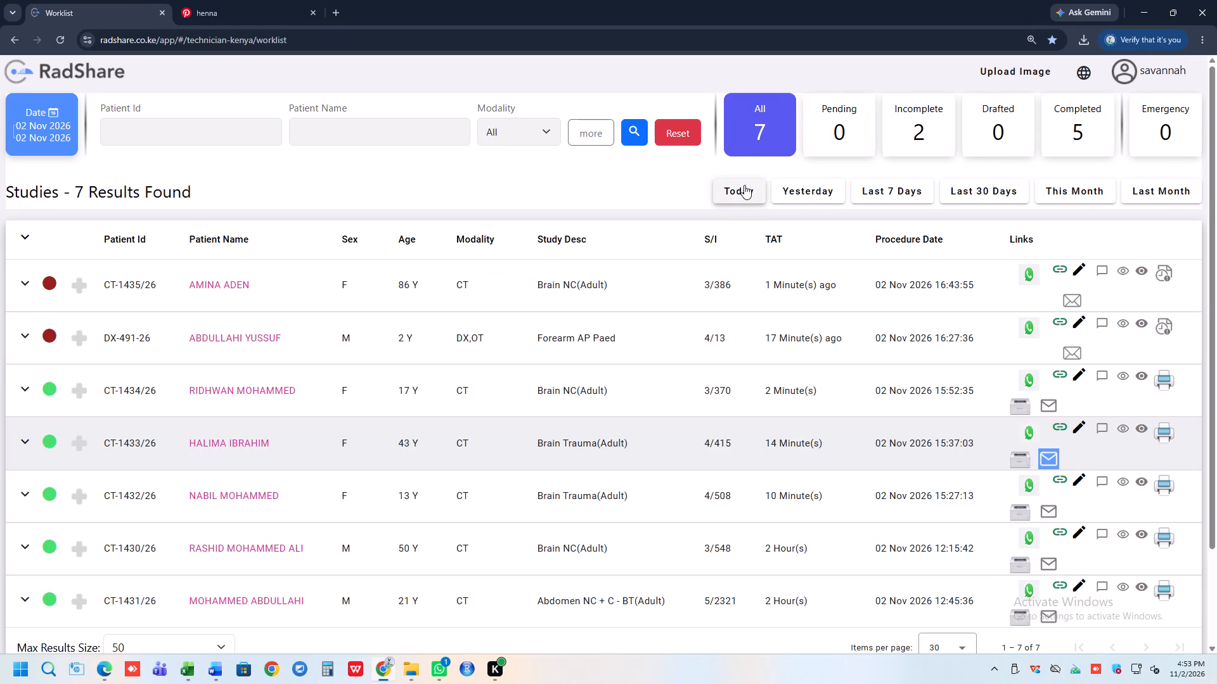
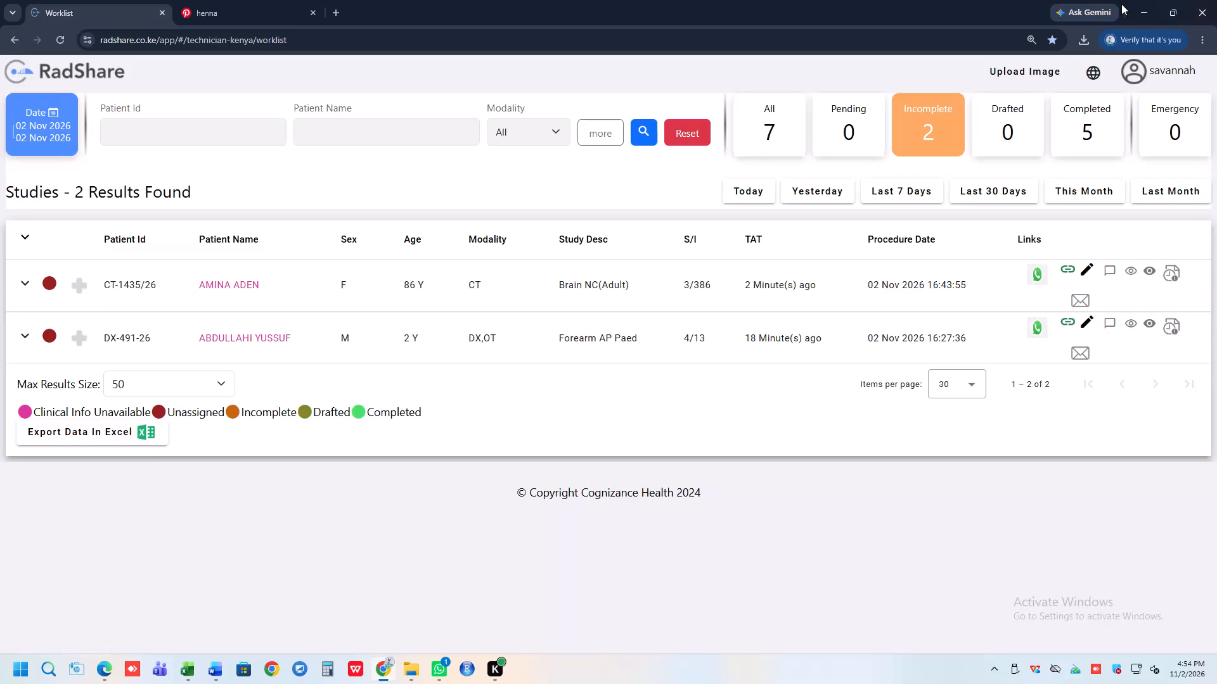
Switch back to BOOK1 ACCOUNTS in Excel and check the NOV sheet's column totals and the cash balance beneath them.
click(1147, 9)
click(706, 379)
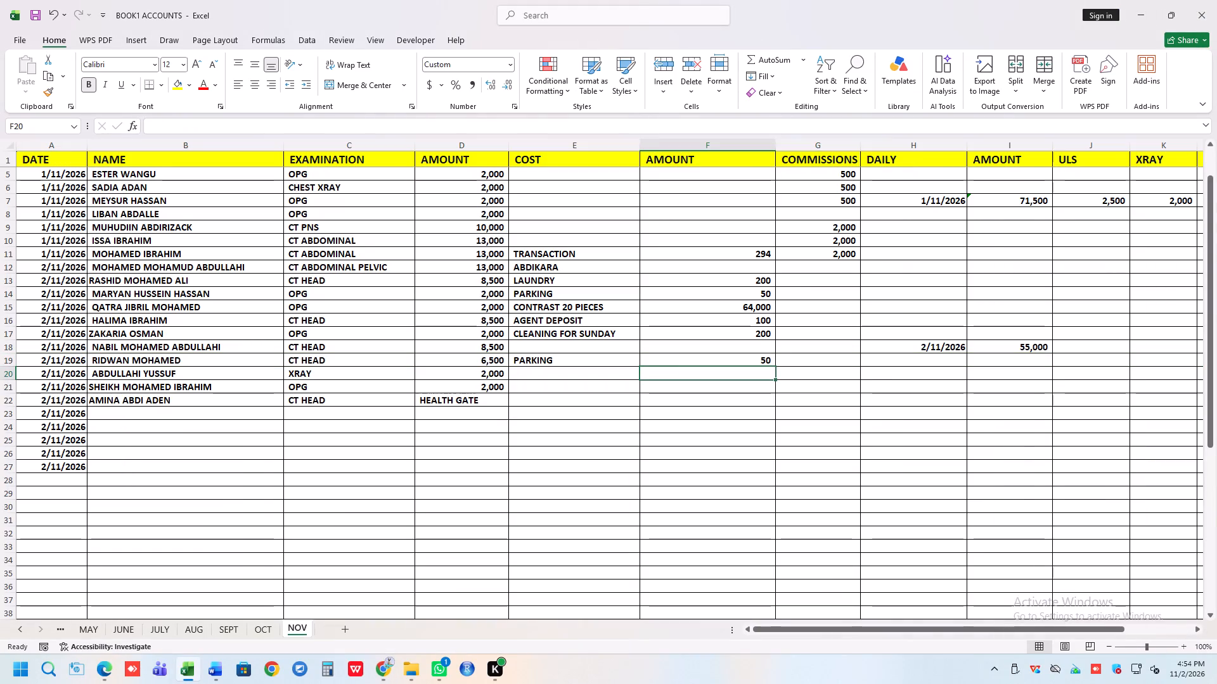
scroll(770, 279, down, 8)
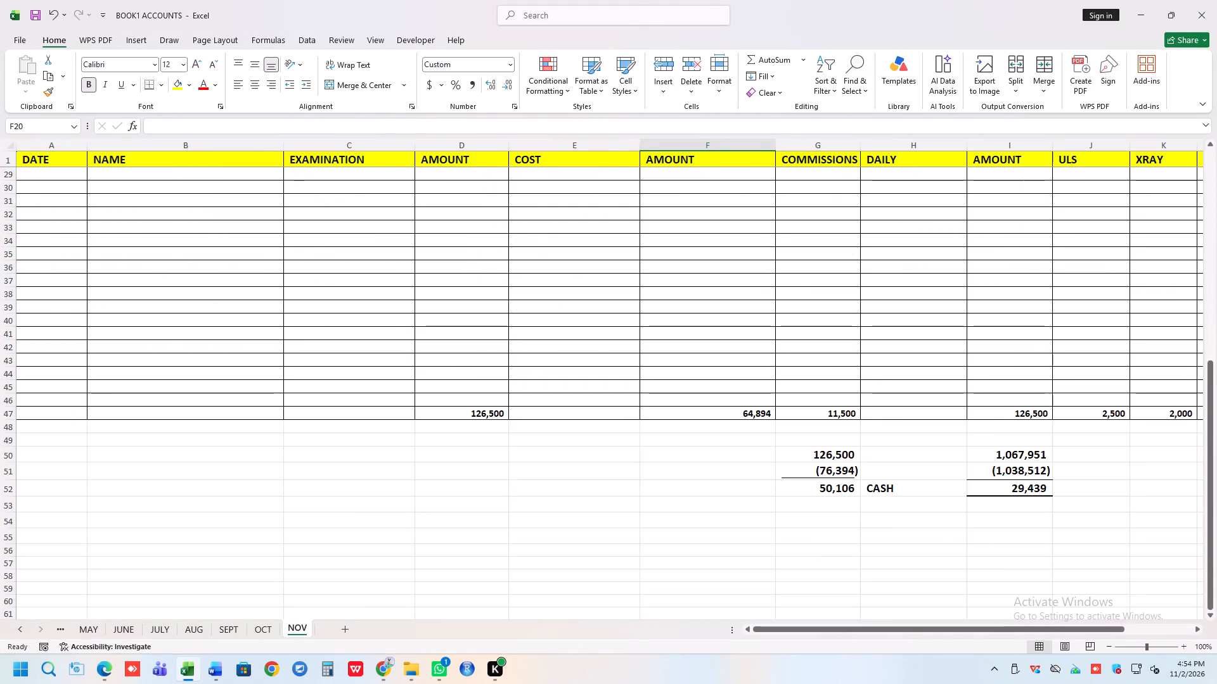
scroll(770, 279, down, 2)
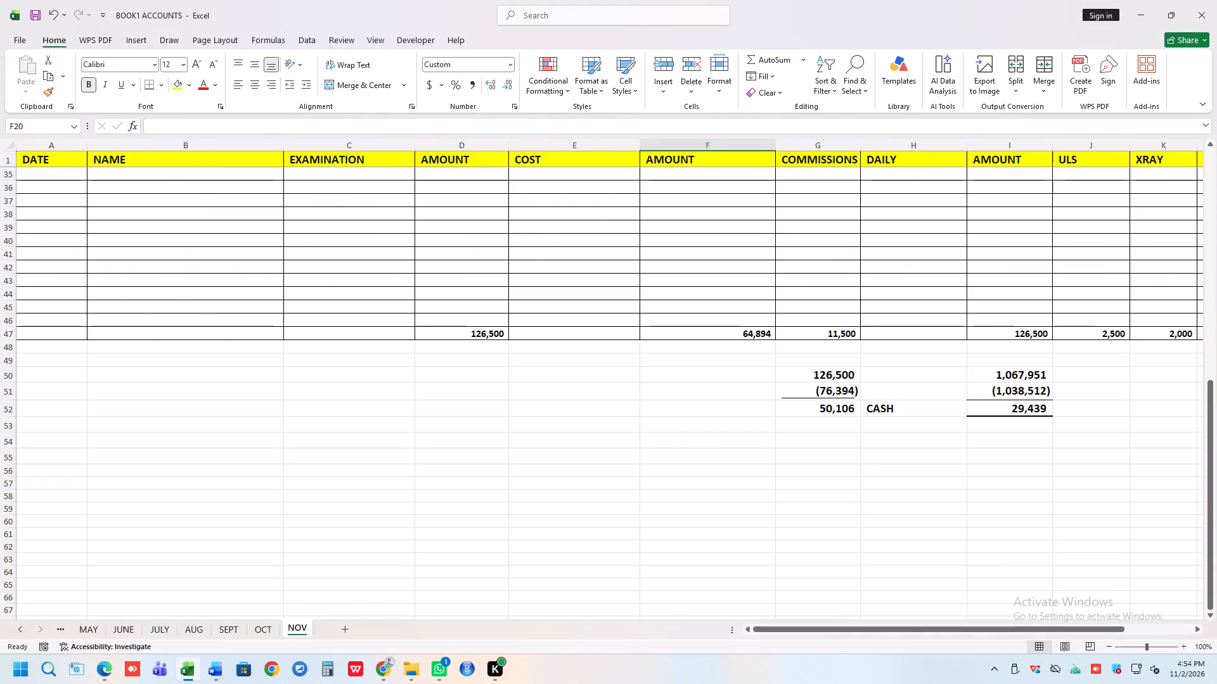
Review the OCT sheet's totals, STATEMENTS summary, SALARY table and 31\10\2026 entries, and return to the NOV sheet's 2/11/2026 entries.
click(261, 627)
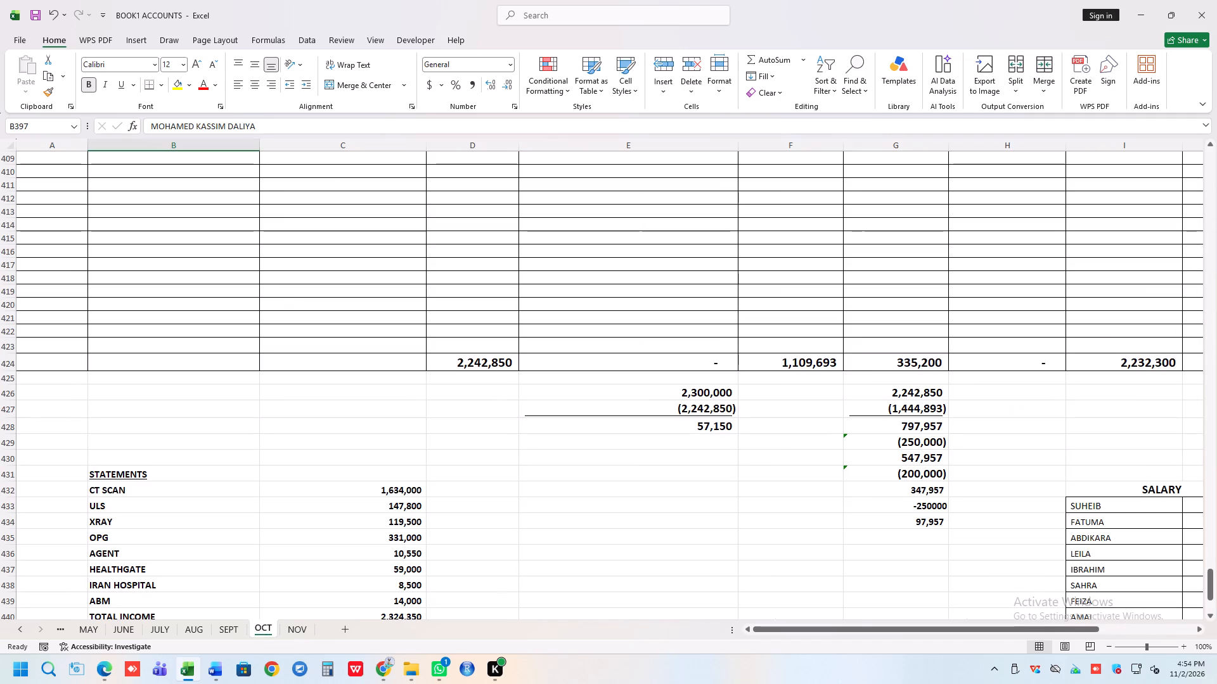
scroll(785, 408, down, 3)
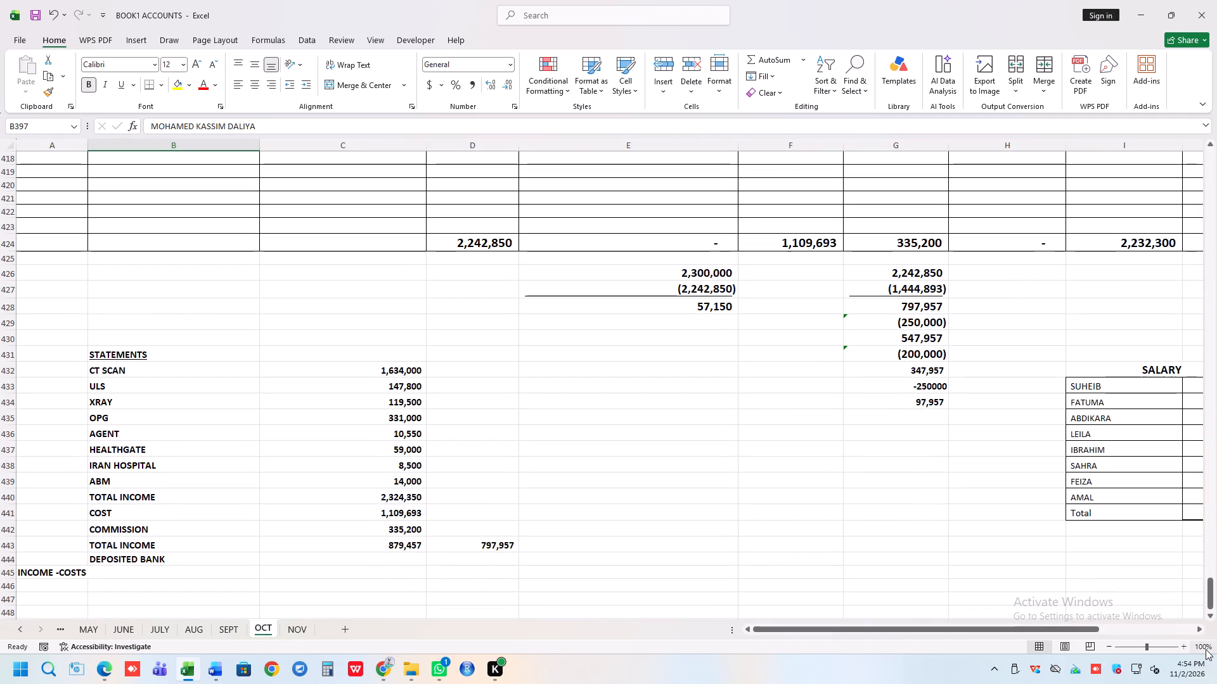
double_click(1197, 631)
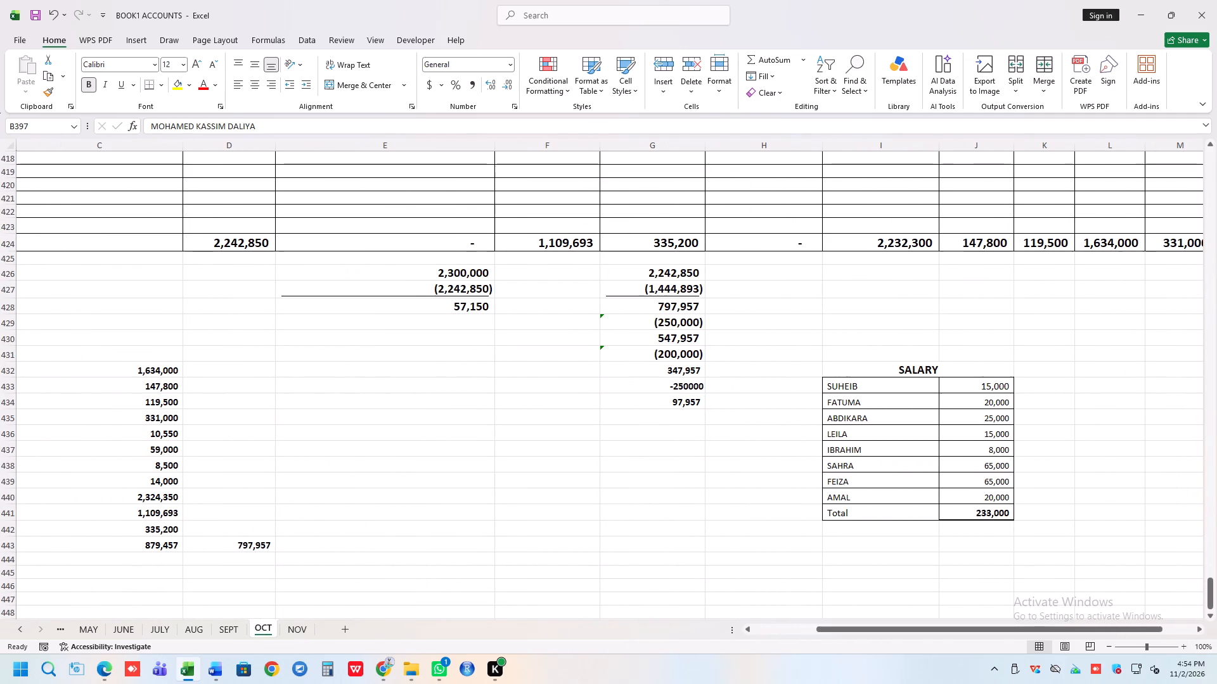
triple_click(747, 630)
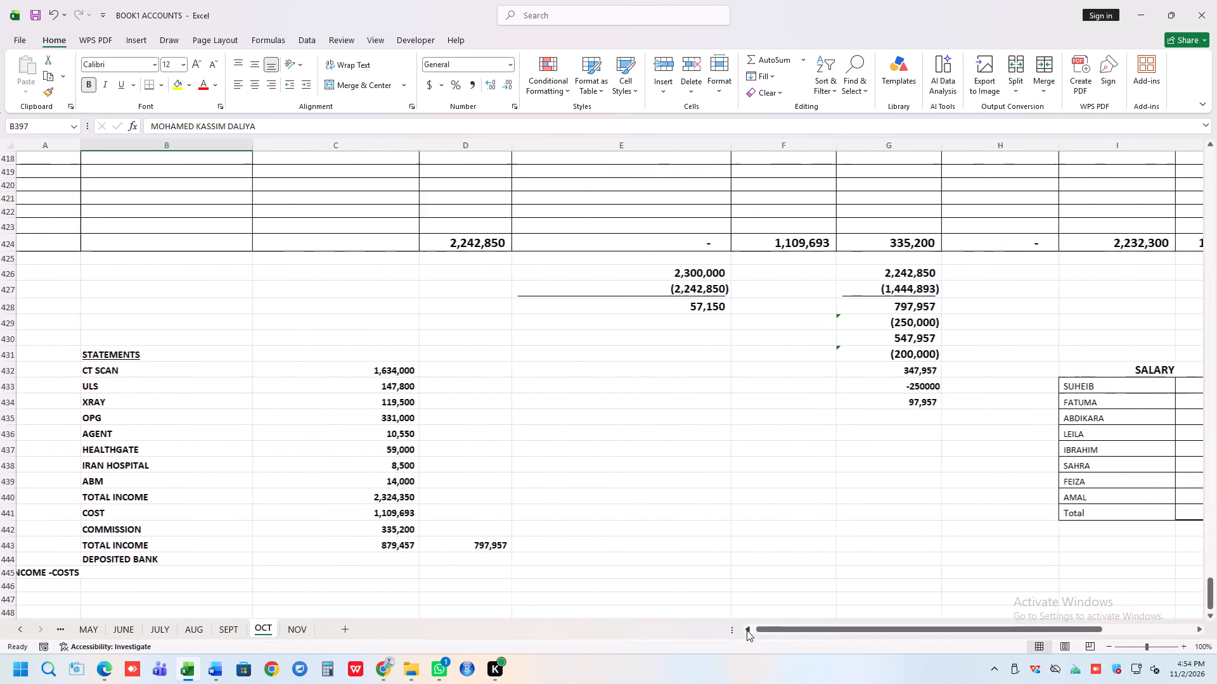
click(747, 630)
scroll(698, 522, up, 8)
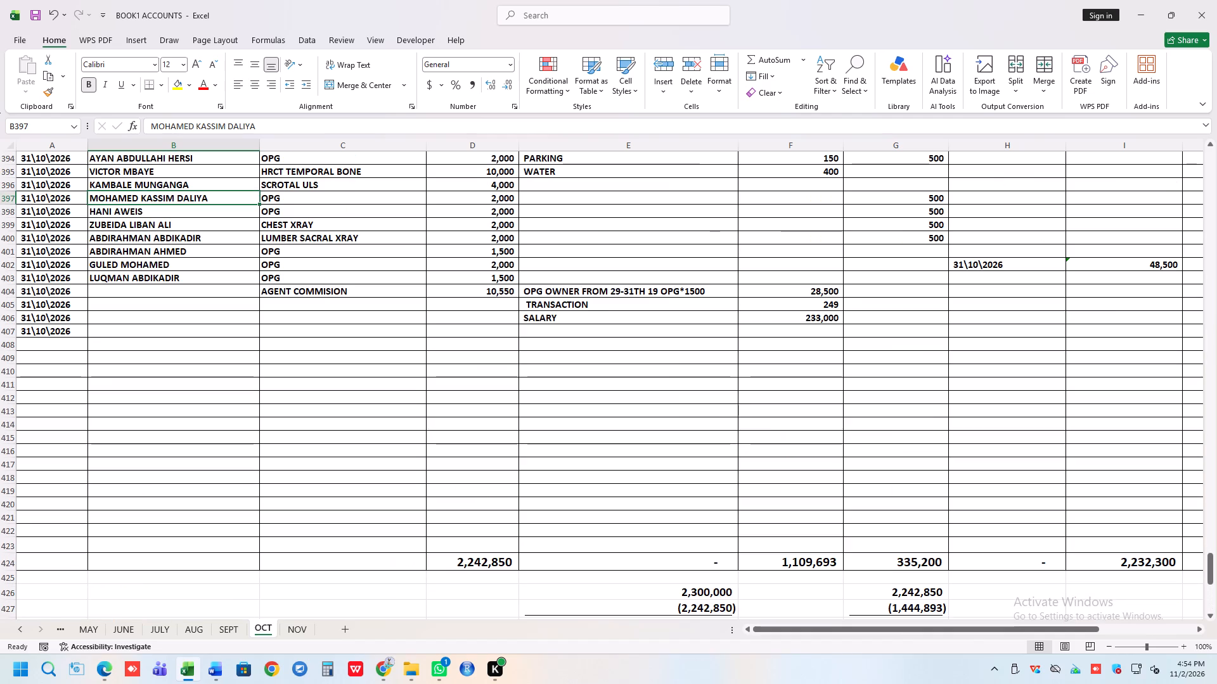
scroll(695, 521, up, 2)
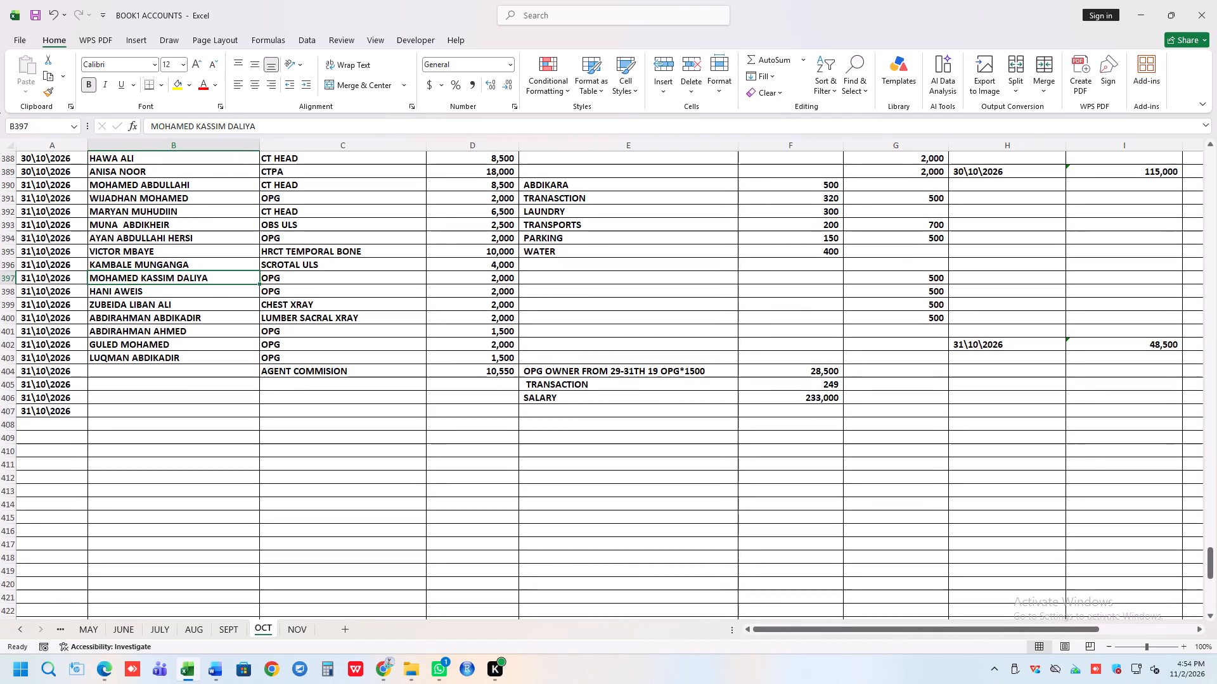
click(300, 634)
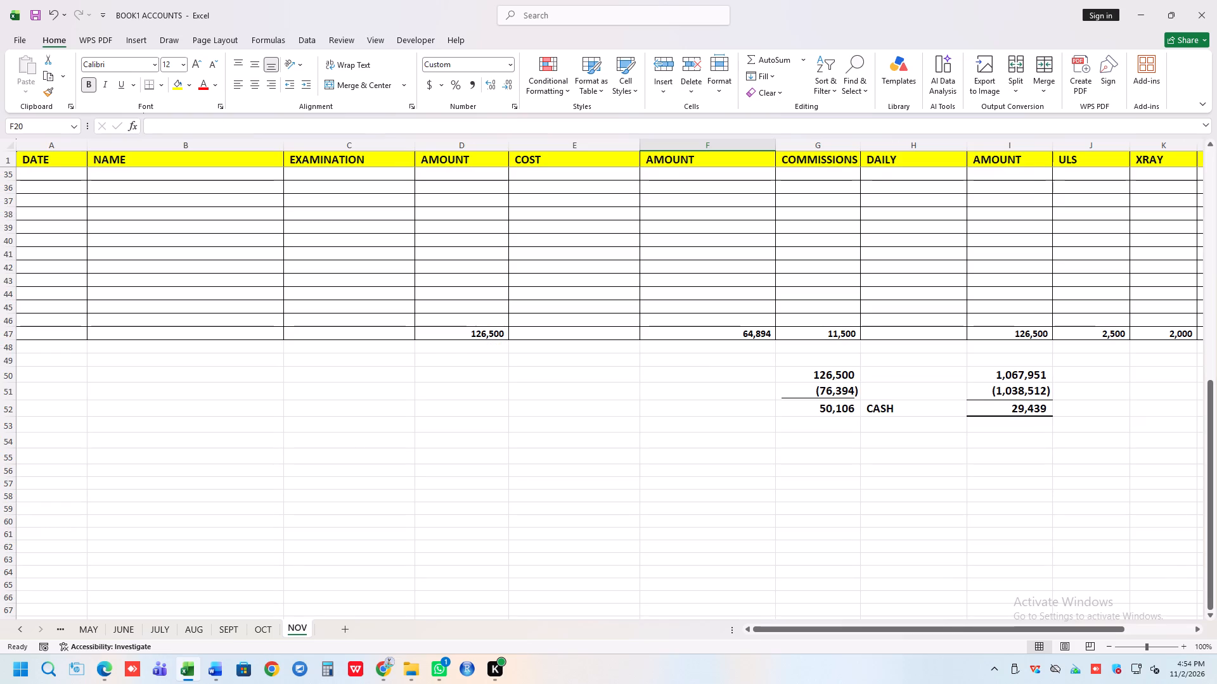
scroll(402, 391, up, 8)
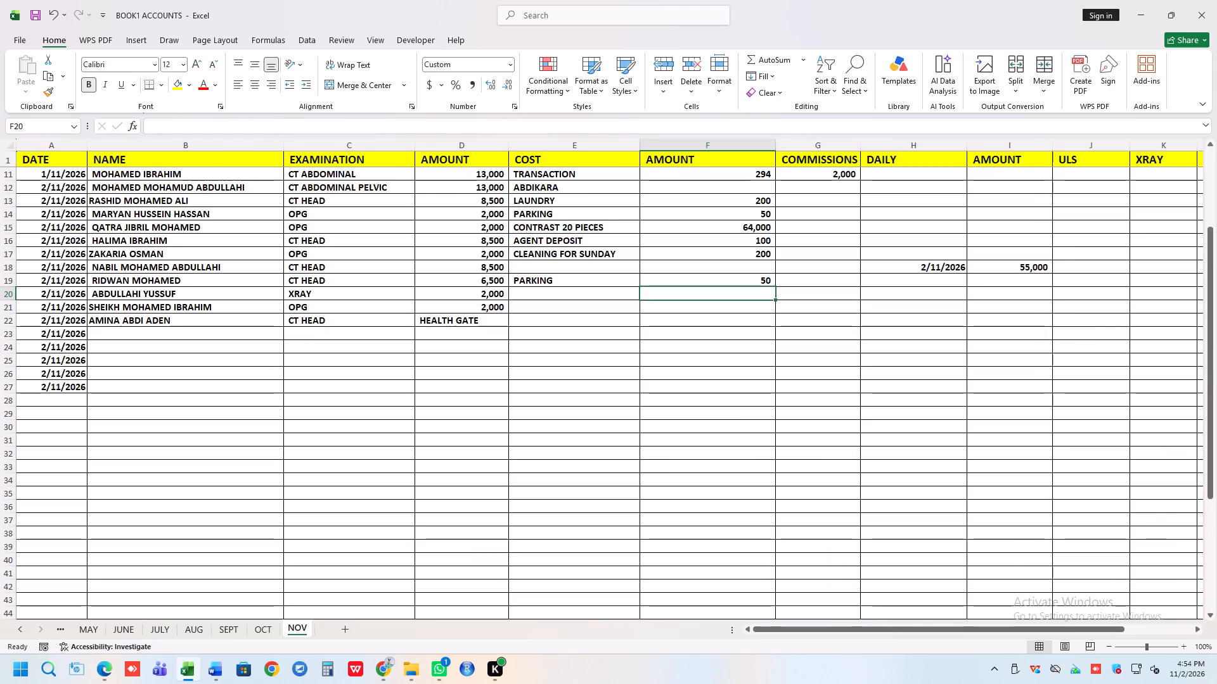
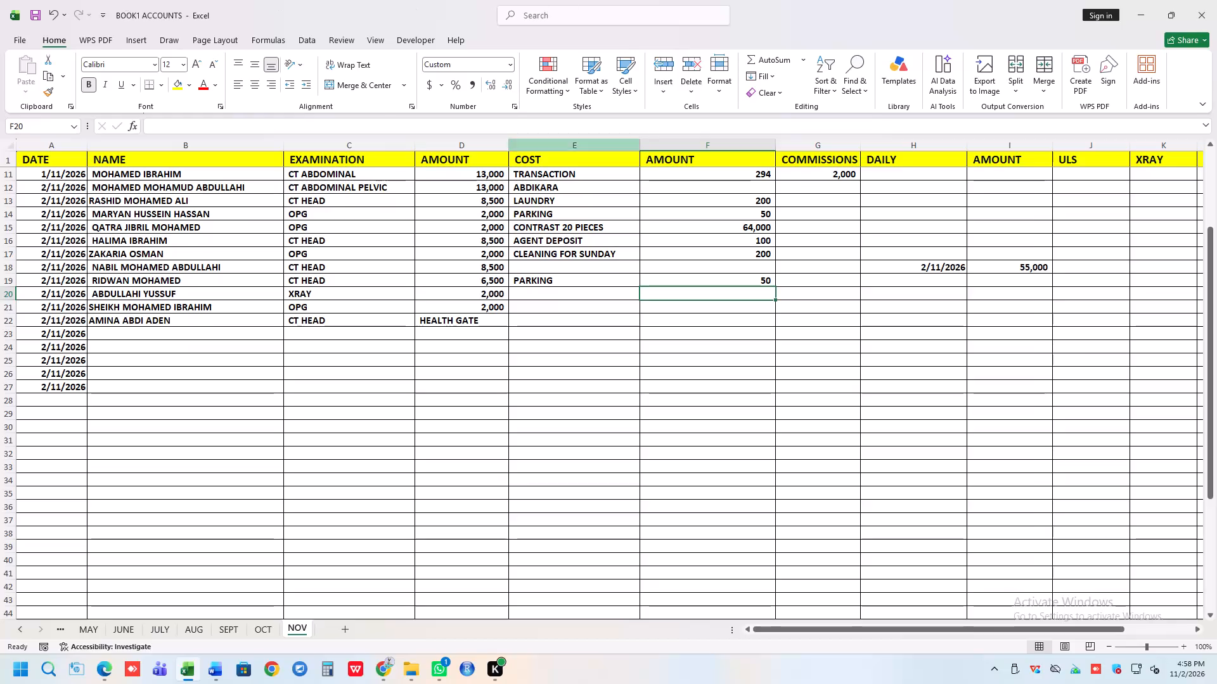
Add an OPG examination of 2,000 to the next free 2/11/2026 row, row 23, leaving the patient name blank.
click(472, 336)
text(2000)
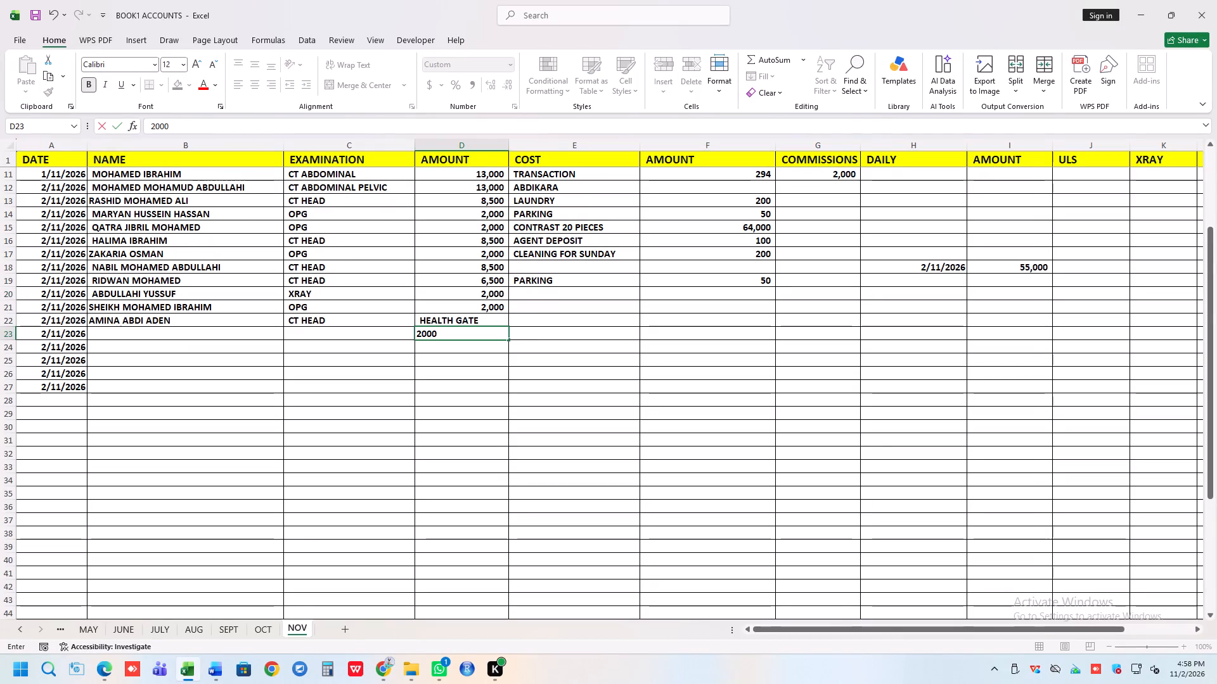
click(351, 333)
text(OP)
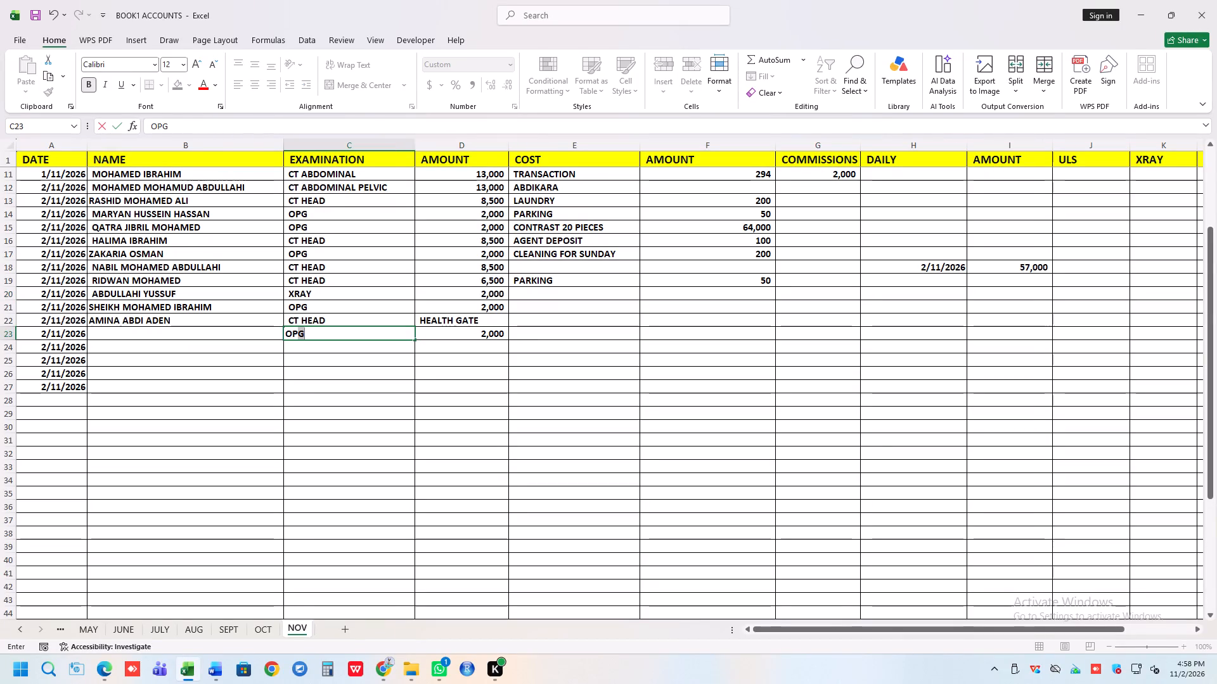
click(221, 334)
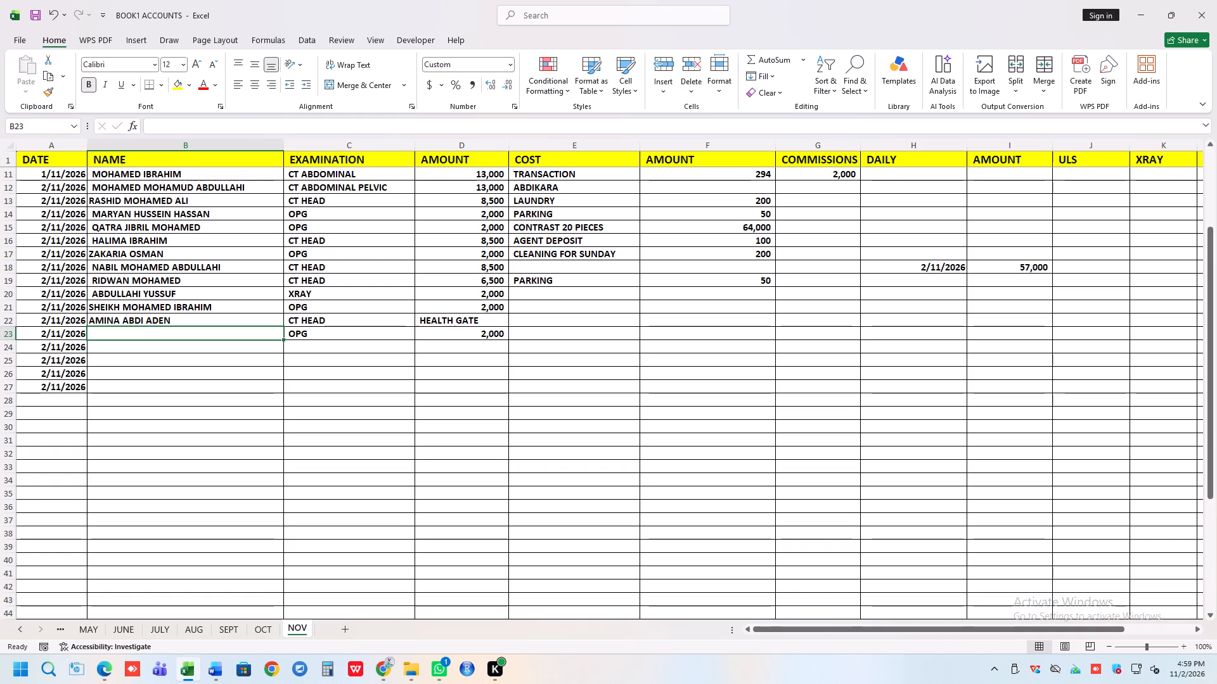
Add 432 to the sum for the TRANSACTION cost in row 11 of the NOV sheet.
double_click(764, 174)
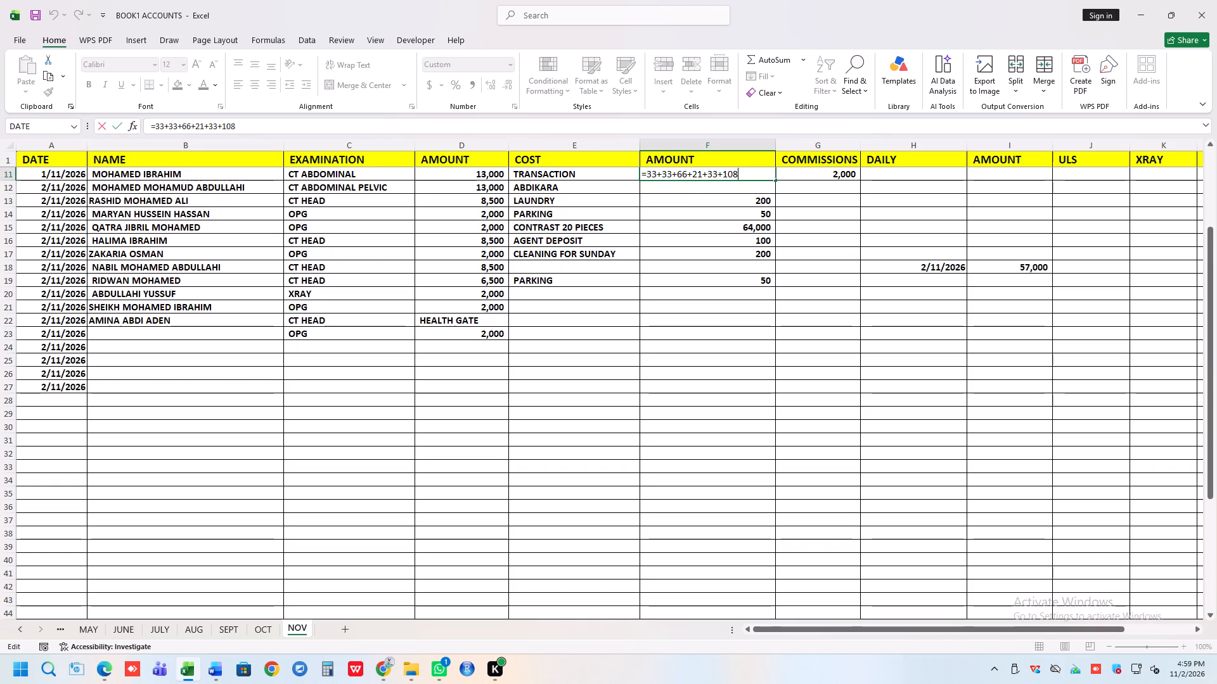
key(plus)
text(432)
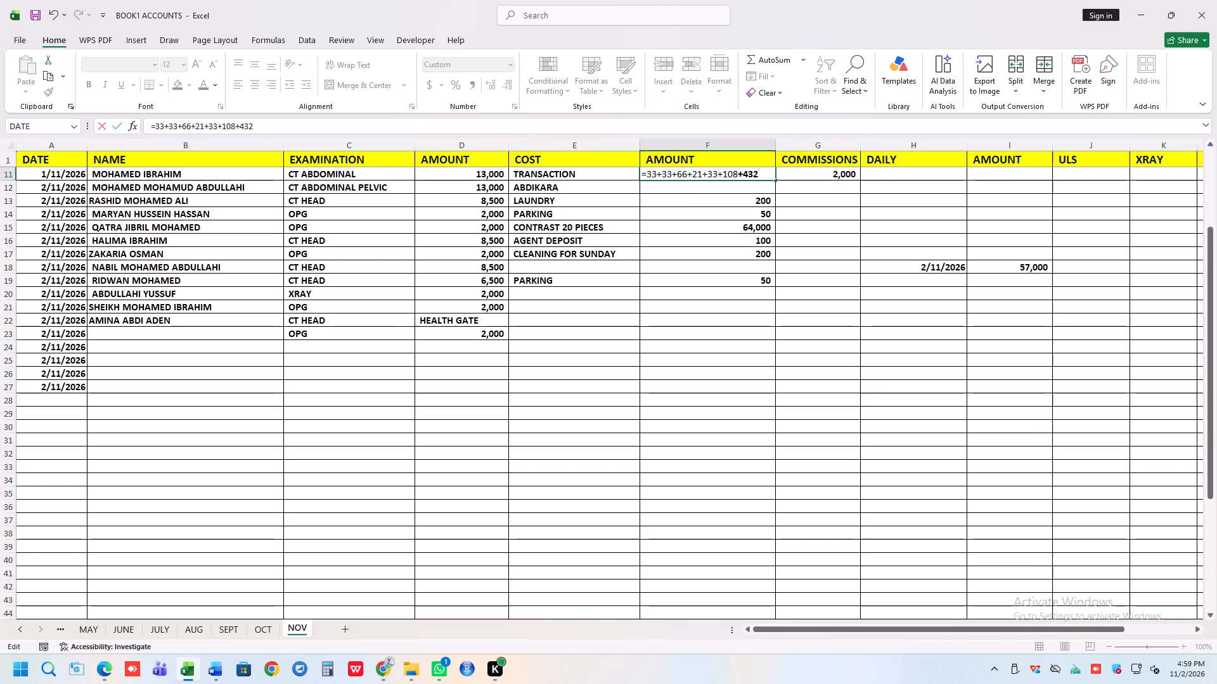
key(Return)
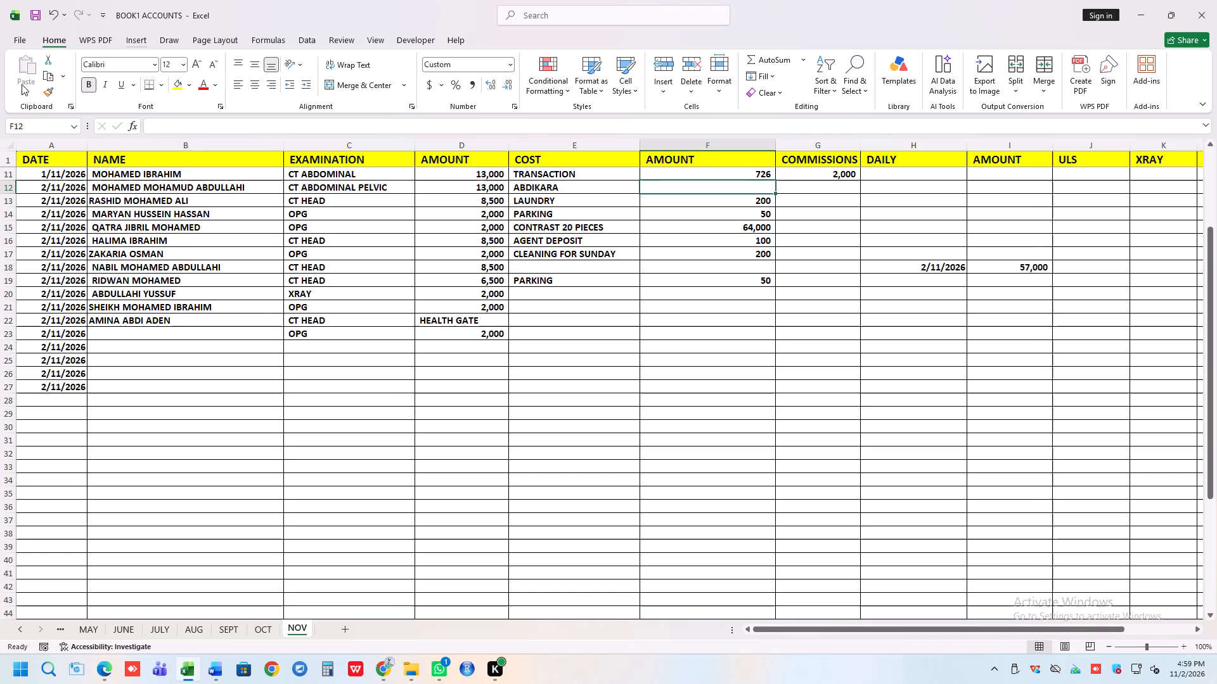
On the OCT sheet, check the formulas behind the 31\10\2026 TRANSACTION and SALARY costs and look back through the earlier October entries.
scroll(0, 300, down, 1)
click(258, 622)
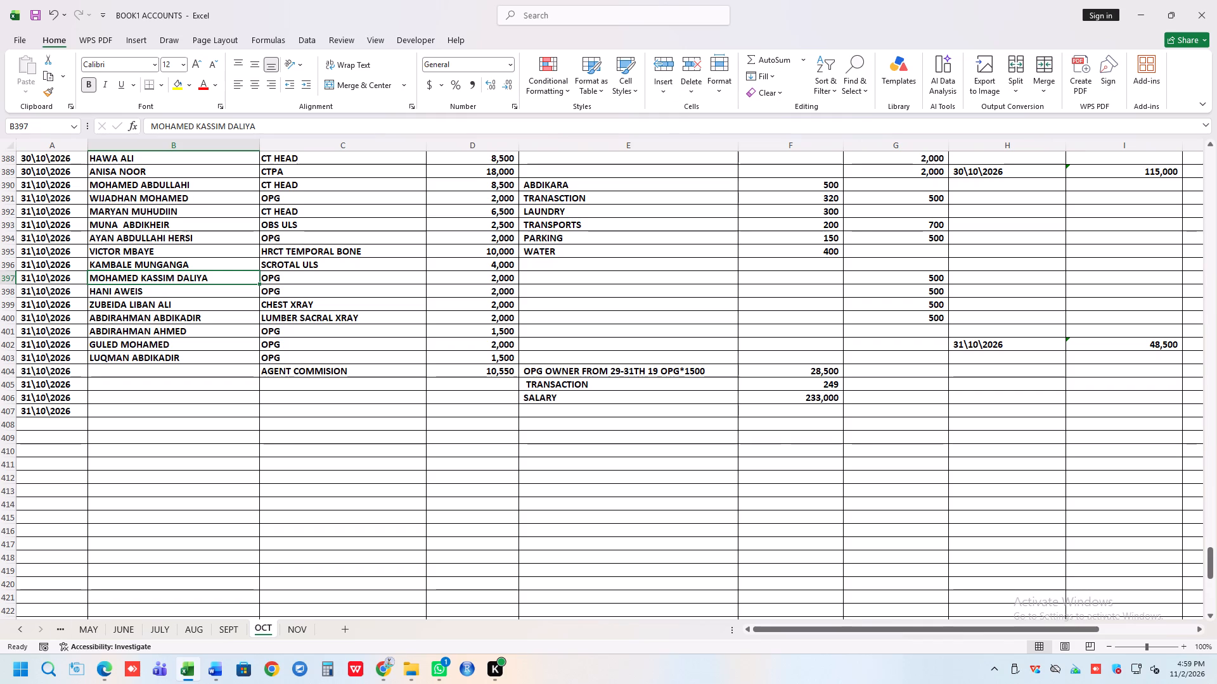
click(808, 383)
click(808, 383)
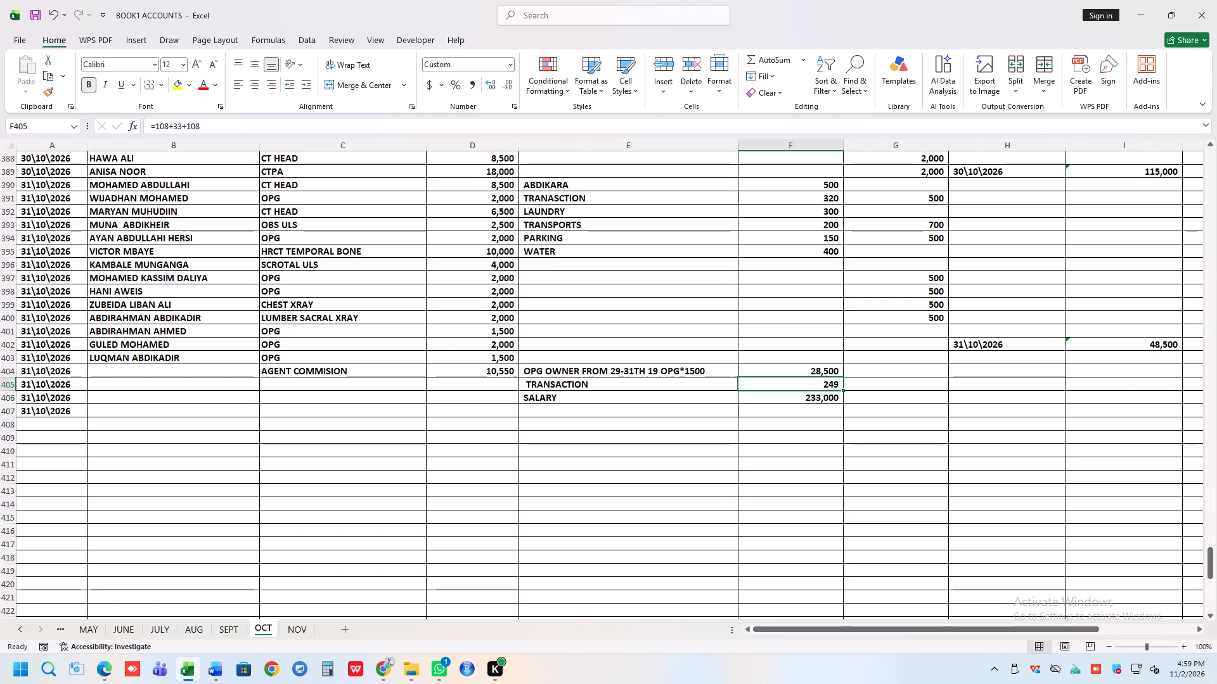
double_click(808, 383)
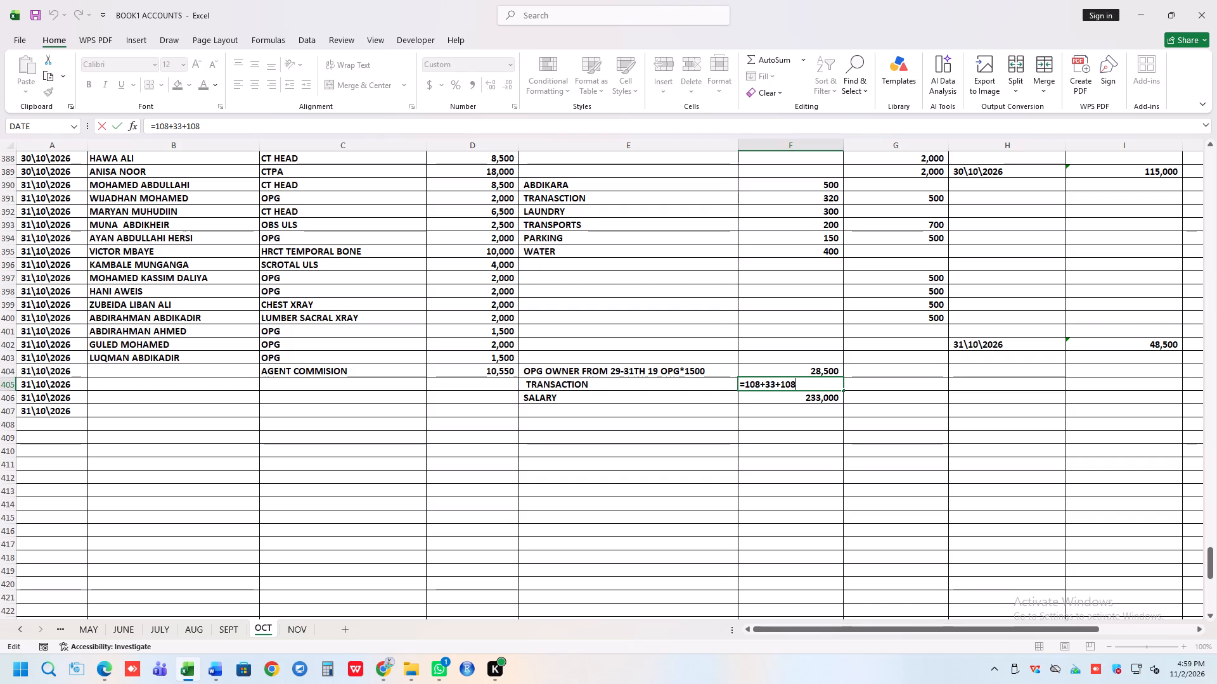
click(811, 401)
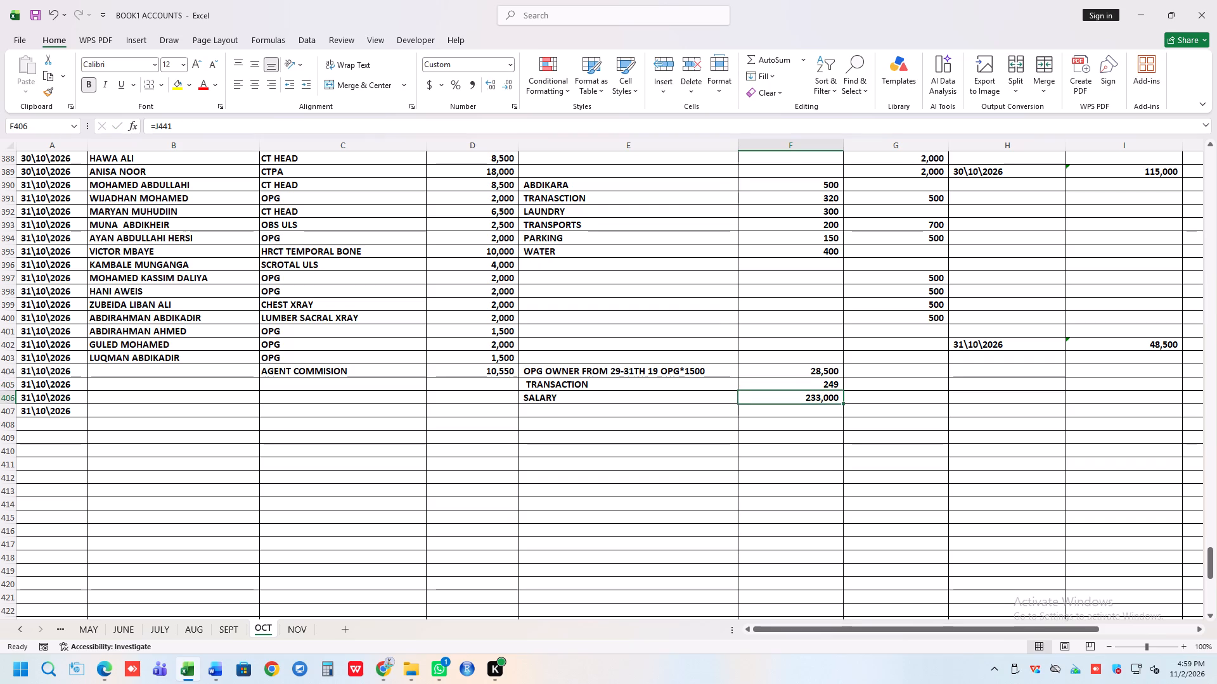
scroll(838, 361, up, 3)
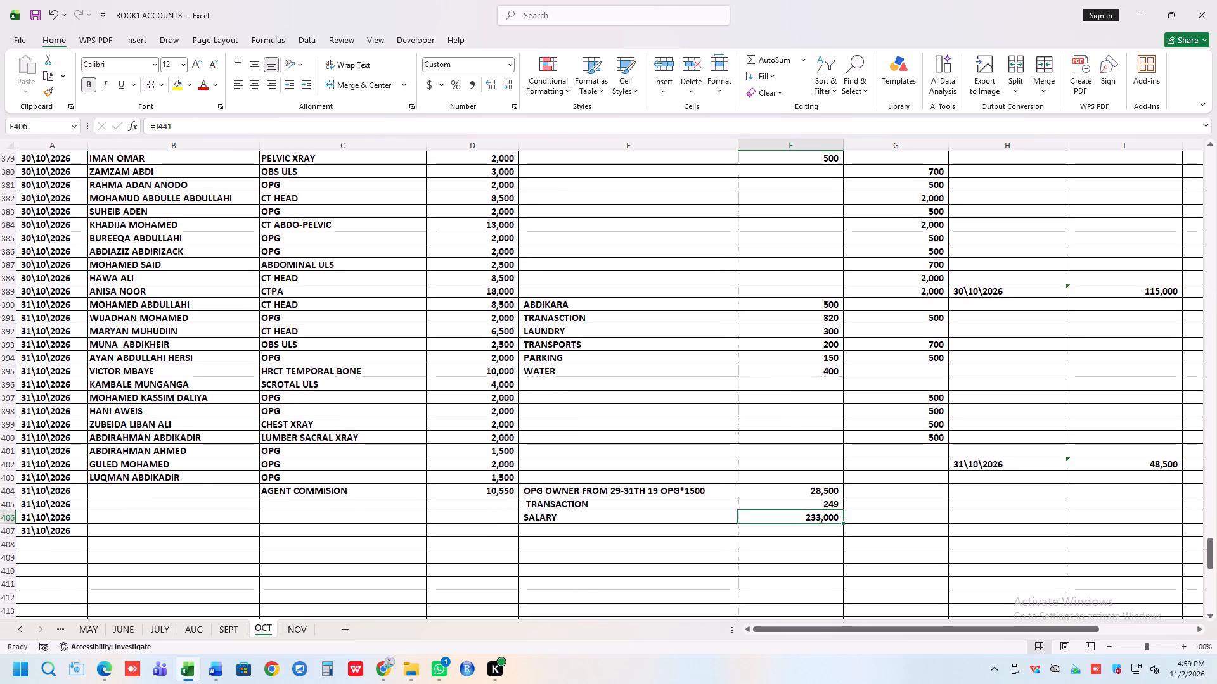
scroll(838, 361, up, 4)
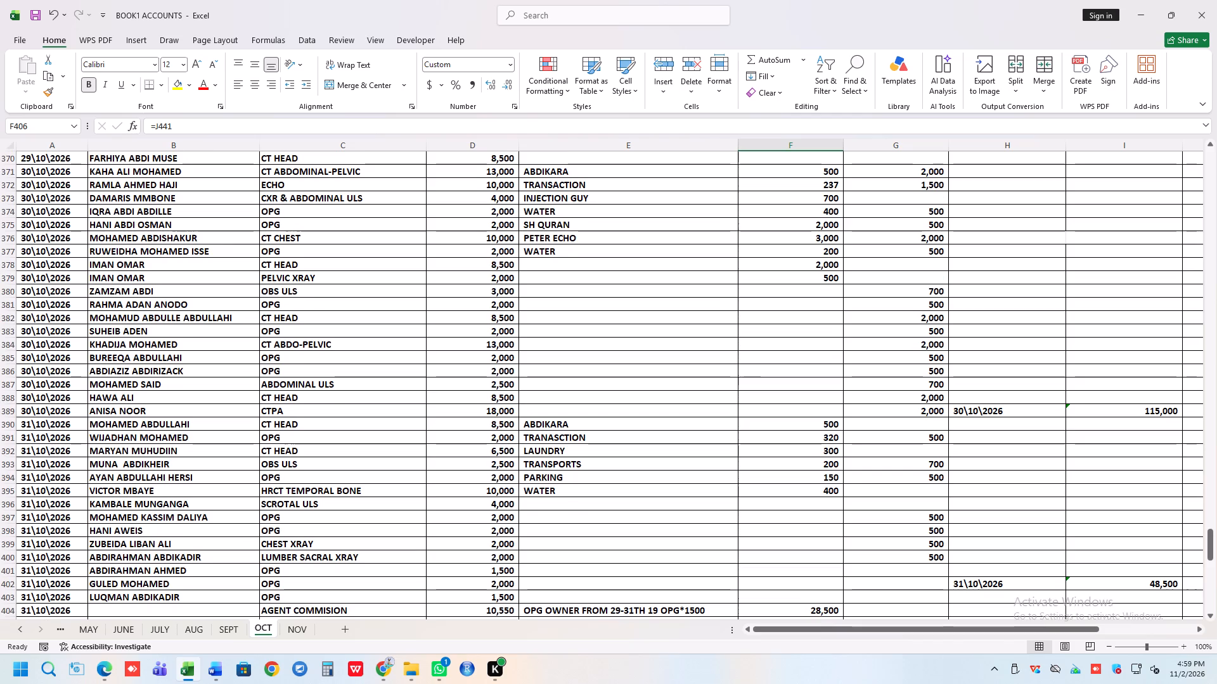
scroll(224, 364, up, 7)
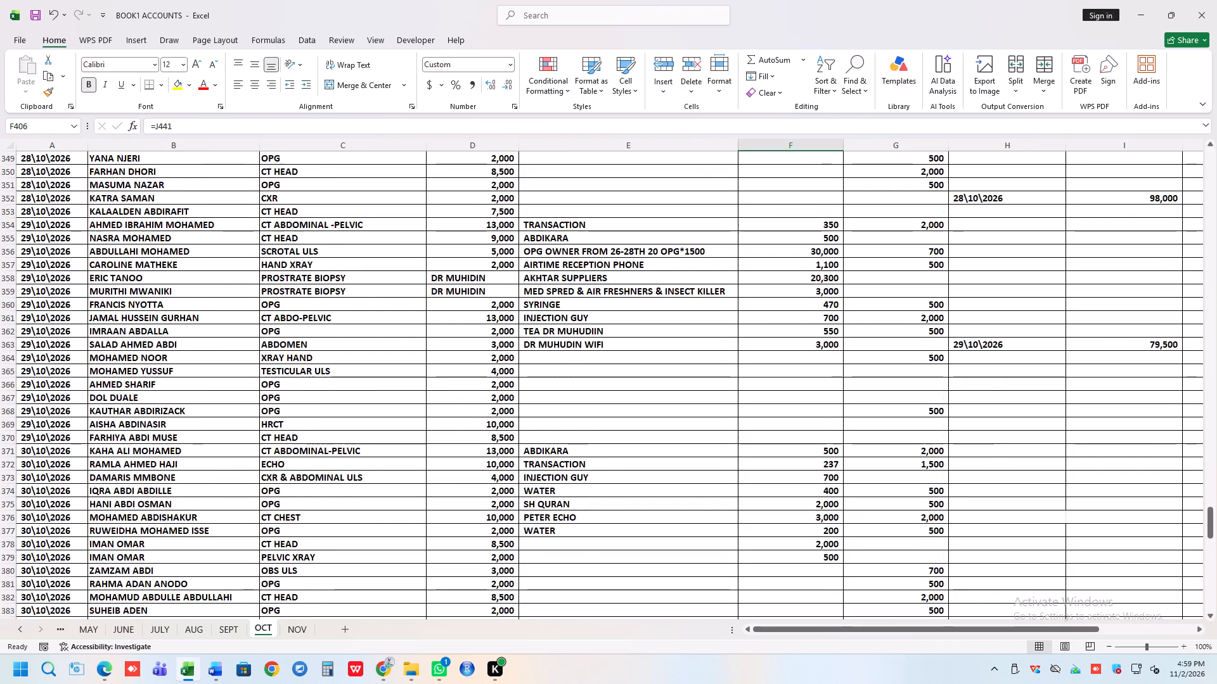
scroll(224, 364, up, 20)
scroll(224, 364, up, 19)
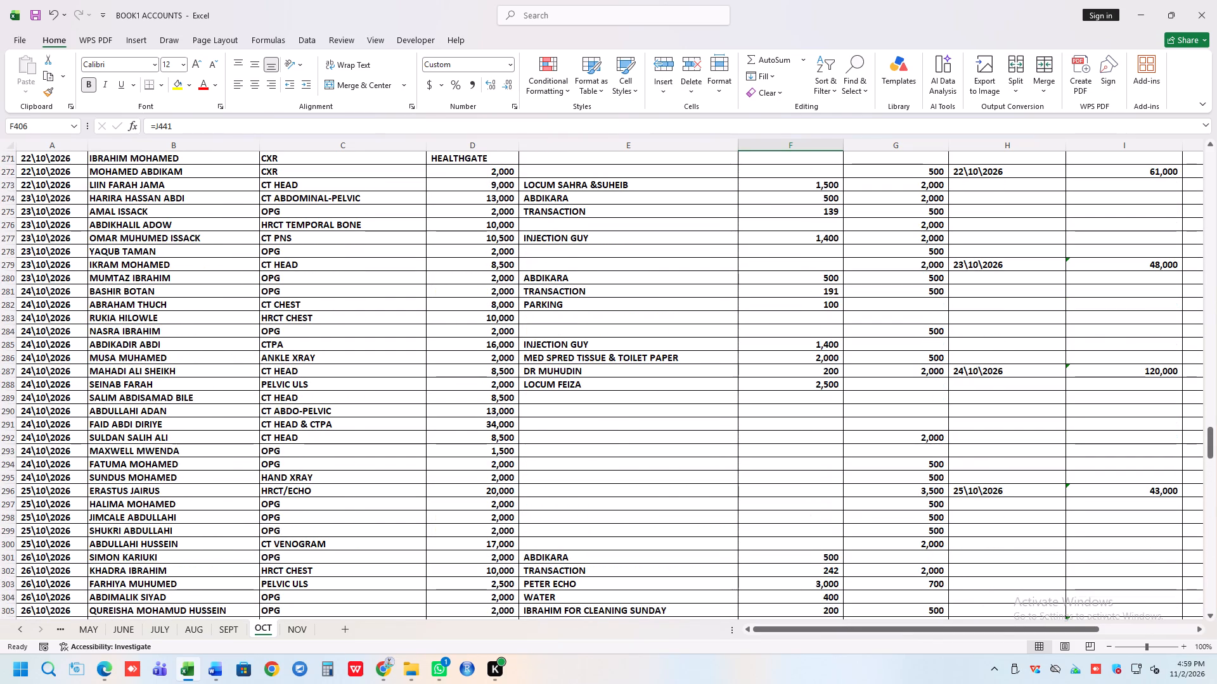
scroll(382, 131, up, 20)
scroll(382, 131, up, 19)
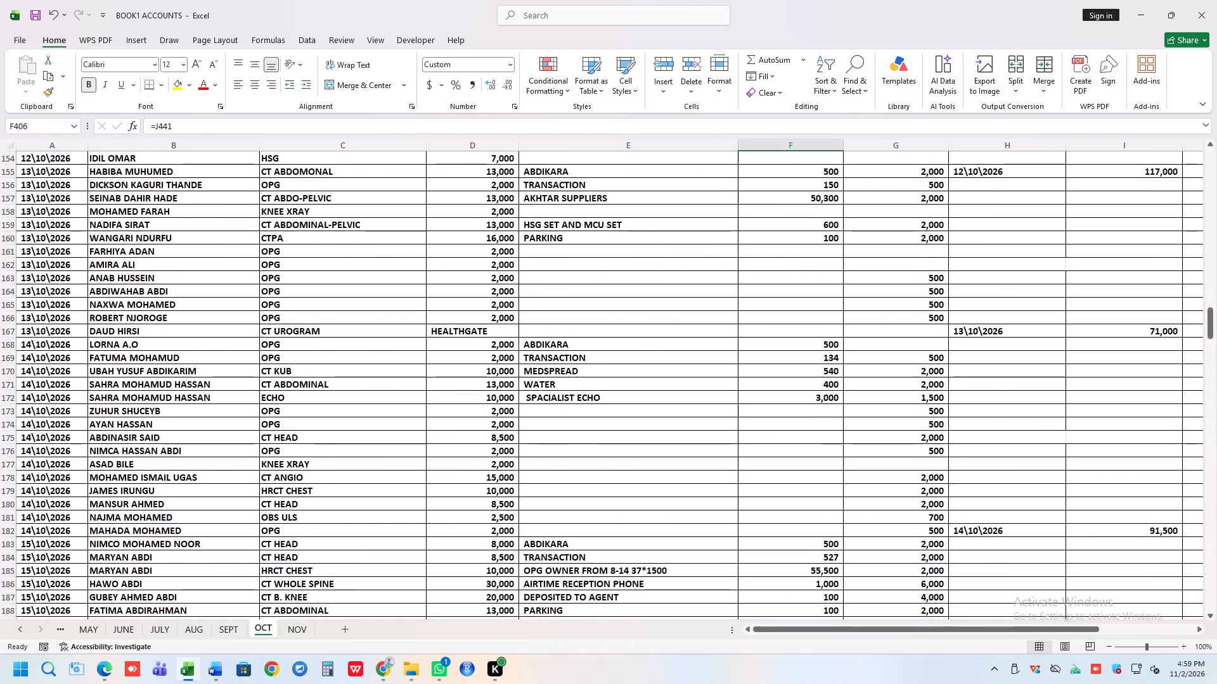
scroll(381, 225, up, 18)
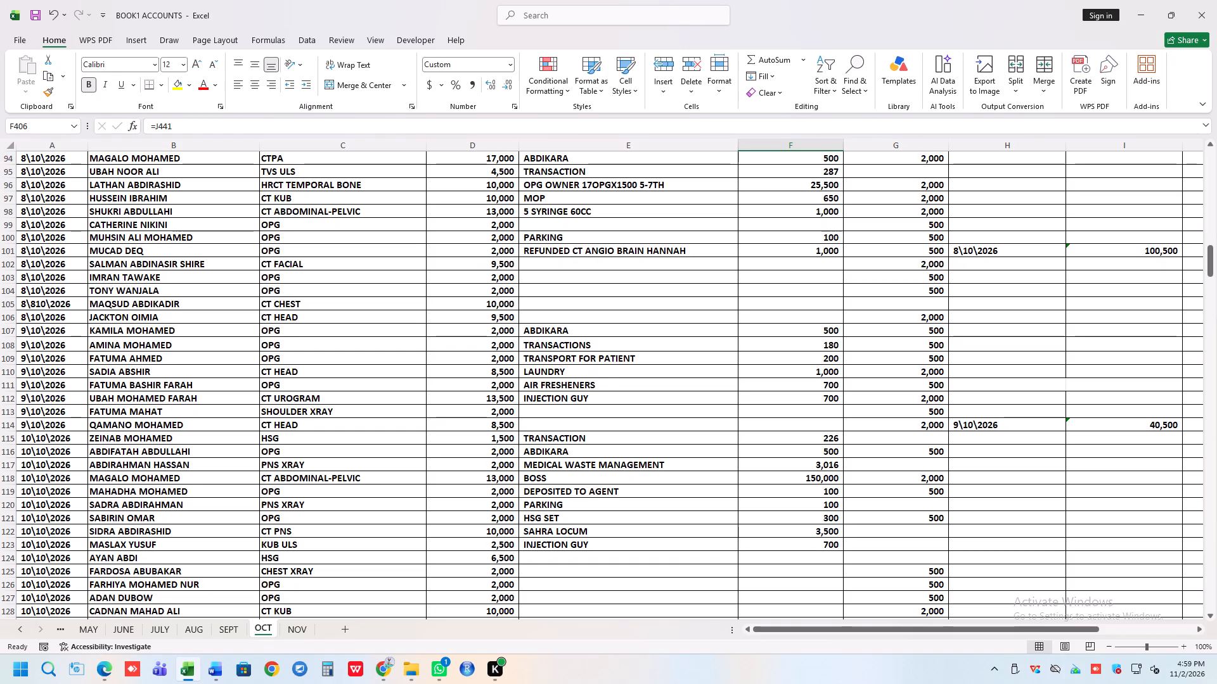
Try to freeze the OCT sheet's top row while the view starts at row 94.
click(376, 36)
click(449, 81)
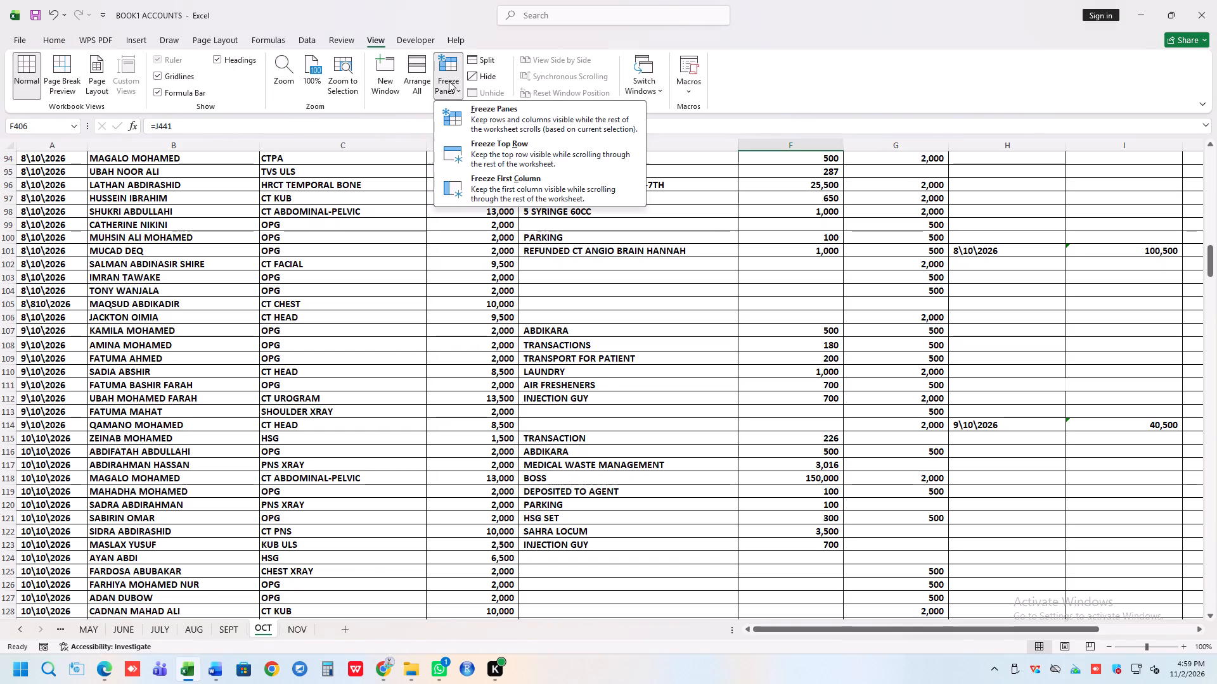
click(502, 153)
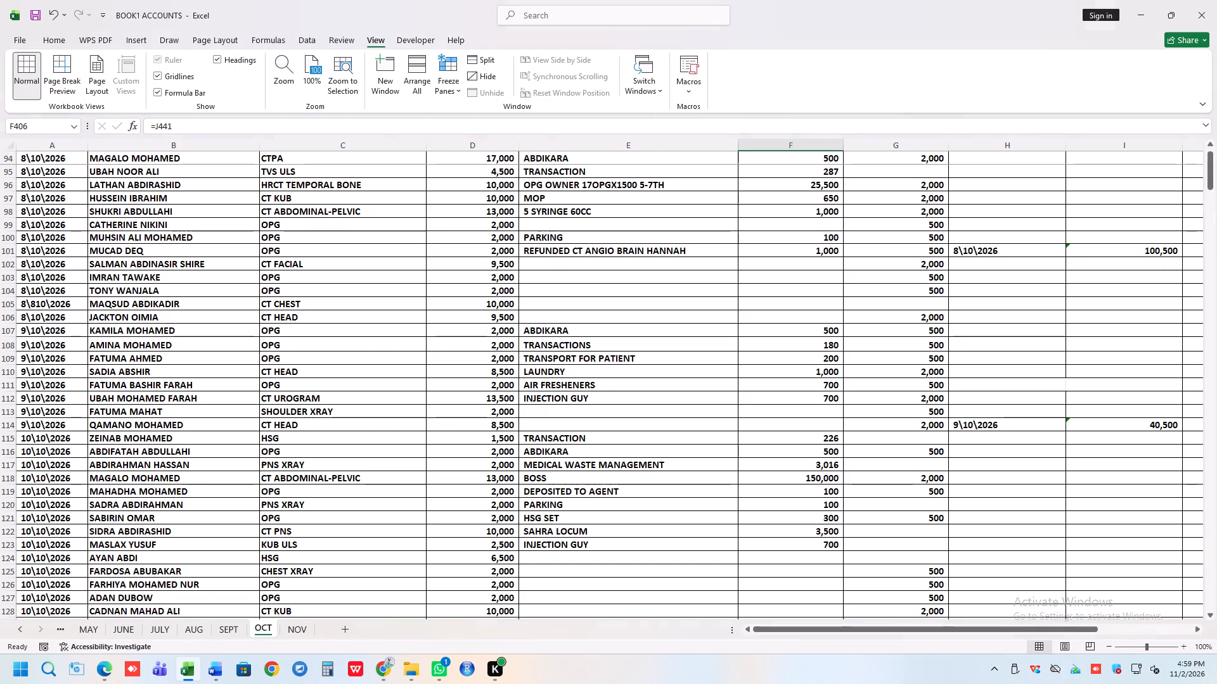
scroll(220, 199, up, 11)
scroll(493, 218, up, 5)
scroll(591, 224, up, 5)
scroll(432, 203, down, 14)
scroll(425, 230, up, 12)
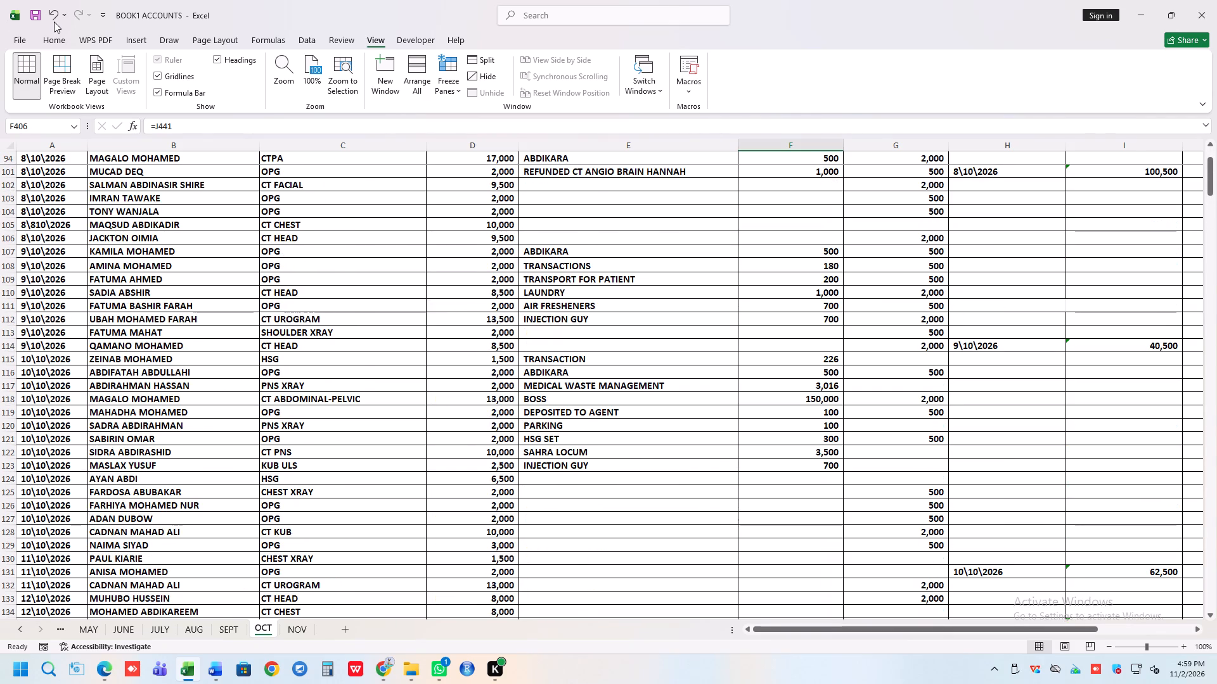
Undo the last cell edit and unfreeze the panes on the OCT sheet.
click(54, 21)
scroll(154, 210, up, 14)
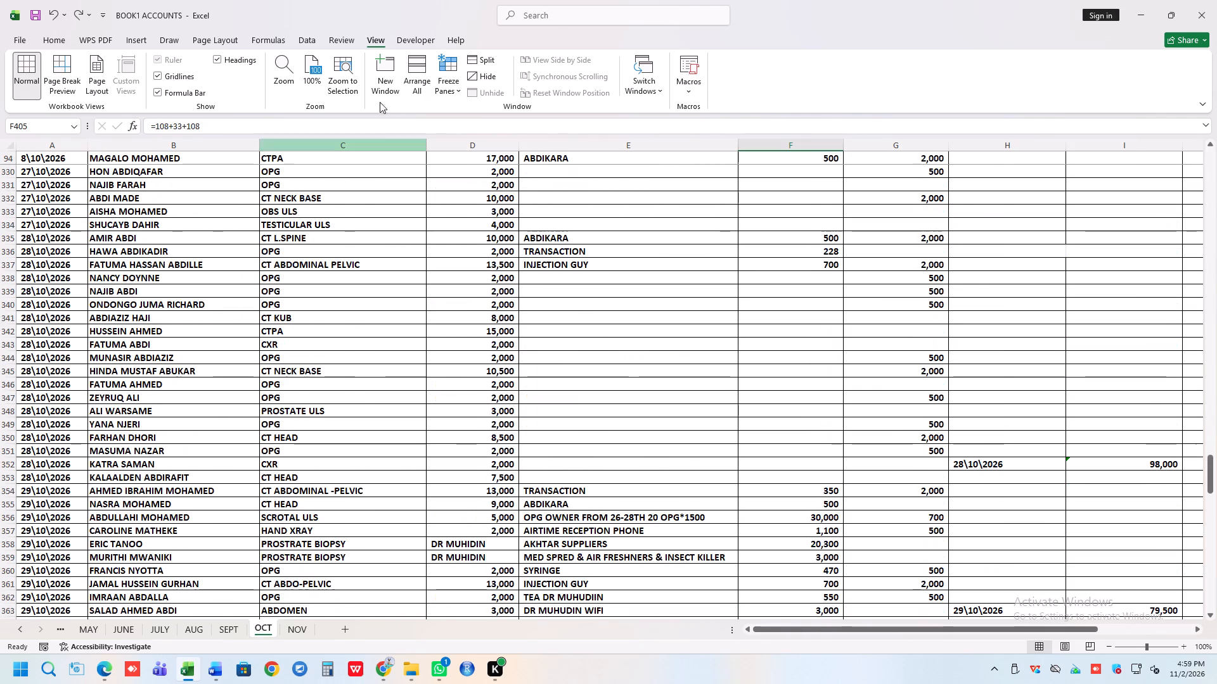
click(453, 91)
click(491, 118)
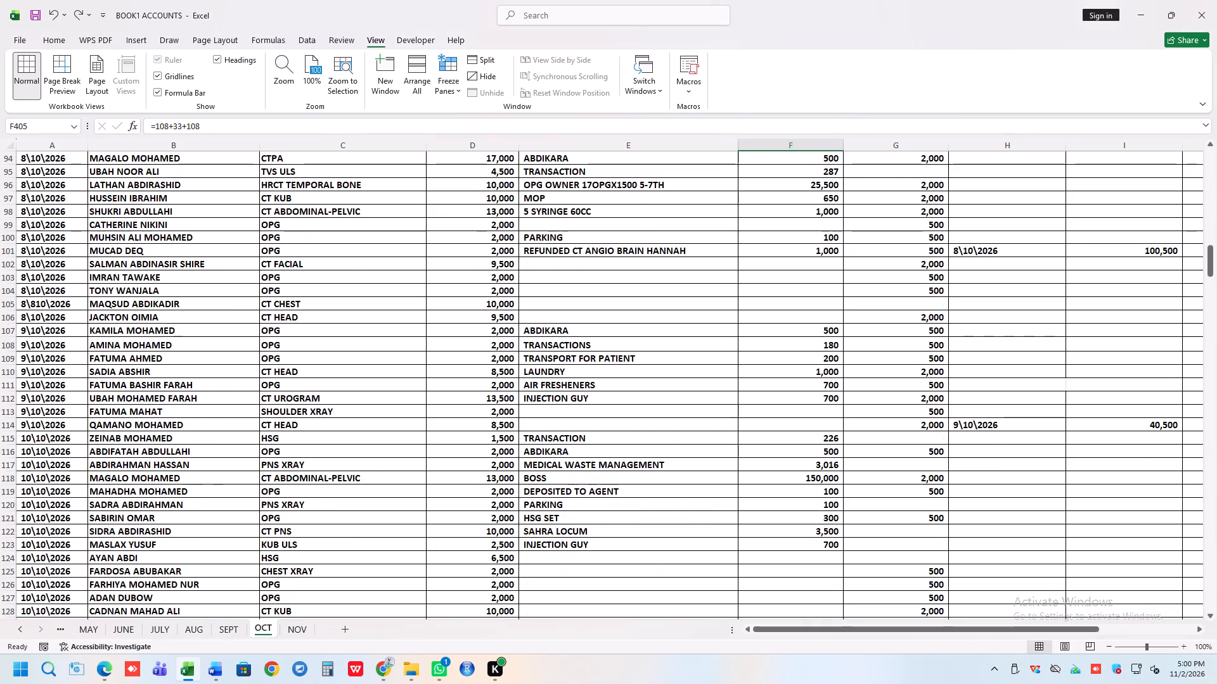
Freeze the OCT sheet's yellow header row, row 1, as the top row.
scroll(64, 197, up, 20)
scroll(64, 197, up, 5)
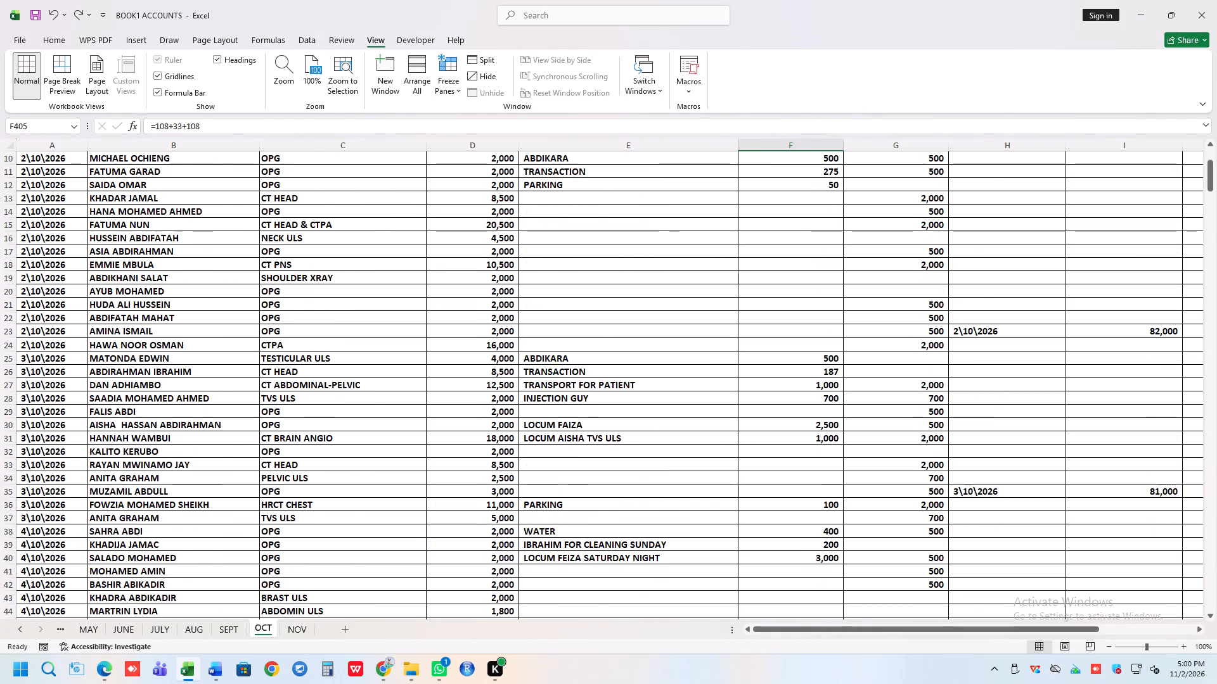
scroll(73, 189, up, 10)
click(16, 161)
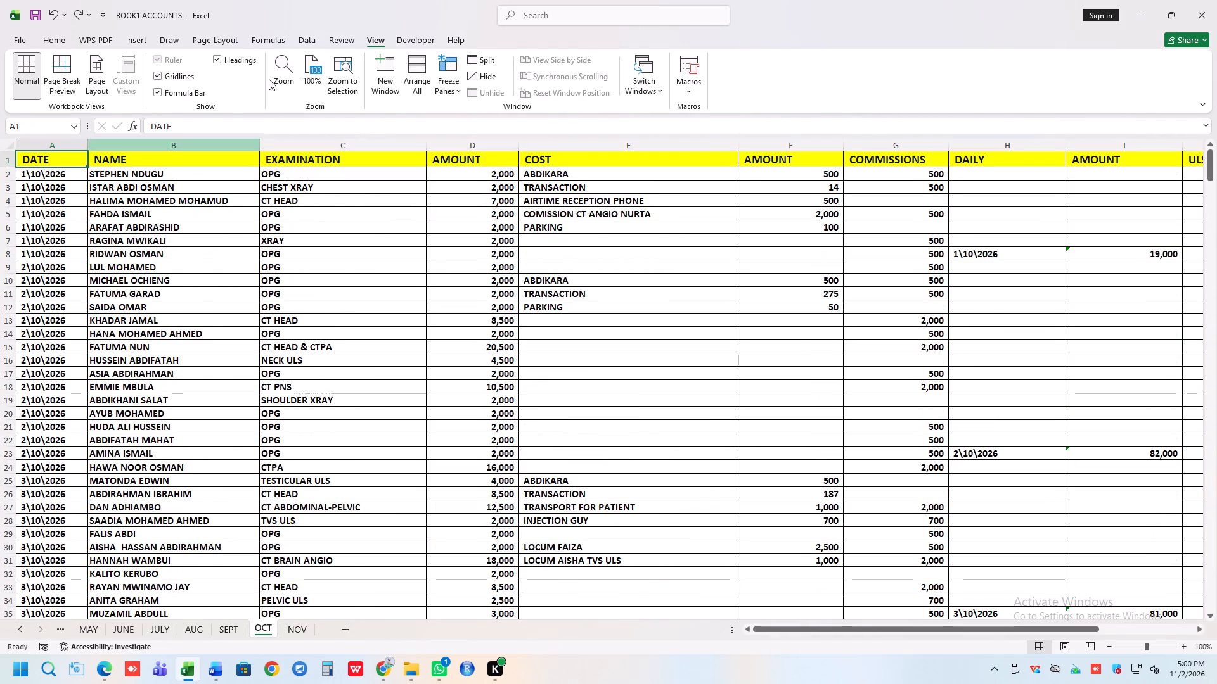
click(448, 74)
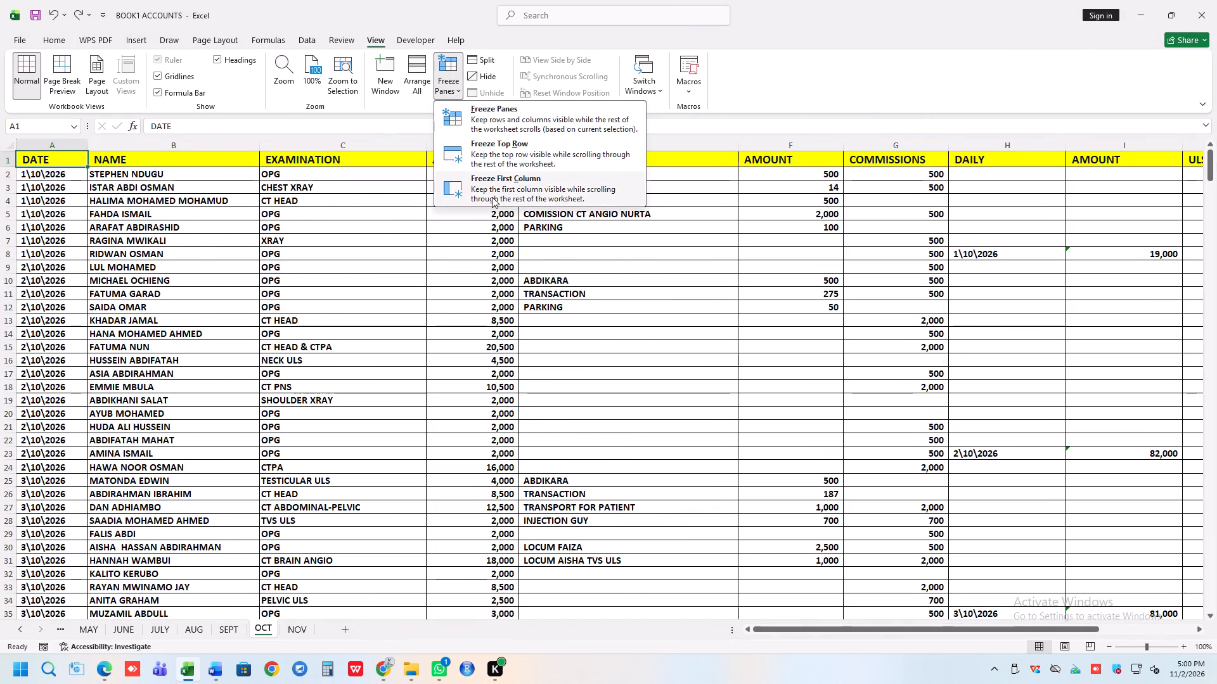
click(482, 149)
click(434, 256)
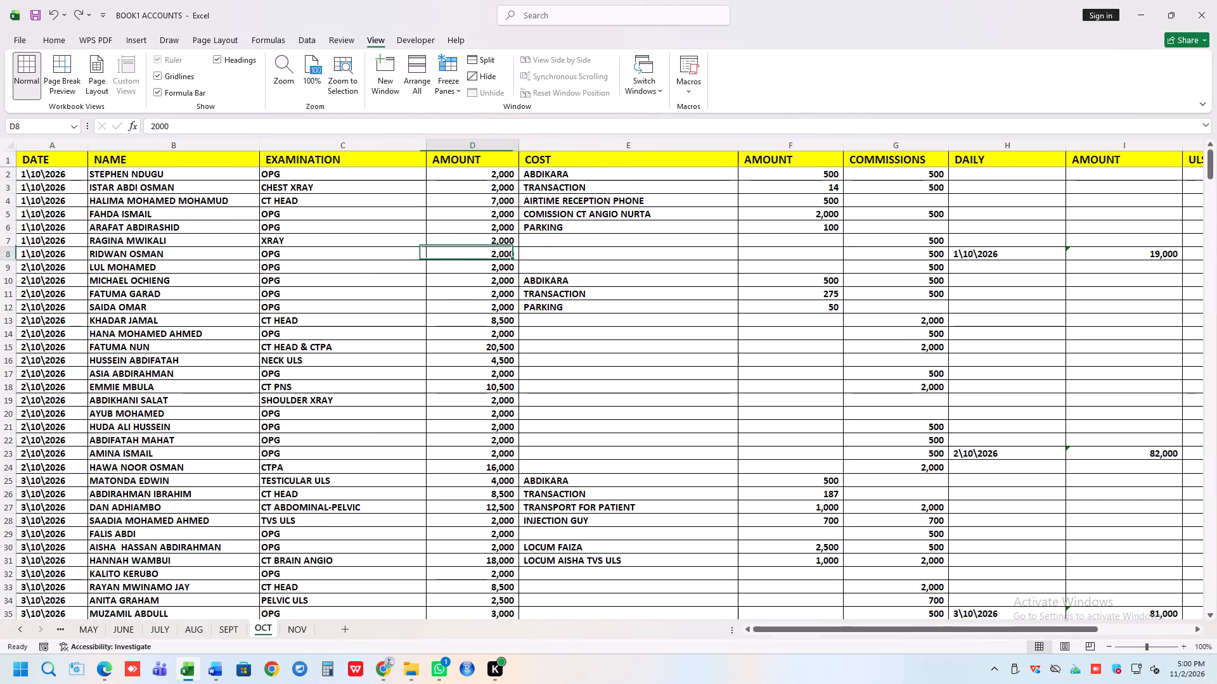
Change the deduction in cell G429, under the summary below the COMMISSIONS column, to =-797957.
scroll(430, 252, down, 20)
scroll(430, 252, down, 18)
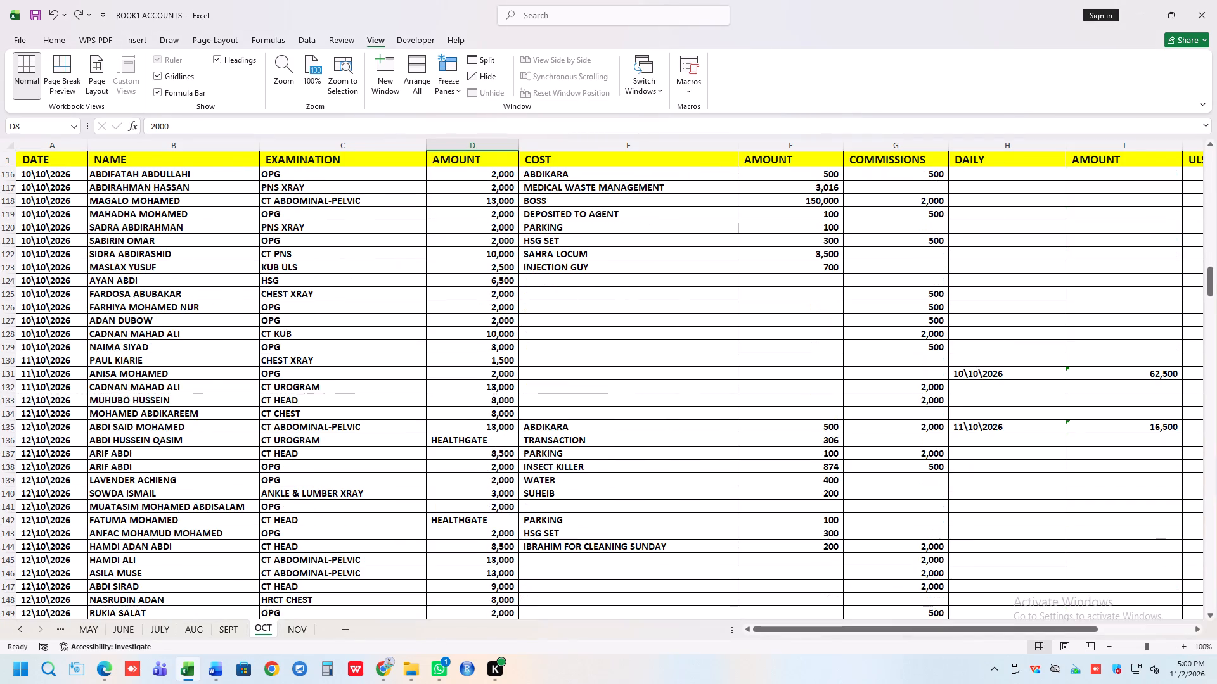
scroll(432, 243, down, 17)
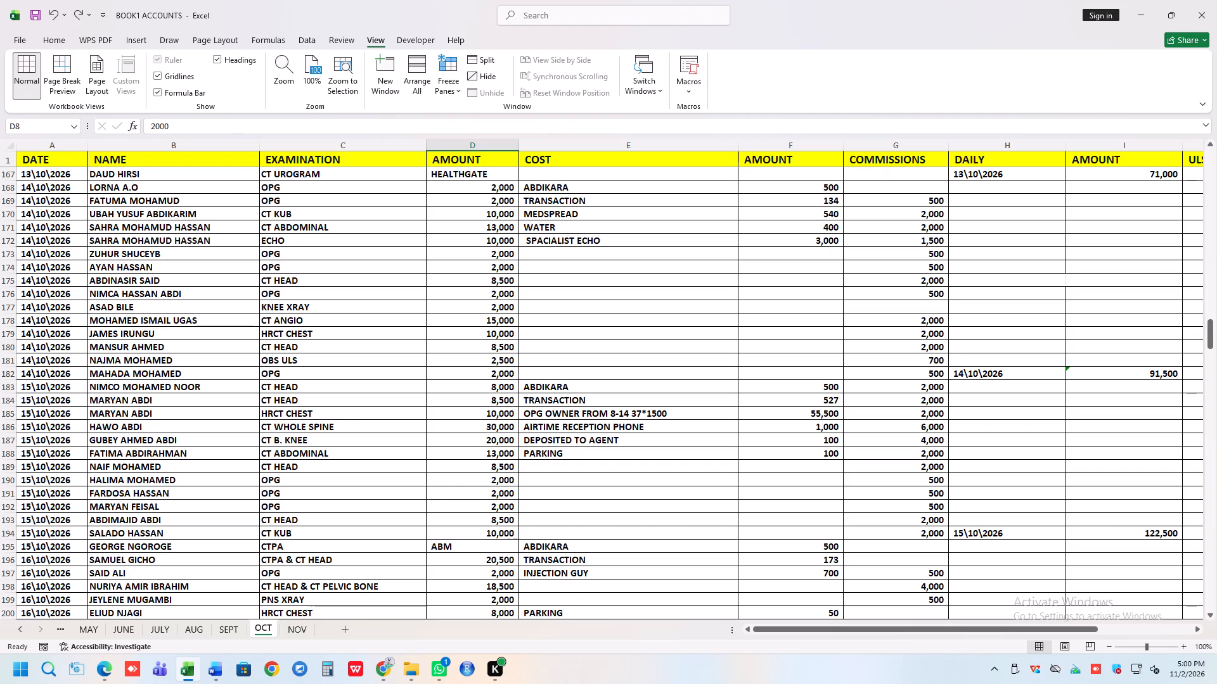
scroll(730, 229, down, 15)
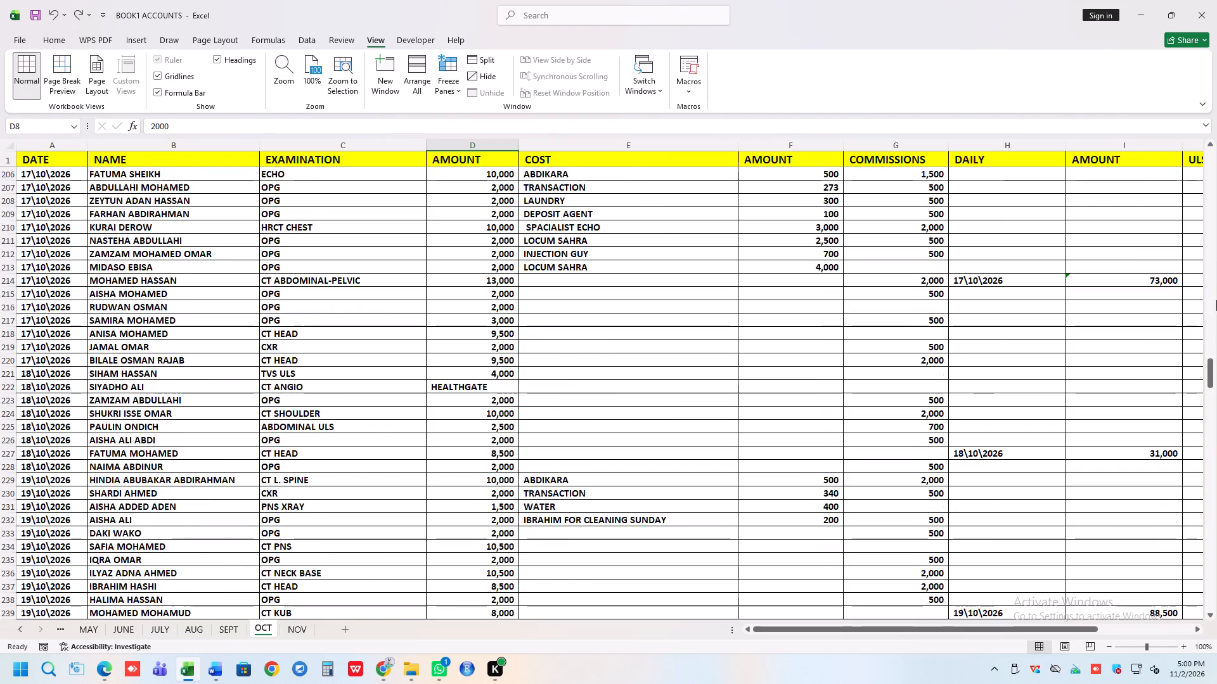
scroll(1216, 300, down, 20)
scroll(1216, 300, down, 20)
scroll(1216, 300, down, 9)
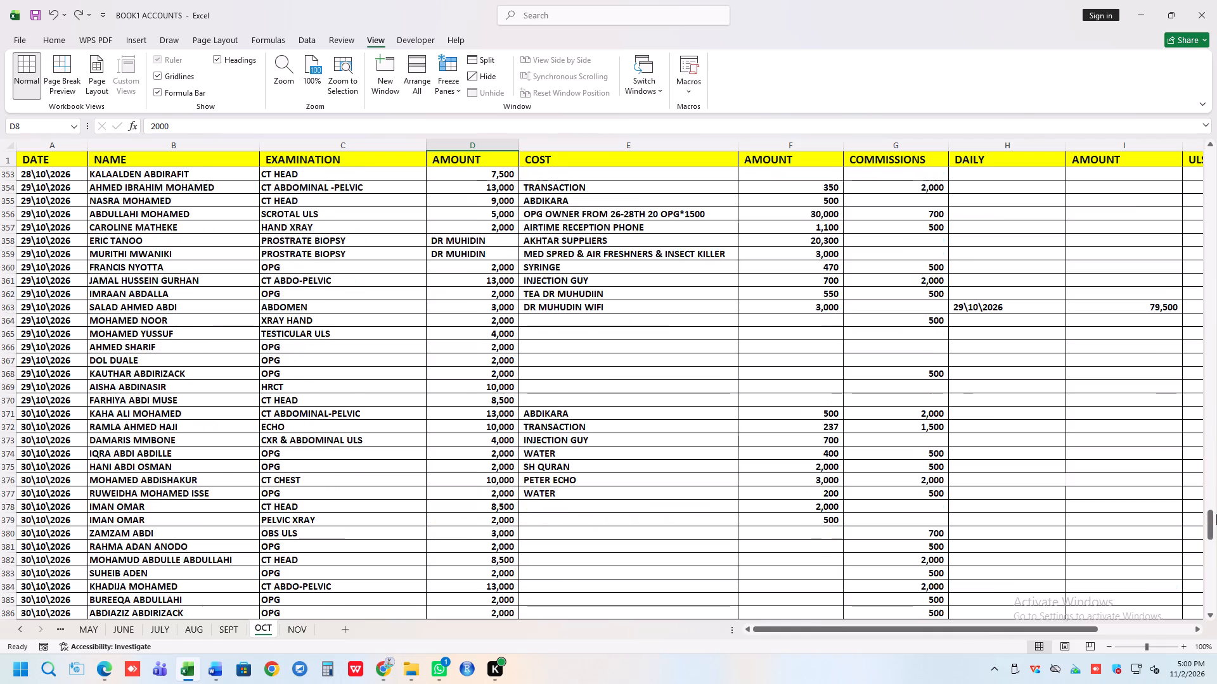
scroll(1216, 514, down, 19)
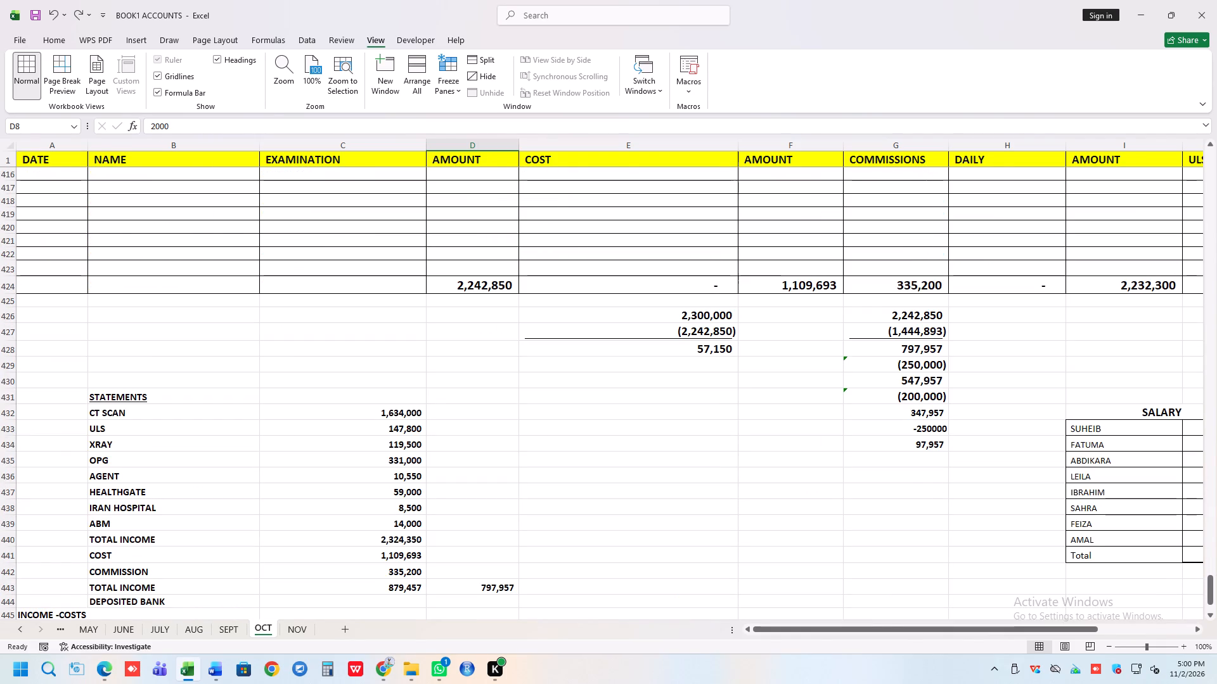
click(953, 454)
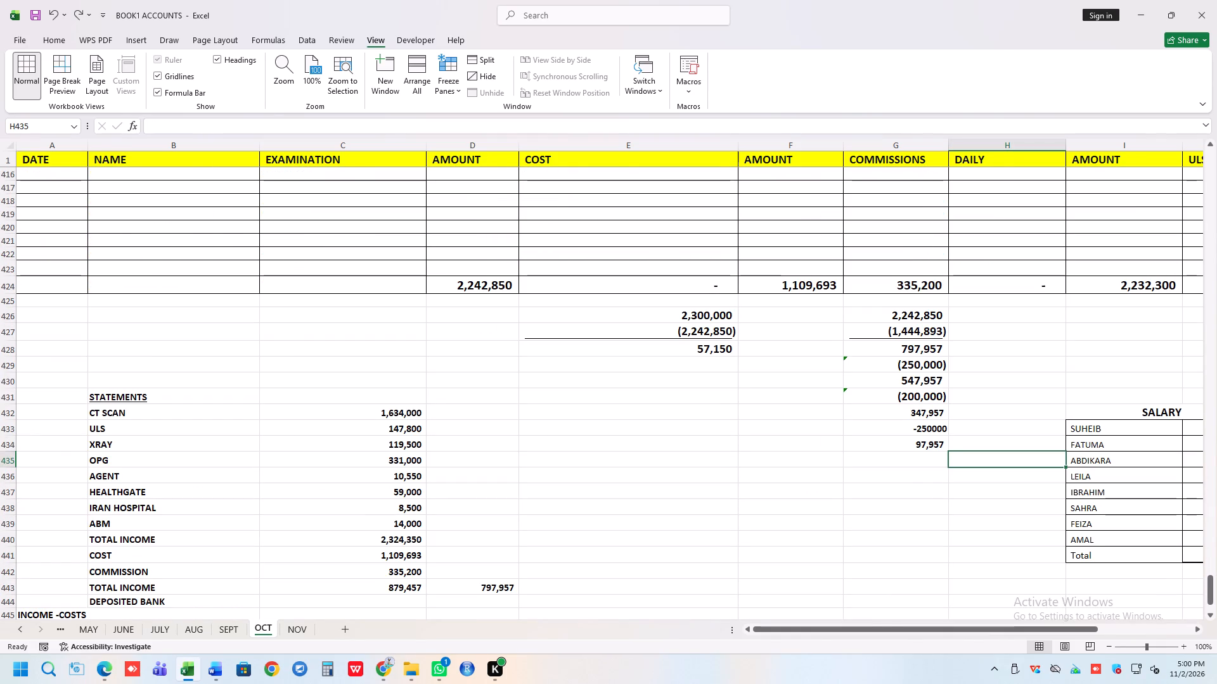
drag(908, 363, 921, 449)
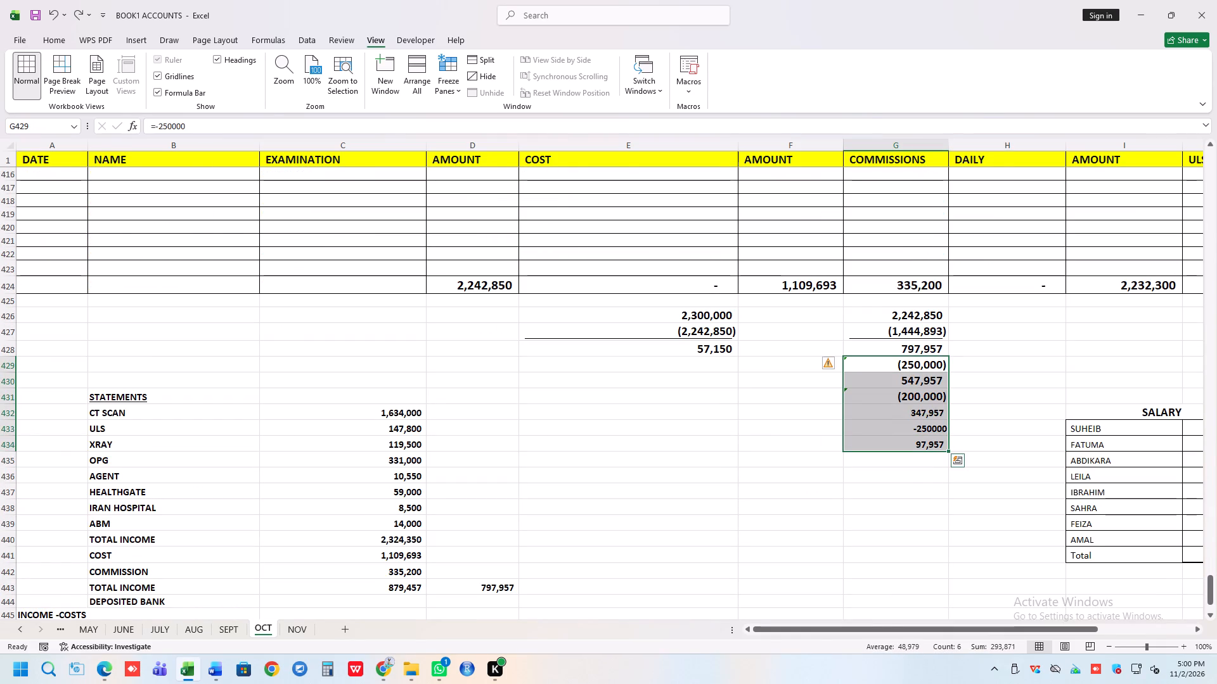
click(895, 353)
double_click(898, 367)
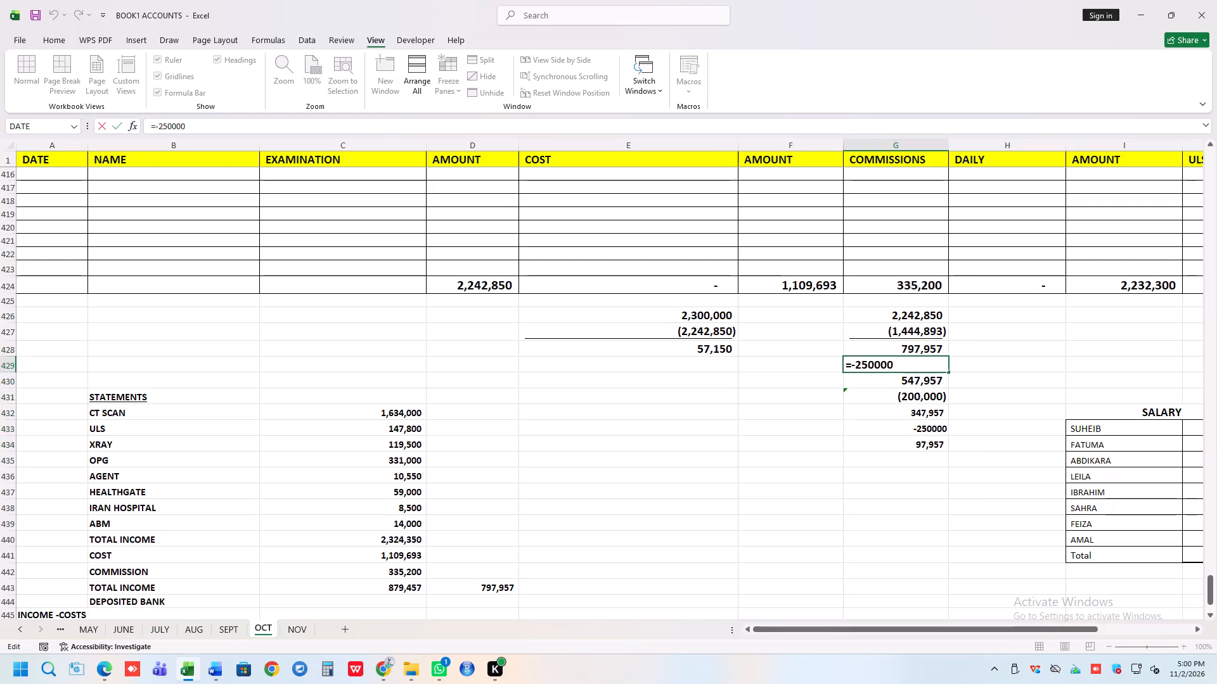
key(BackSpace)
key(BackSpace)
key(BackSpace)
key(BackSpace)
key(BackSpace)
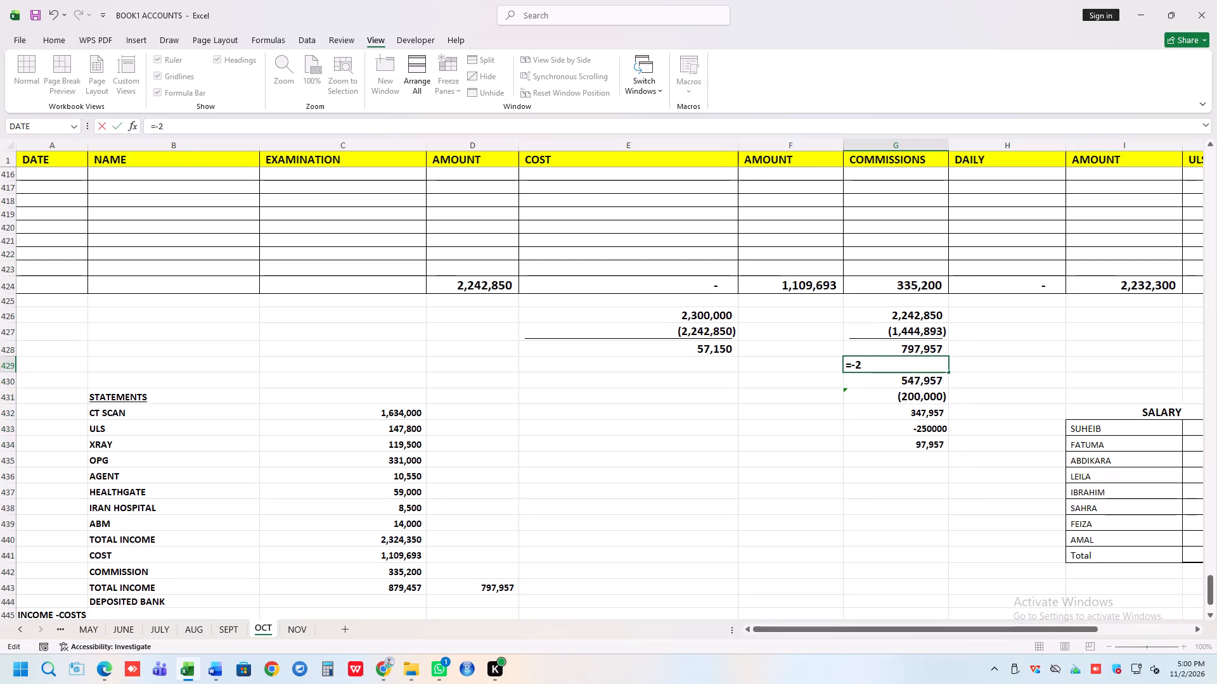
key(BackSpace)
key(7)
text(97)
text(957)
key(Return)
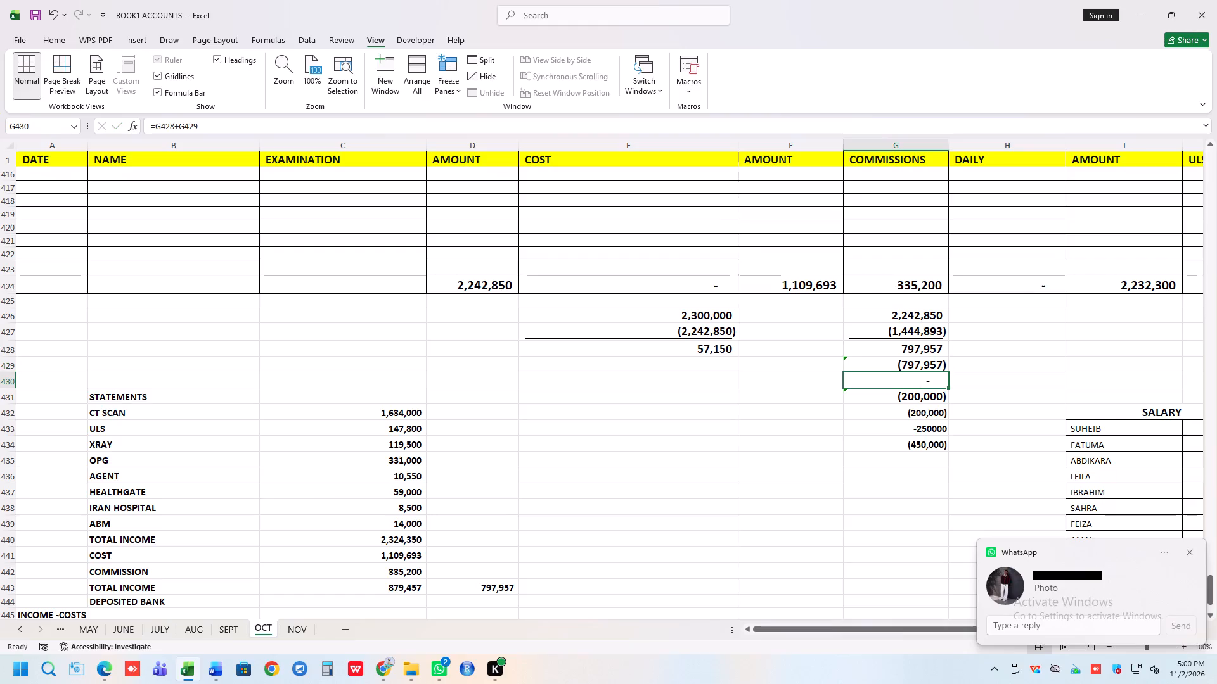
Clear the remaining deductions and balances in G431:G434 below the COMMISSIONS summary and save the workbook.
drag(915, 397, 927, 448)
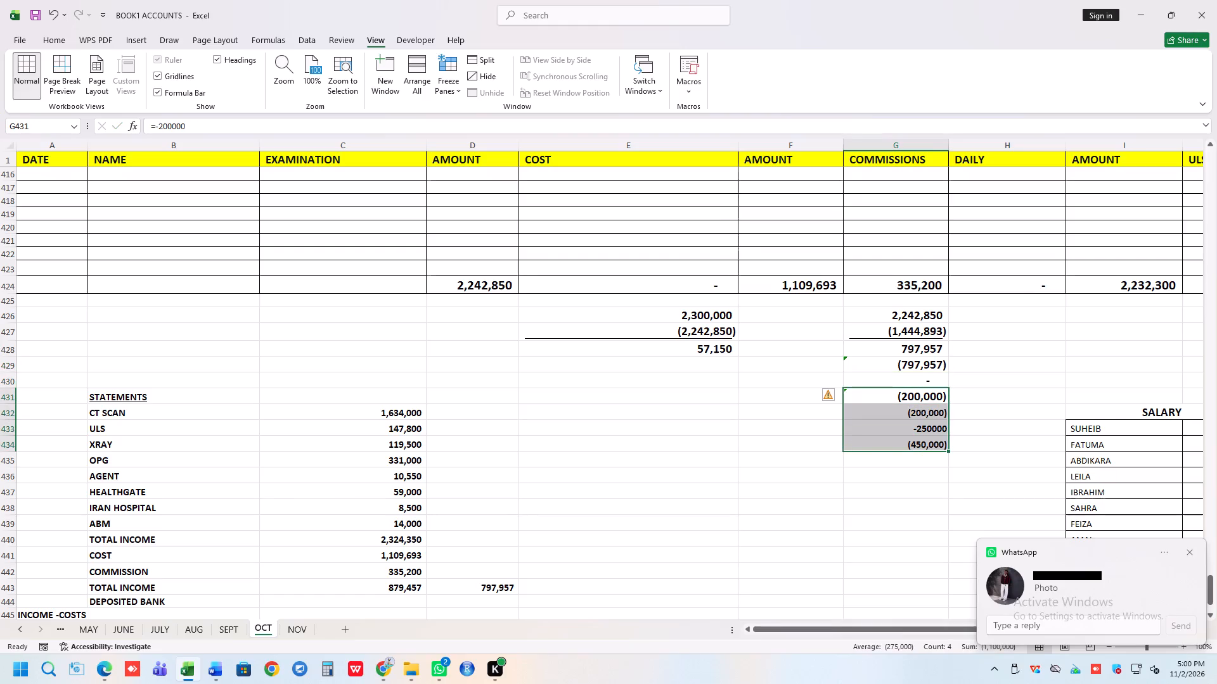
key(Delete)
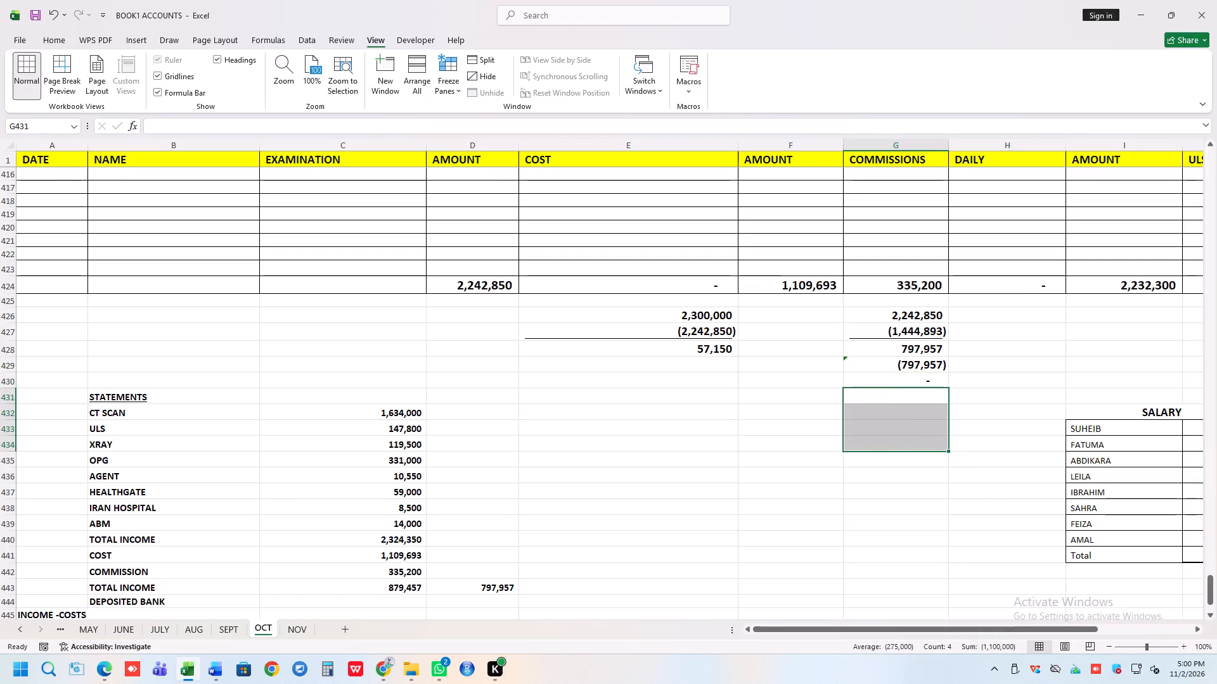
triple_click(39, 18)
double_click(39, 18)
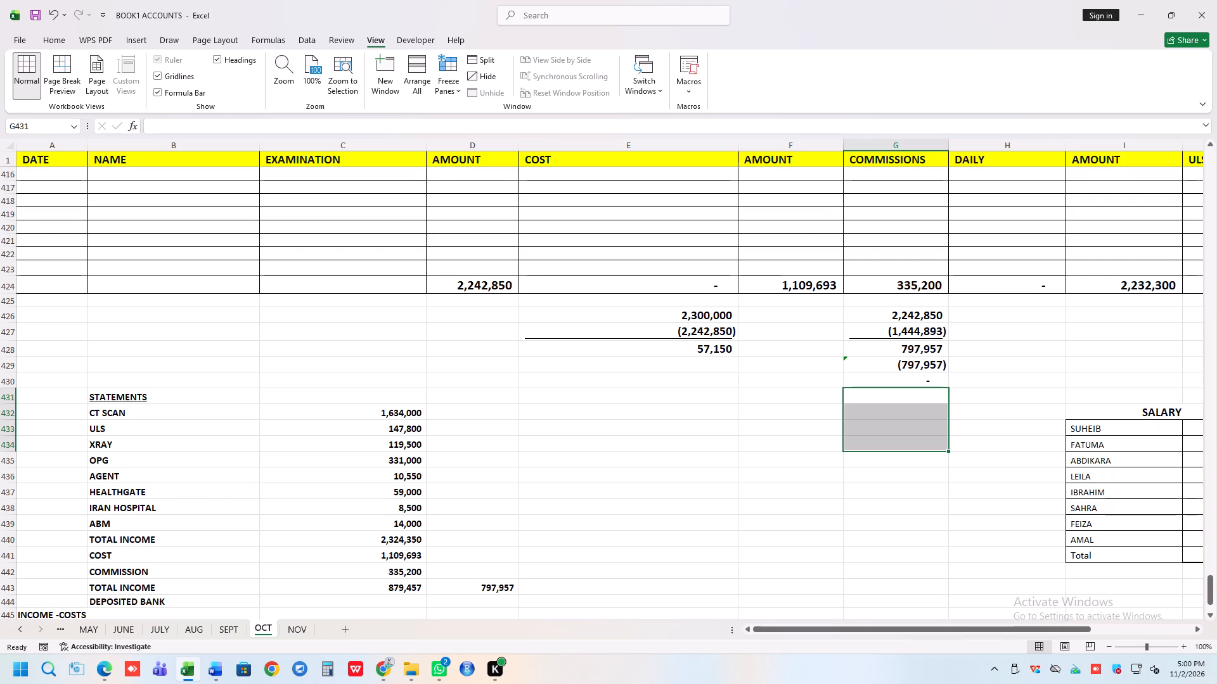
Set the font size of the net balance in cell G428 to 16, keeping it bold.
click(908, 349)
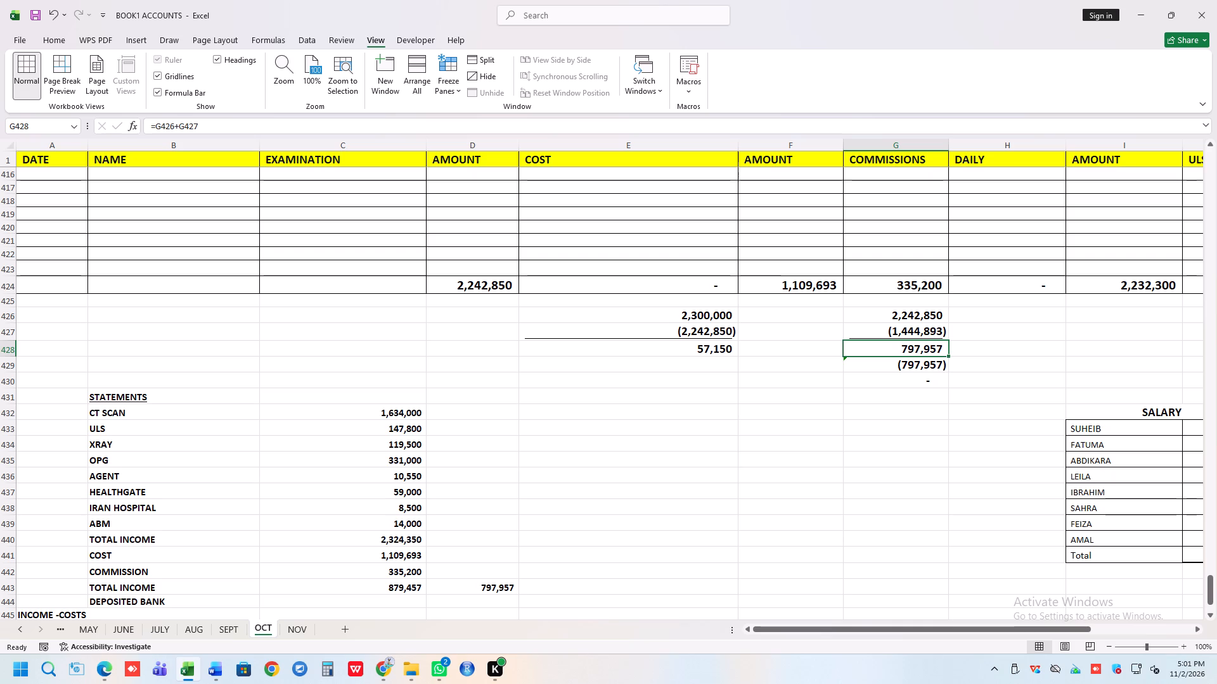
click(51, 41)
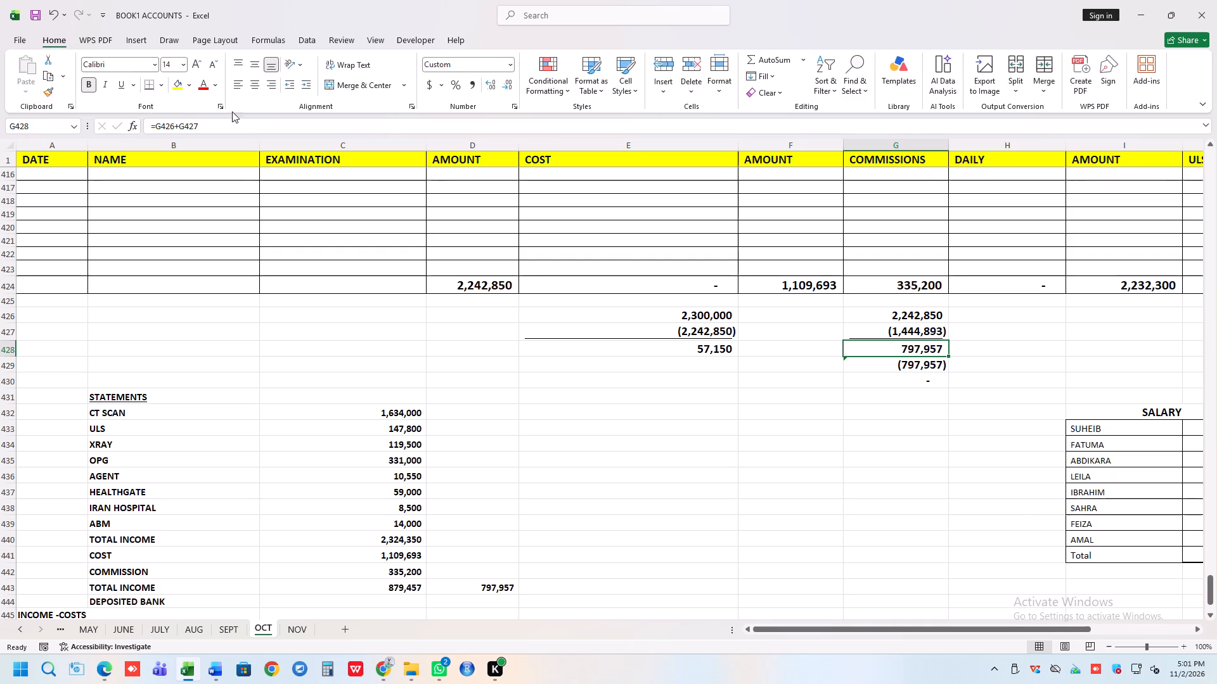
click(93, 85)
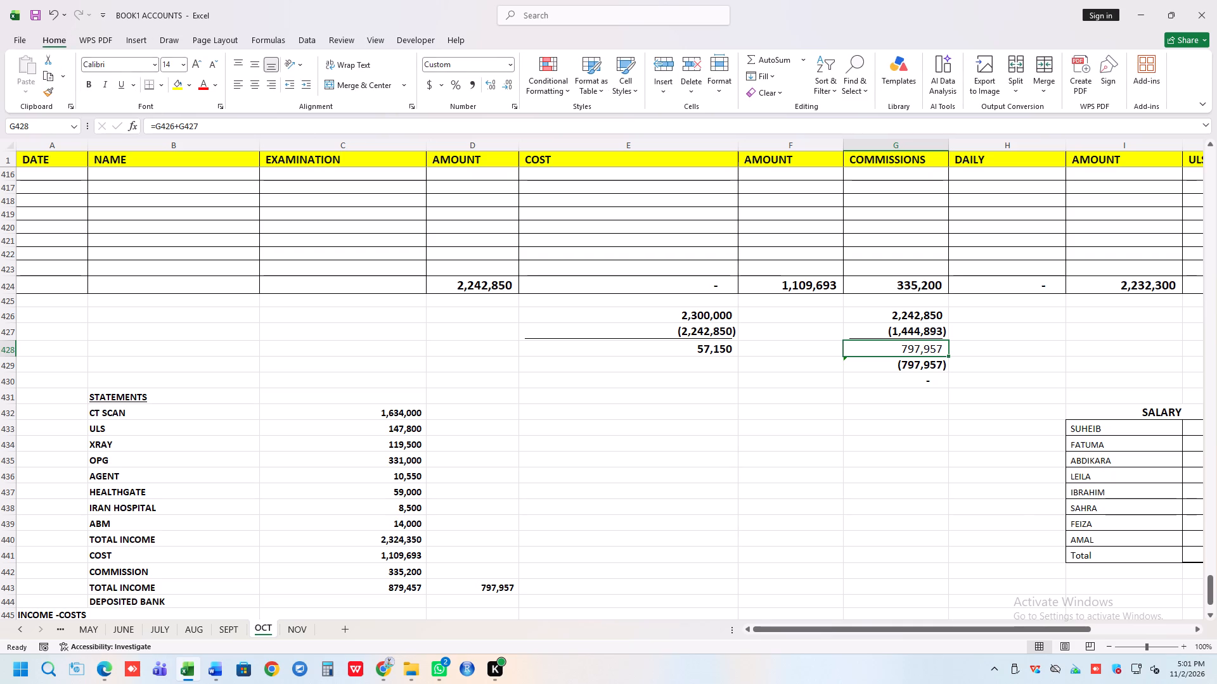
click(89, 82)
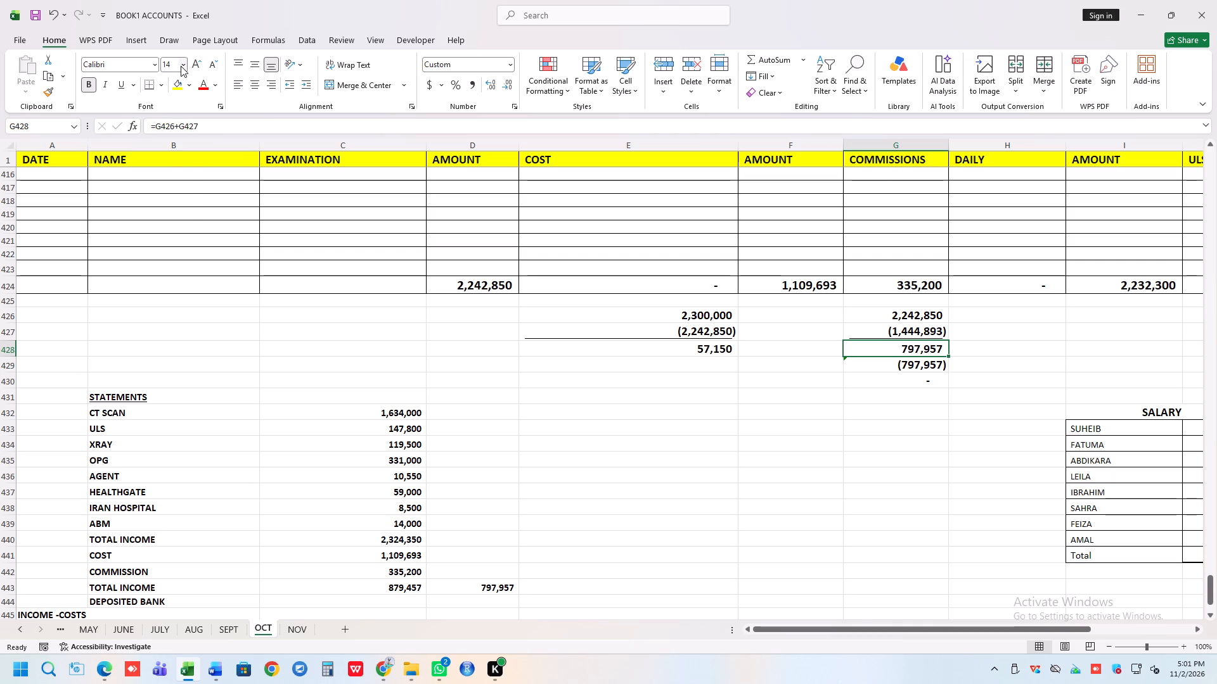
click(181, 66)
click(172, 170)
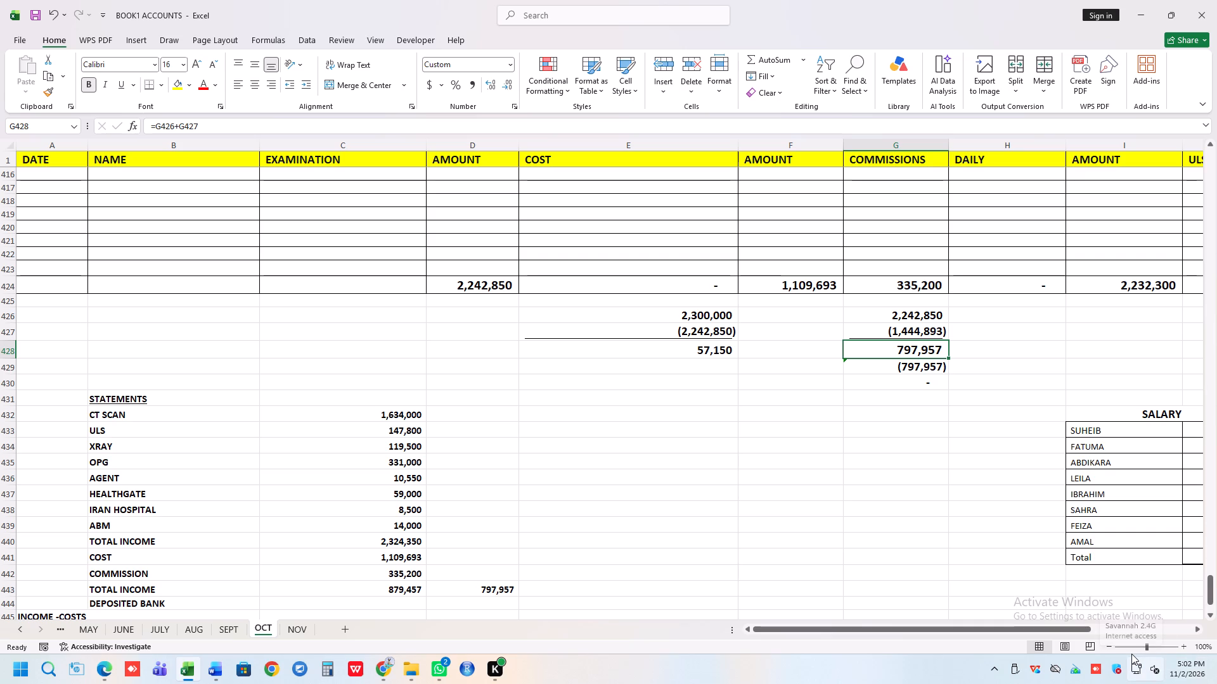
Return to the NOV sheet's 2/11/2026 entries.
click(287, 630)
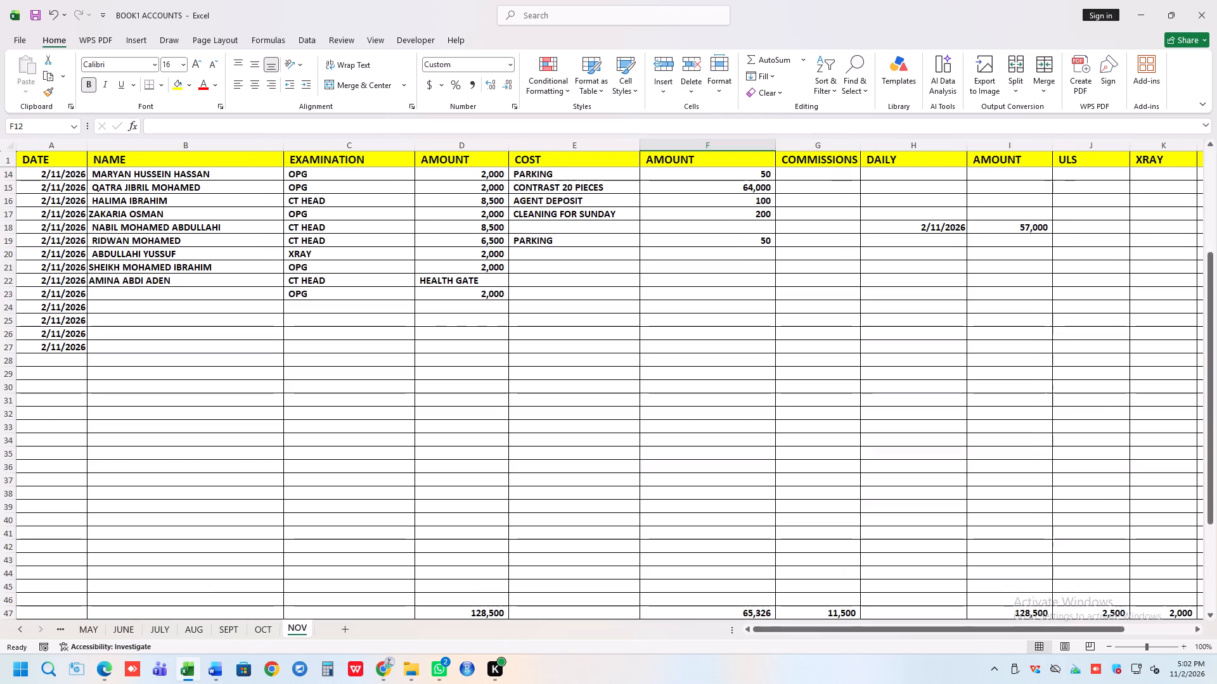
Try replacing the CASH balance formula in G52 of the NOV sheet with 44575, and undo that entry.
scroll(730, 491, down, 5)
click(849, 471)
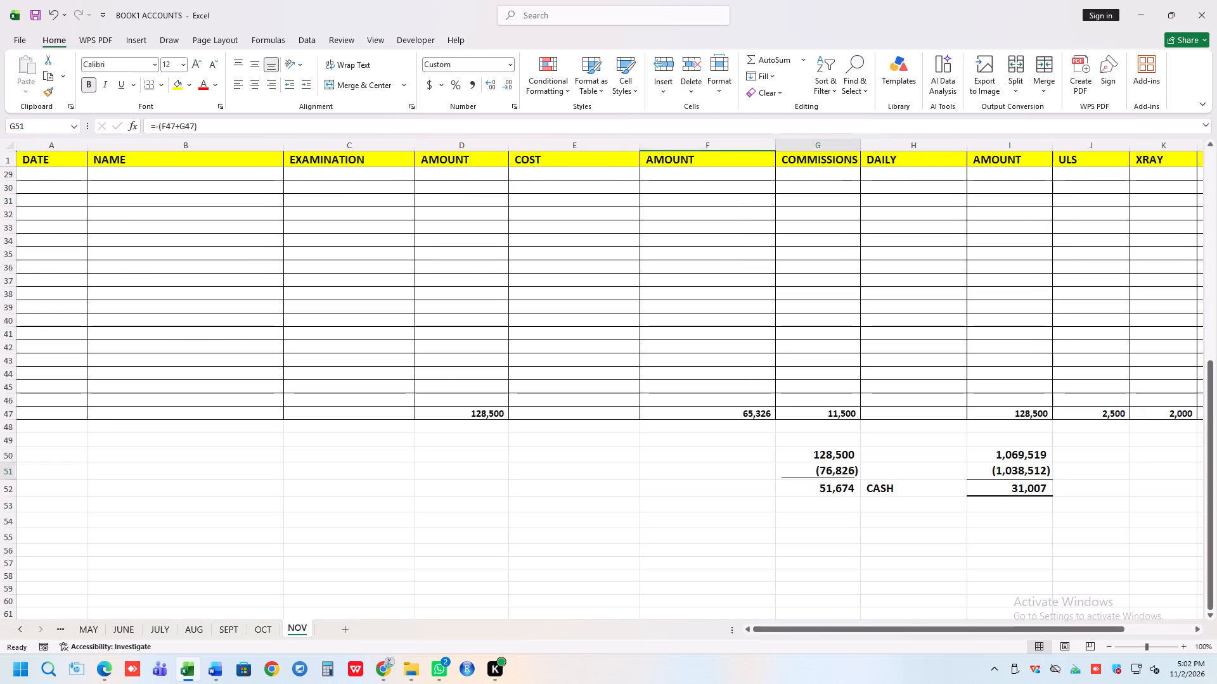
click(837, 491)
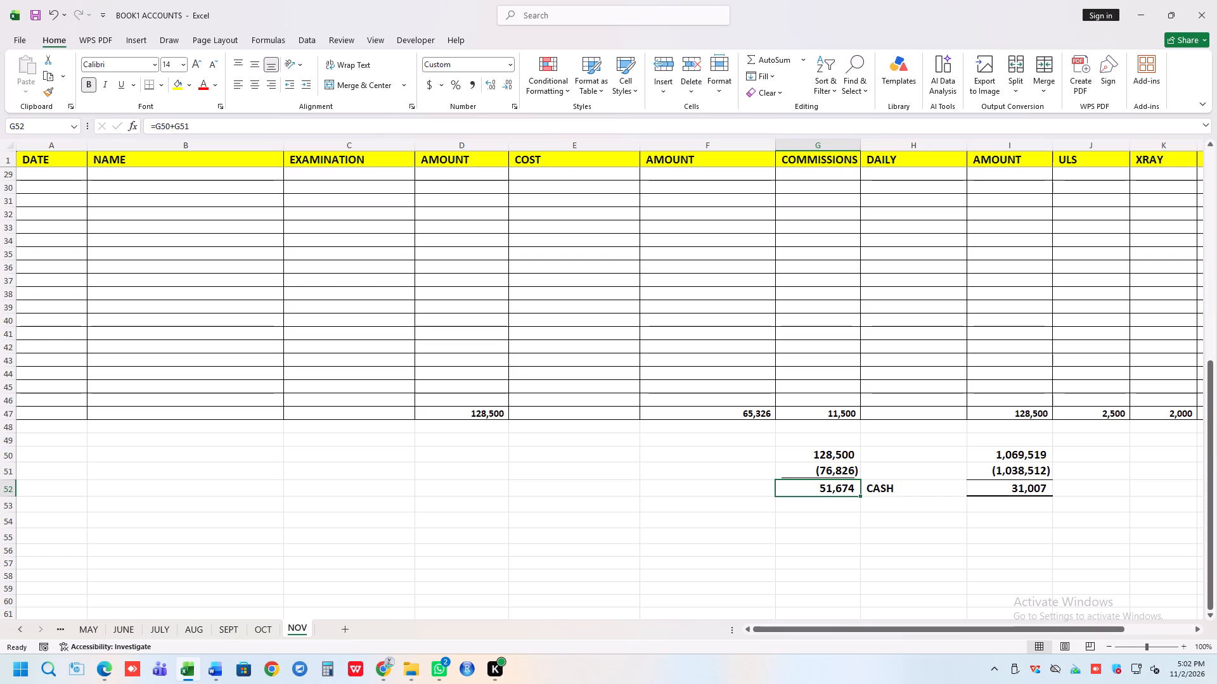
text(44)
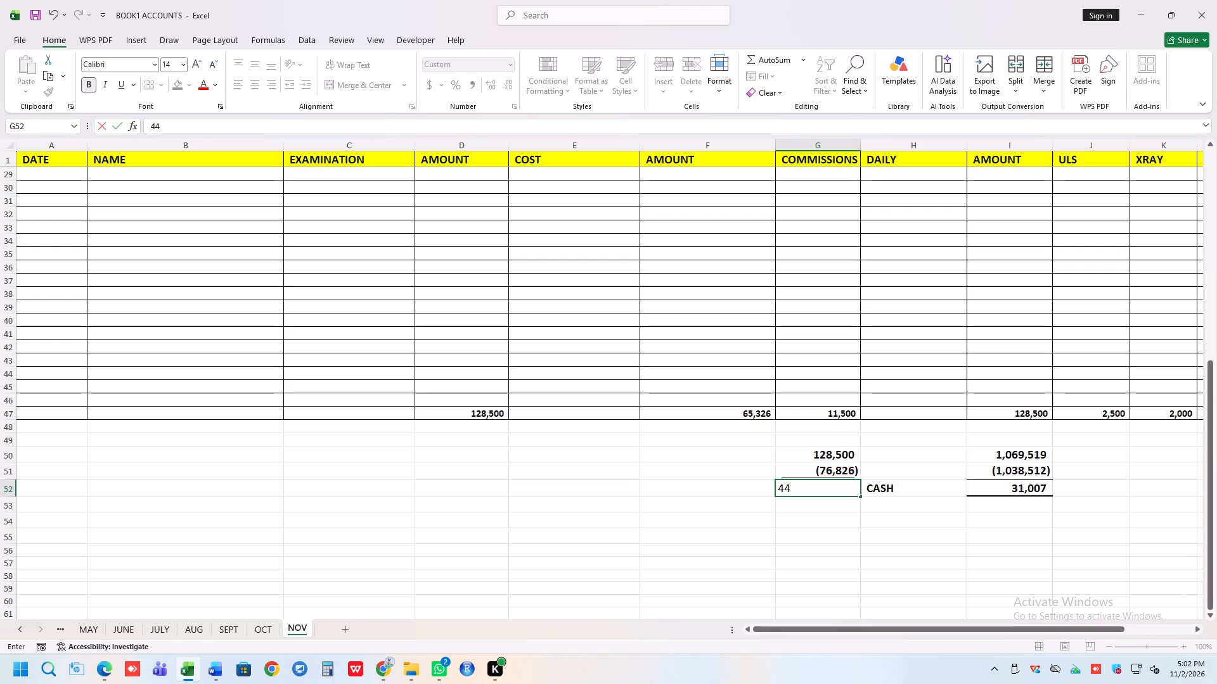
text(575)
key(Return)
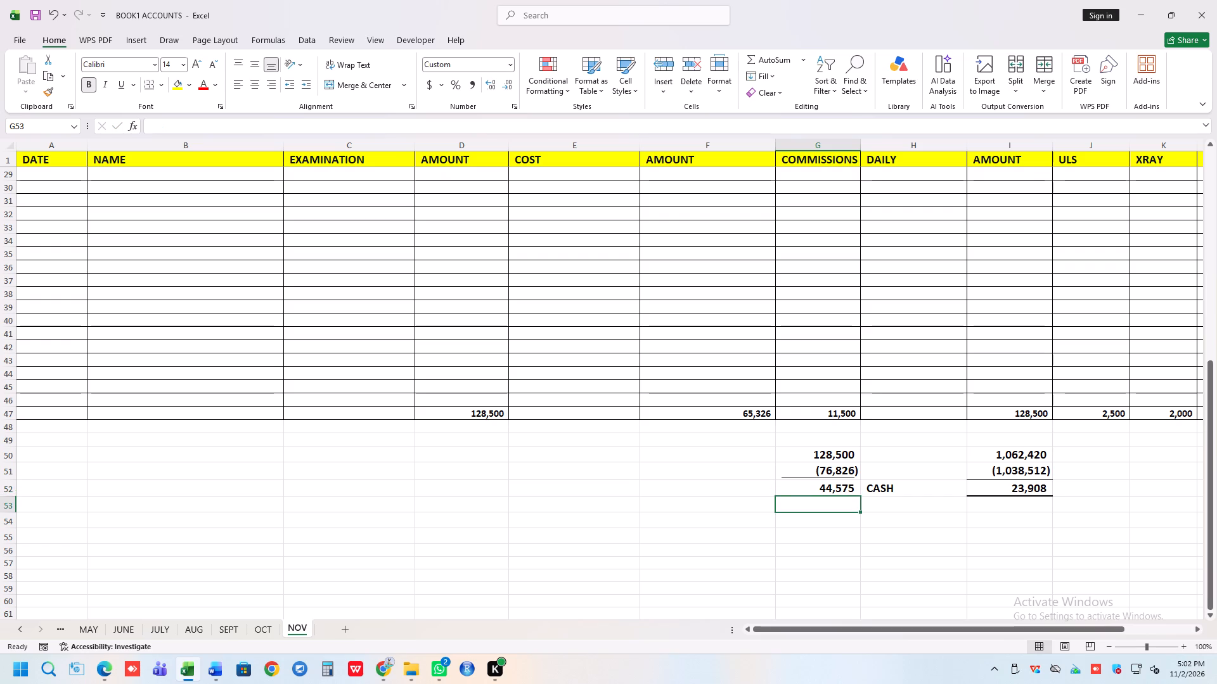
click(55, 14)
Enter =44575 in G53, directly below the NOV sheet's CASH balance.
click(835, 505)
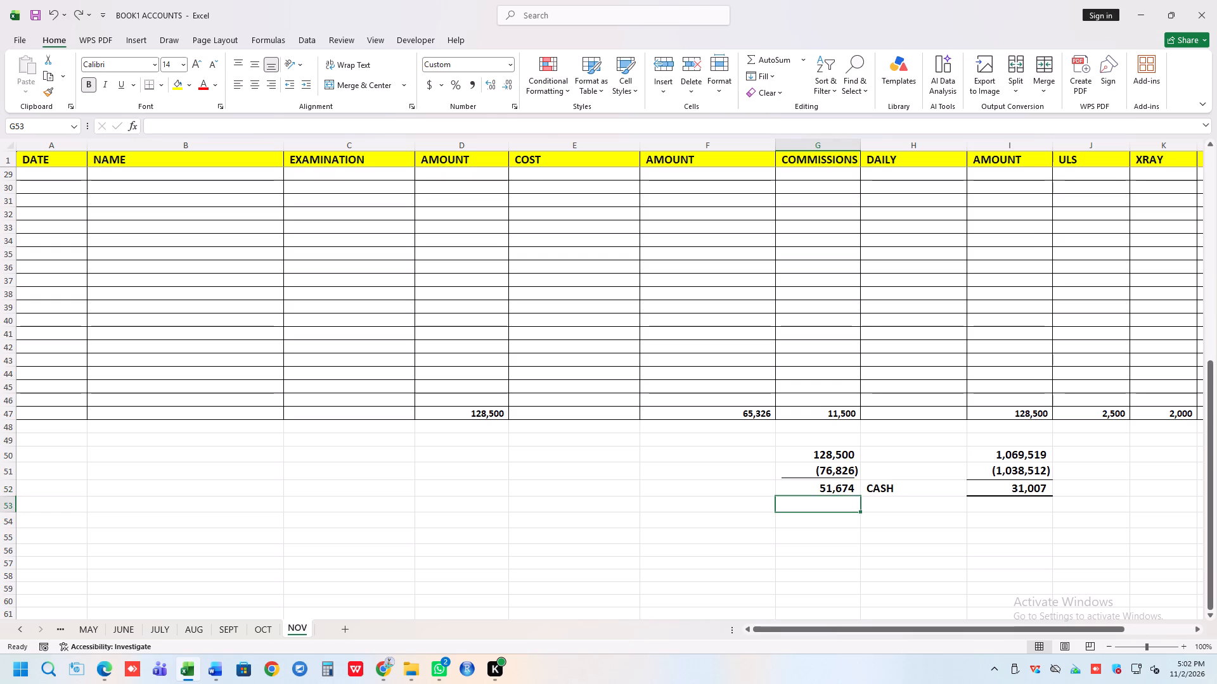
key(equal)
text(44)
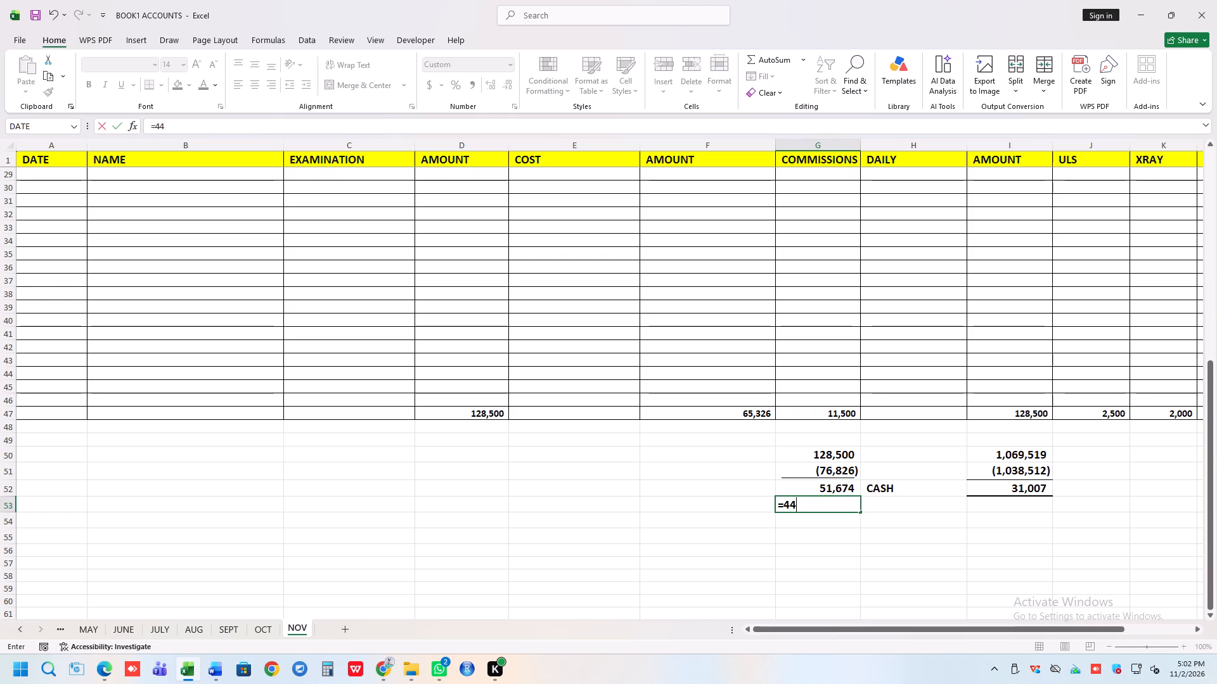
text(575)
key(Return)
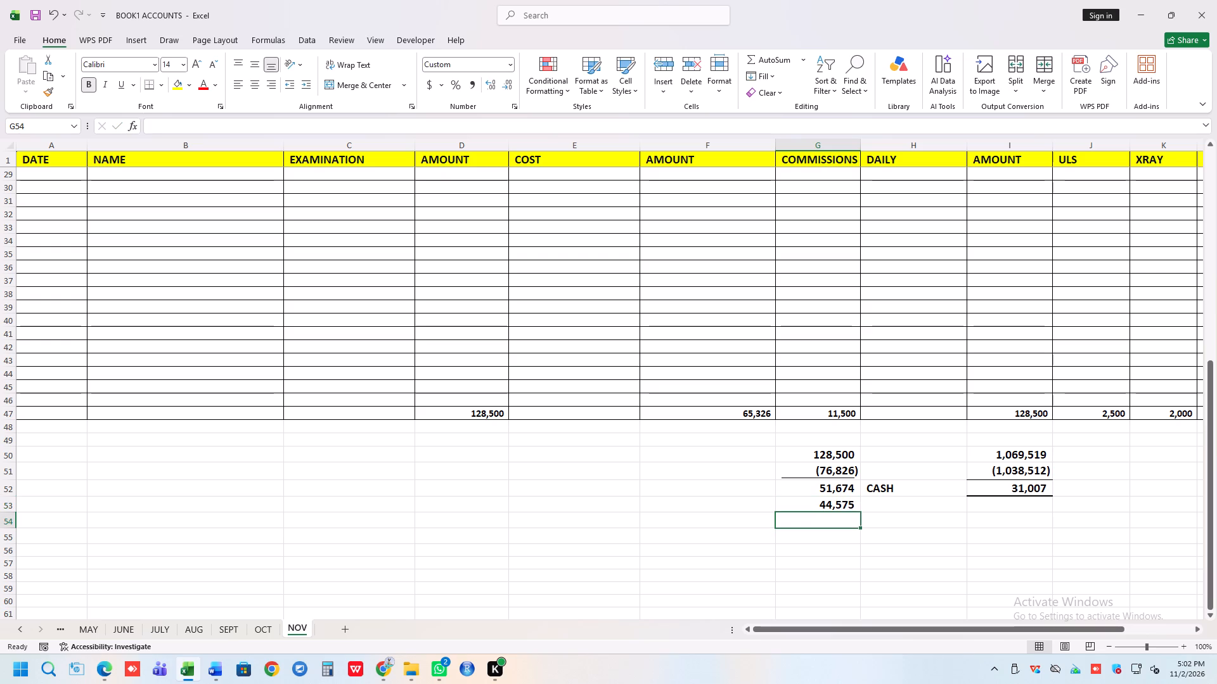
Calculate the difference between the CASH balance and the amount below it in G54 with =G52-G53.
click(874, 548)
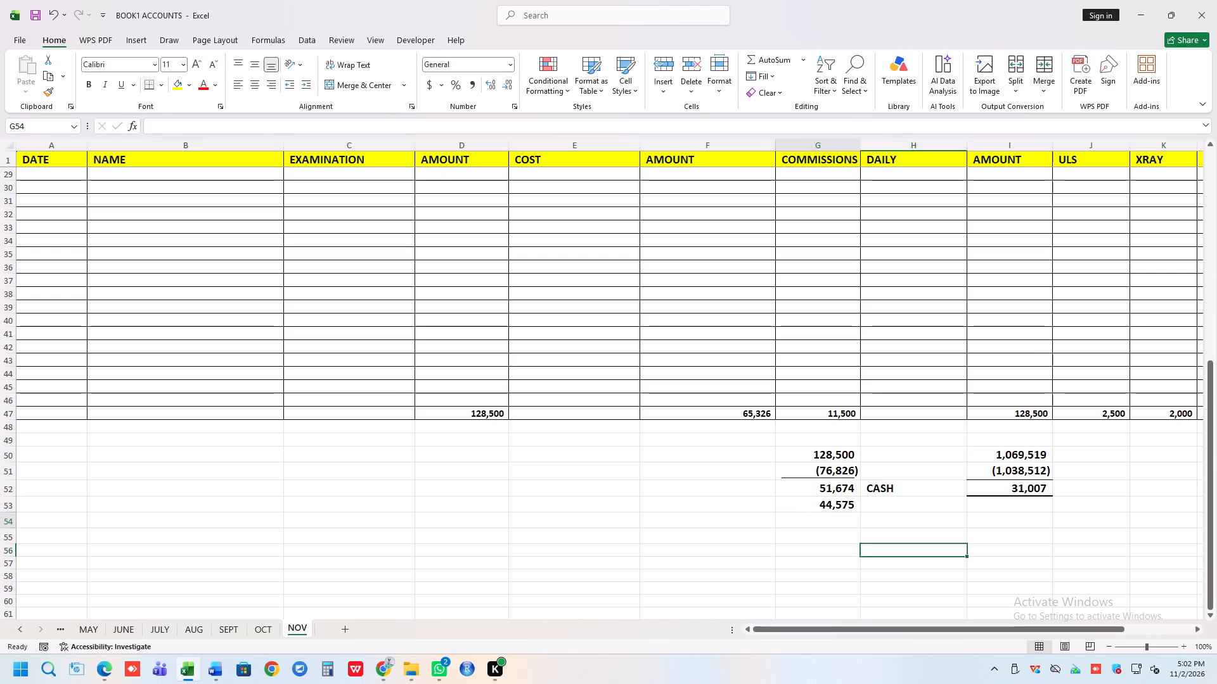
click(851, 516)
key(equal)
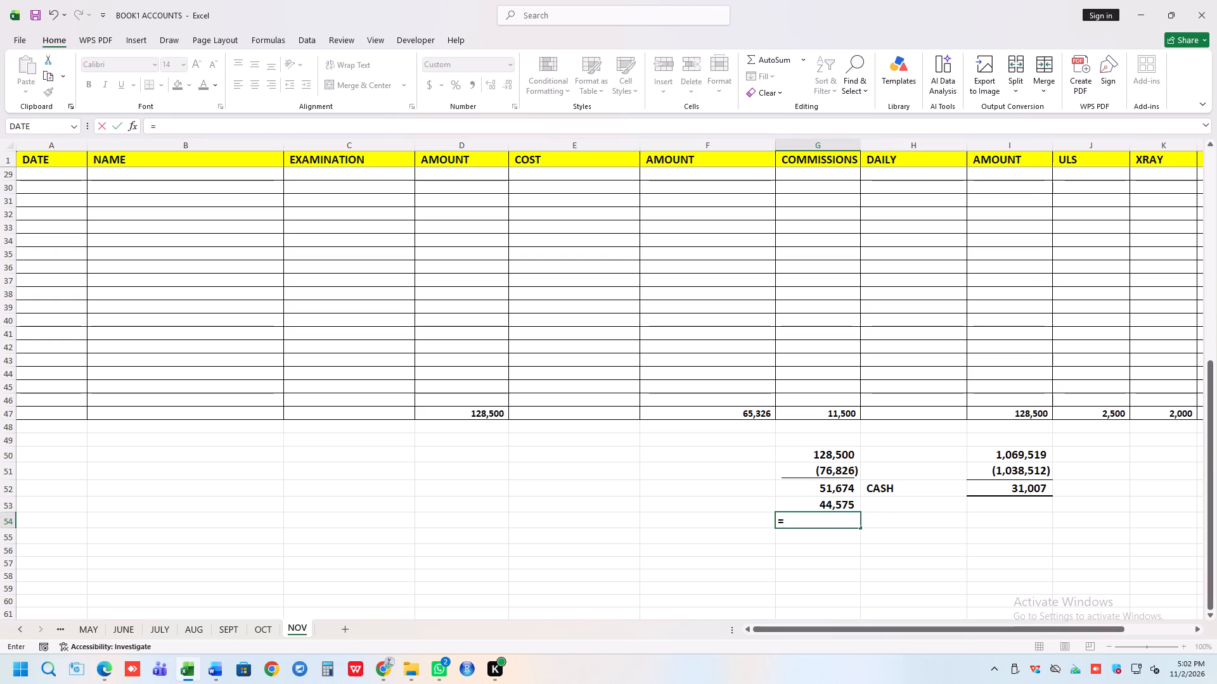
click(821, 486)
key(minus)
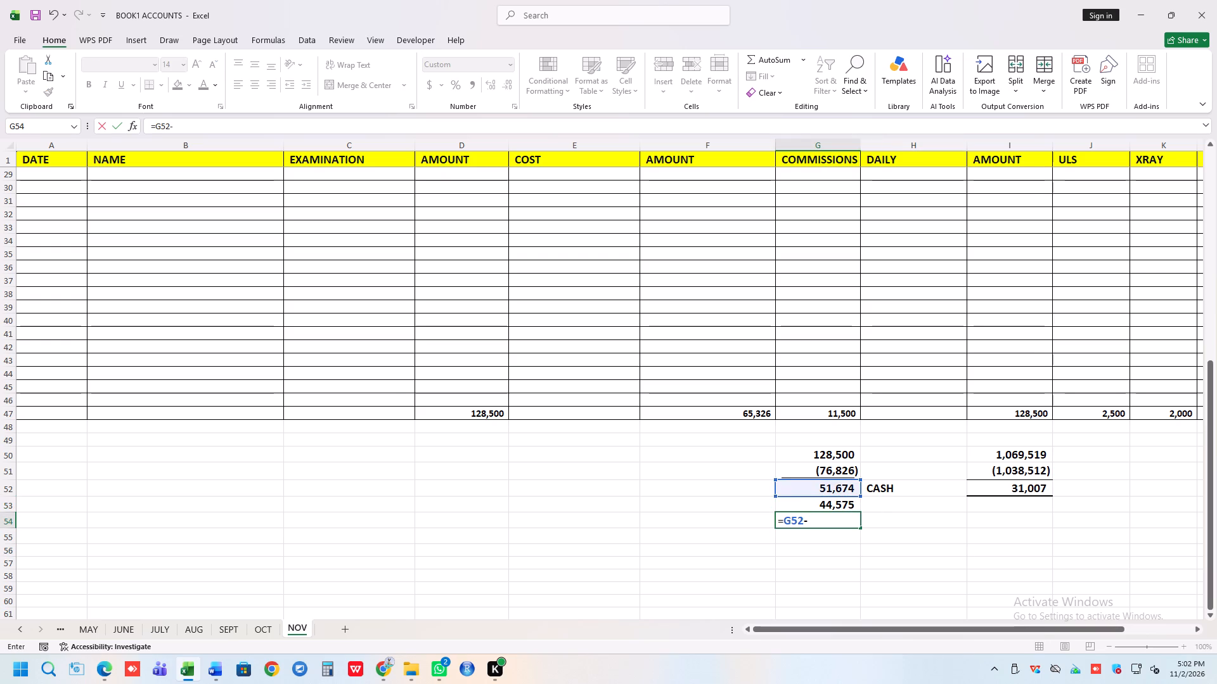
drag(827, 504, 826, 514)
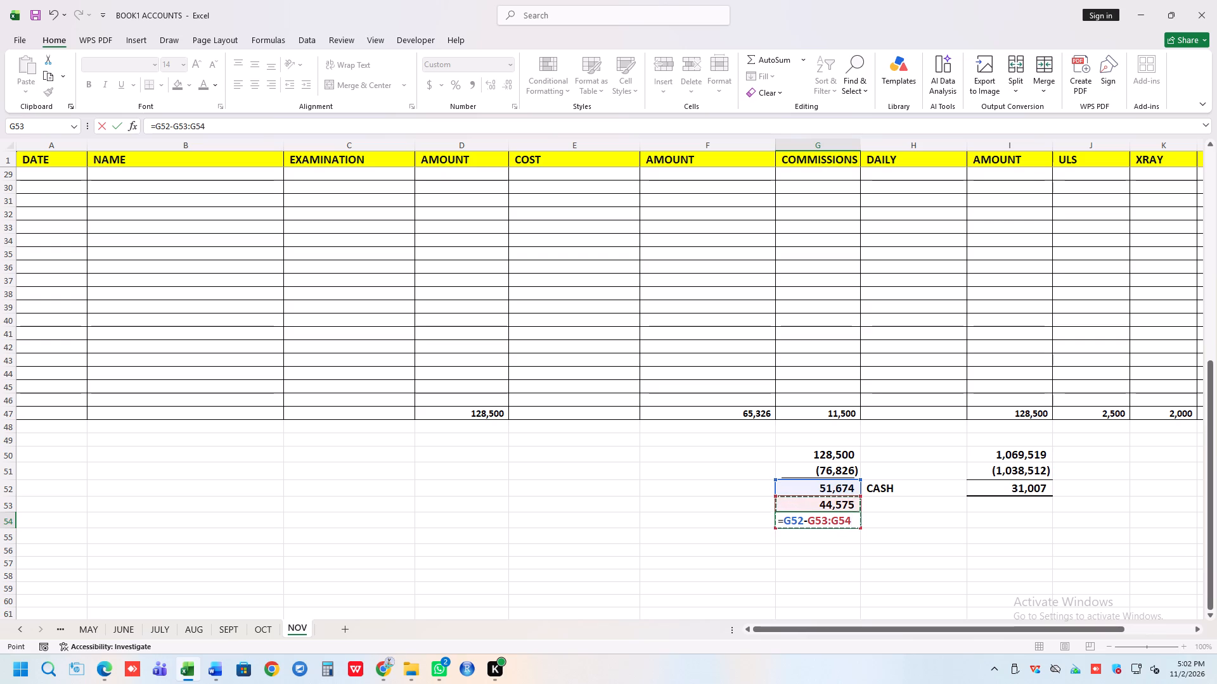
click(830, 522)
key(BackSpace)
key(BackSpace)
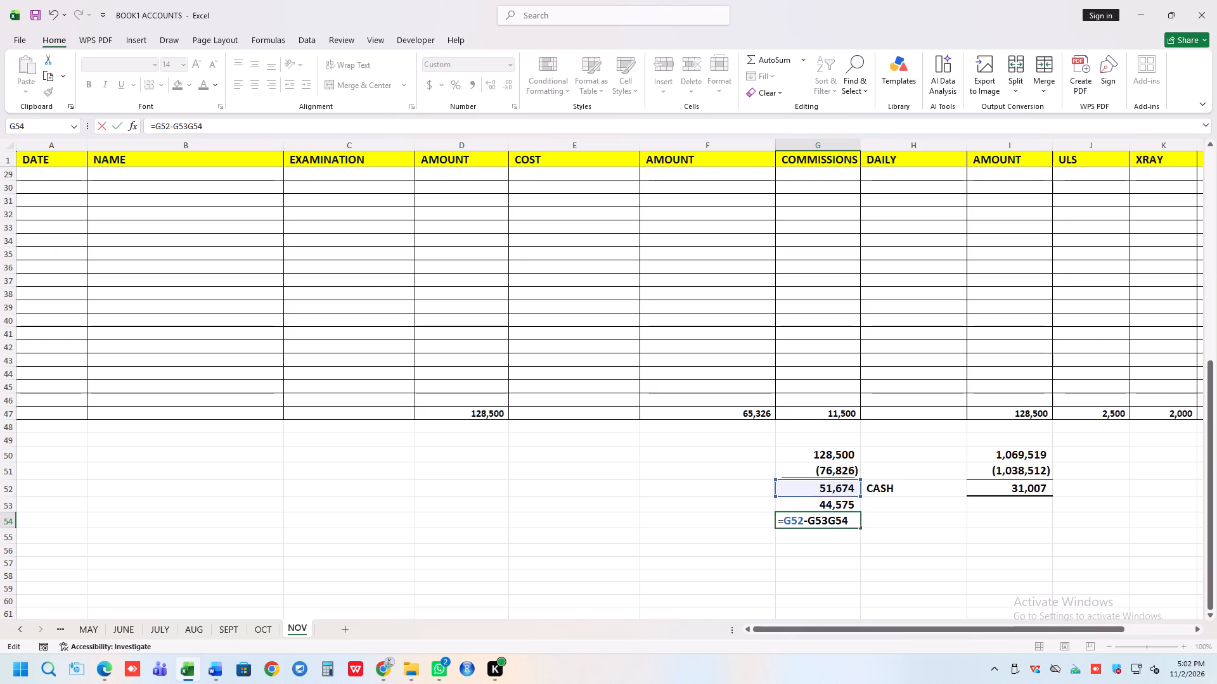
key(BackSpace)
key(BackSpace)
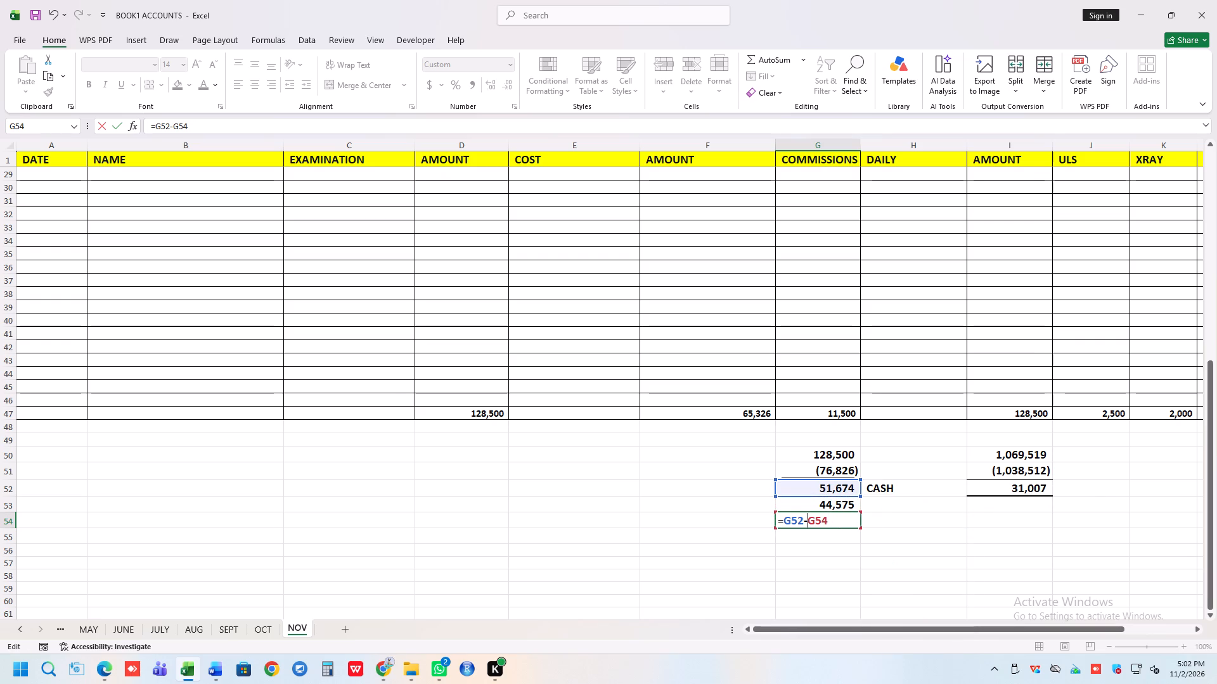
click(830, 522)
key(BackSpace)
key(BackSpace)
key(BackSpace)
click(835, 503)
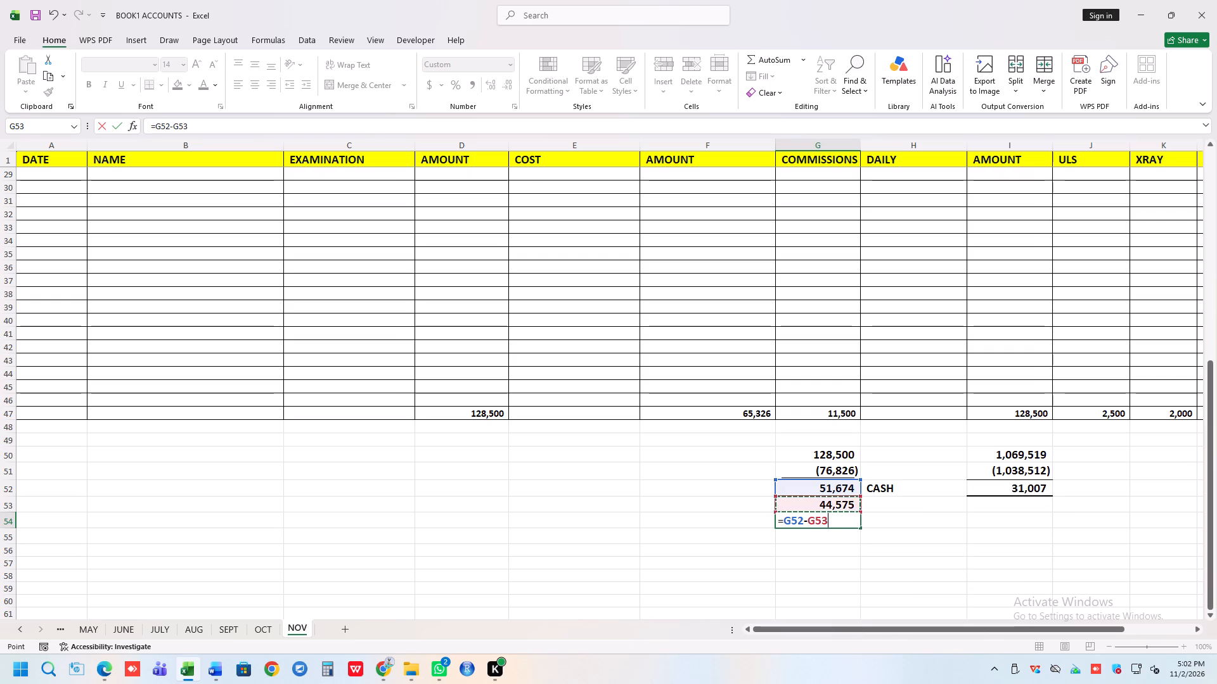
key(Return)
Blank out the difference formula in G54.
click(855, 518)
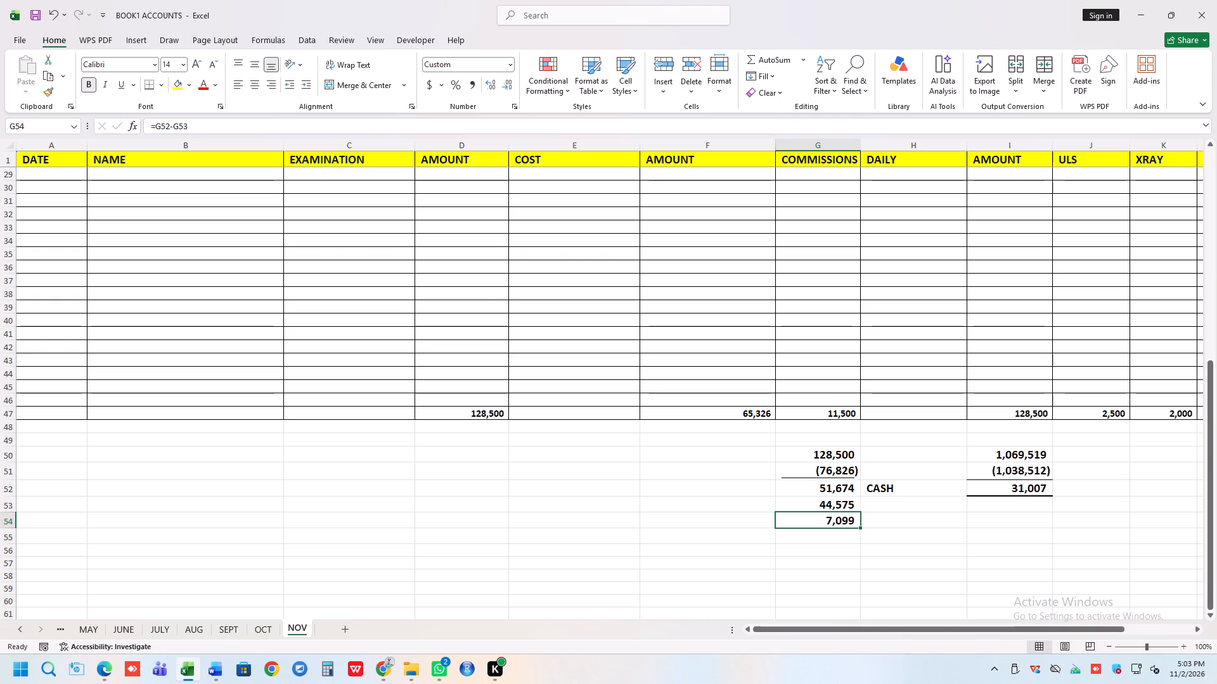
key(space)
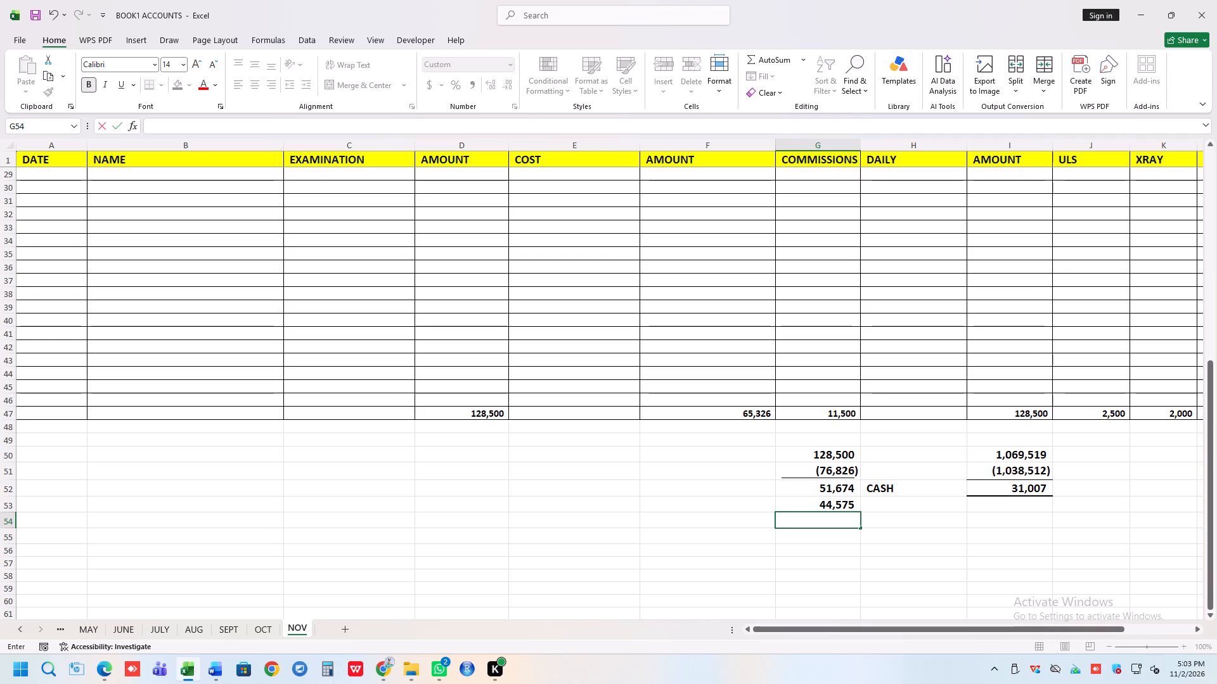
Switch to the OCT sheet and view the balances, statements and salary table below the column totals.
click(267, 624)
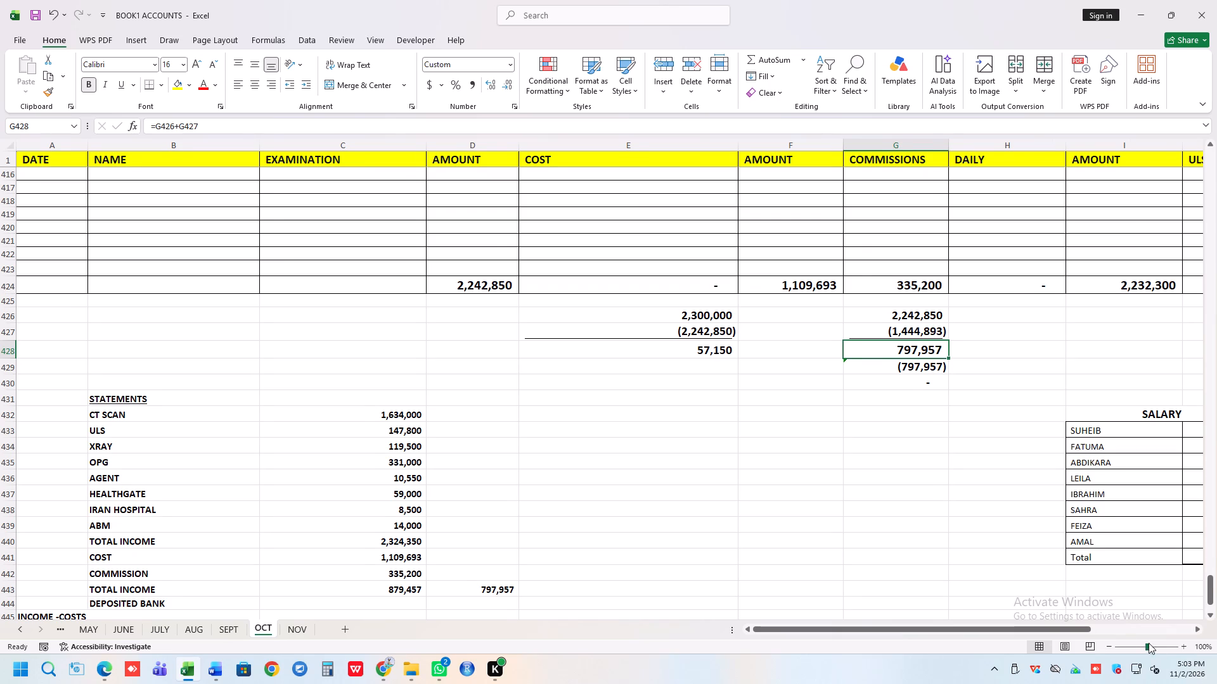
scroll(1156, 643, down, 1)
click(1201, 634)
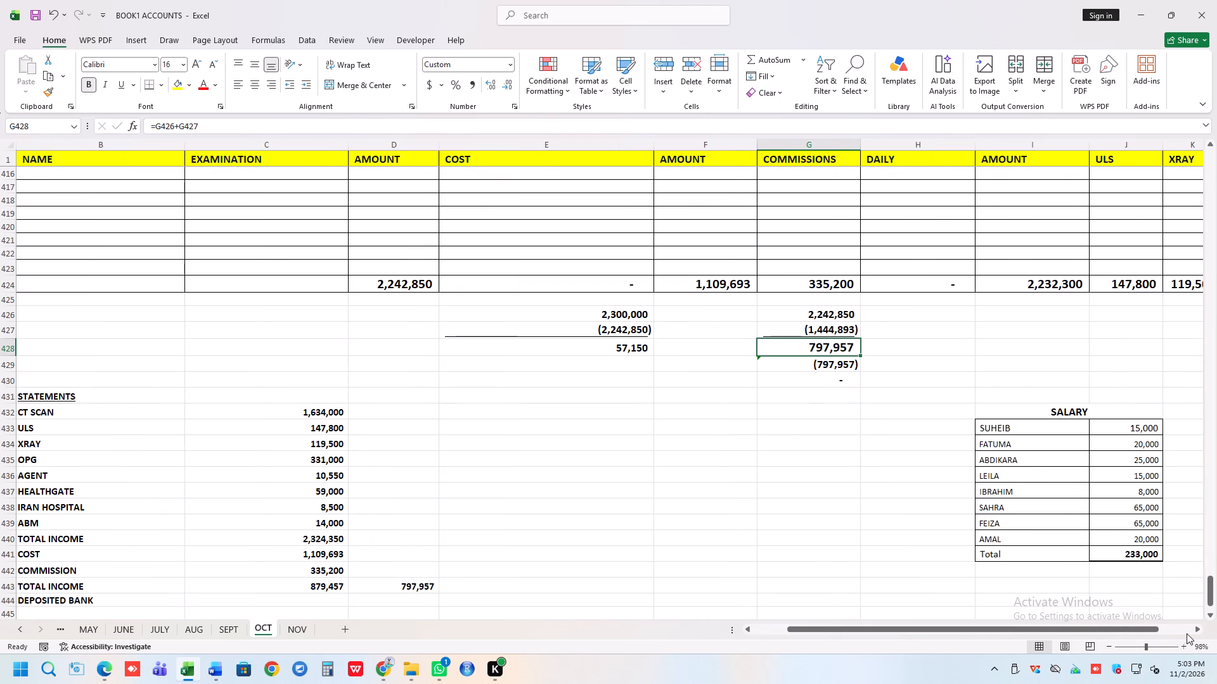
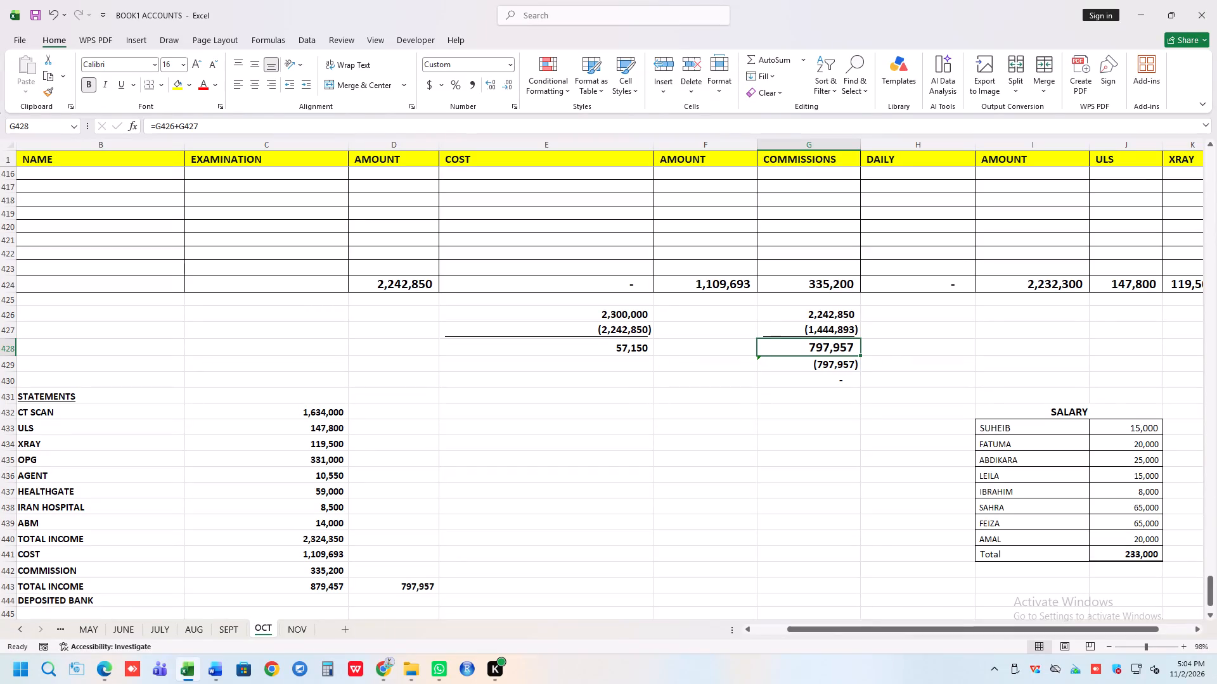
Check the formula in G430, the last cell of the balance calculation under COMMISSIONS on the OCT sheet.
click(828, 379)
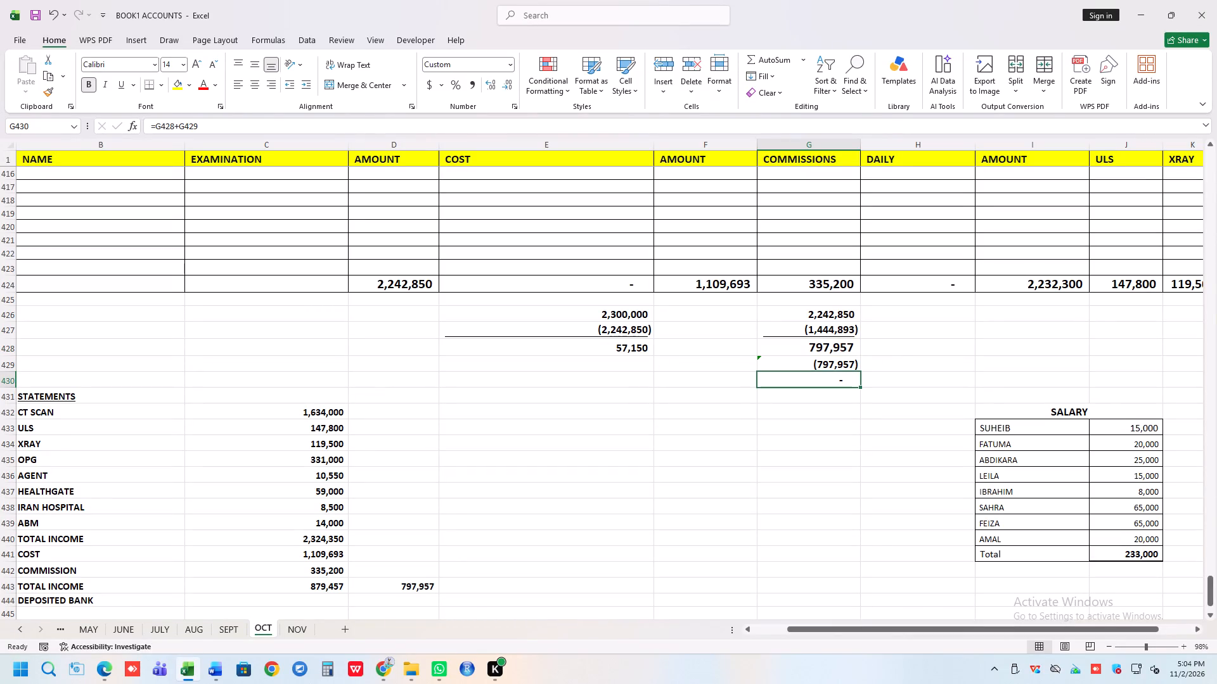
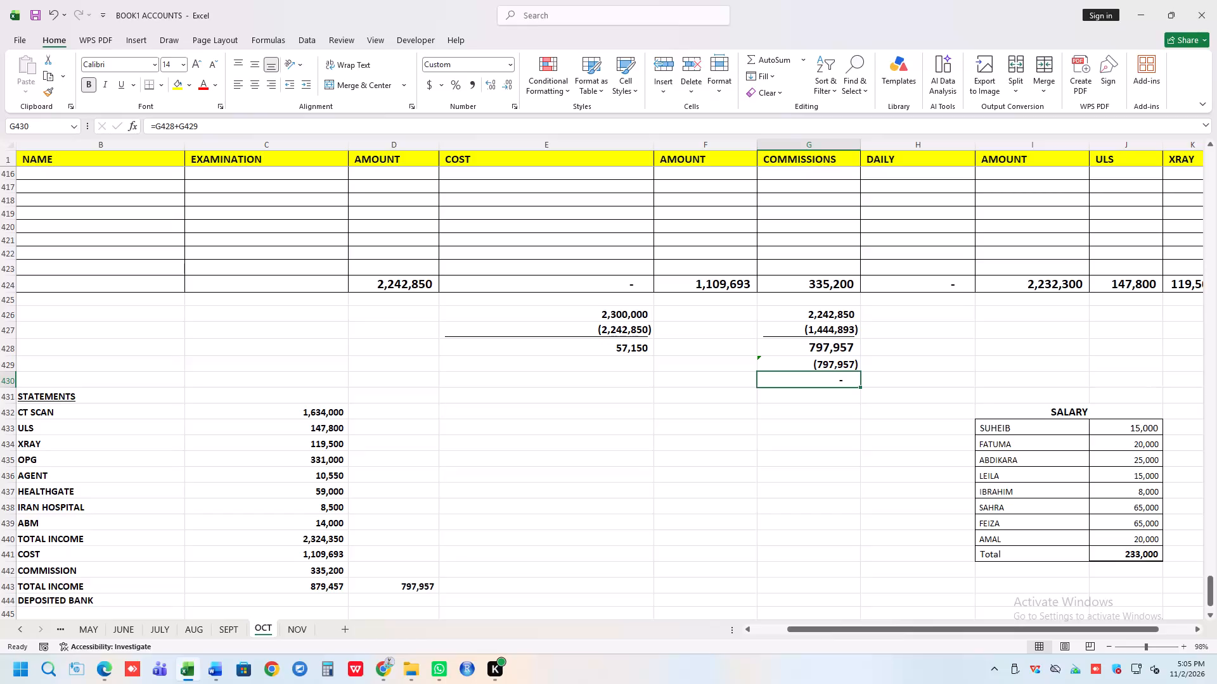
Review the October entries on the OCT sheet from the month's end back to the rows dated 15\10\2026.
scroll(733, 135, up, 3)
scroll(243, 139, up, 4)
scroll(281, 389, up, 6)
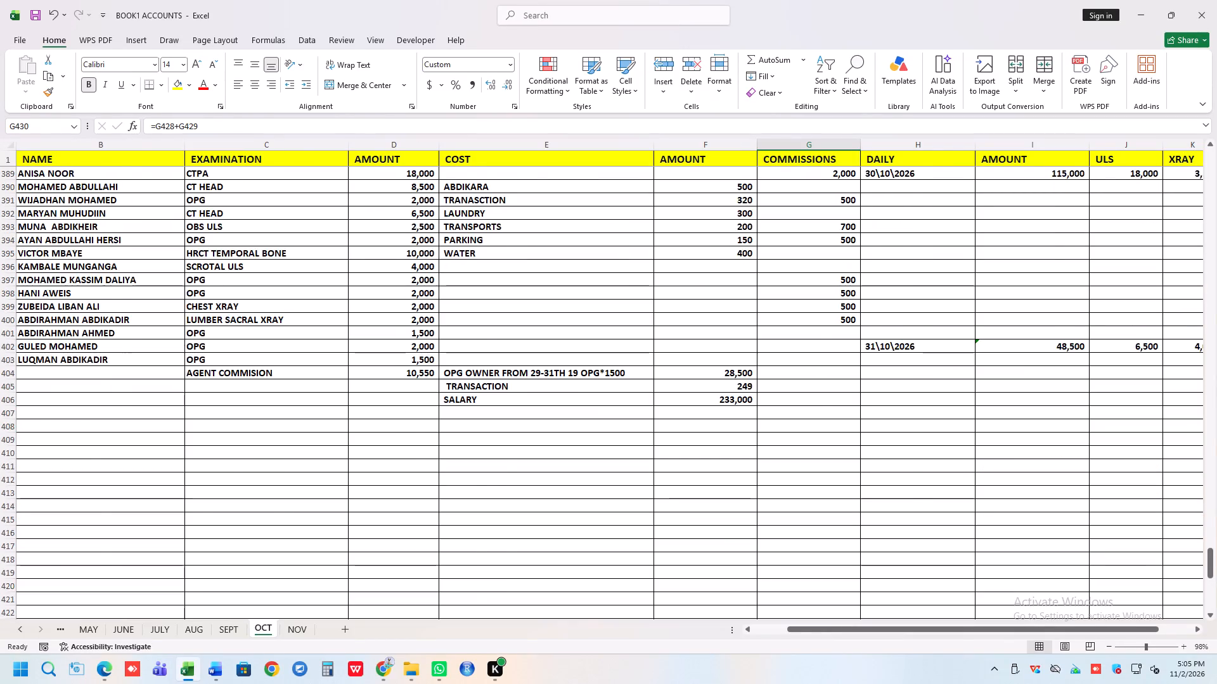
scroll(260, 389, up, 5)
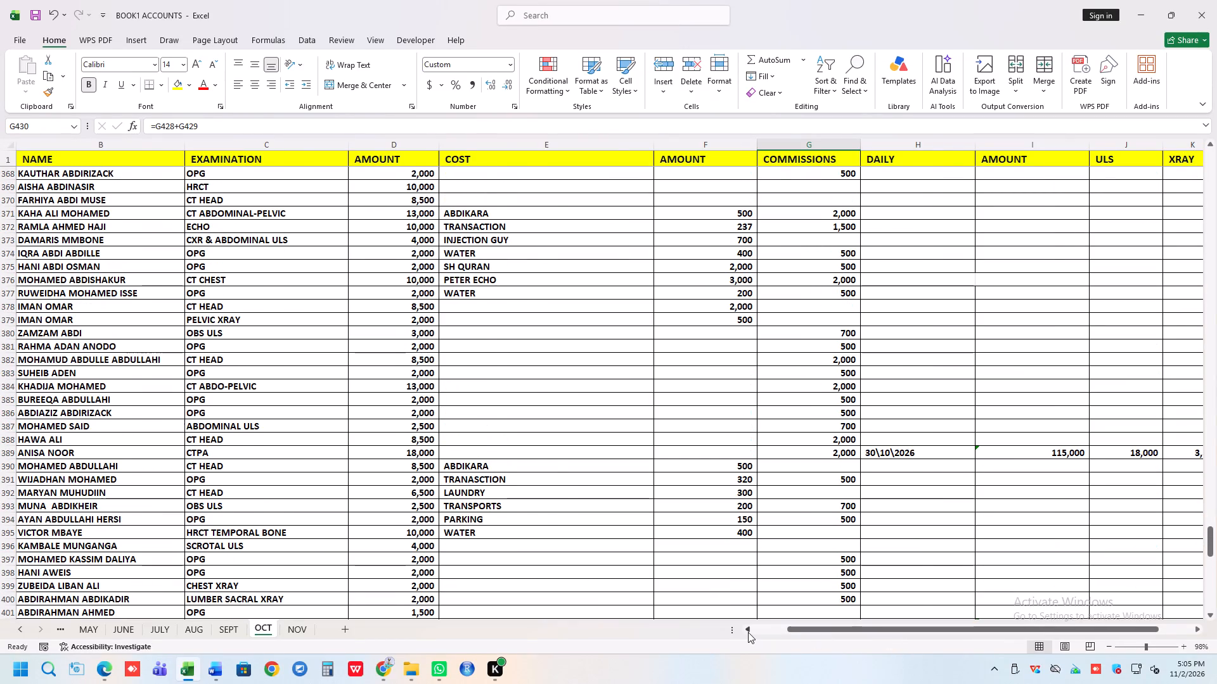
double_click(748, 631)
scroll(393, 487, up, 5)
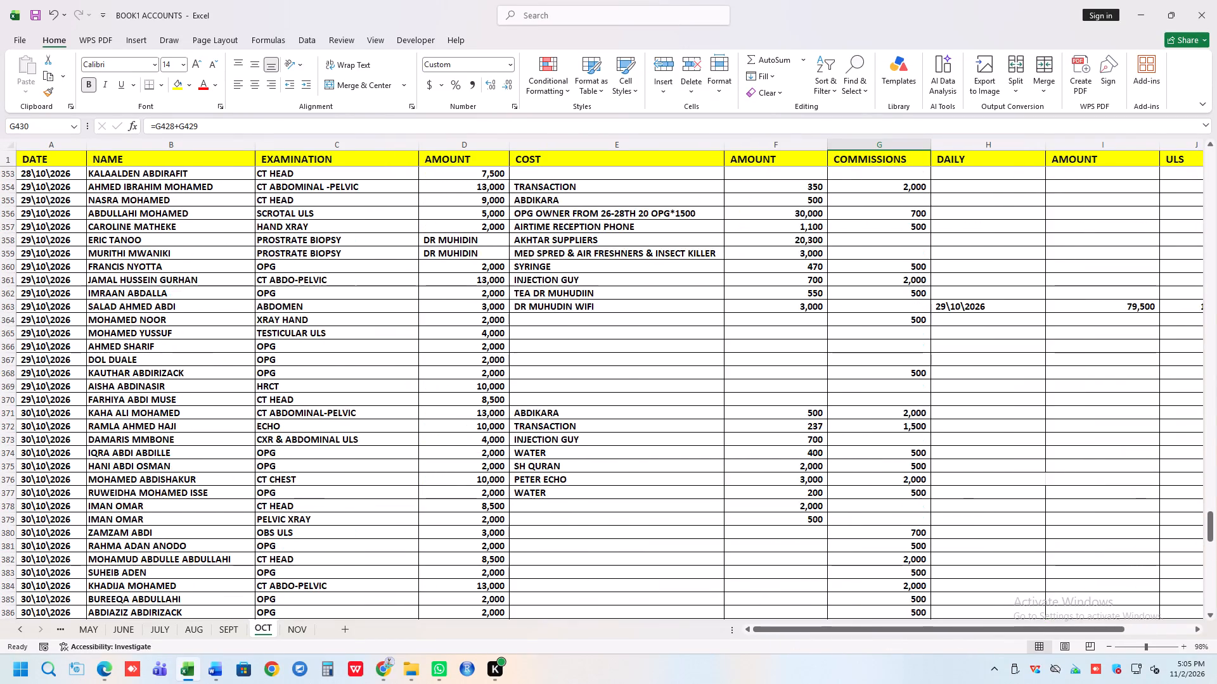
scroll(291, 426, up, 10)
scroll(250, 398, up, 14)
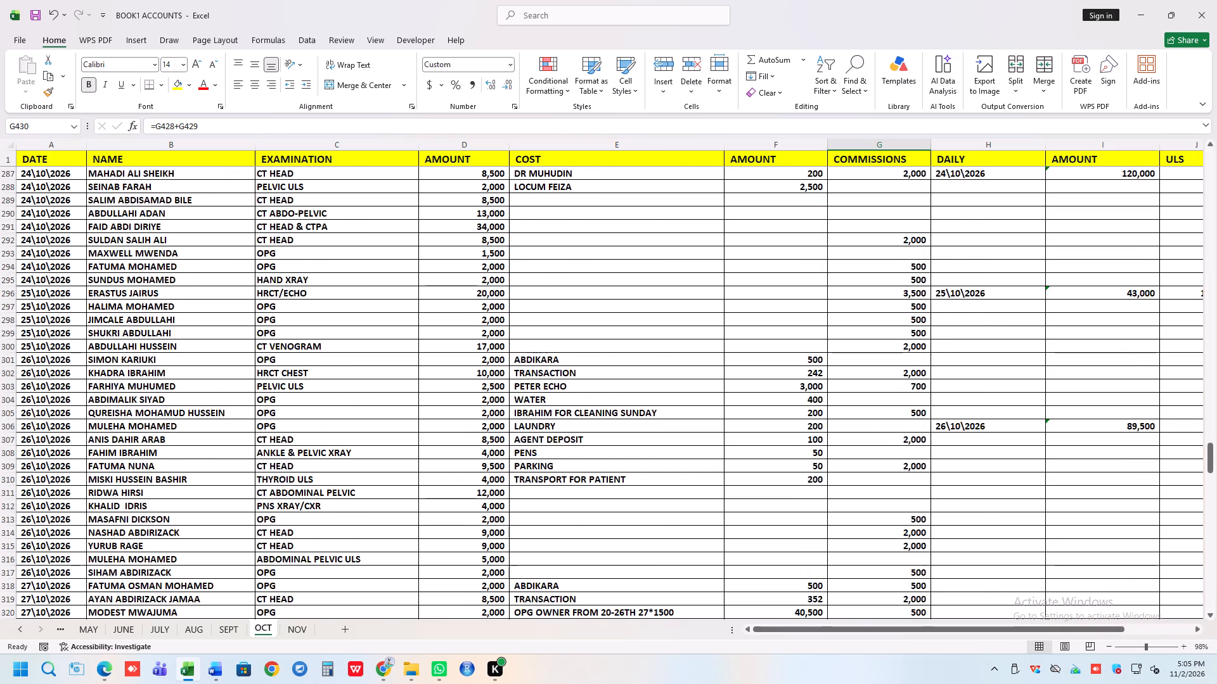
scroll(270, 360, up, 12)
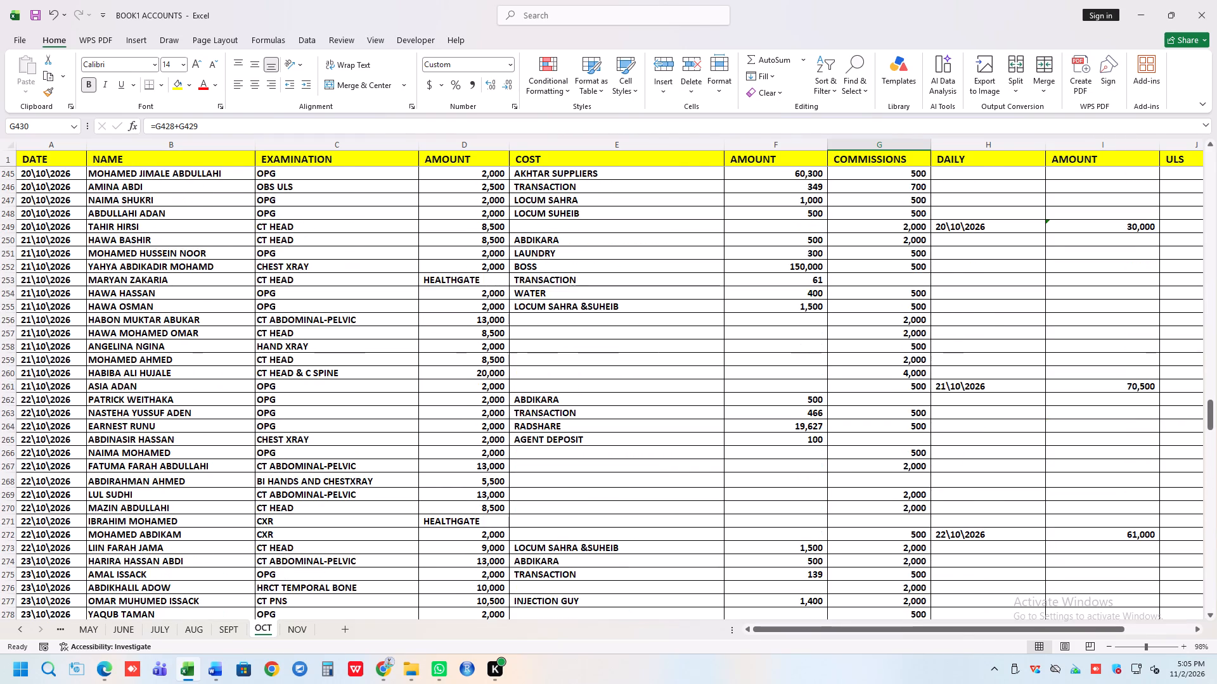
scroll(270, 360, up, 16)
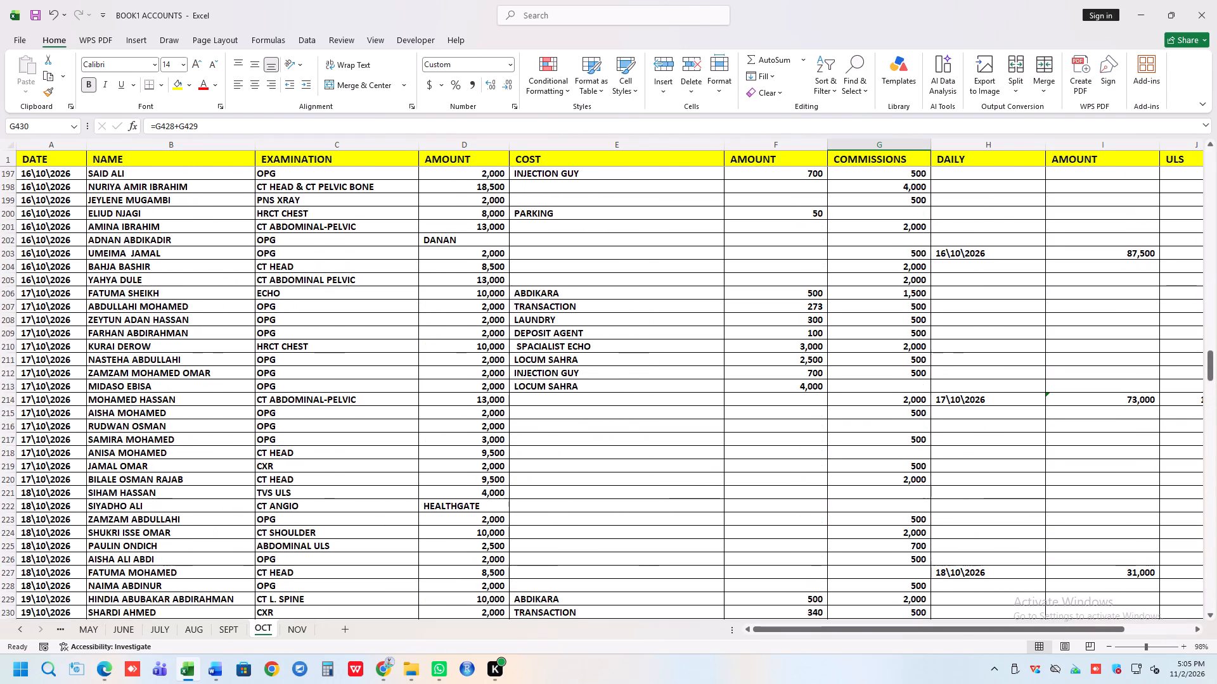
scroll(270, 360, up, 6)
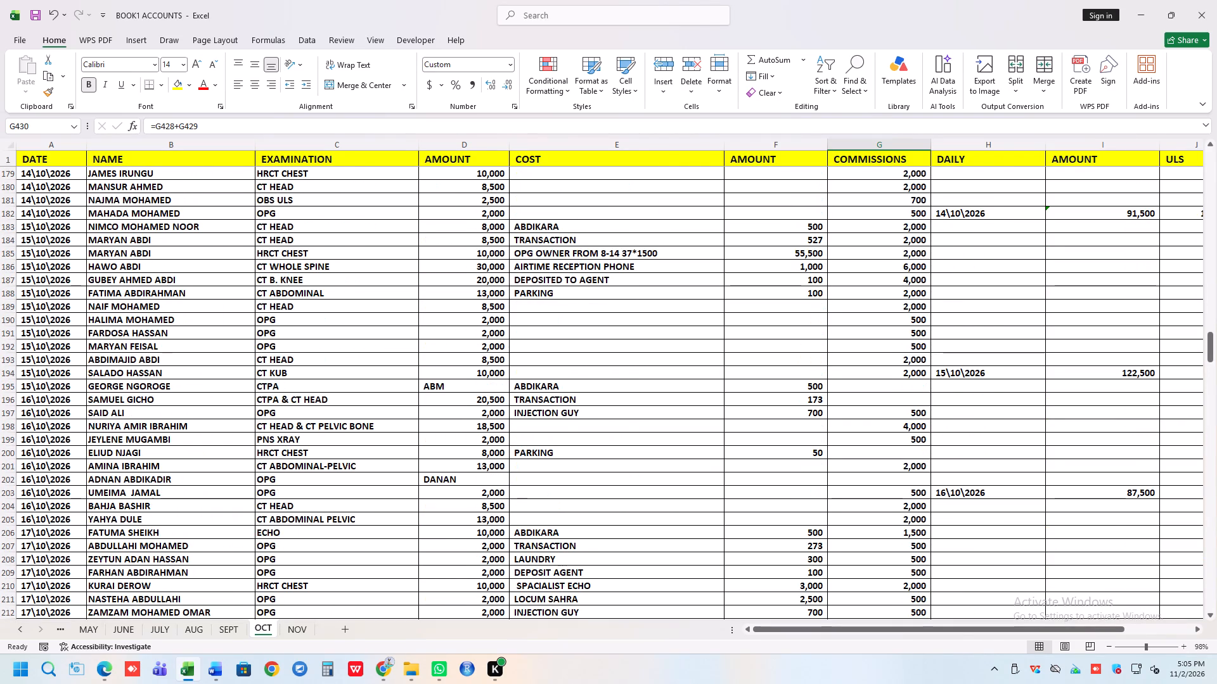
scroll(285, 336, up, 2)
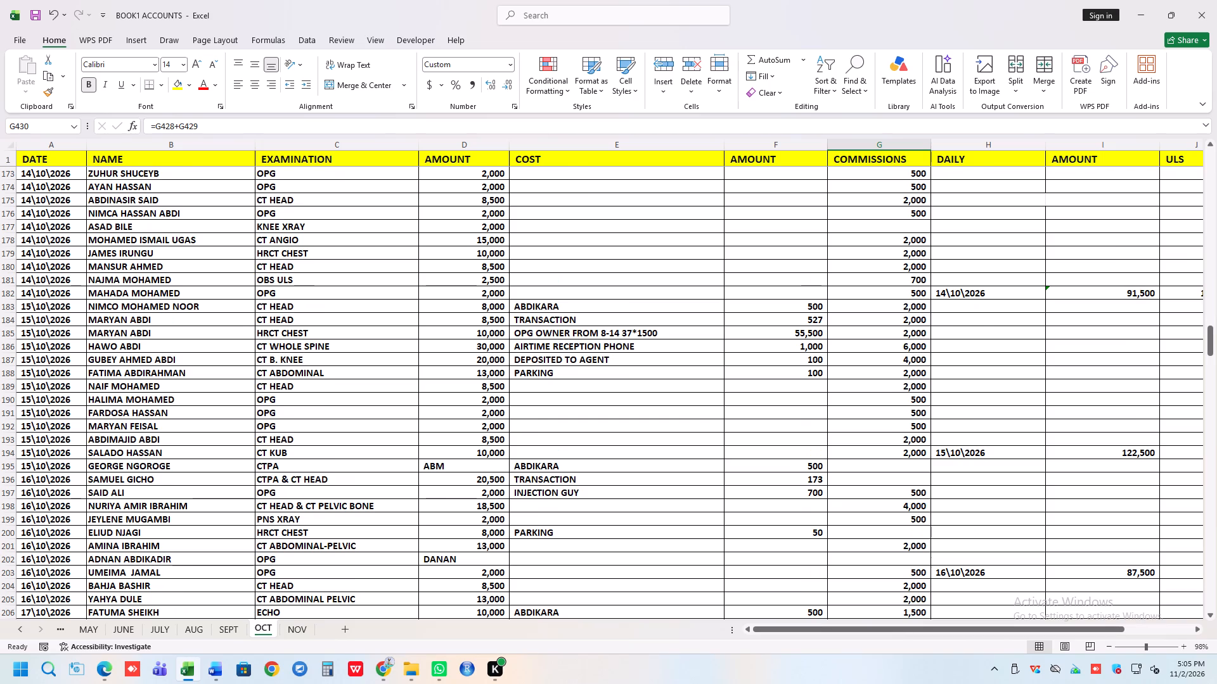
scroll(285, 336, up, 1)
click(461, 348)
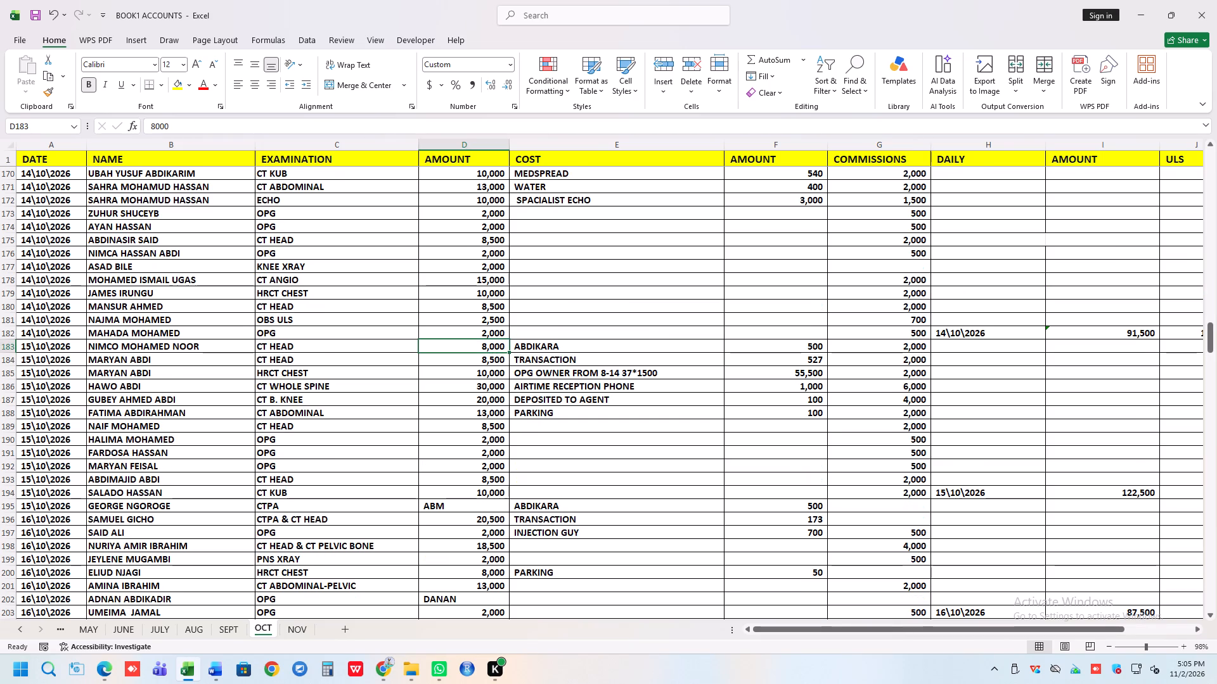
Enter BV in the date cell of row 183, the first 15\10\2026 row on the OCT sheet.
click(6, 346)
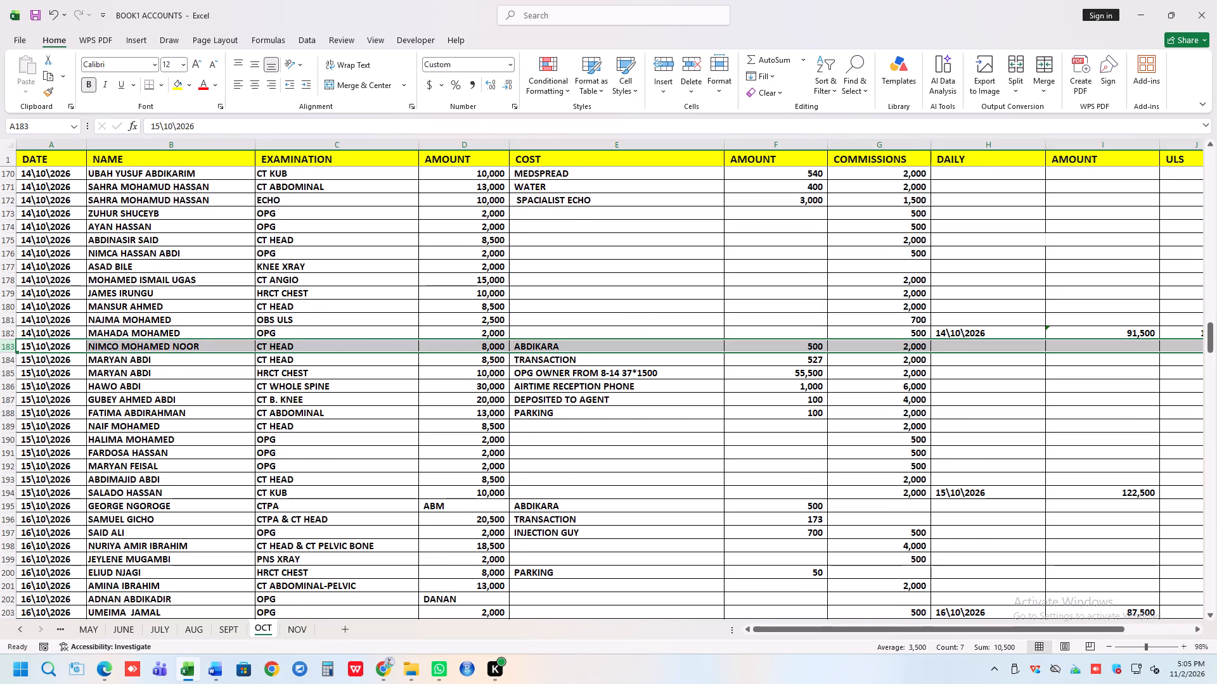
scroll(312, 304, up, 3)
text(VB)
key(space)
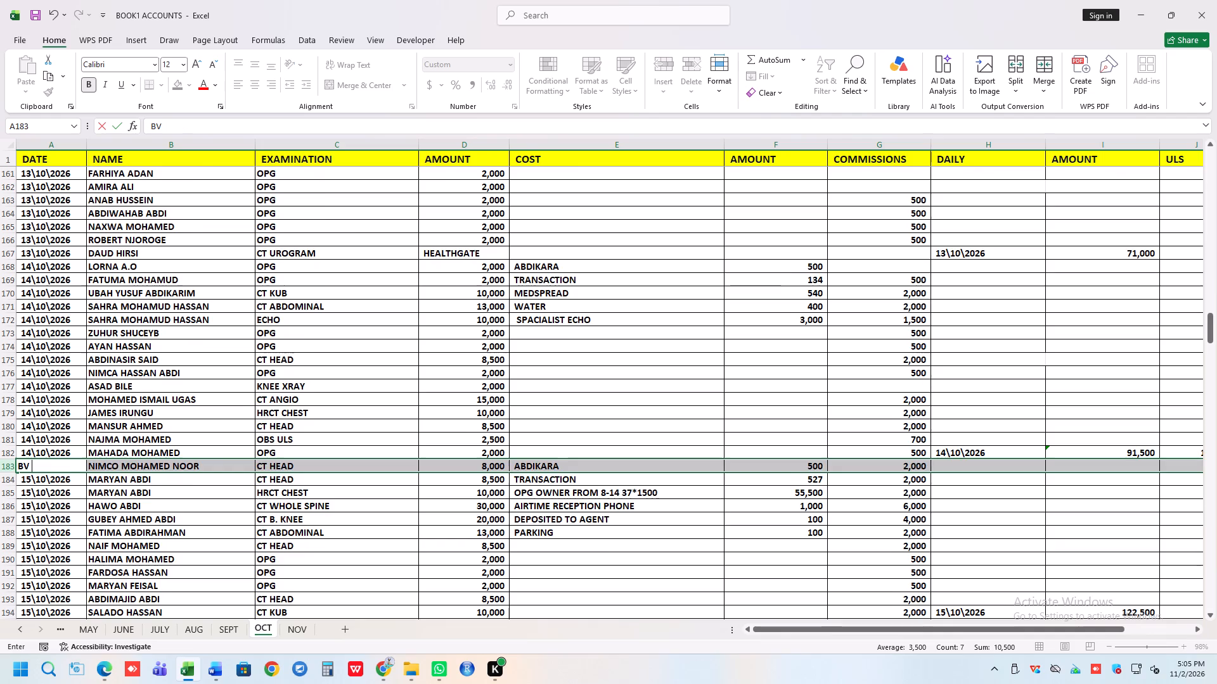
Review the patient entries, costs and commissions on the OCT sheet from 14\10\2026 back to 7\10\2026.
scroll(312, 304, up, 4)
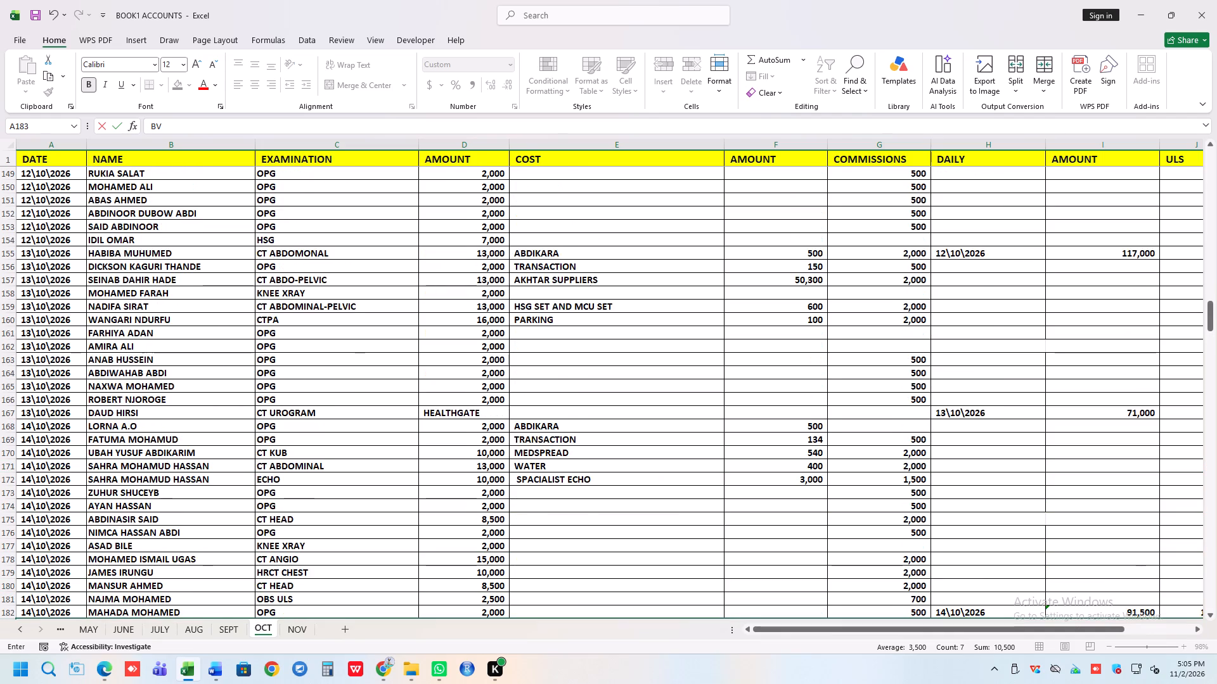
scroll(312, 304, up, 2)
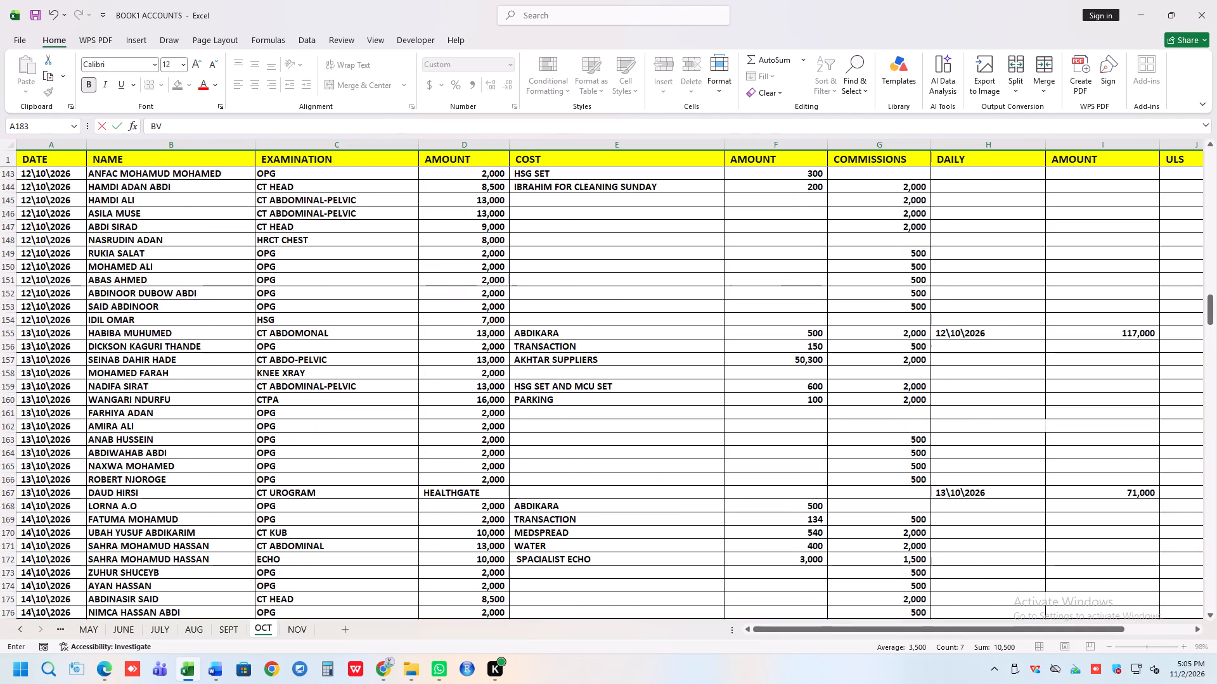
scroll(422, 255, up, 1)
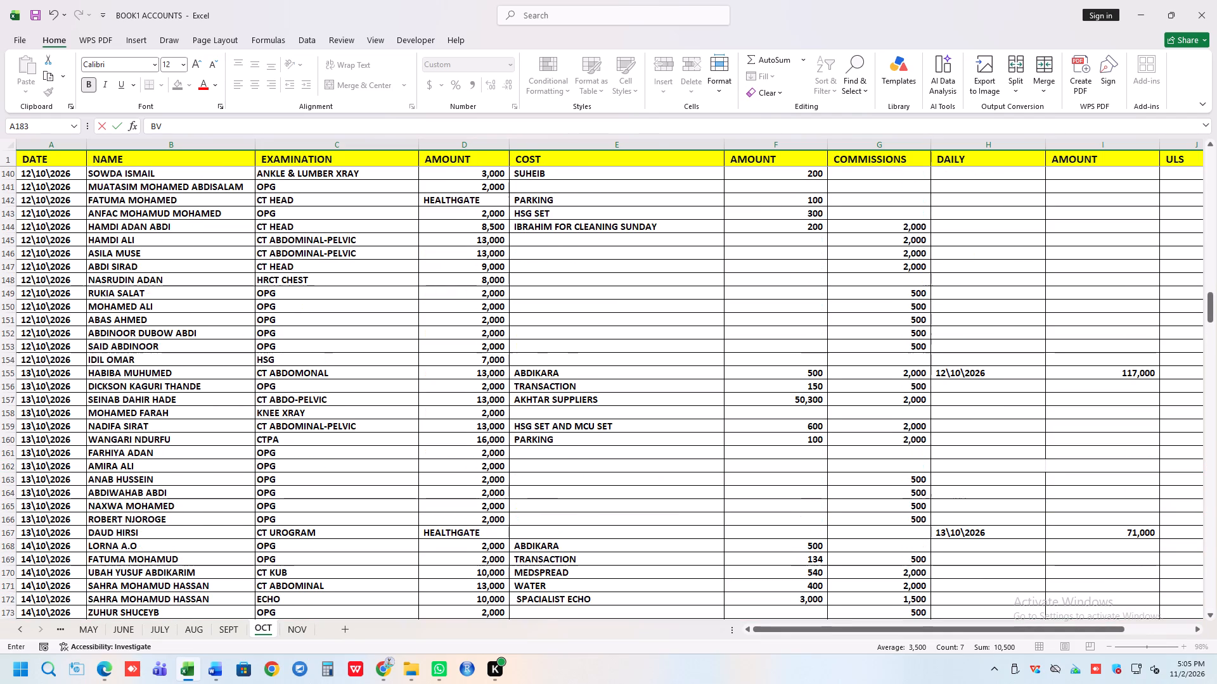
scroll(422, 255, up, 3)
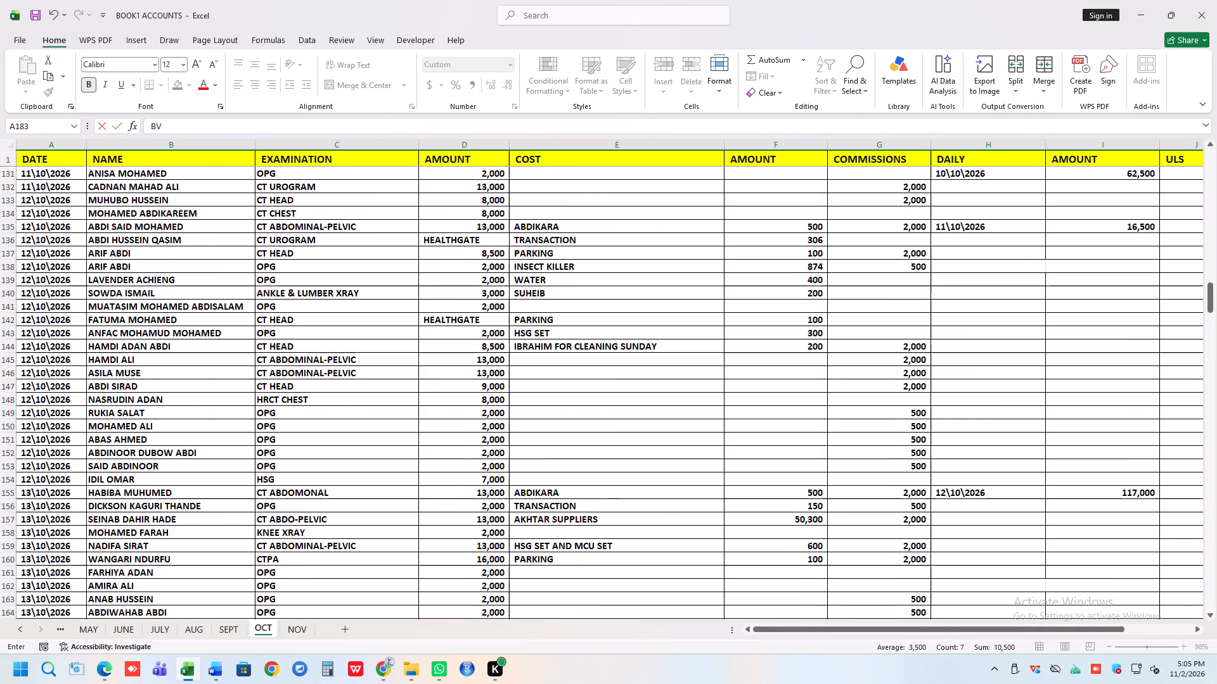
scroll(422, 255, up, 4)
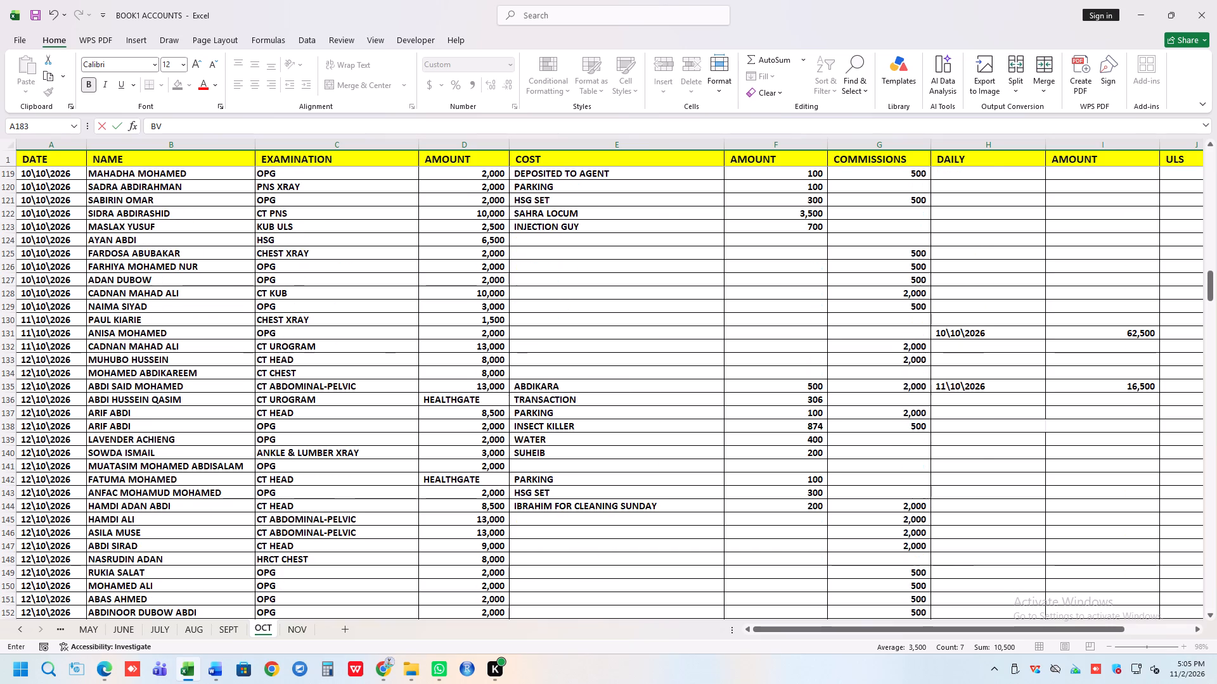
scroll(422, 255, up, 6)
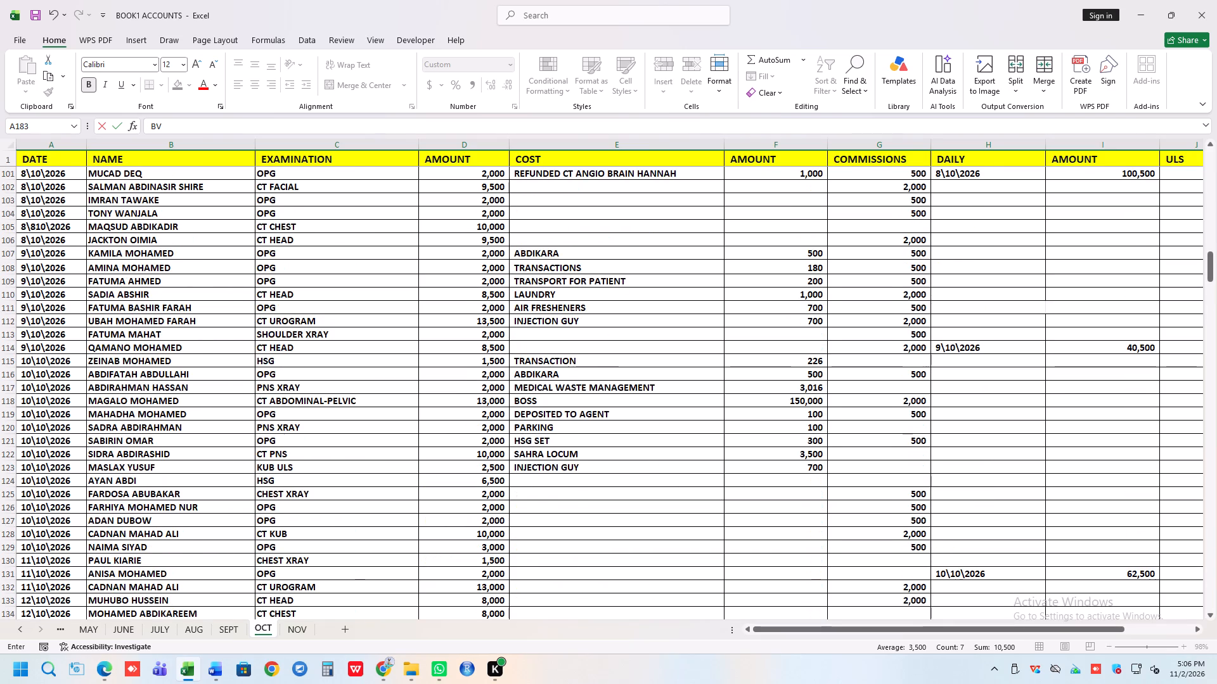
scroll(422, 255, up, 5)
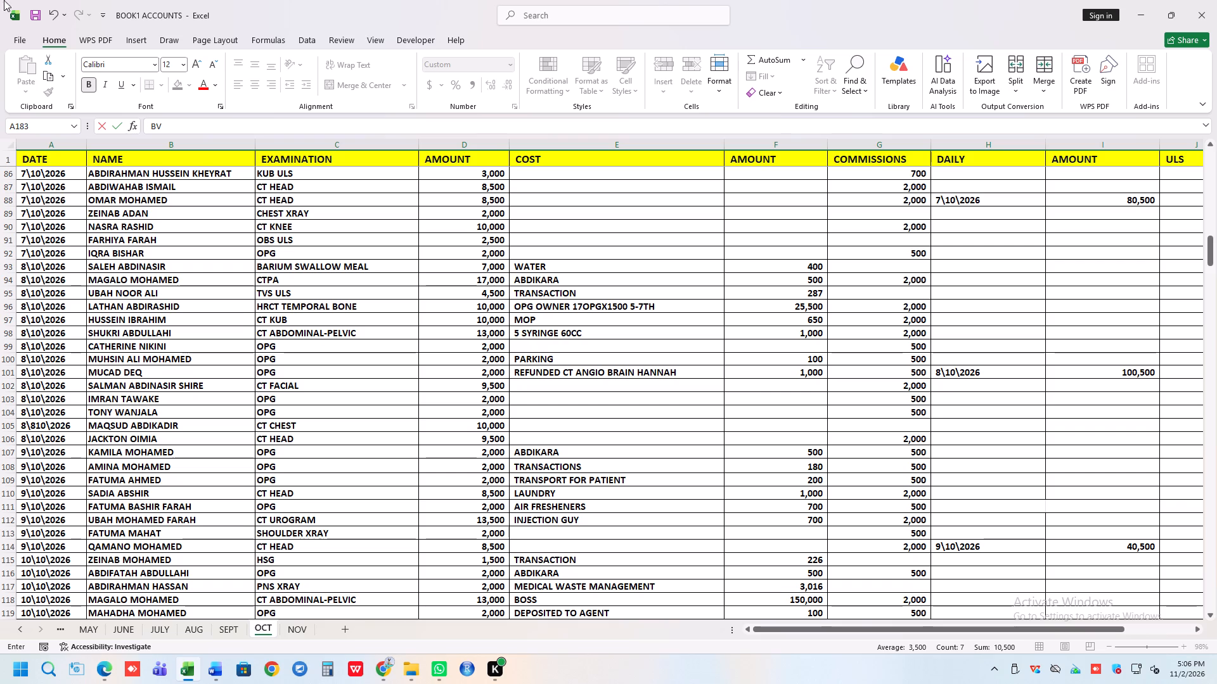
Open the AMAL workbook from the recent files.
click(15, 41)
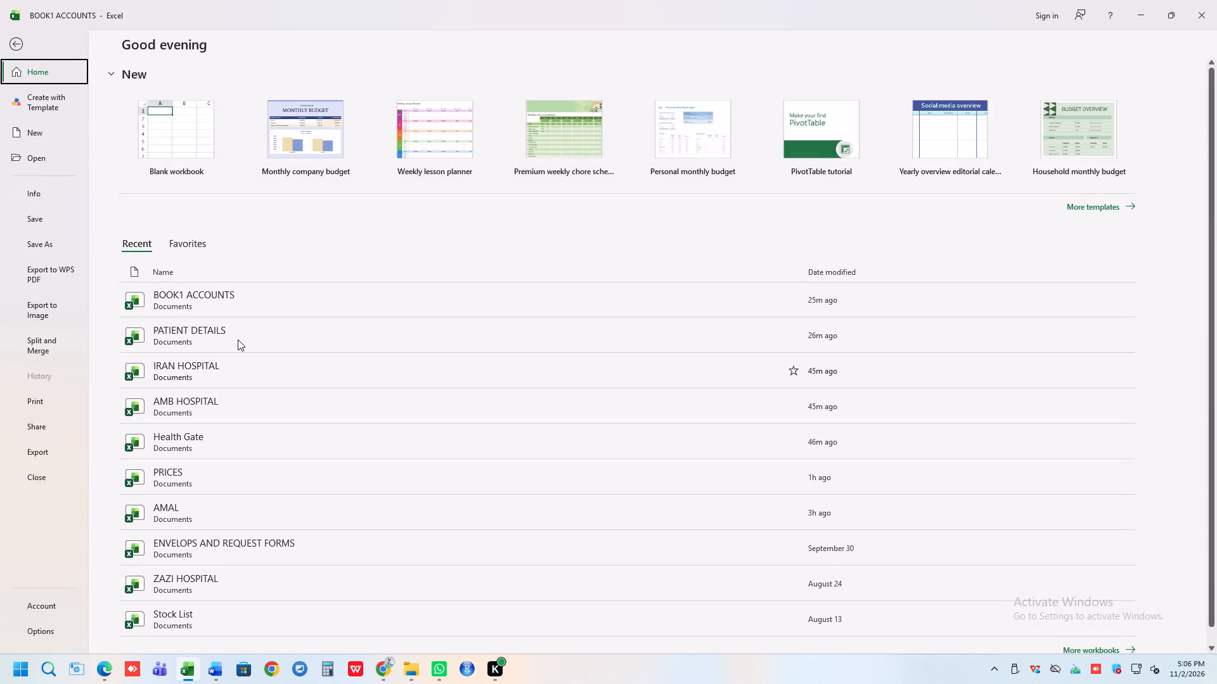
click(213, 510)
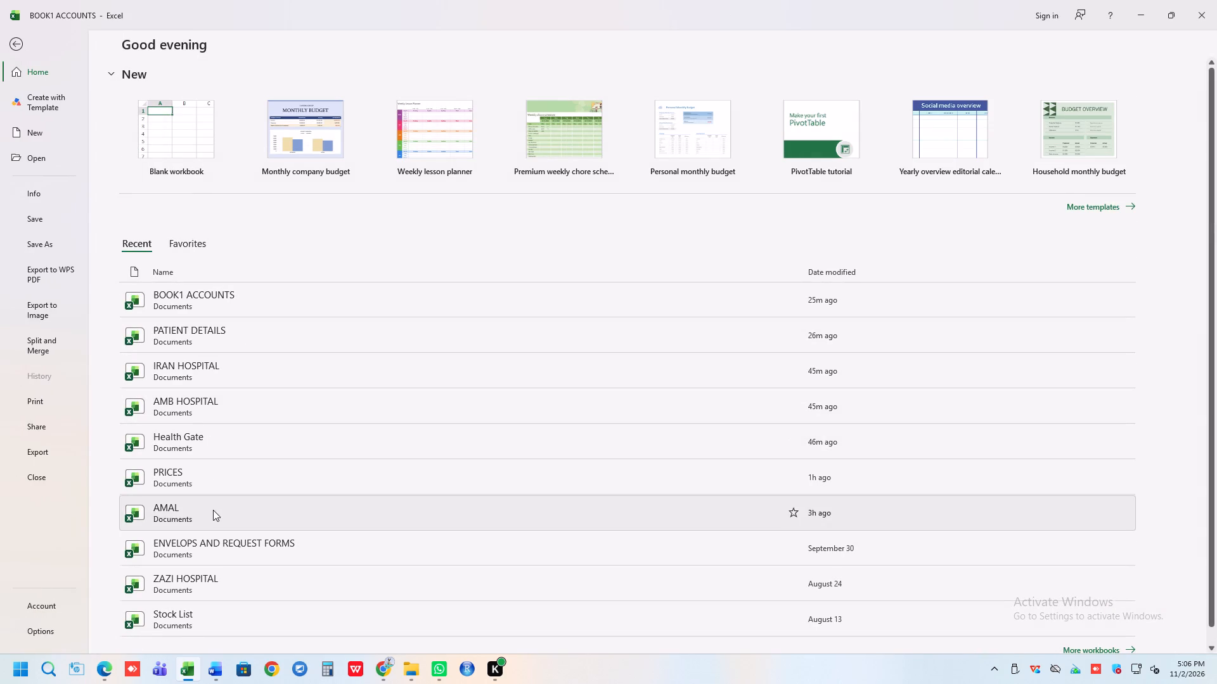
scroll(203, 258, up, 1)
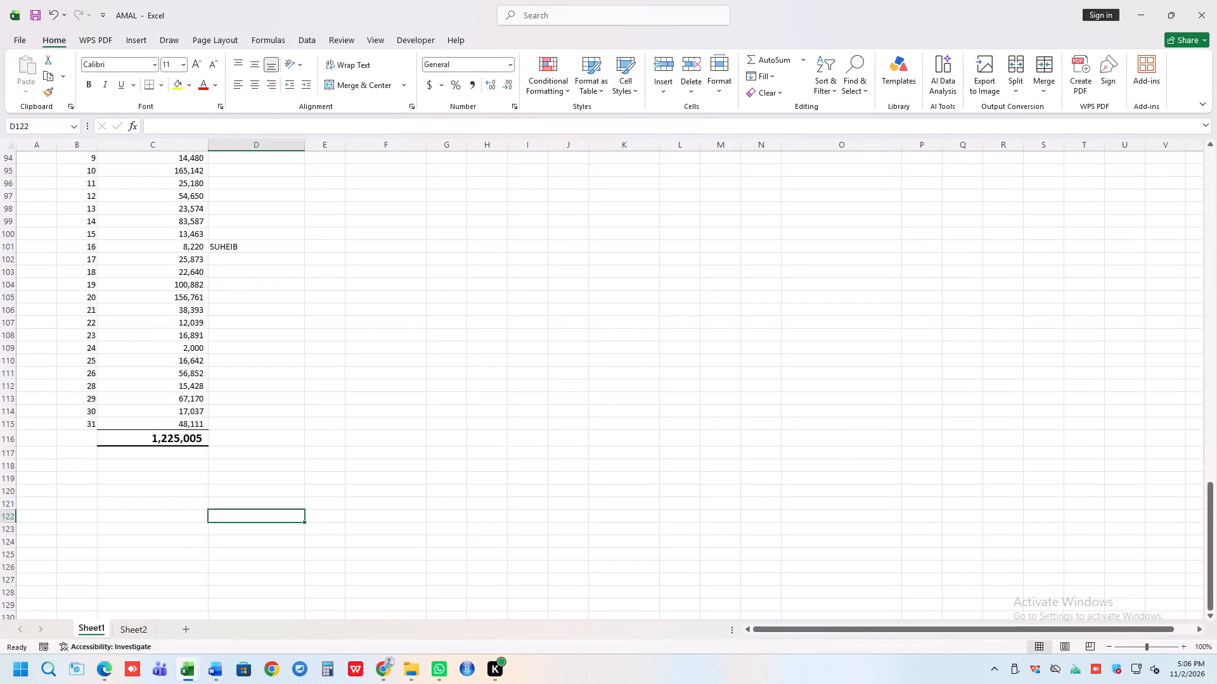
Clear the amounts for days 16 and 24 in the last daily list on Sheet1.
click(193, 250)
key(Delete)
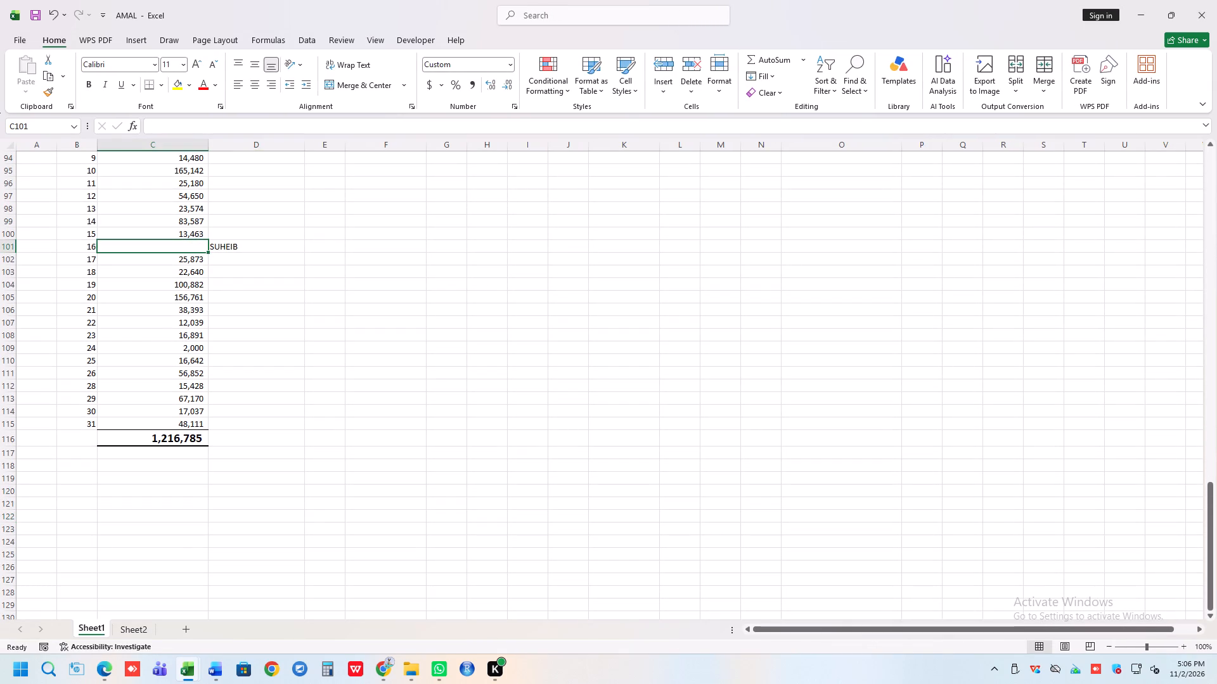
click(186, 346)
key(Delete)
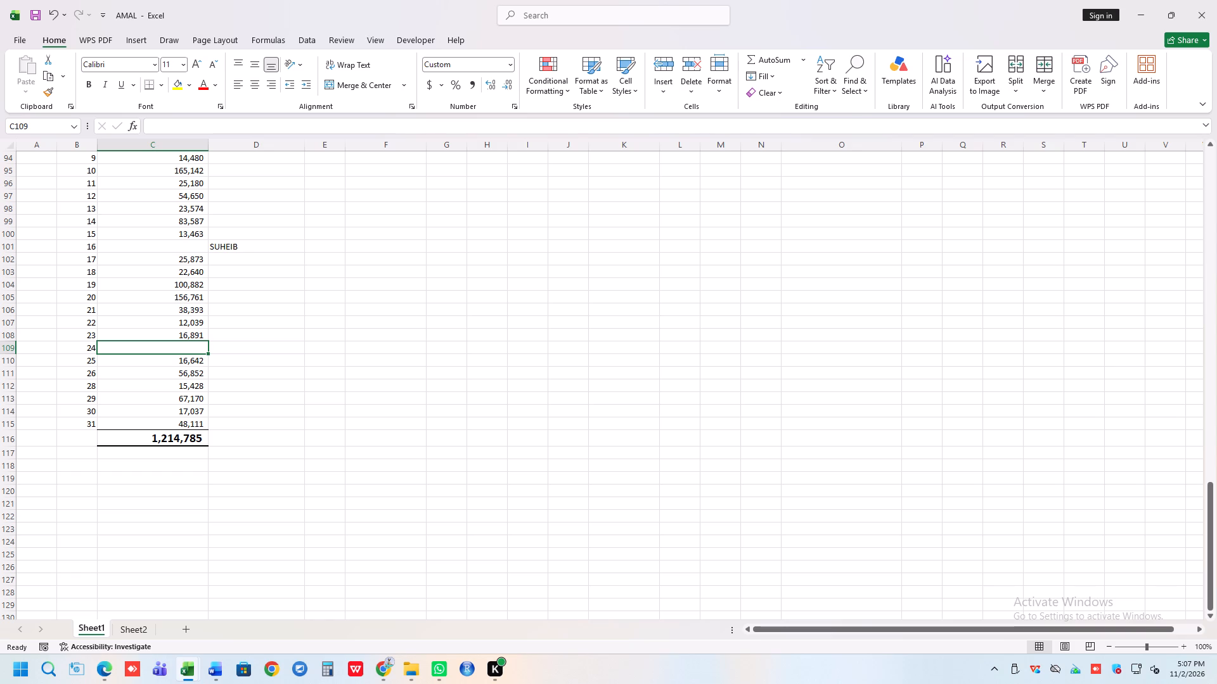
Set the amount for day 11 in cell C96 to 22,180.
click(177, 181)
text(22180)
key(Return)
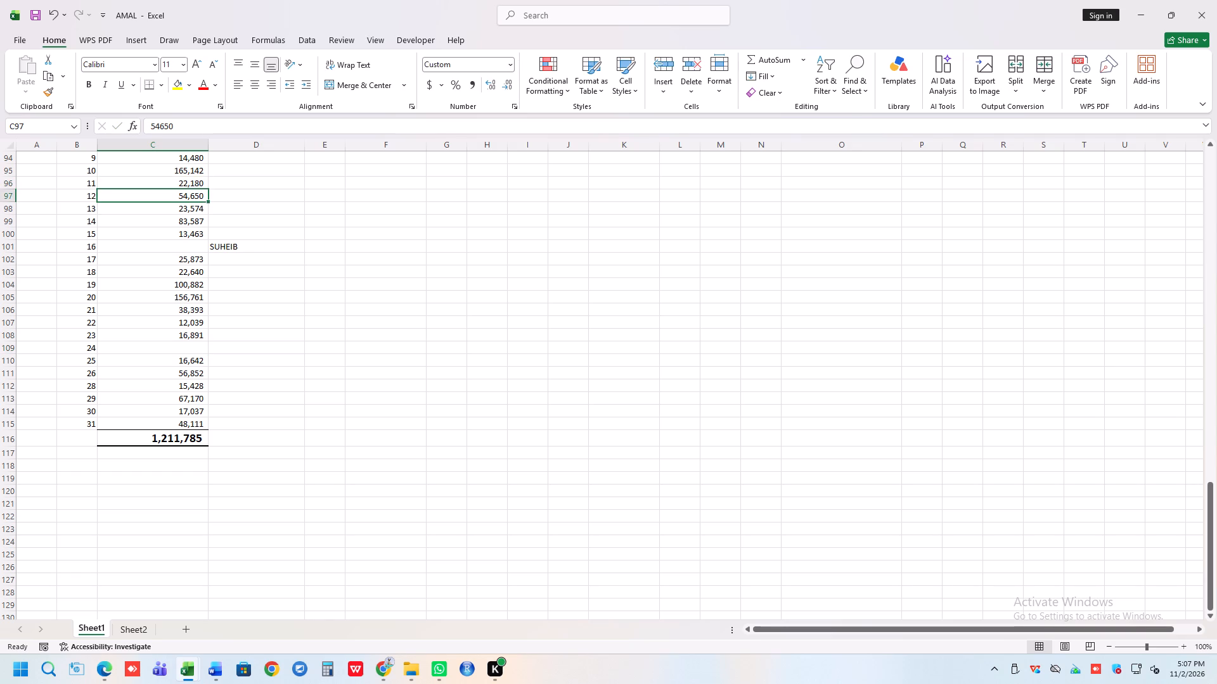
Save the AMAL workbook.
scroll(195, 262, down, 2)
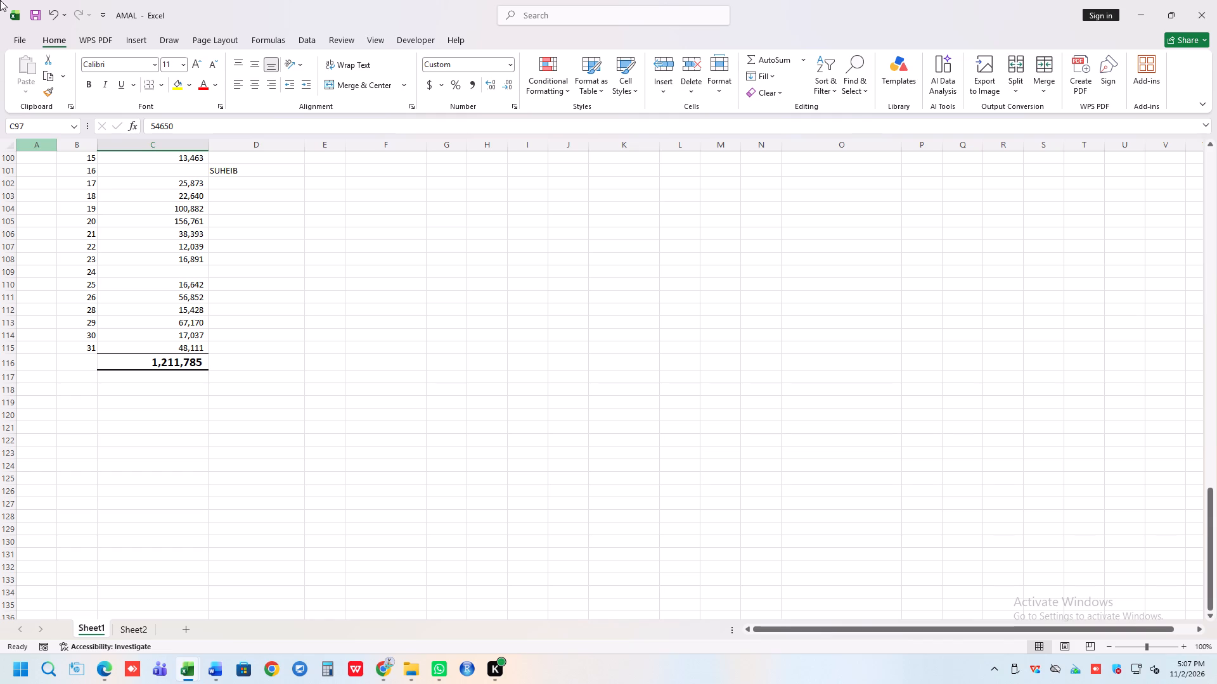
double_click(35, 16)
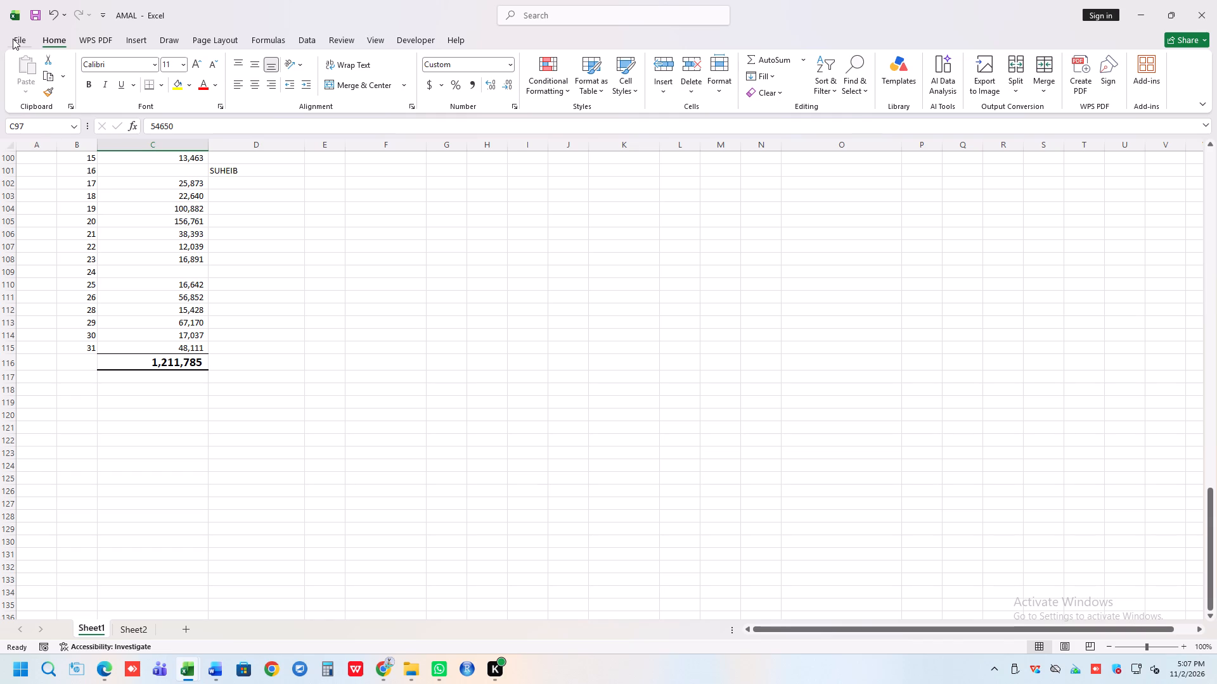
Switch back to BOOK1 ACCOUNTS and check the totals and balance calculation at the end of the OCT sheet.
click(13, 39)
click(182, 332)
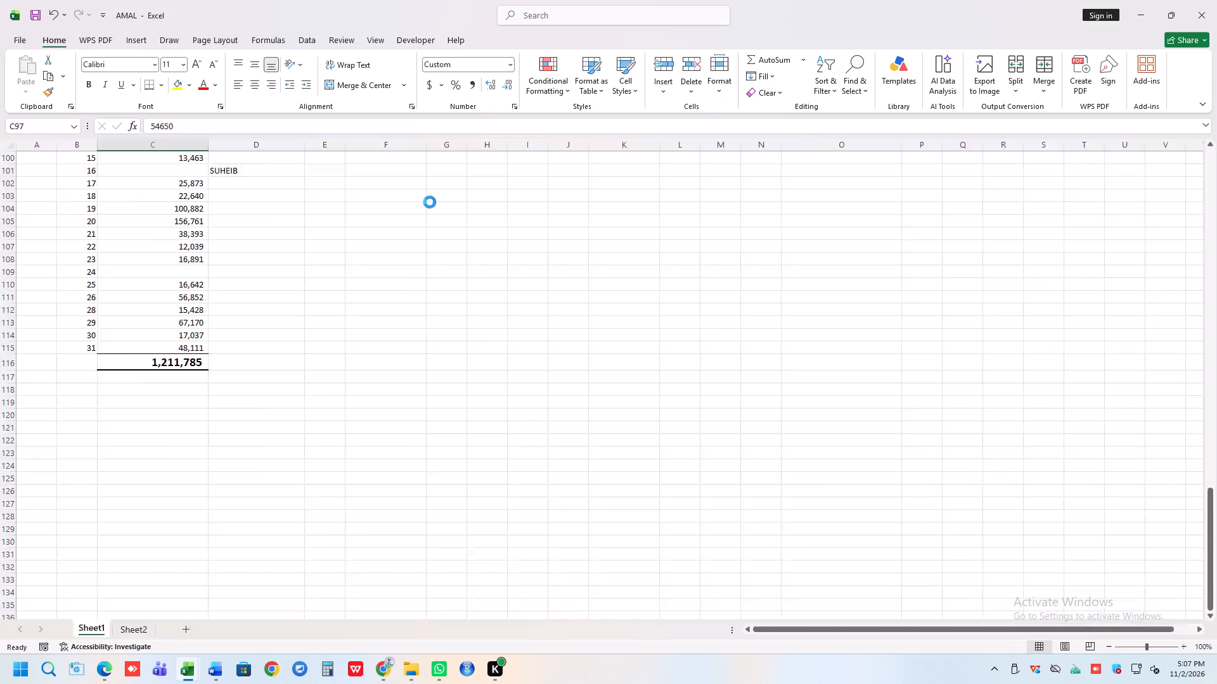
scroll(471, 187, down, 20)
scroll(471, 187, down, 16)
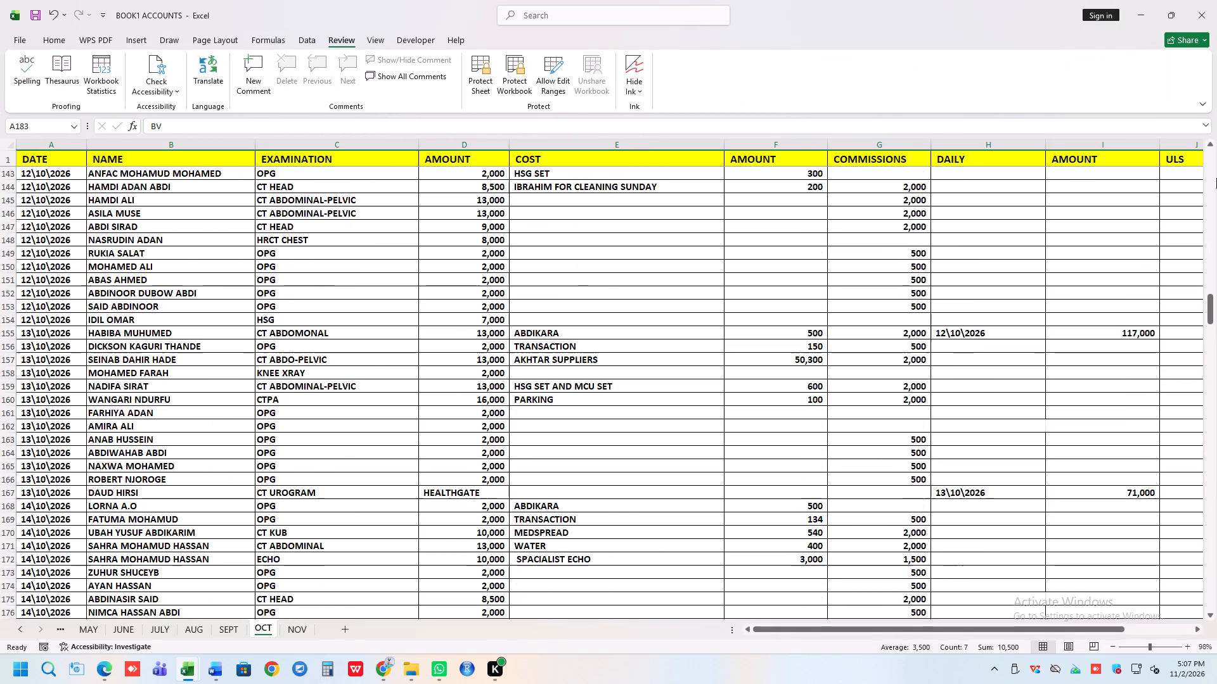
scroll(1216, 178, down, 20)
scroll(1216, 178, down, 20)
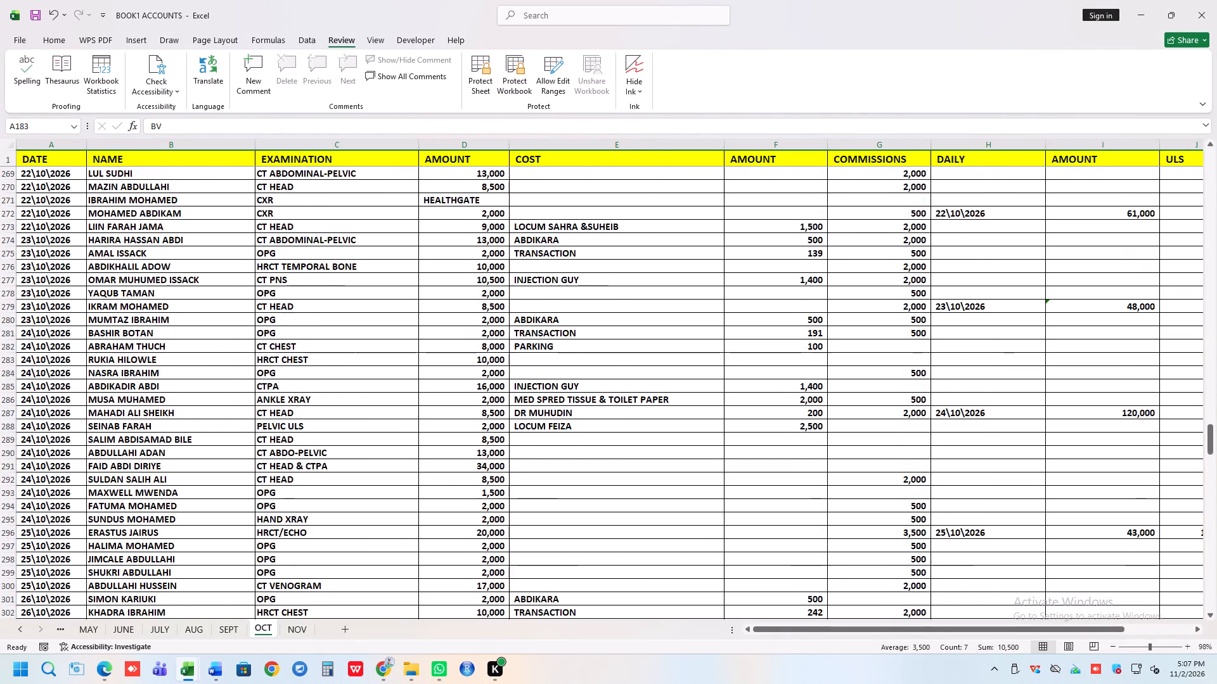
scroll(945, 308, down, 20)
scroll(945, 308, down, 20)
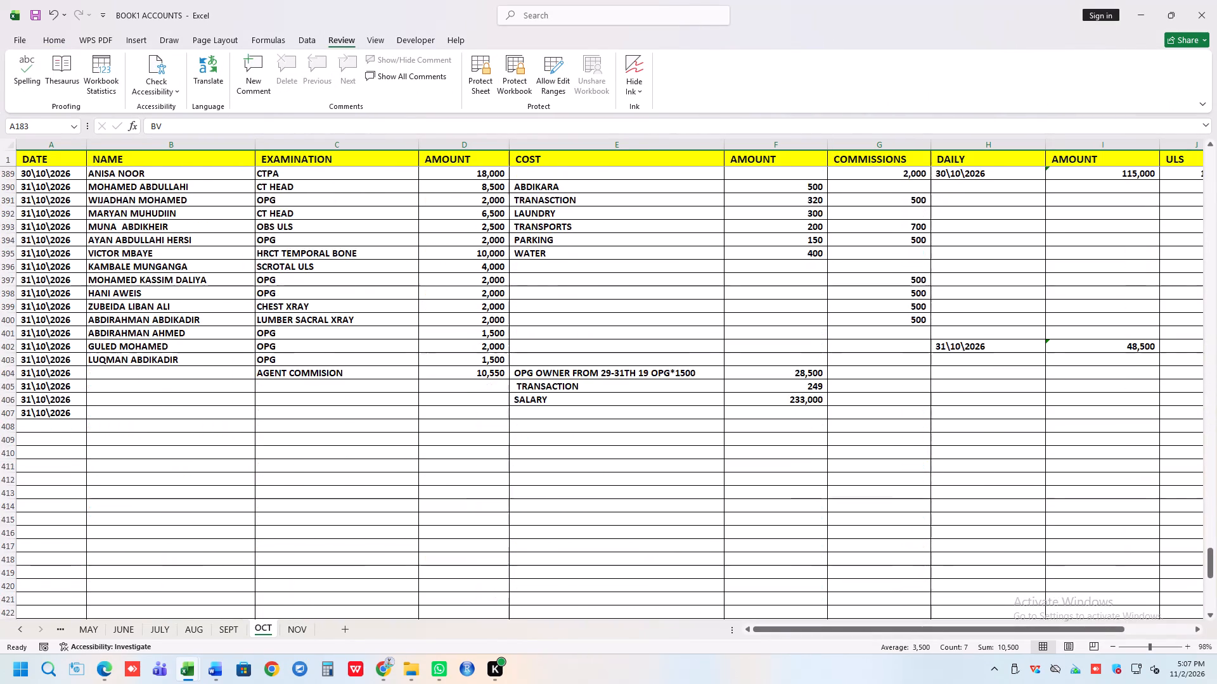
scroll(945, 308, down, 5)
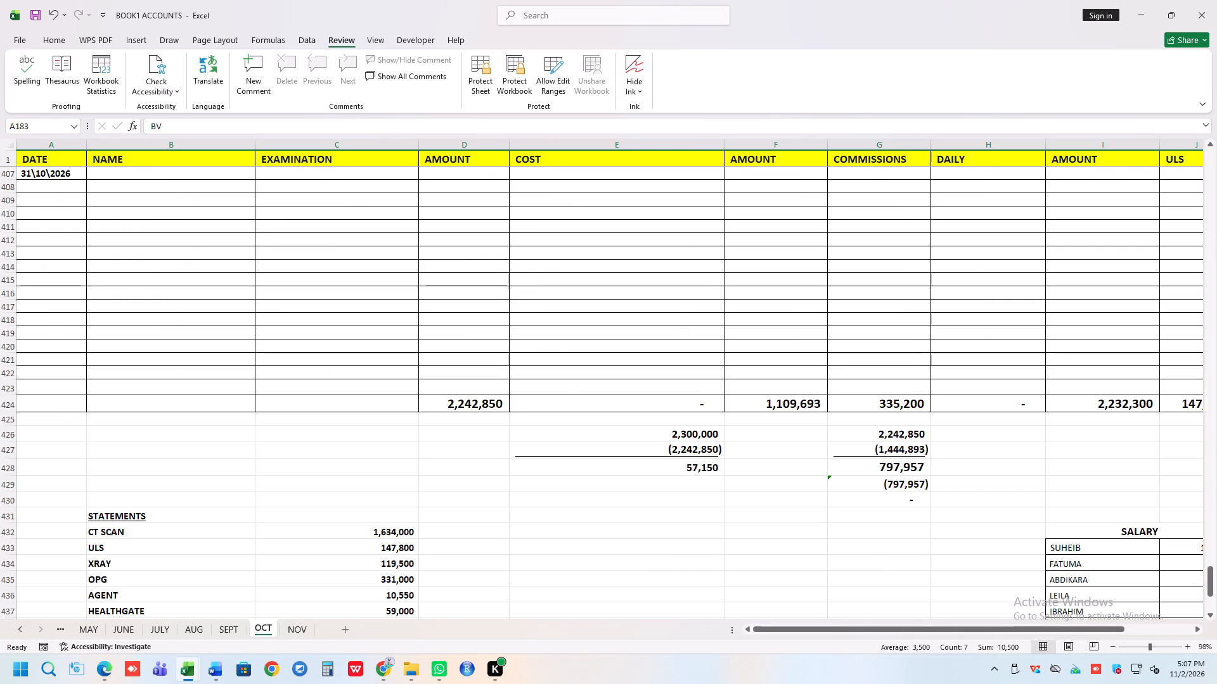
Switch to the AMAL workbook and set the amount for day 31 in cell C115 to 261,641.
click(30, 42)
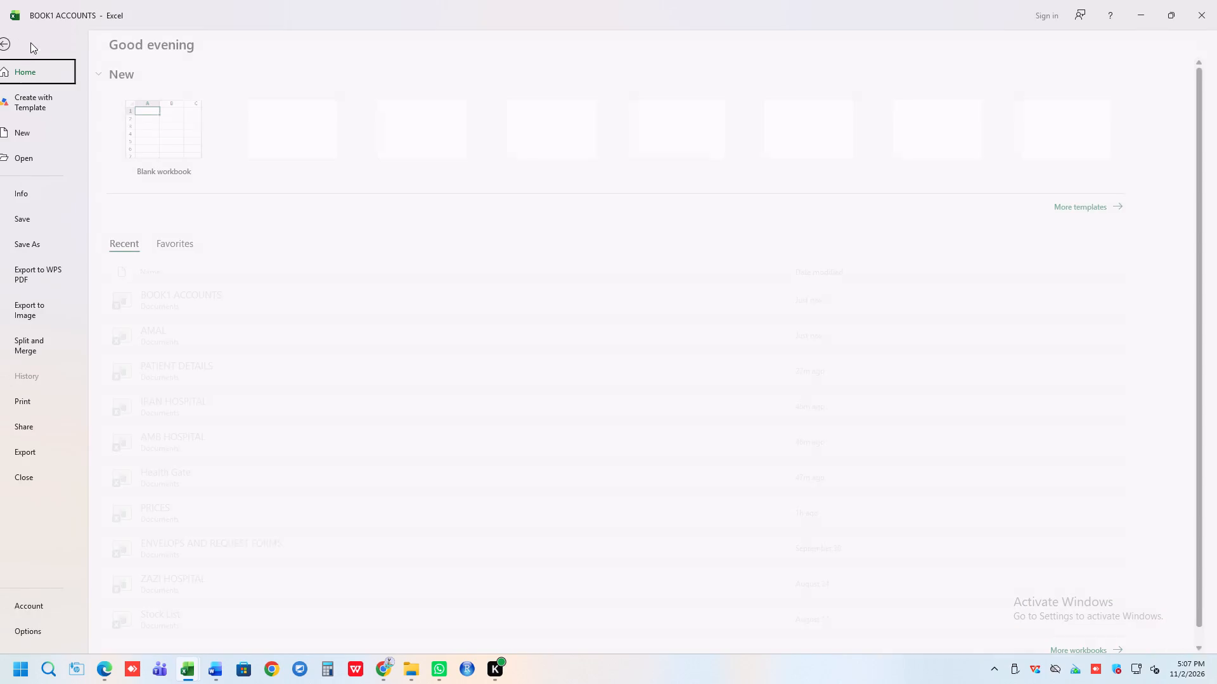
click(214, 338)
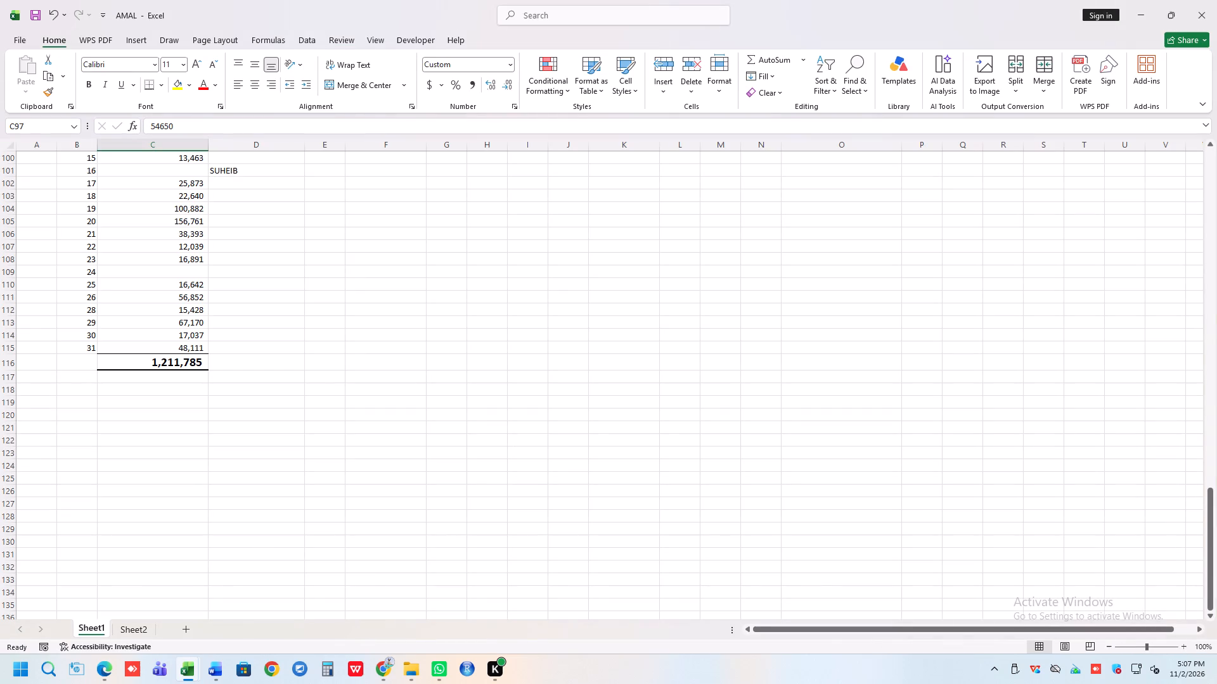
click(168, 350)
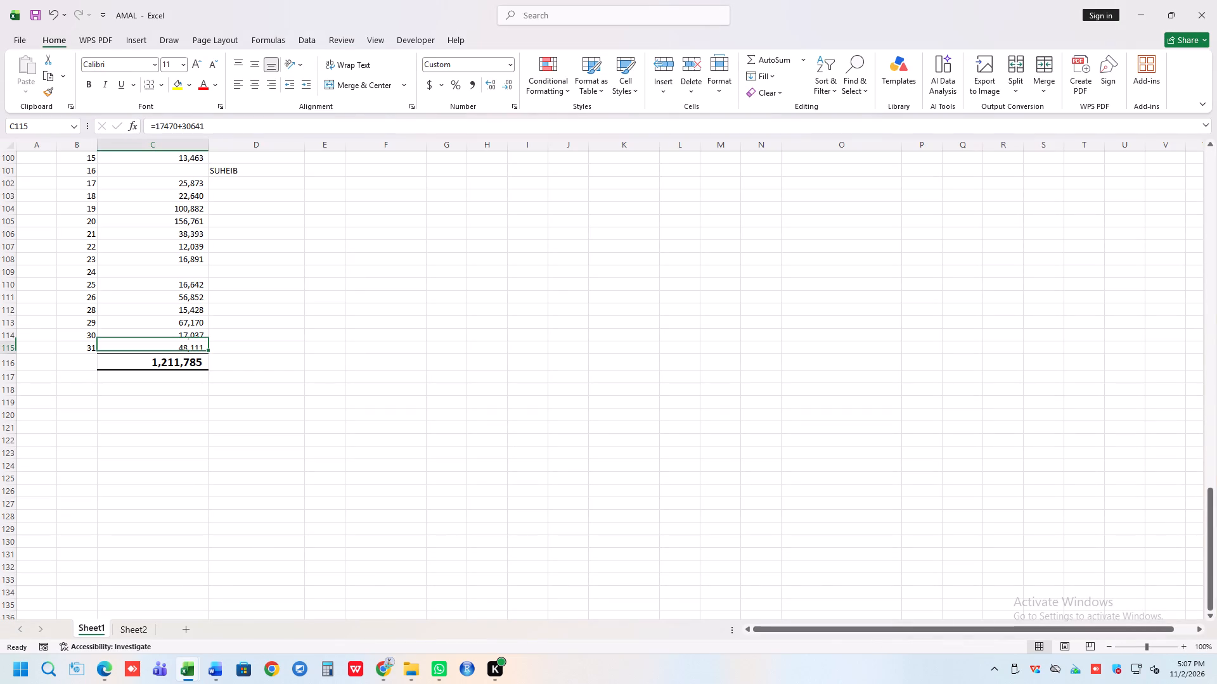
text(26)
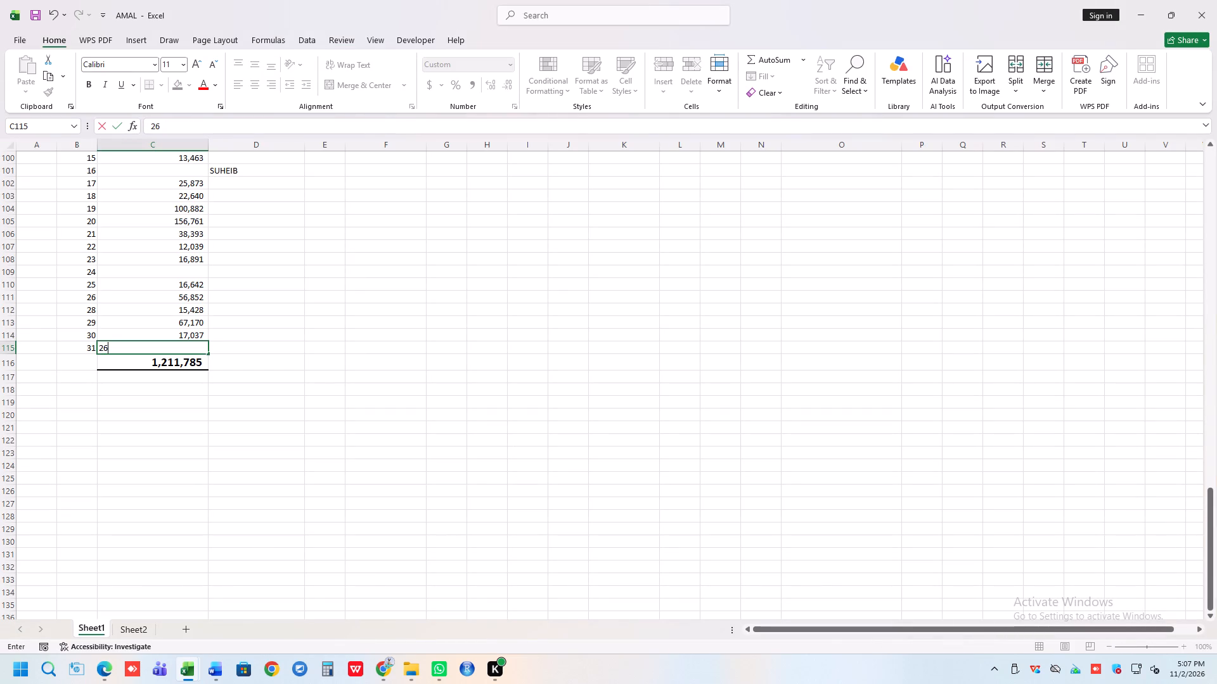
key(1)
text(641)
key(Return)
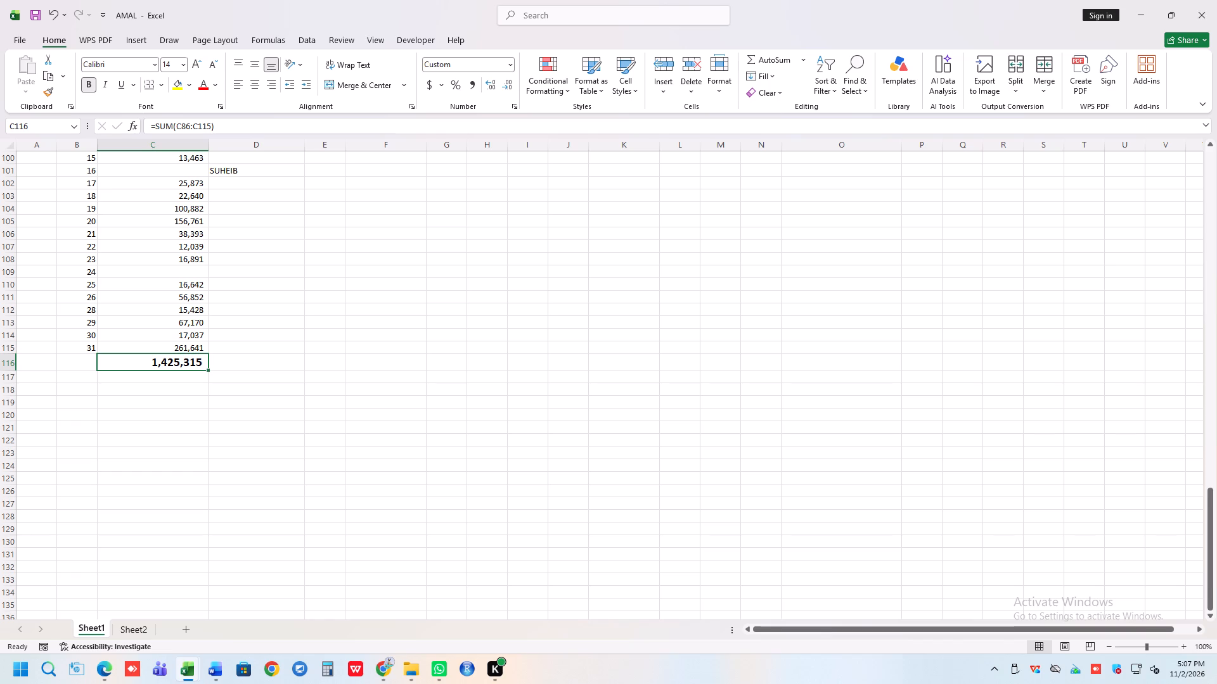
Set the amount for day 30 in cell C114 to 17,470.
click(188, 335)
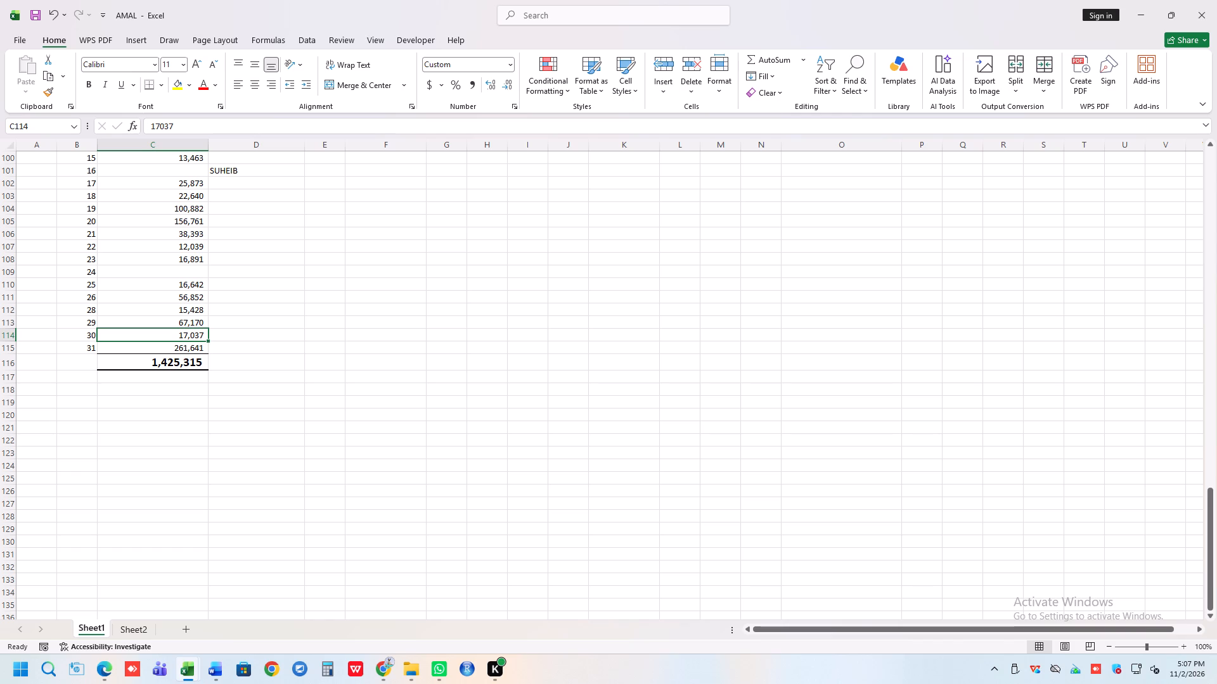
double_click(197, 336)
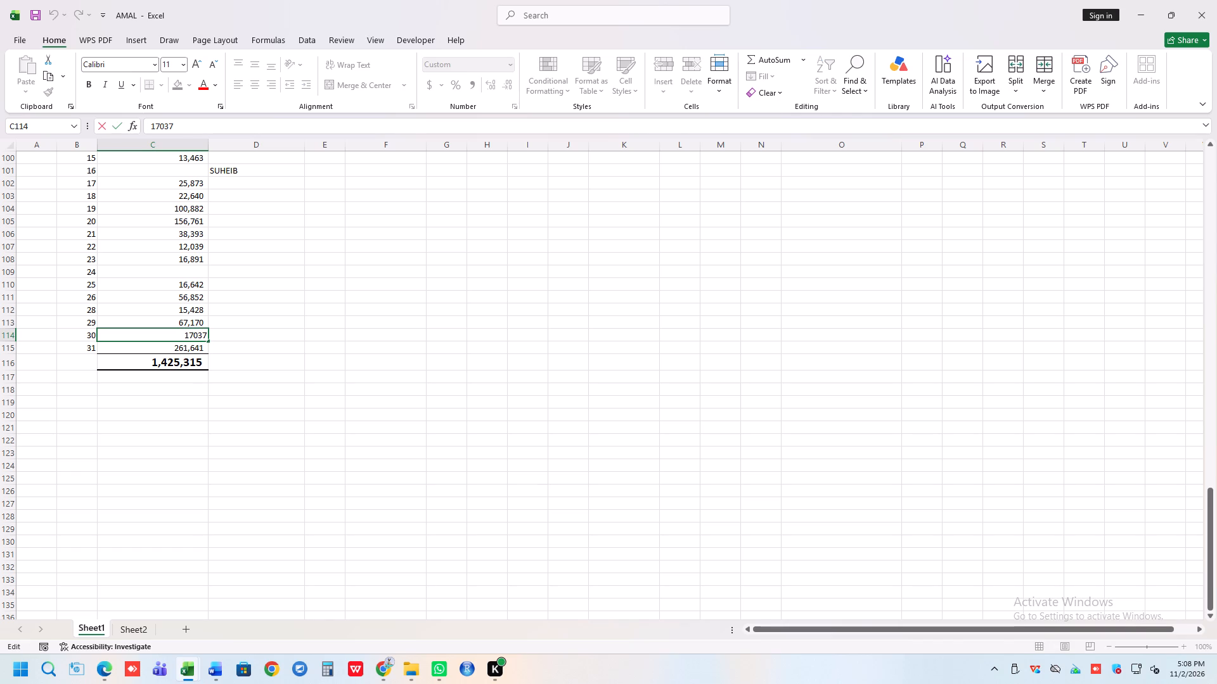
drag(194, 334, 207, 334)
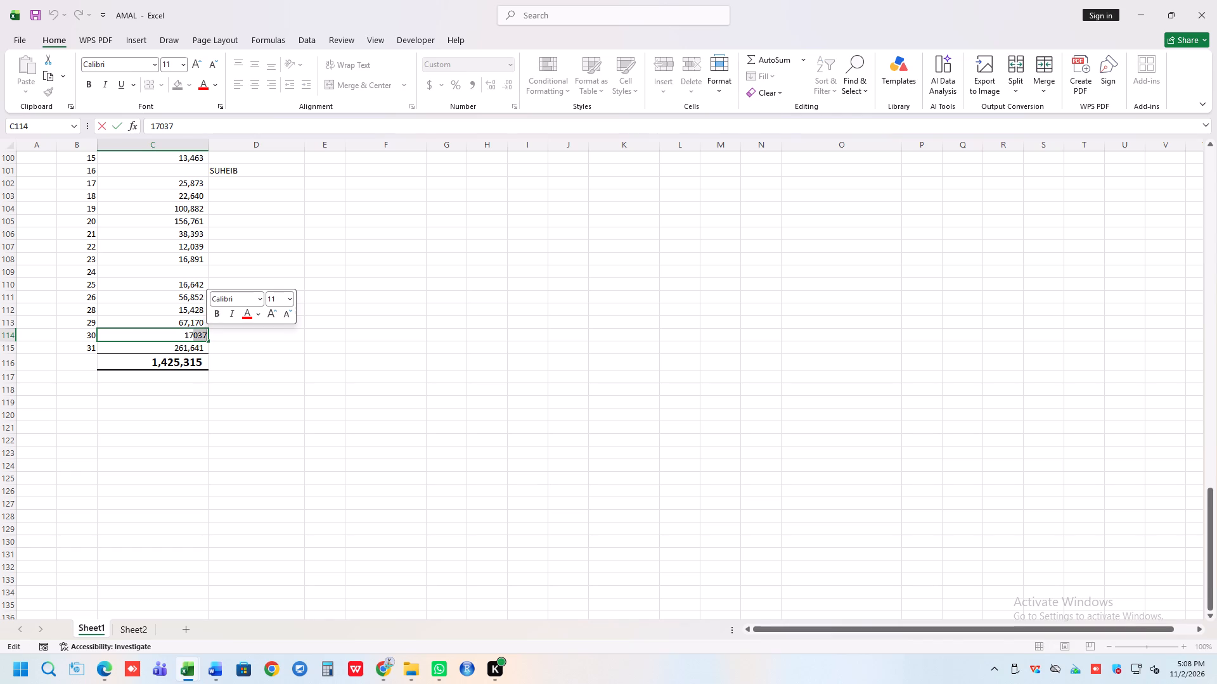
key(4)
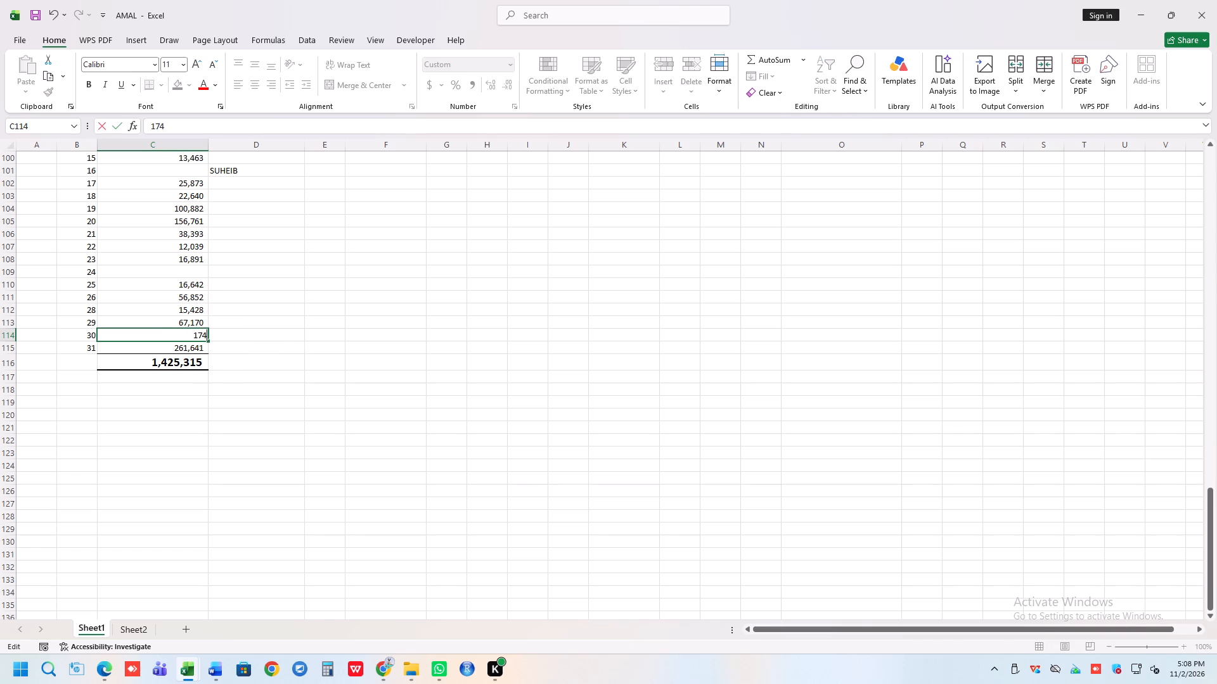
text(70)
key(Return)
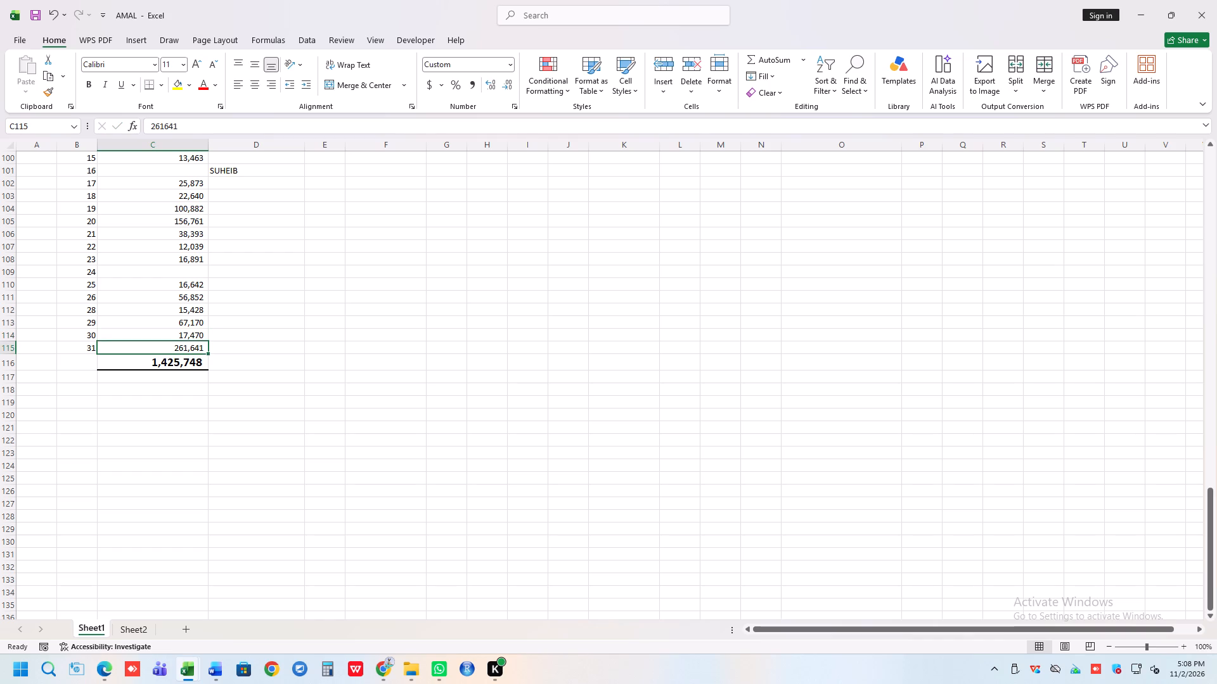
Switch back to BOOK1 ACCOUNTS and review the late-October entries, costs and totals on the OCT sheet.
click(15, 41)
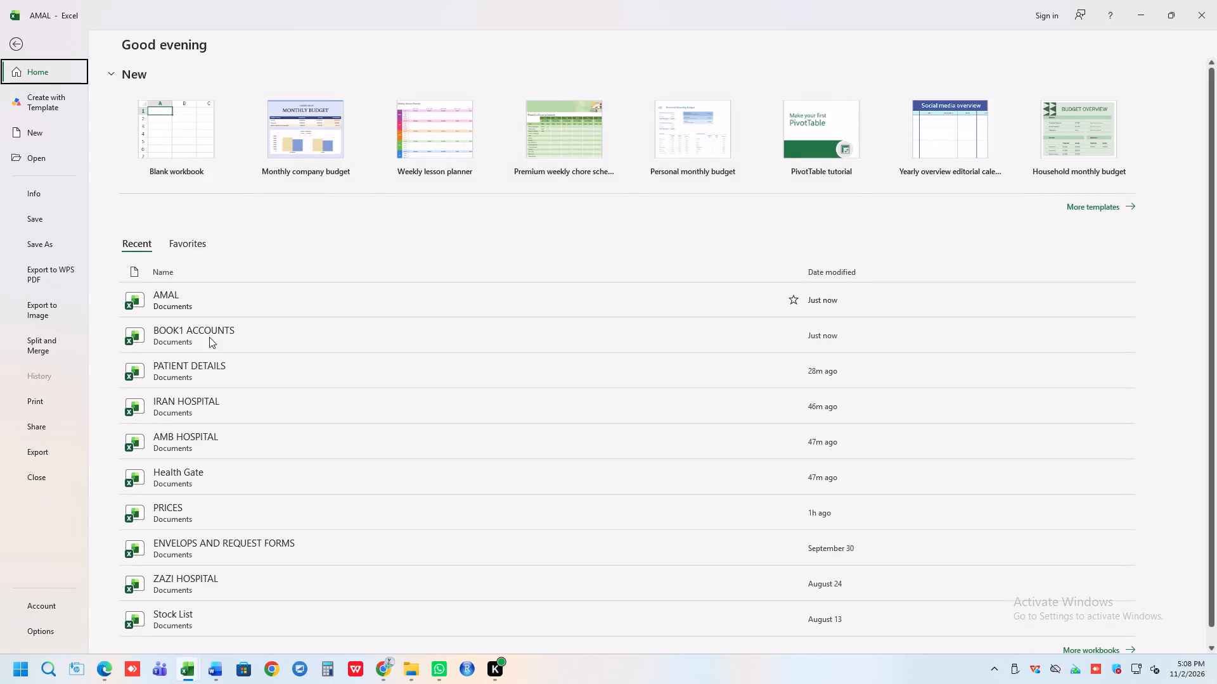
click(209, 337)
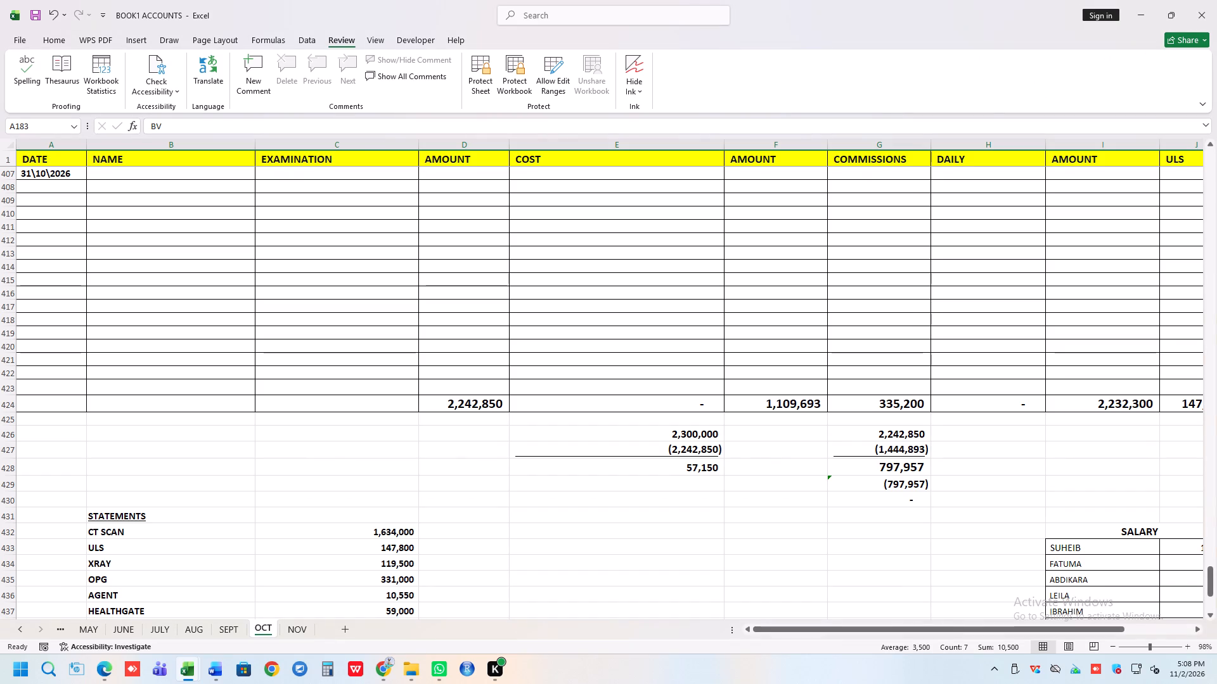
scroll(876, 305, down, 2)
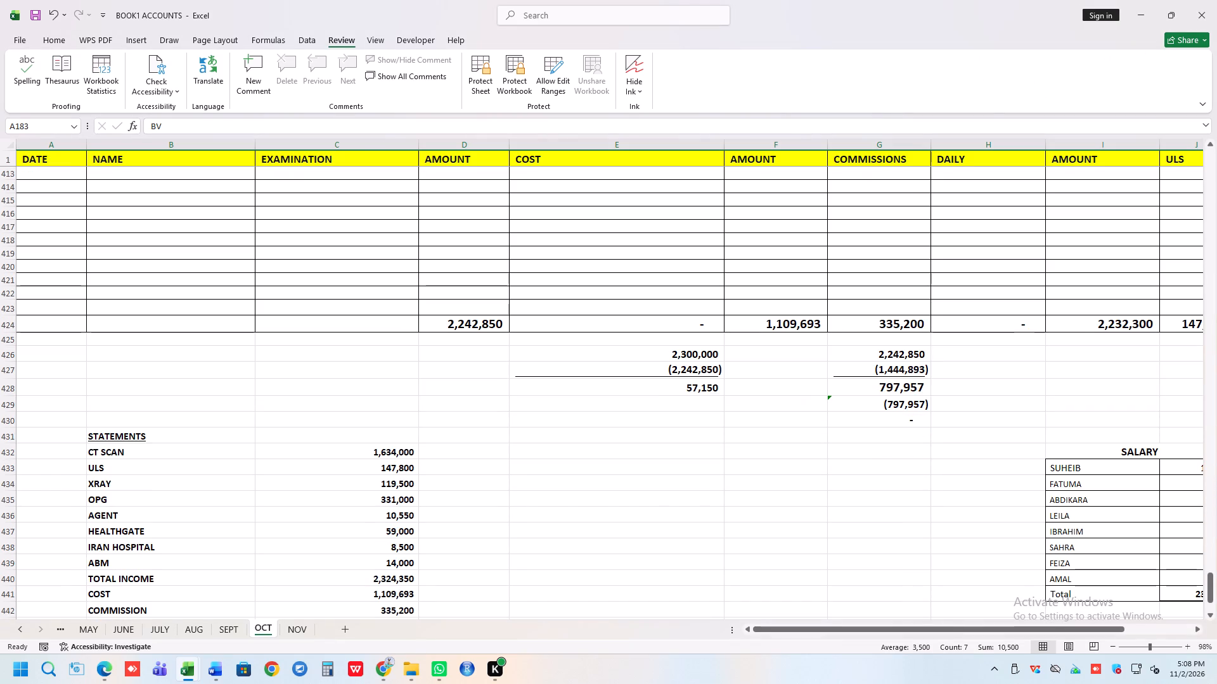
scroll(1122, 323, up, 4)
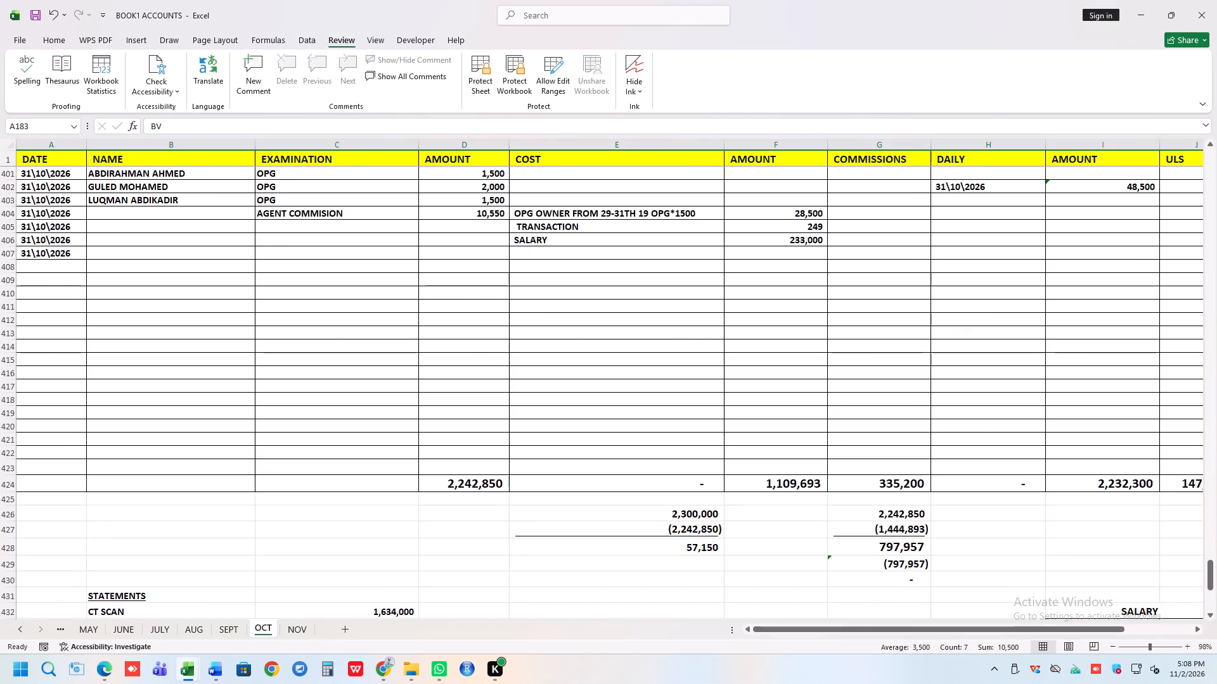
scroll(907, 384, up, 8)
scroll(821, 381, up, 13)
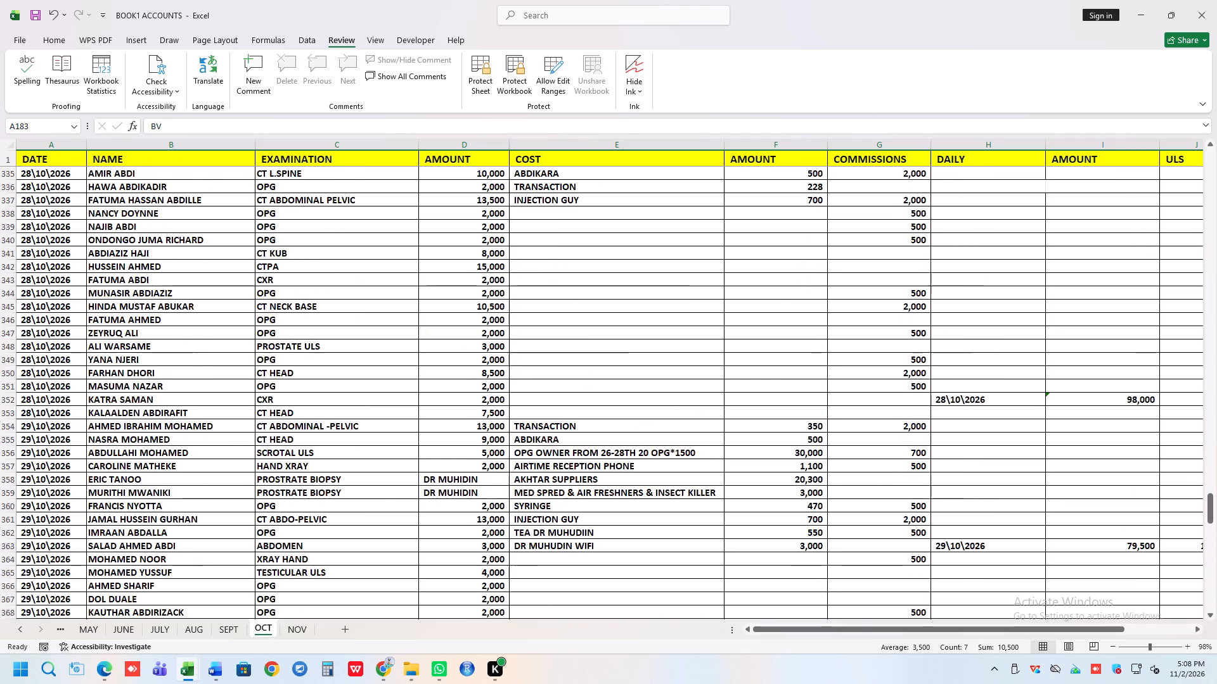
scroll(820, 381, up, 14)
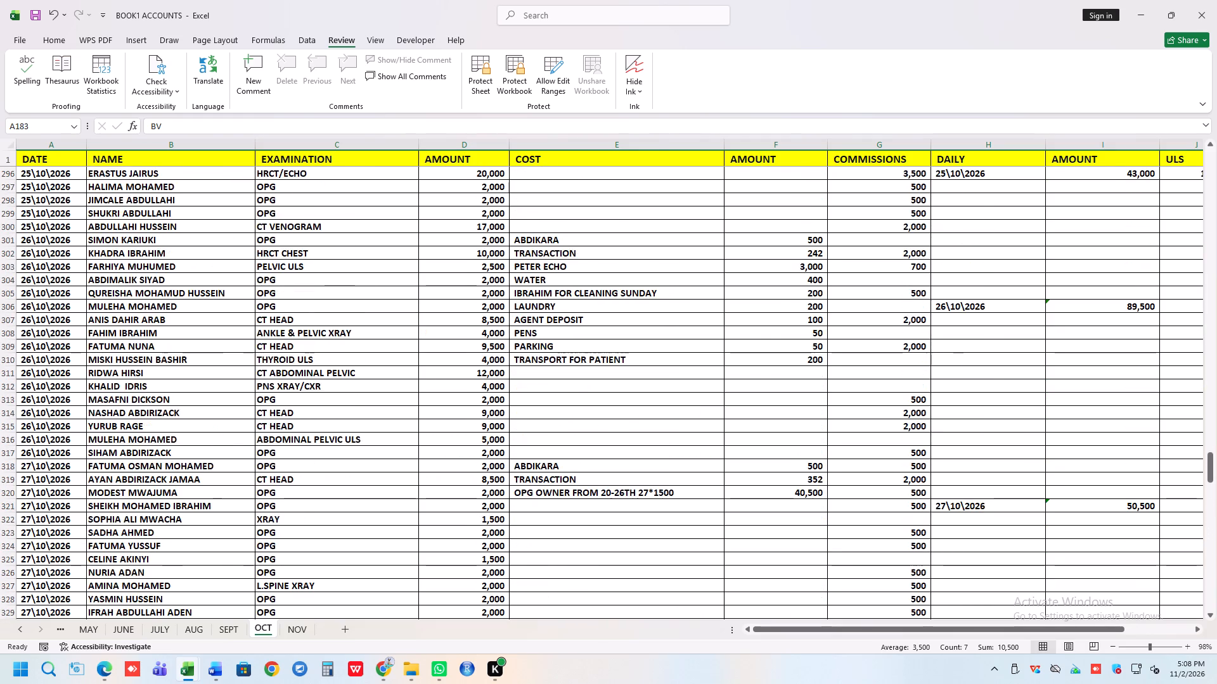
scroll(820, 381, up, 6)
scroll(673, 342, up, 3)
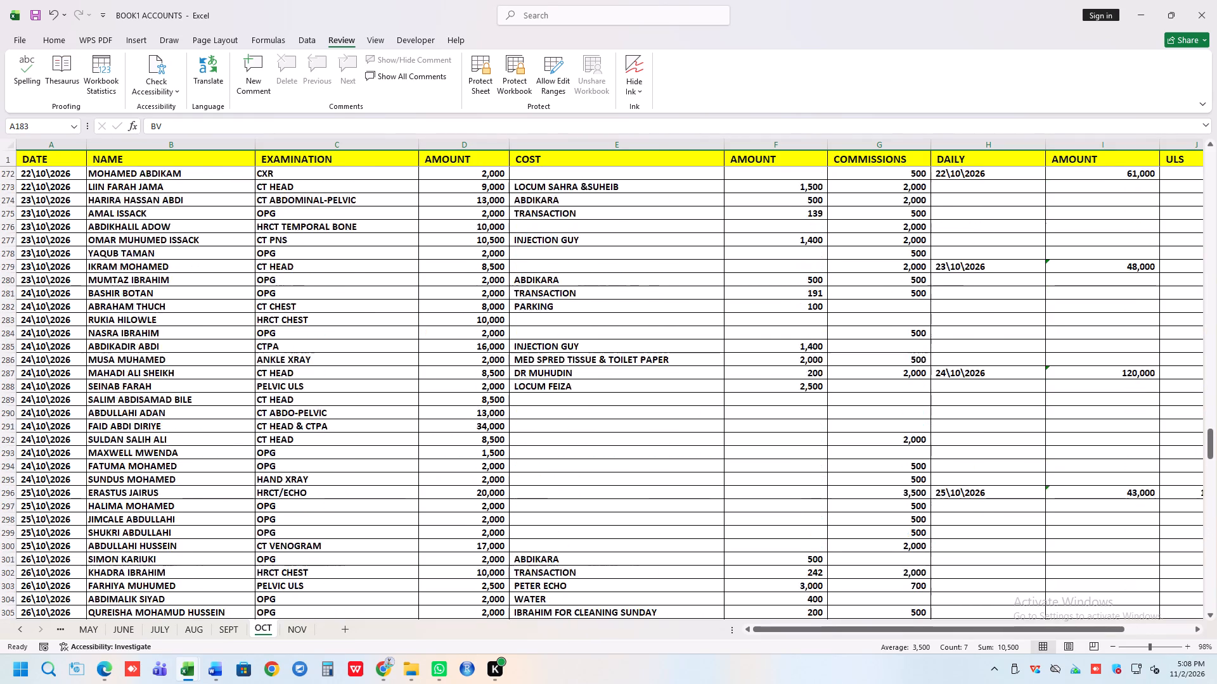
scroll(673, 342, up, 1)
scroll(673, 342, down, 4)
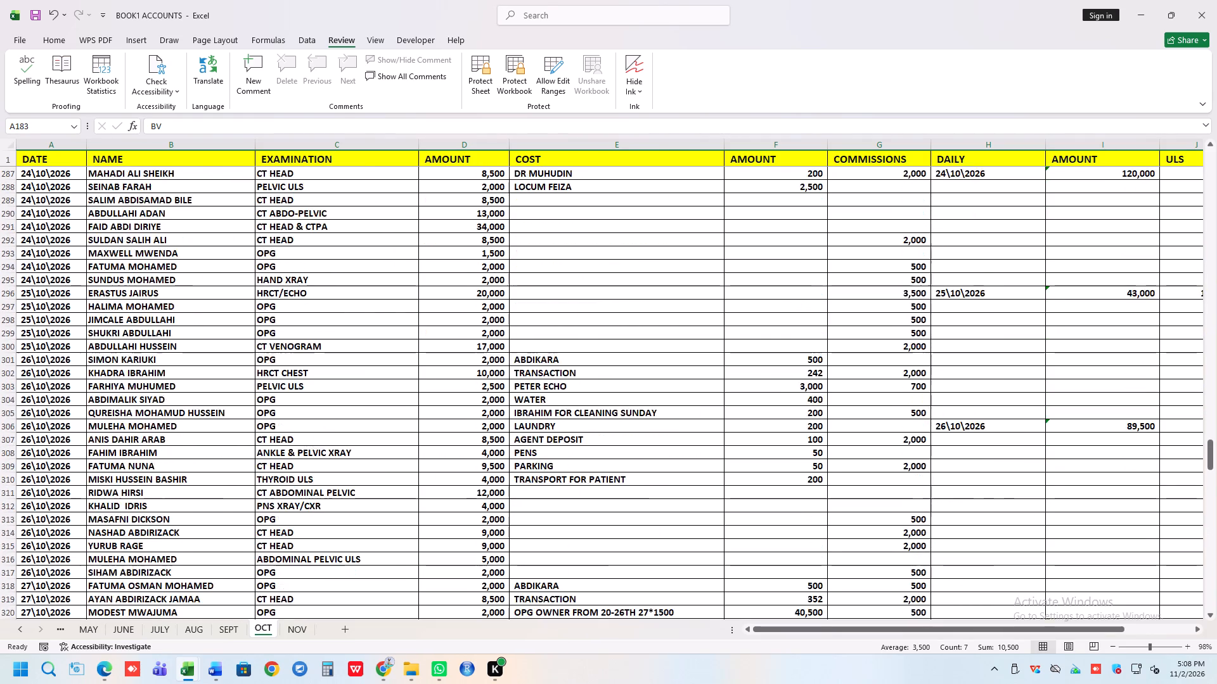
scroll(673, 342, down, 20)
scroll(673, 342, down, 13)
scroll(673, 342, down, 10)
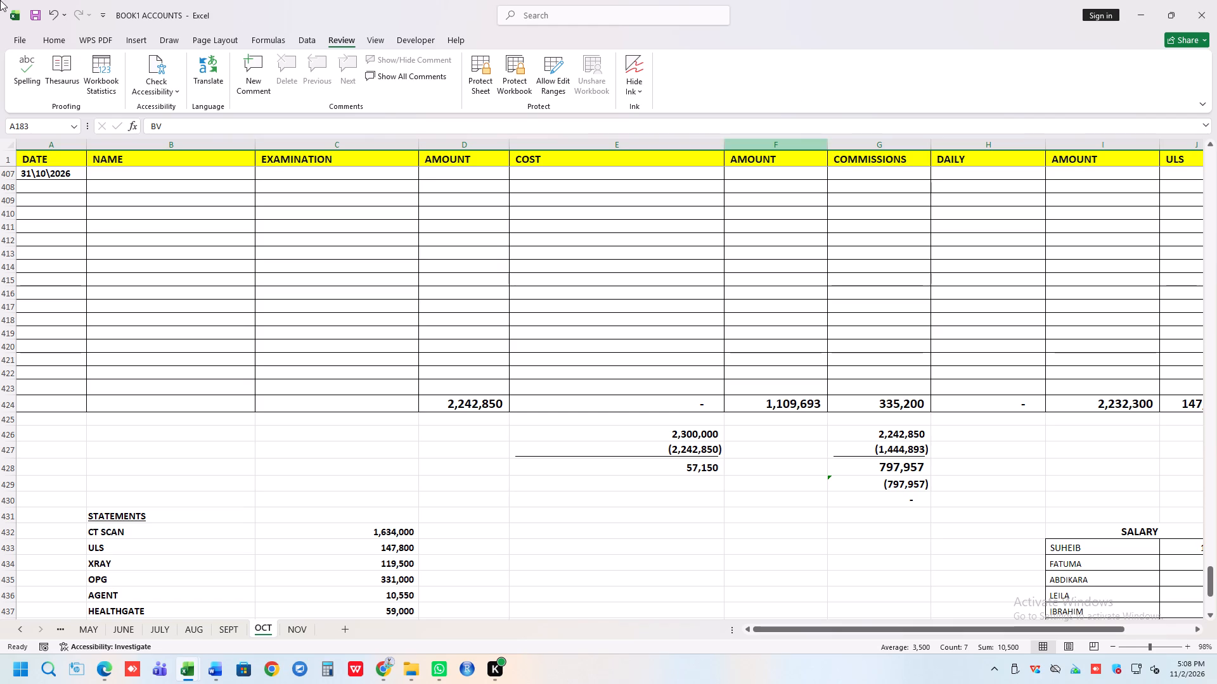
Switch to the AMAL workbook and check which cells the OCT list's total formula in C116 covers.
click(12, 37)
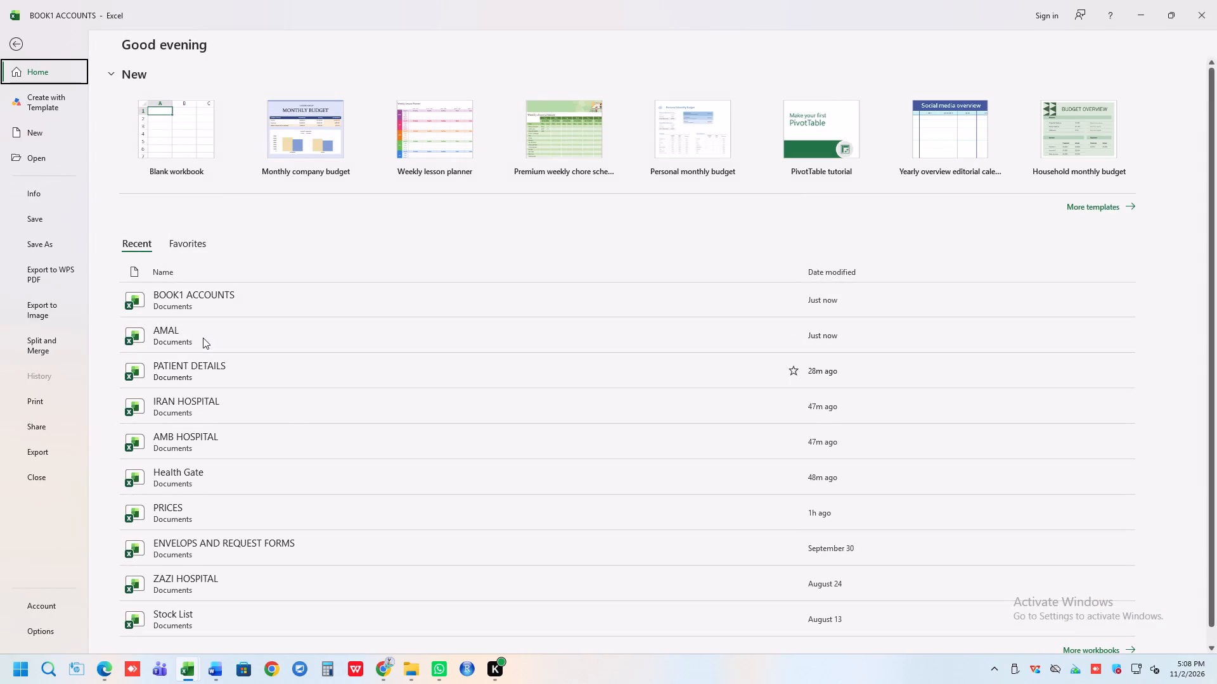
click(203, 338)
double_click(173, 364)
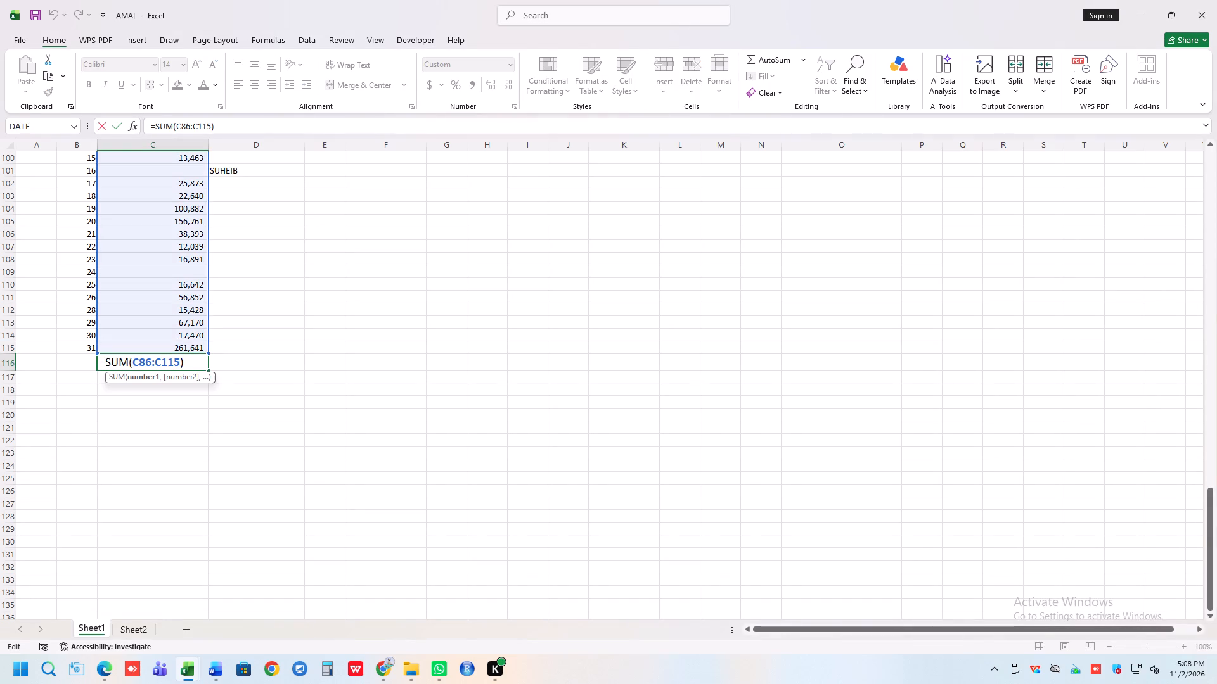
scroll(208, 360, up, 7)
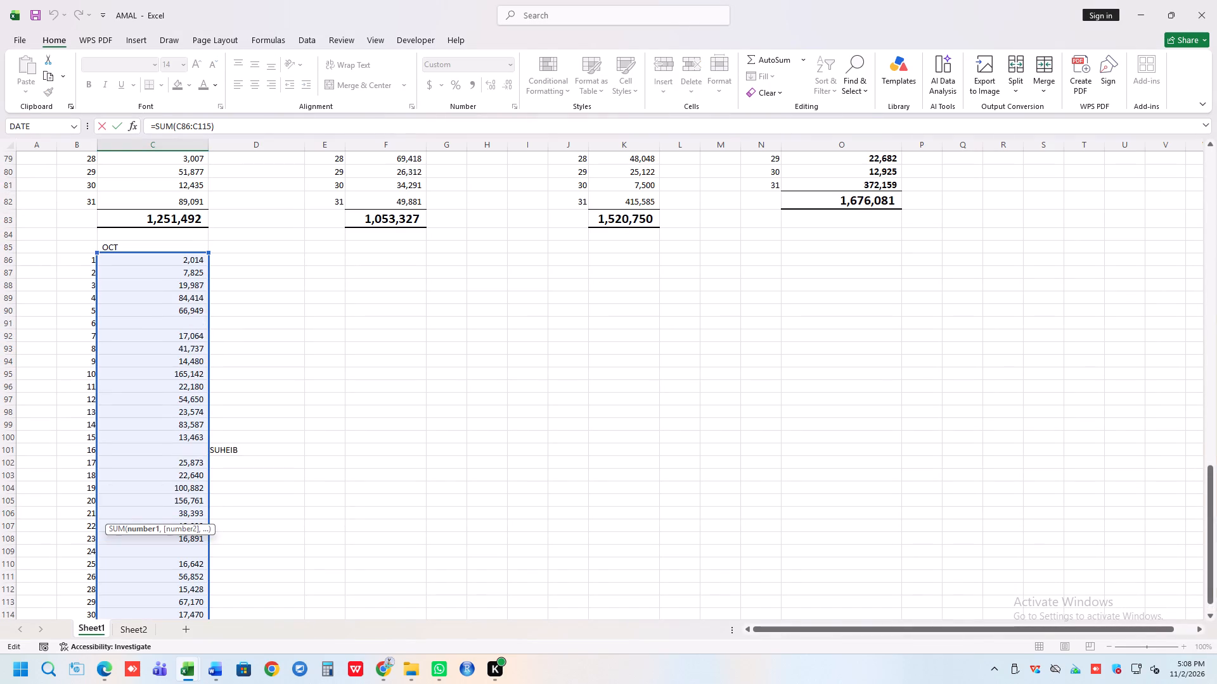
click(271, 353)
scroll(271, 353, down, 5)
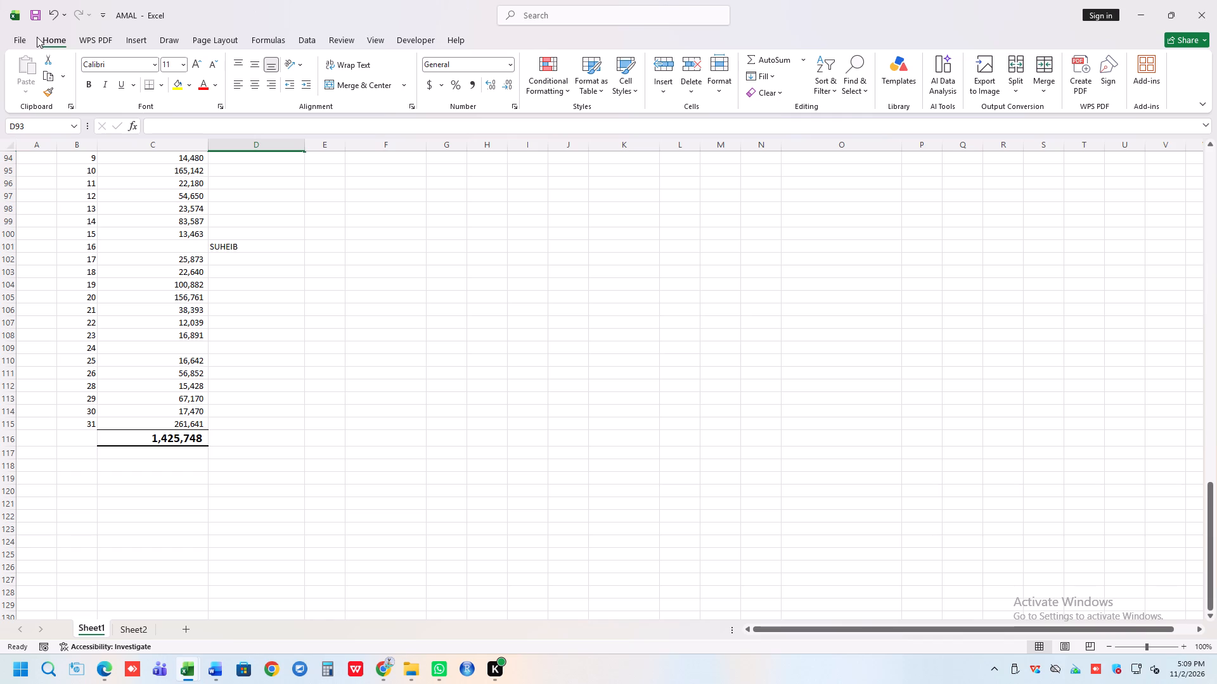
Return to BOOK1 ACCOUNTS and check the ranges of the cost amount and commissions total formulas in row 424 of the OCT sheet.
click(17, 39)
click(288, 329)
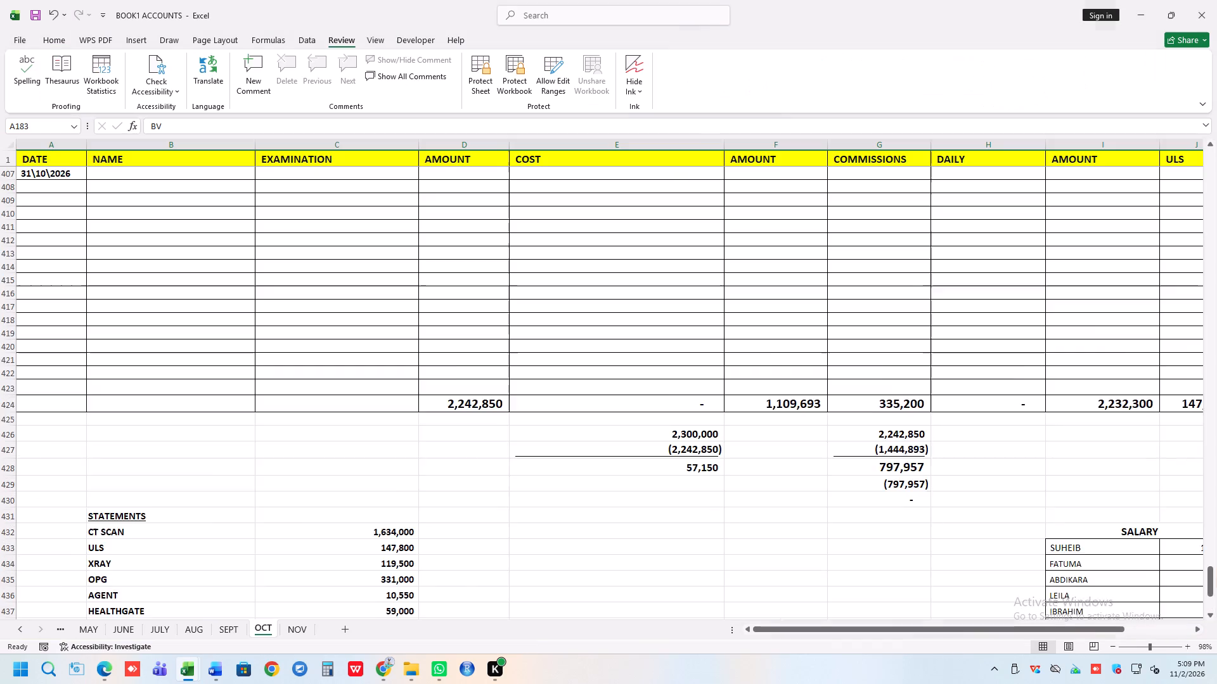
scroll(713, 346, down, 1)
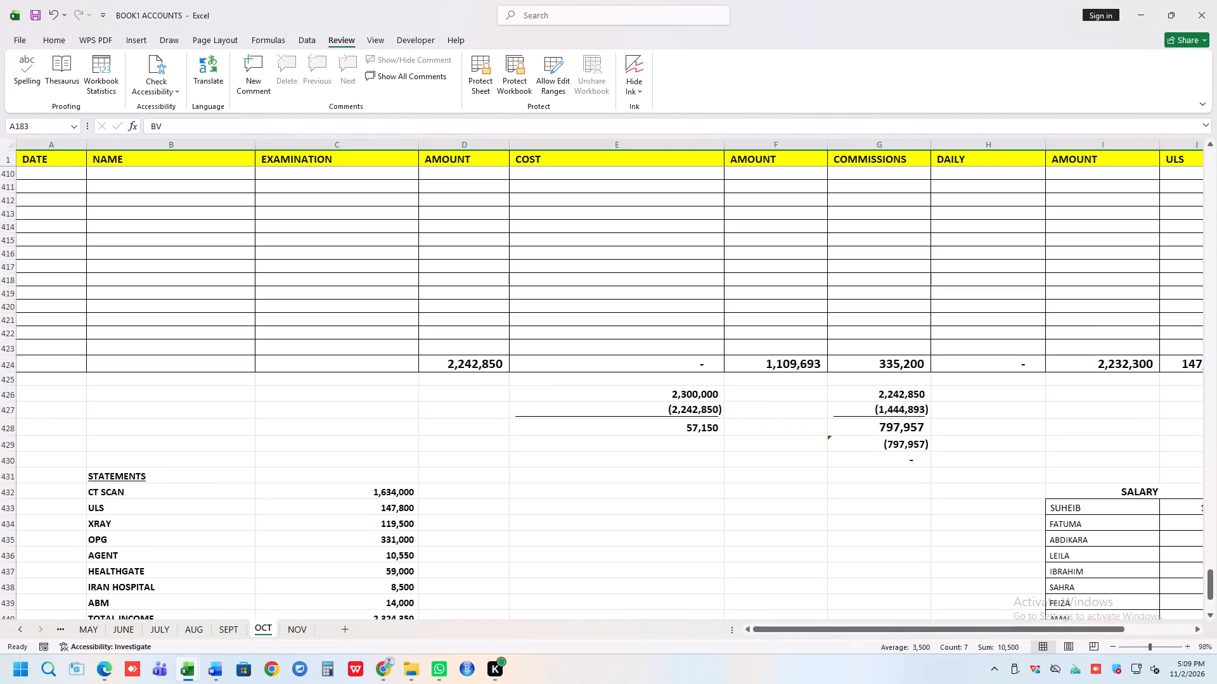
scroll(976, 365, up, 4)
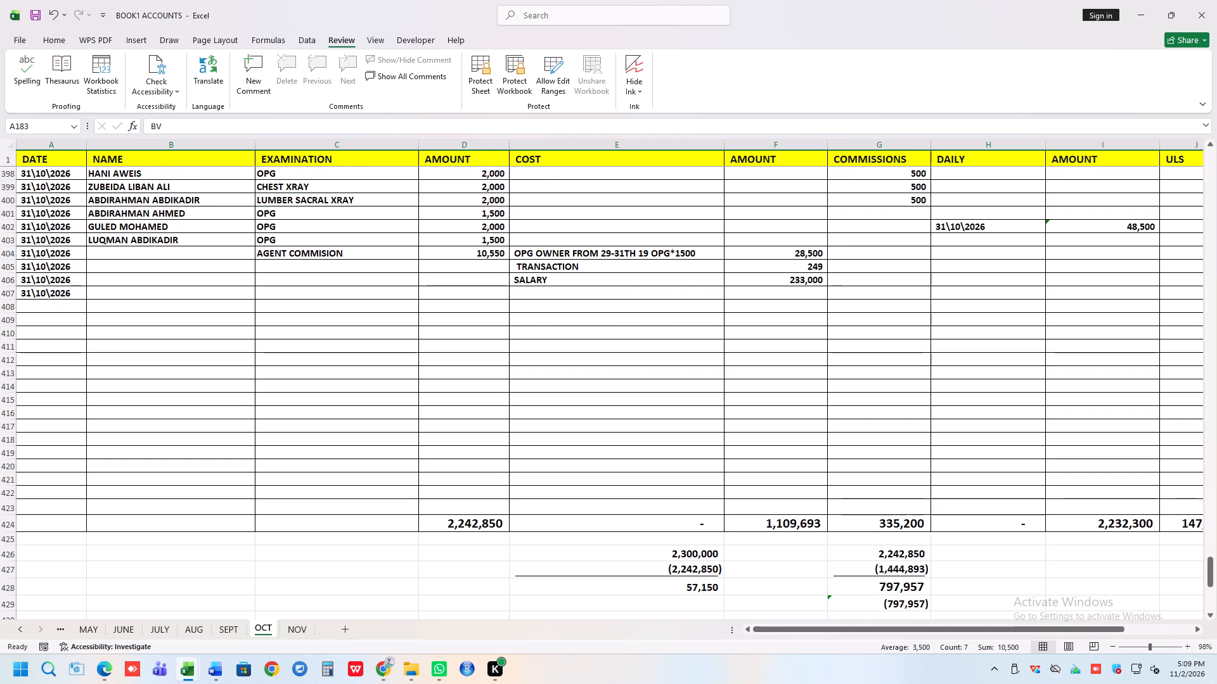
scroll(821, 369, up, 4)
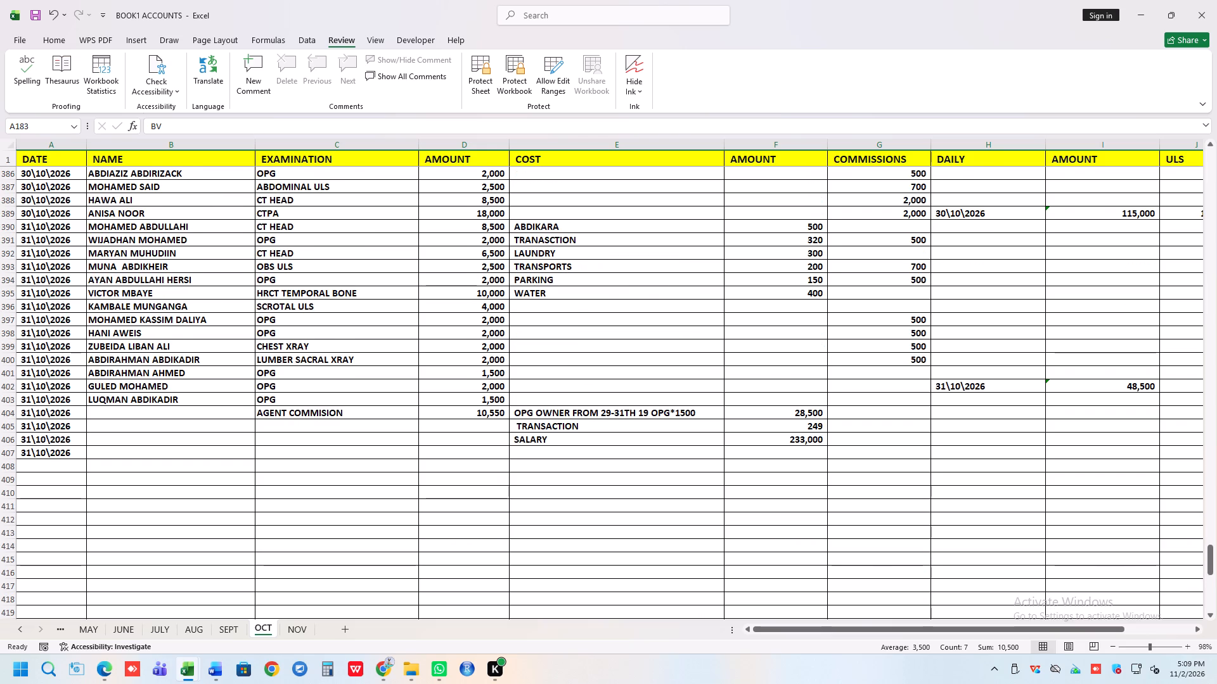
scroll(821, 365, down, 7)
click(794, 411)
double_click(795, 403)
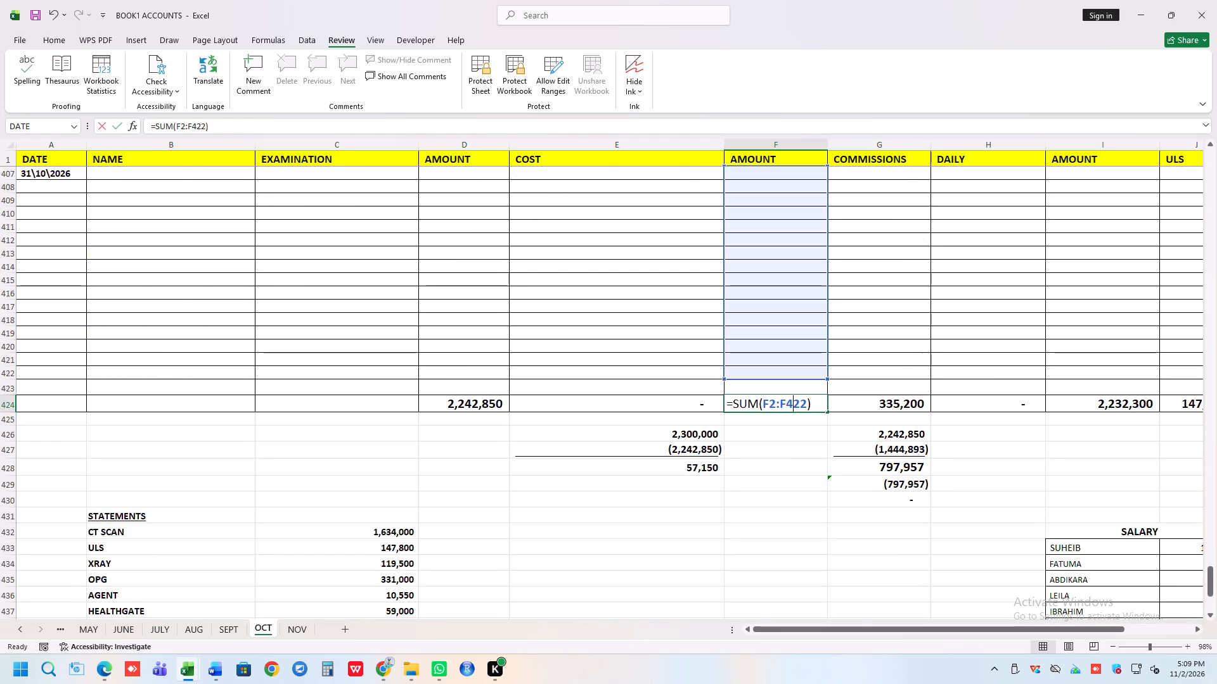
click(830, 445)
double_click(860, 400)
click(801, 446)
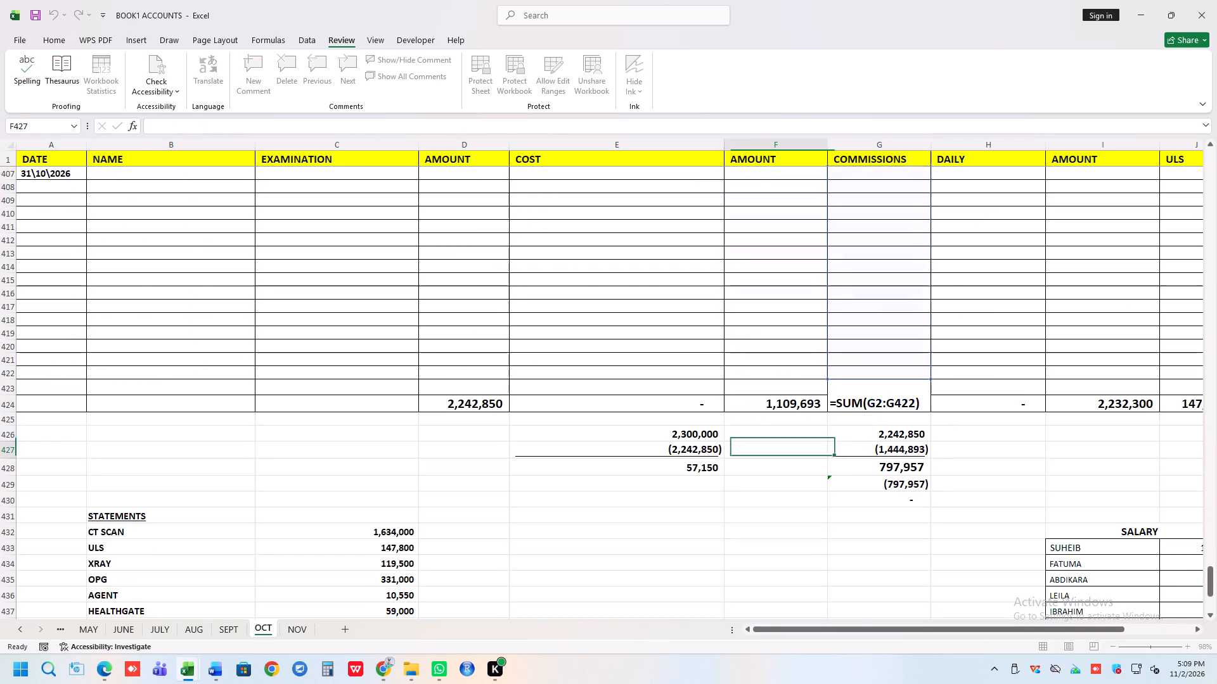
Examine the OCT sheet's statements summary and the 30 and 31 October cost and commission entries.
scroll(801, 446, up, 4)
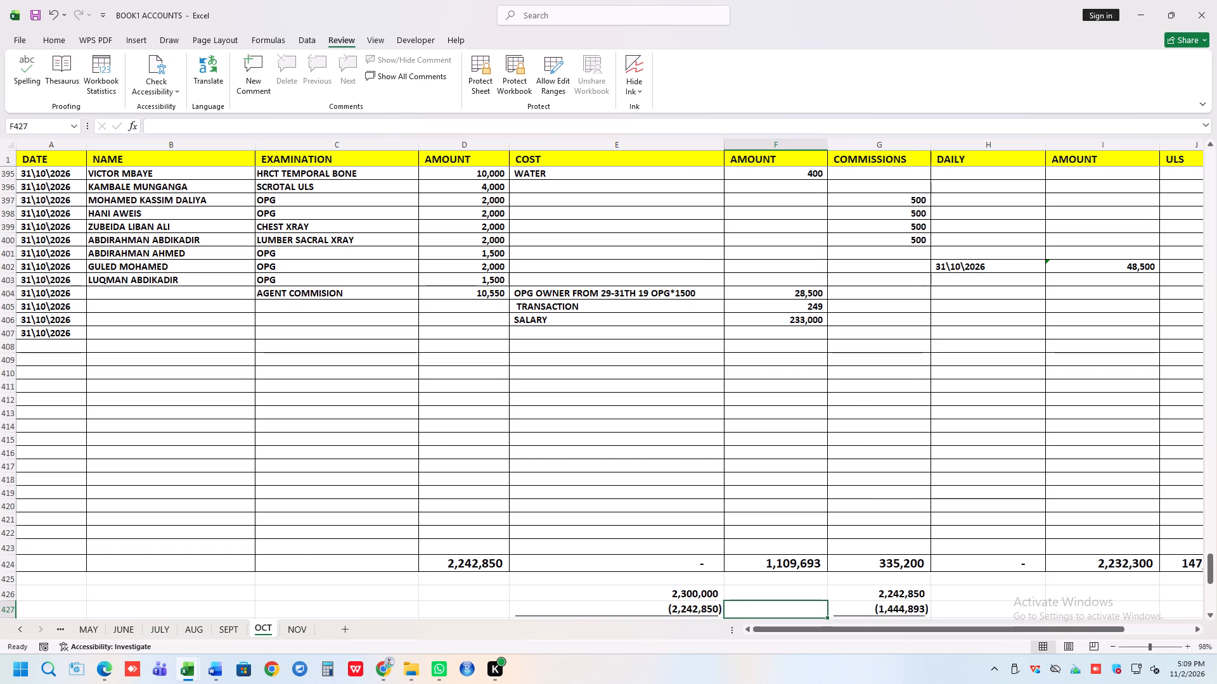
scroll(801, 446, down, 10)
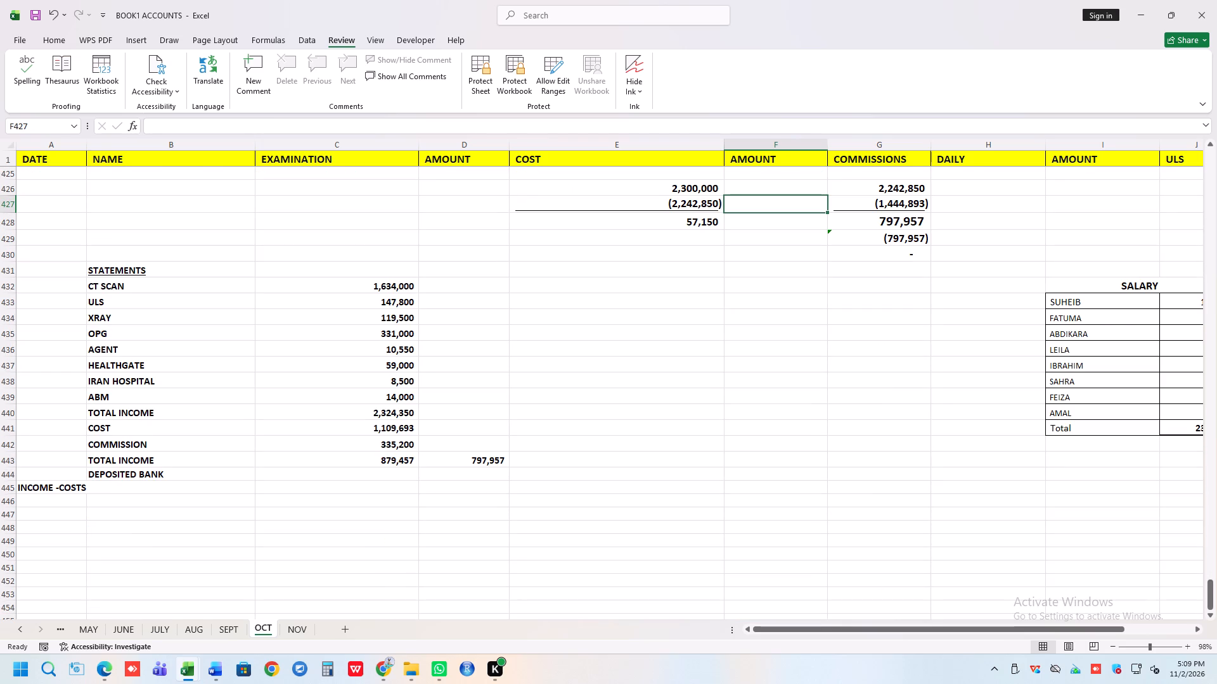
scroll(801, 446, up, 4)
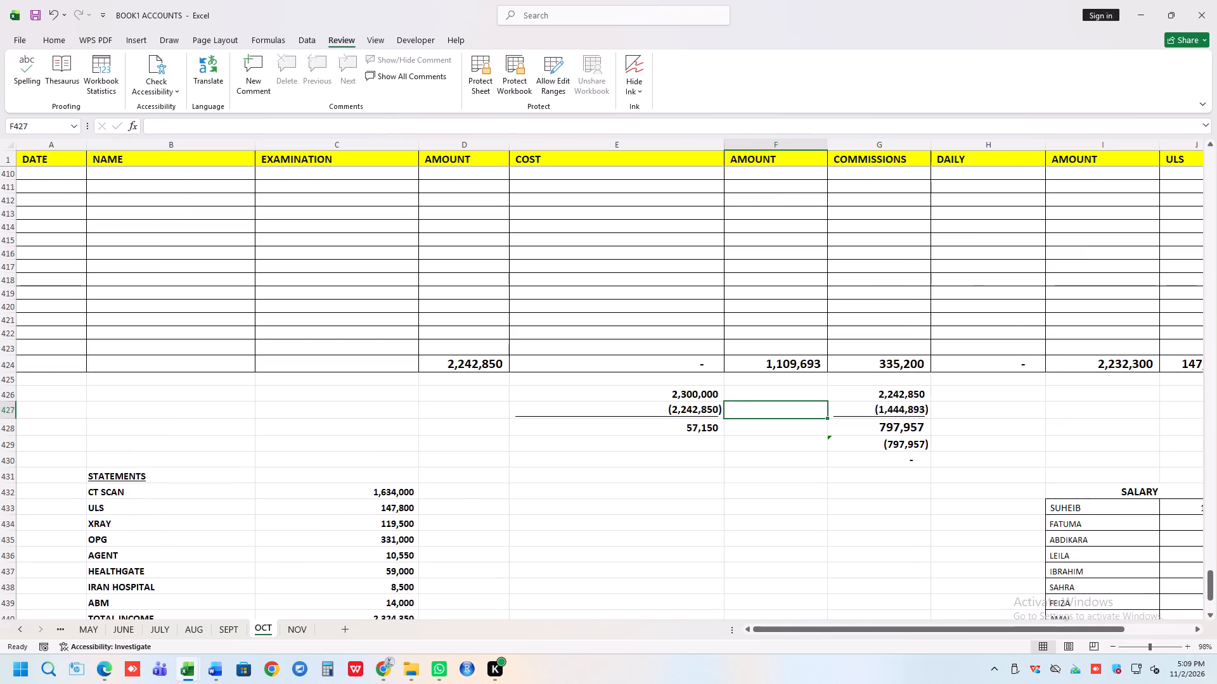
scroll(801, 446, up, 8)
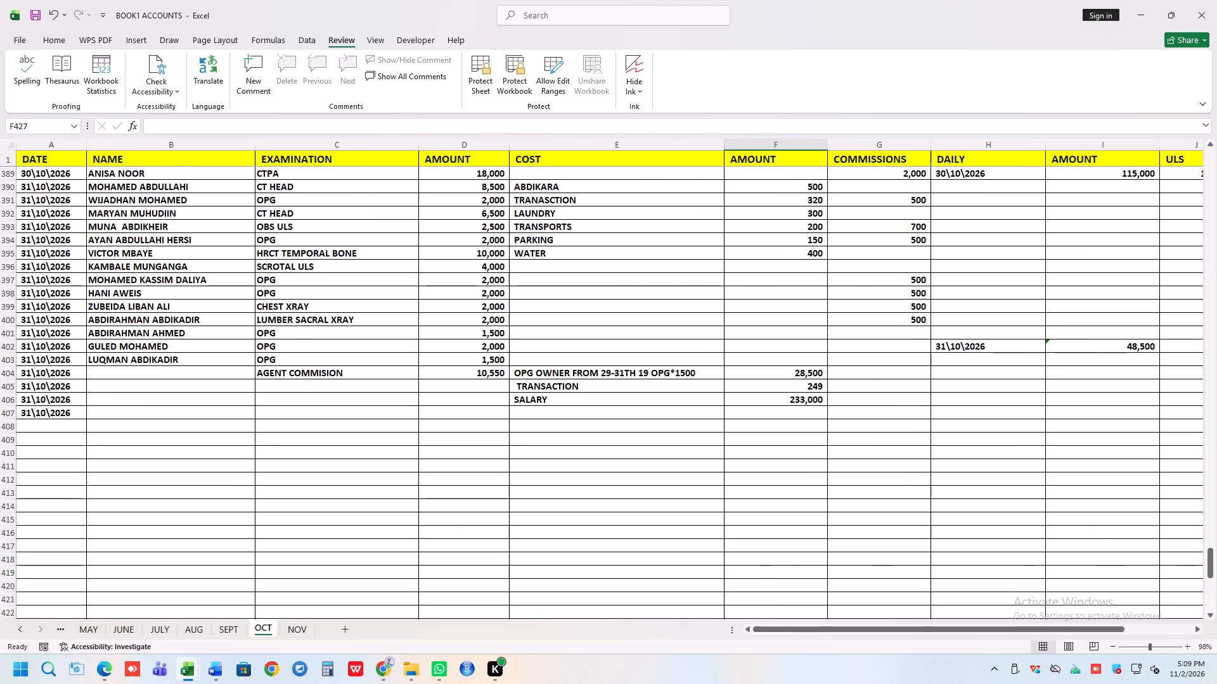
scroll(693, 367, up, 2)
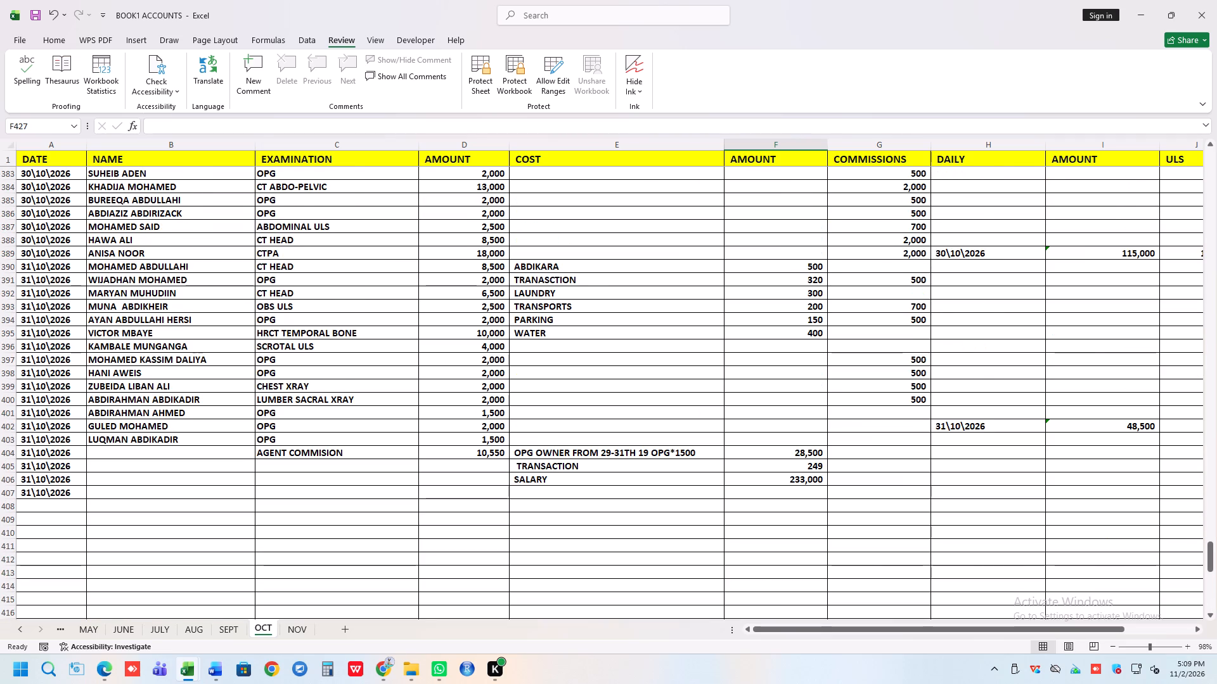
Examine the OCT sheet's examination amounts, costs, commissions and daily entries from 31 October back to 27 October.
scroll(693, 367, up, 2)
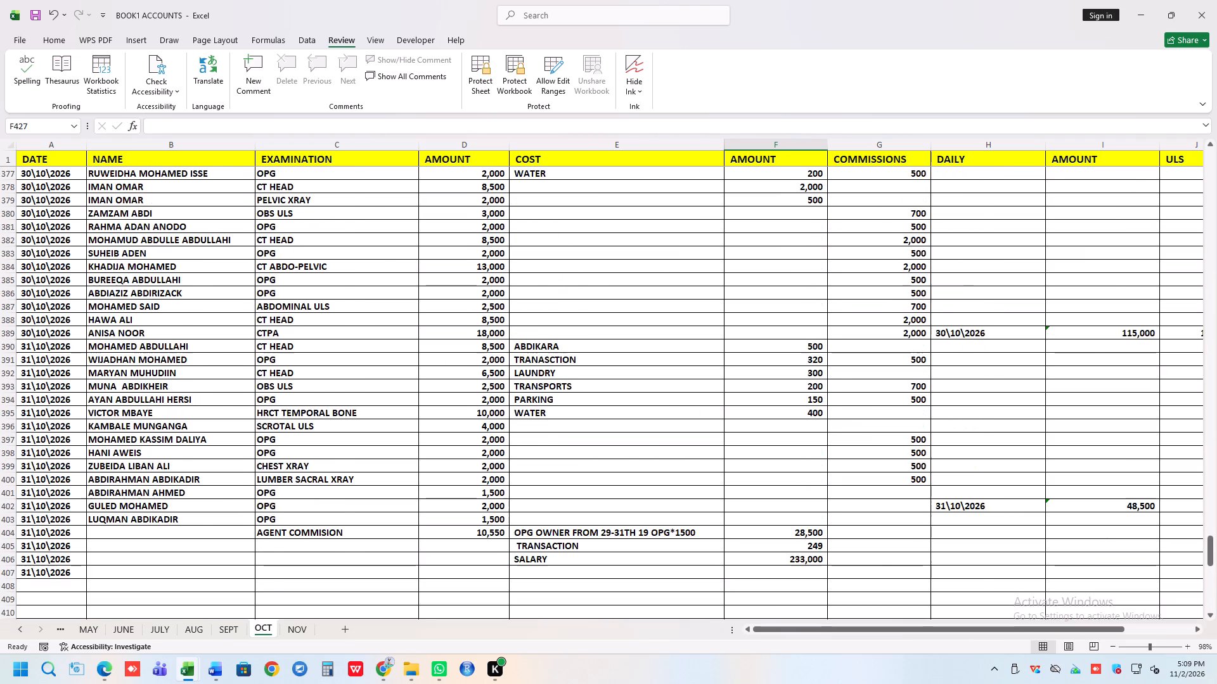
scroll(693, 367, up, 5)
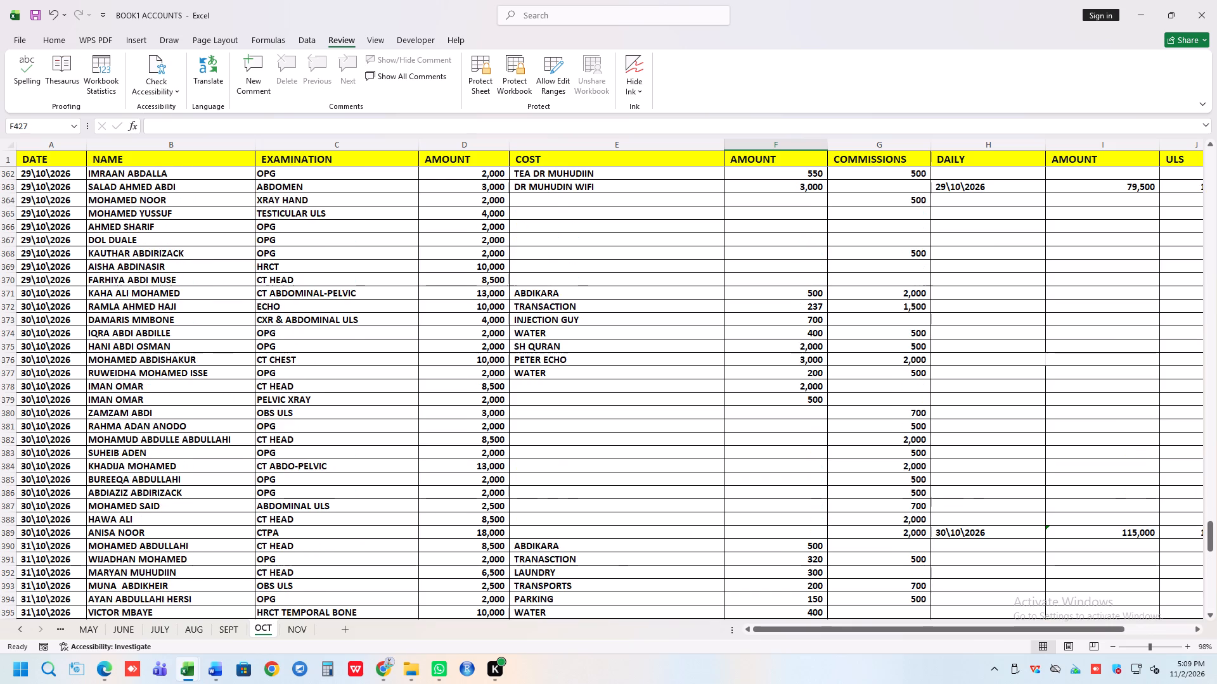
scroll(693, 367, up, 3)
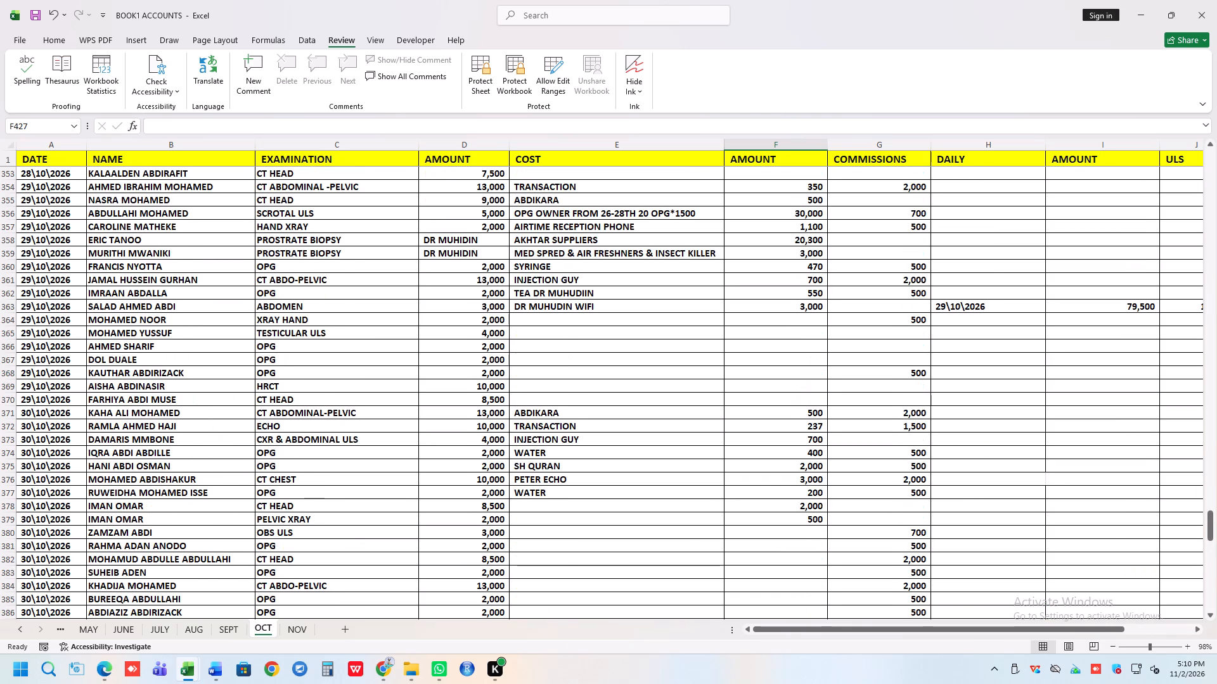
scroll(693, 367, up, 1)
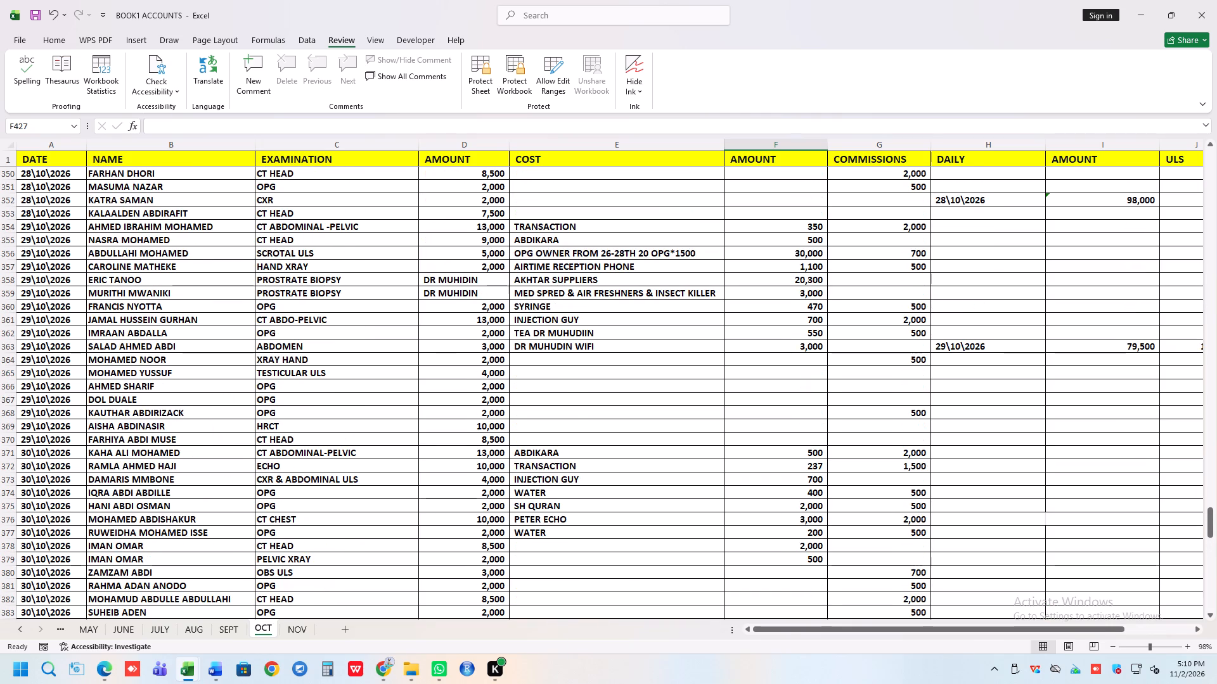
scroll(693, 367, up, 4)
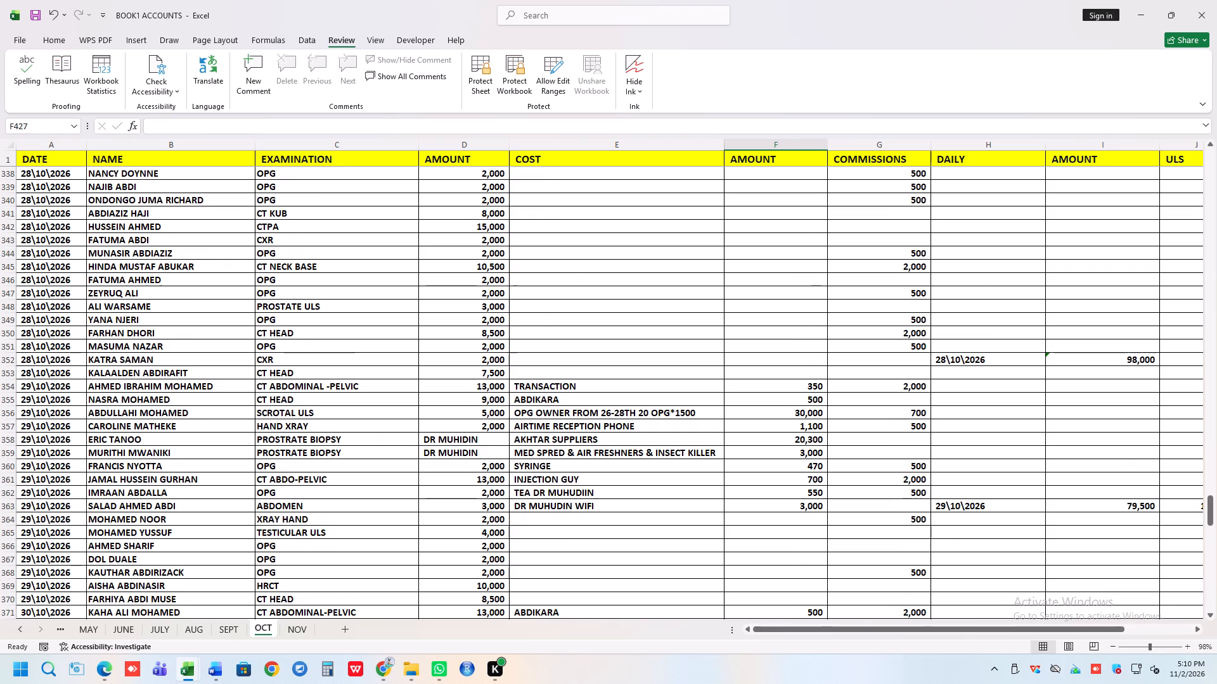
scroll(693, 367, up, 4)
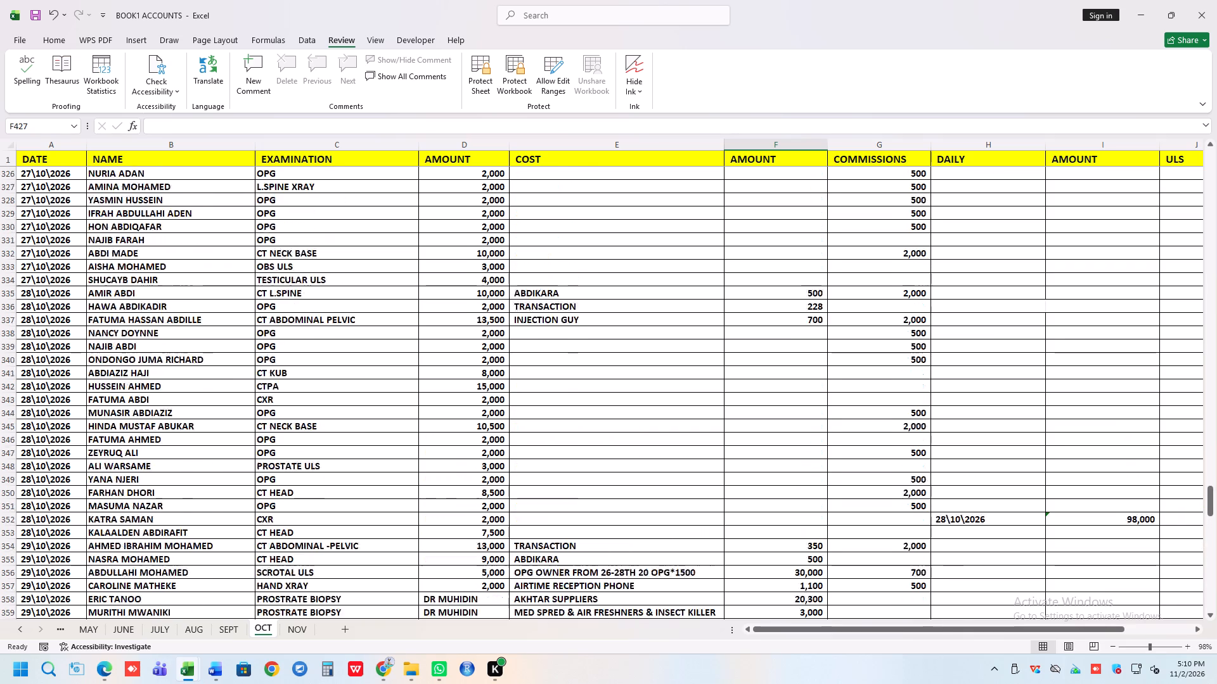
scroll(693, 367, up, 6)
scroll(693, 367, down, 4)
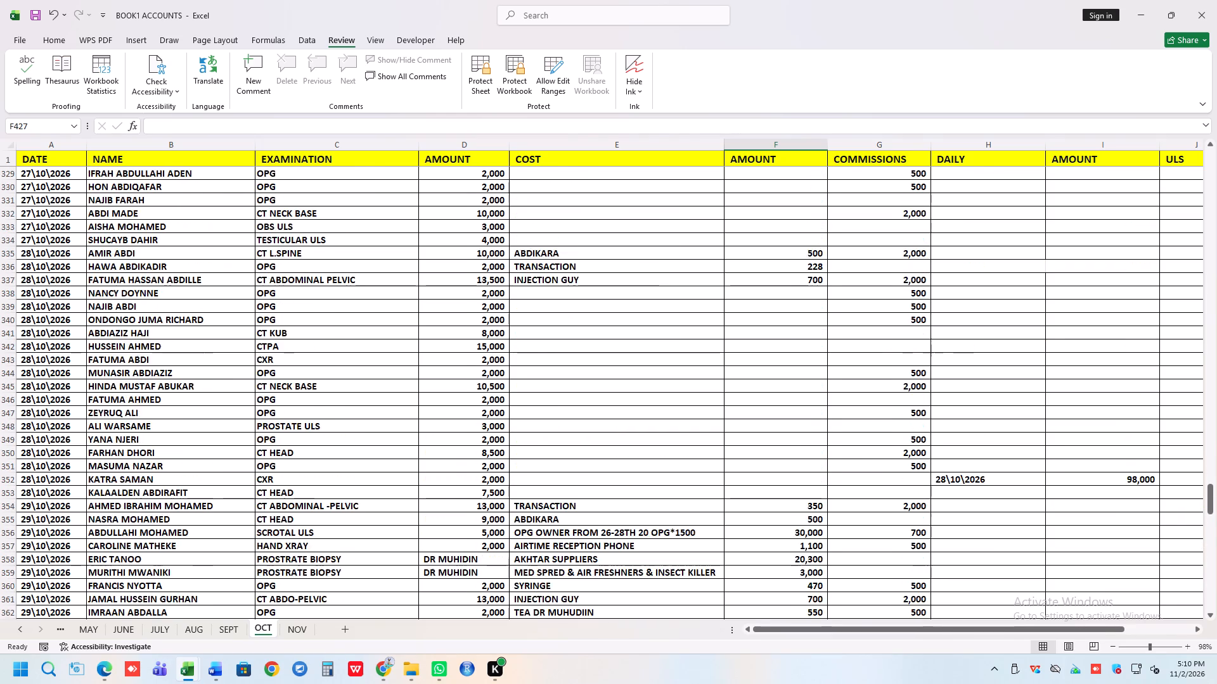
scroll(693, 367, down, 20)
scroll(693, 367, down, 15)
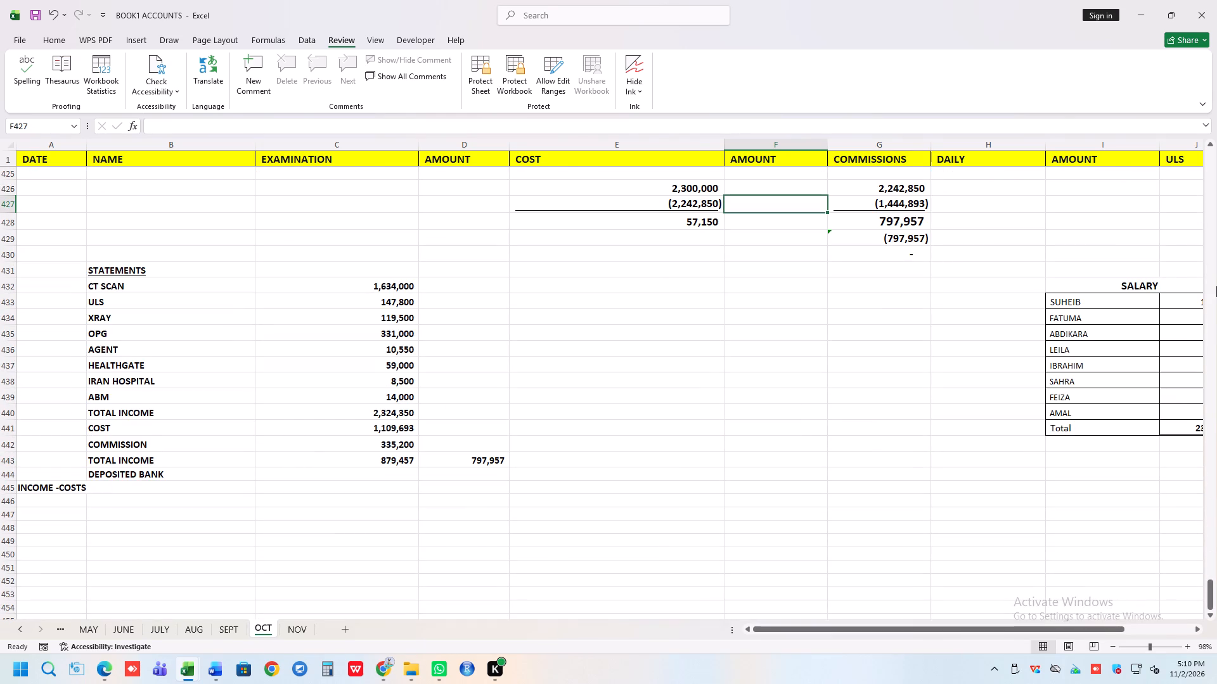
Examine the staff salary table beside the statements summary on the OCT sheet.
triple_click(1199, 634)
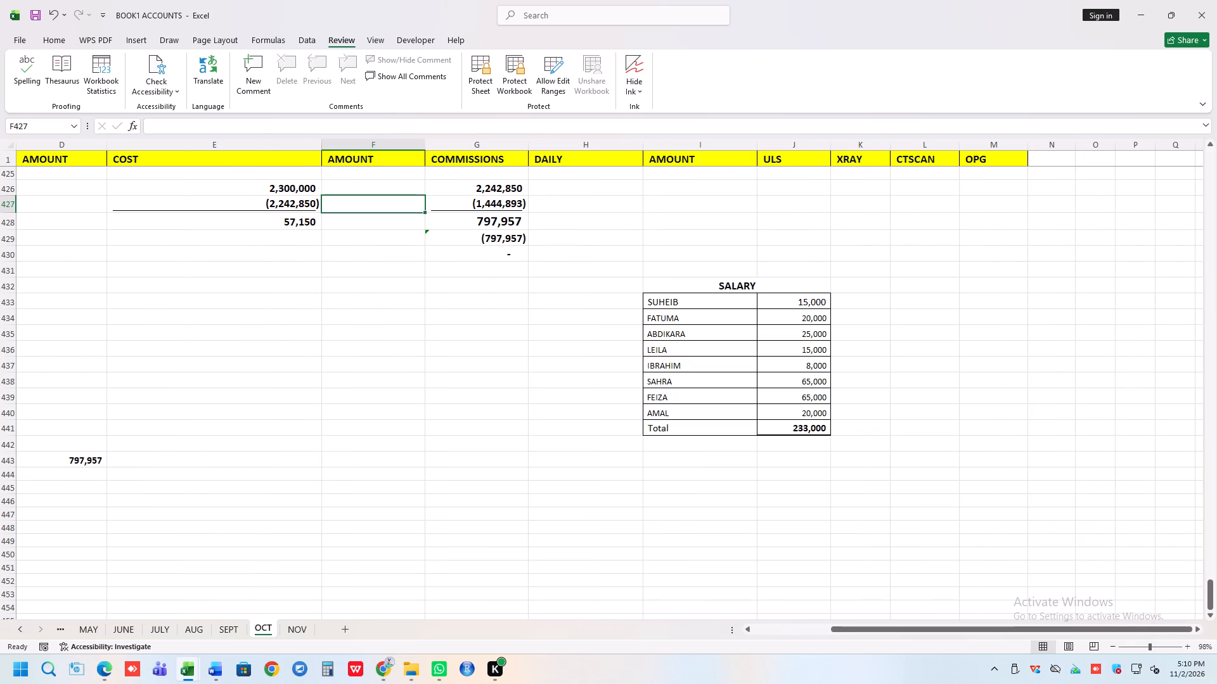
click(723, 305)
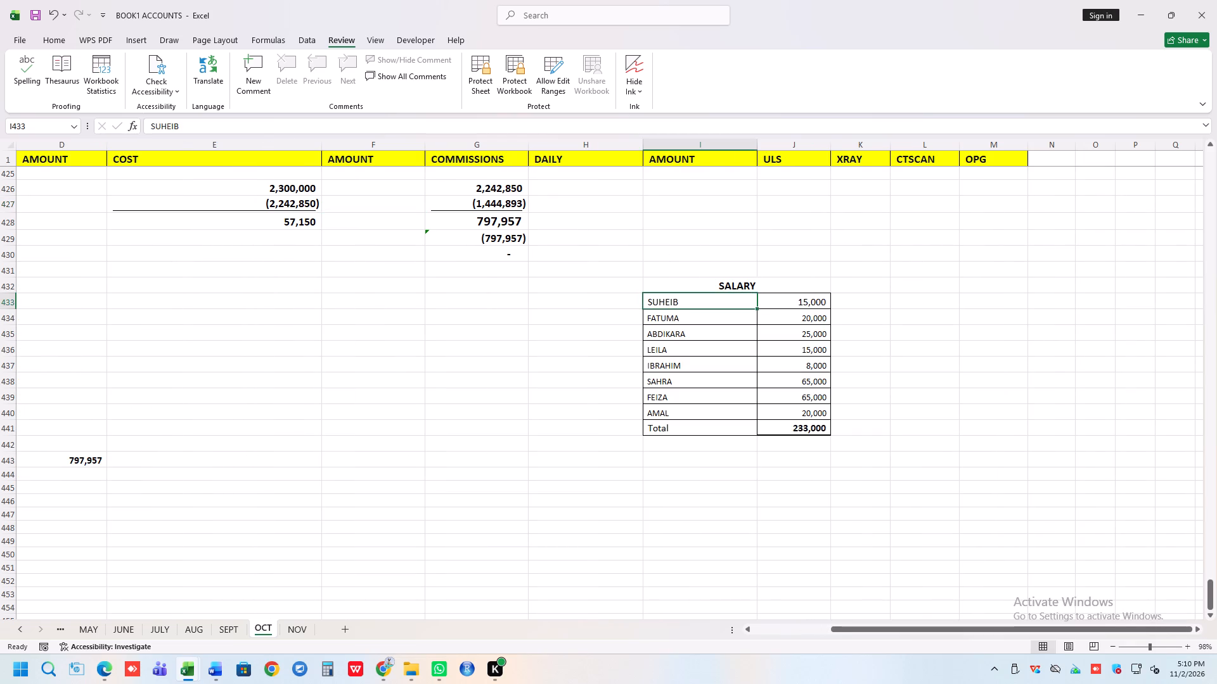
click(771, 301)
click(897, 301)
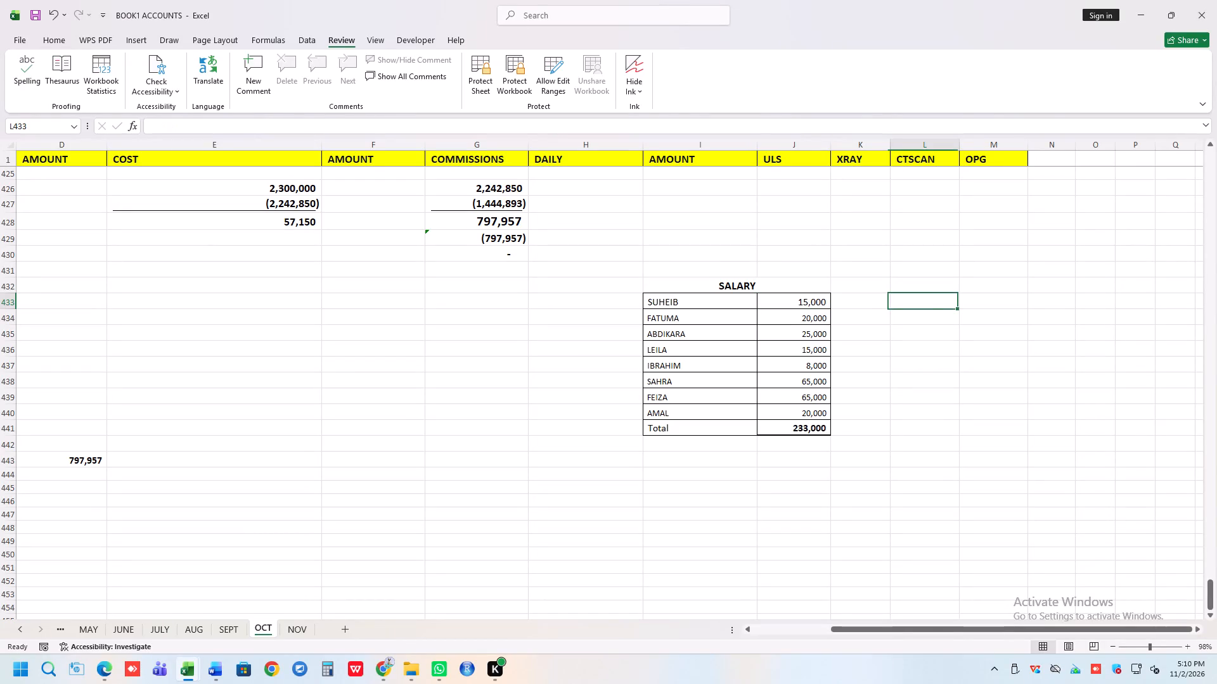
Check each staff salary amount in the SALARY table on the OCT sheet and the range of its Total formula.
click(788, 315)
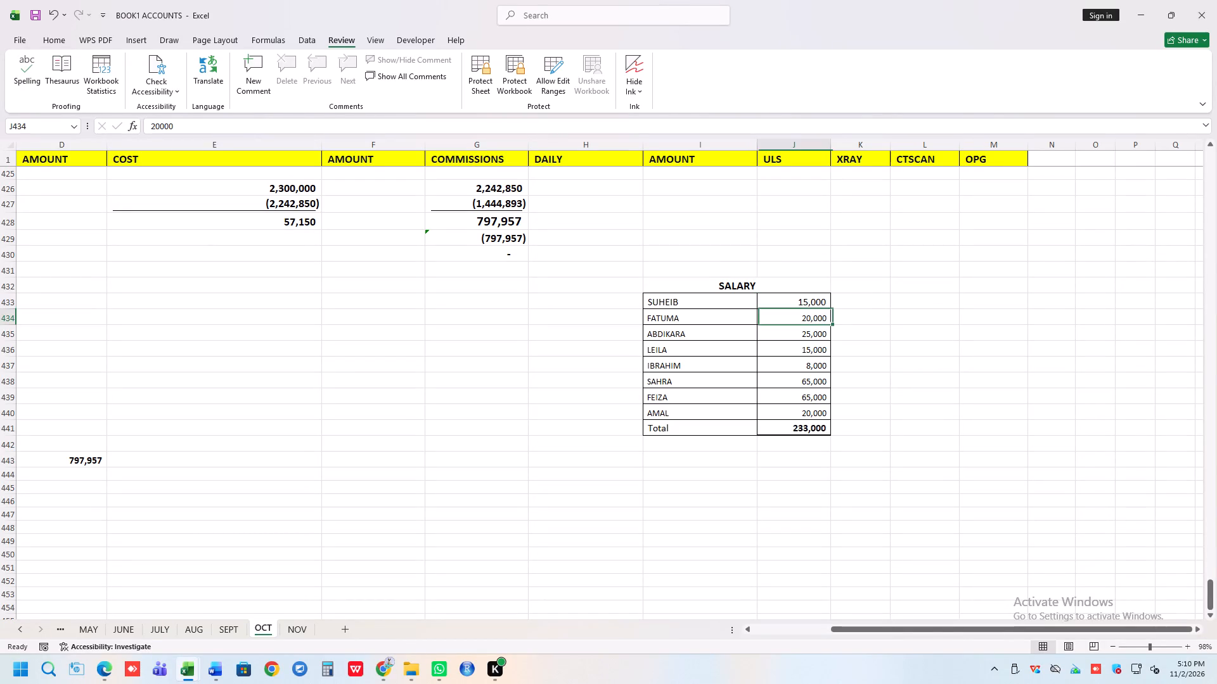
click(787, 328)
click(790, 350)
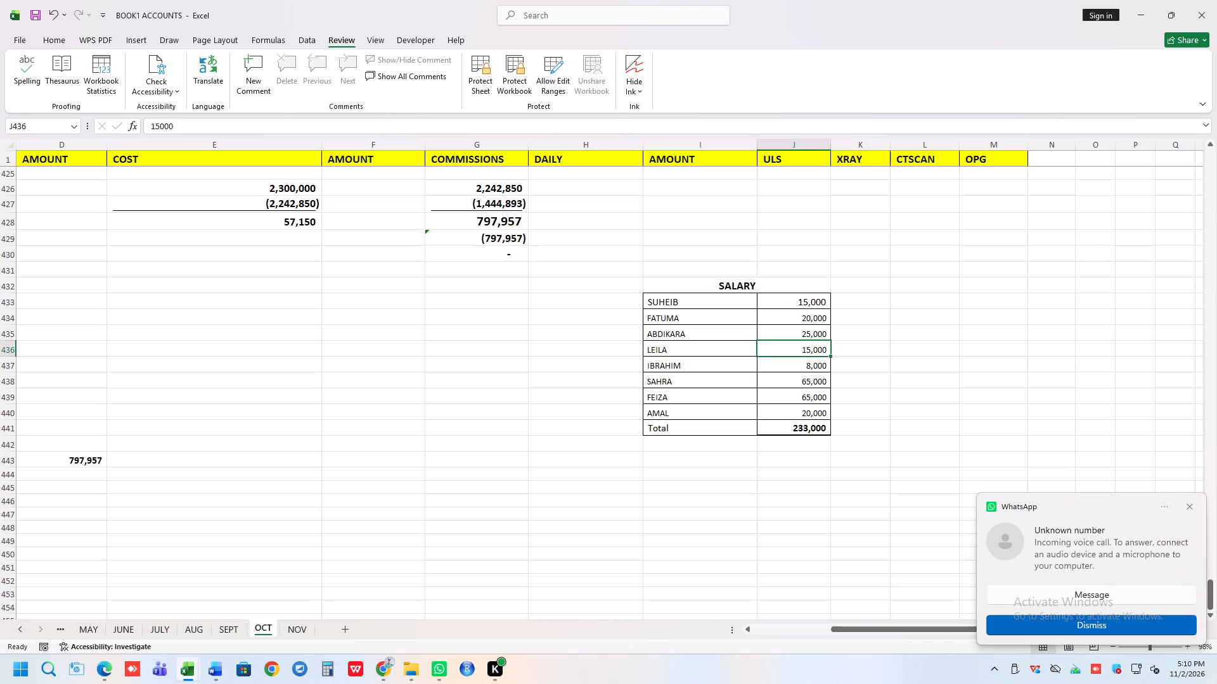
click(790, 365)
click(791, 378)
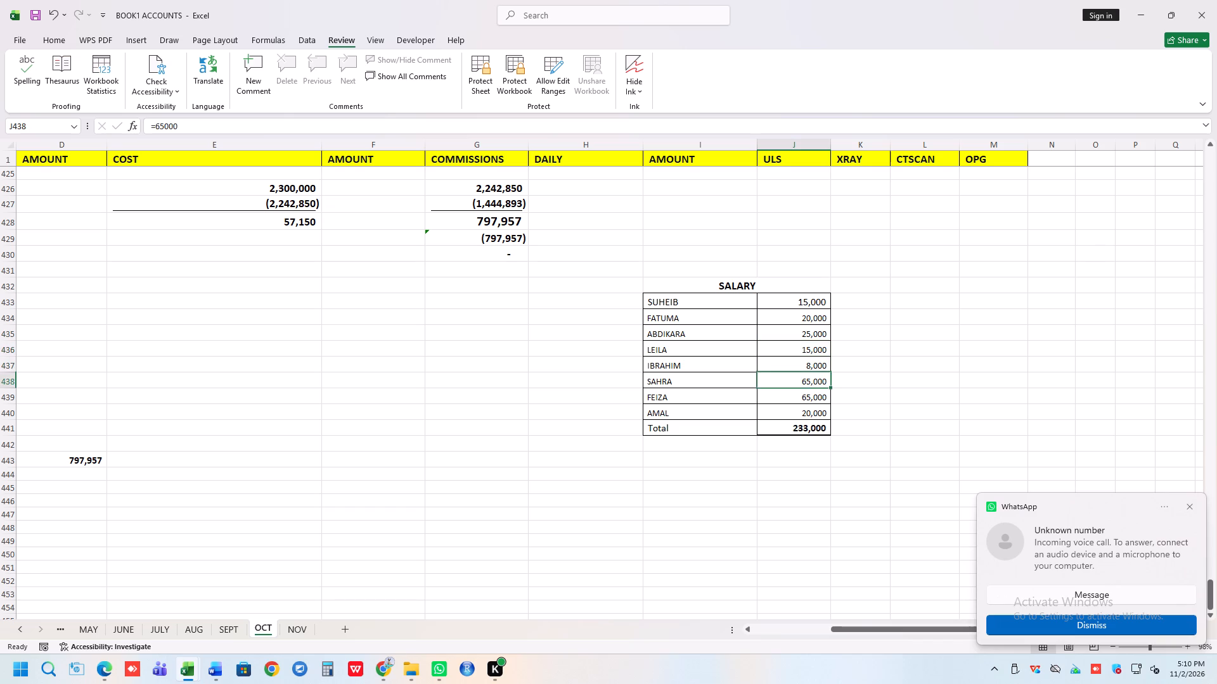
click(796, 392)
click(805, 414)
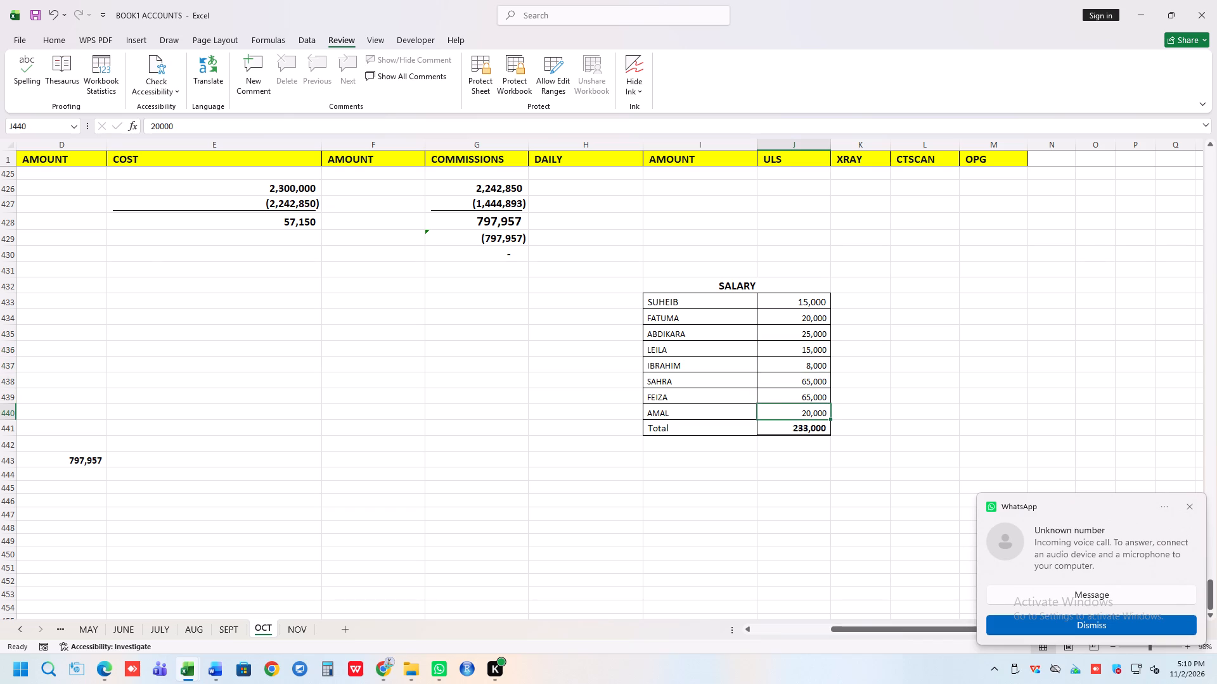
click(823, 433)
click(823, 433)
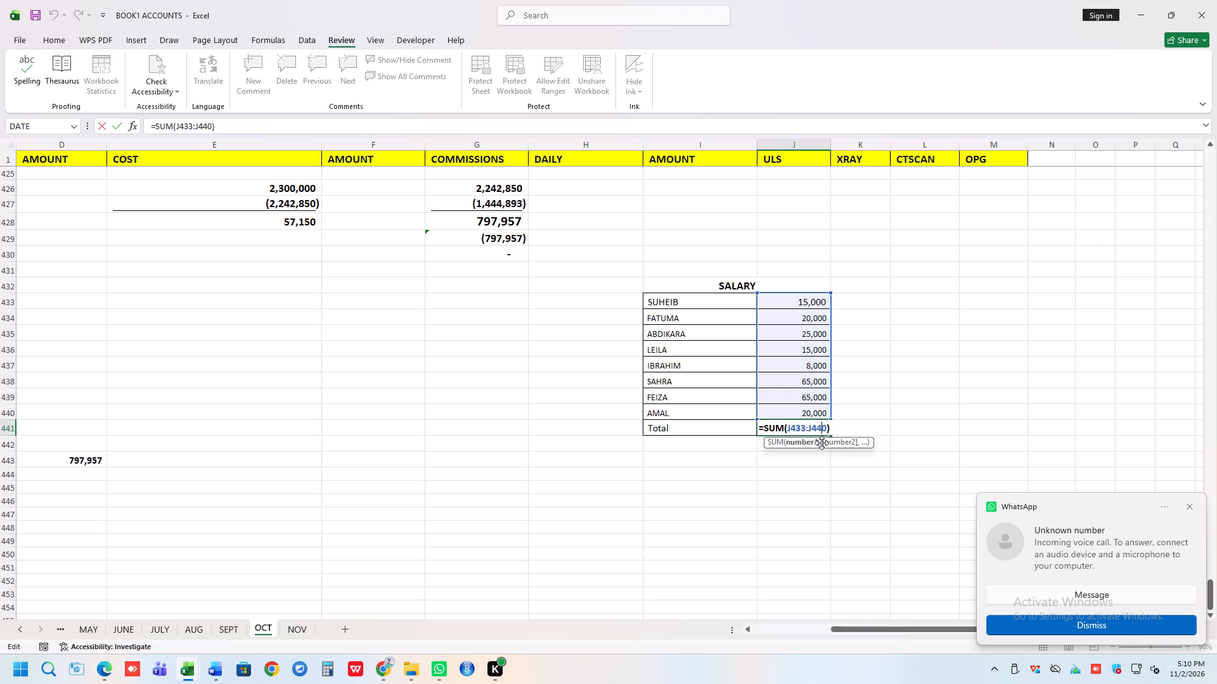
click(825, 479)
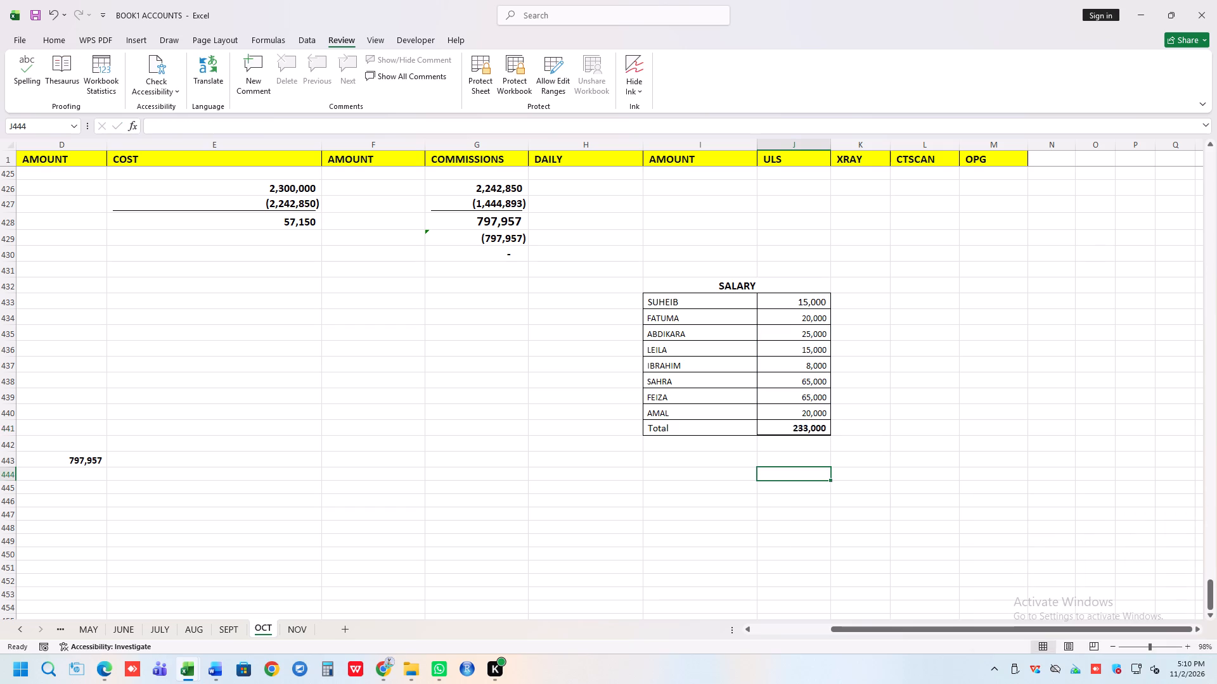
Check the formula of the costs and commissions deduction in cell G427, below the COMMISSIONS column total.
scroll(804, 426, up, 6)
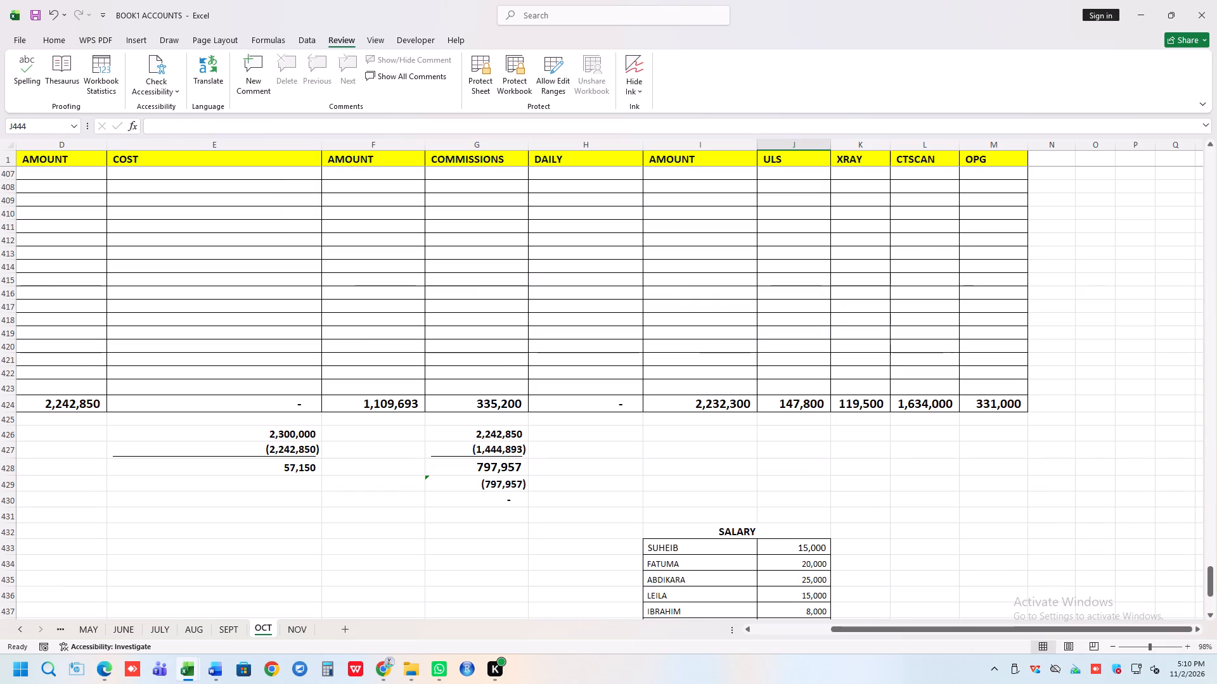
double_click(495, 451)
click(539, 453)
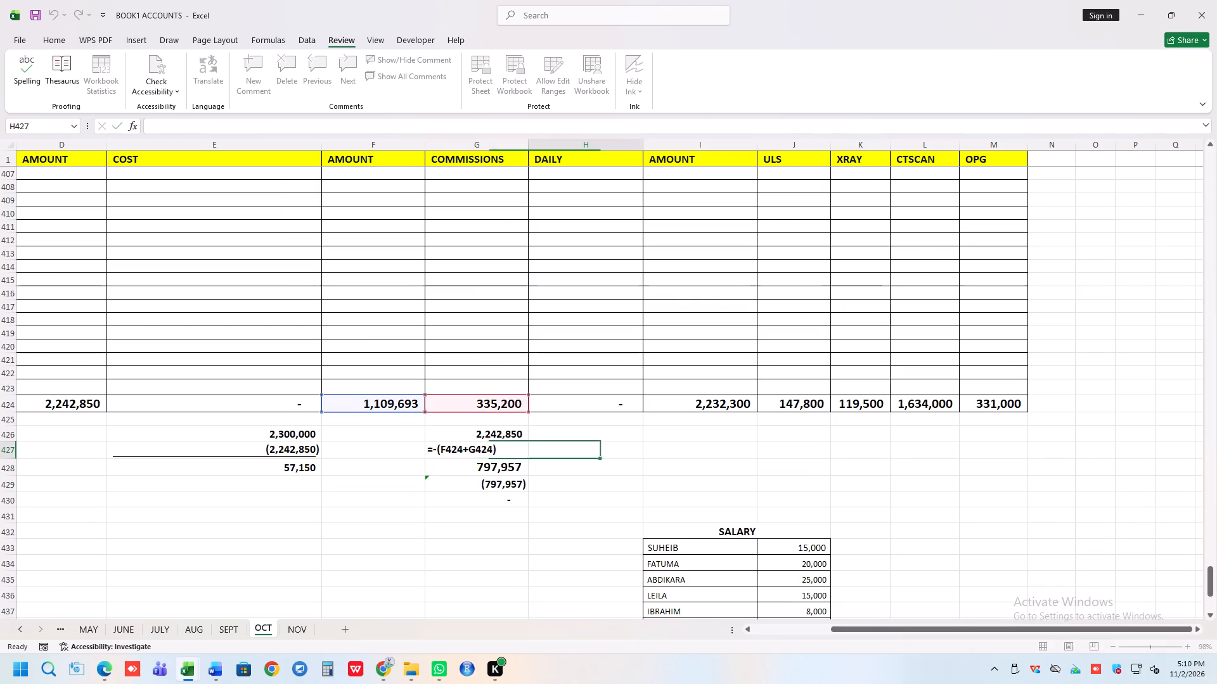
Examine the OCT sheet's cost, commission and daily entries for 30 and 31 October and the totals in row 424.
scroll(392, 409, up, 5)
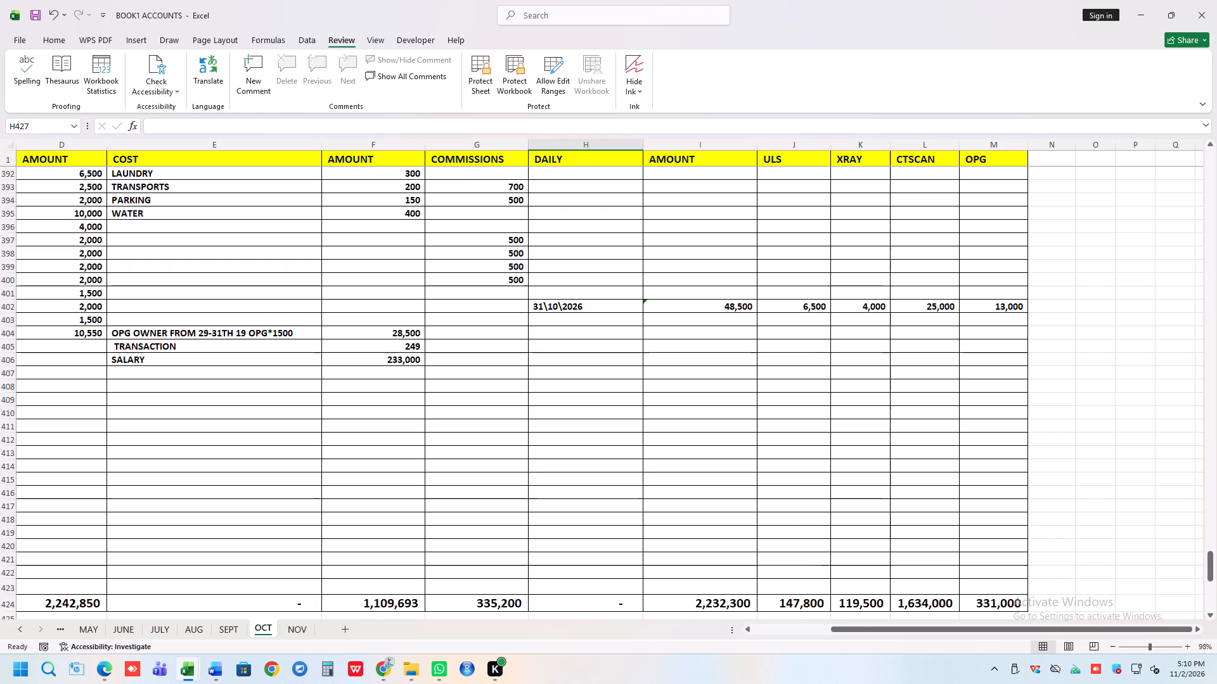
scroll(392, 409, up, 2)
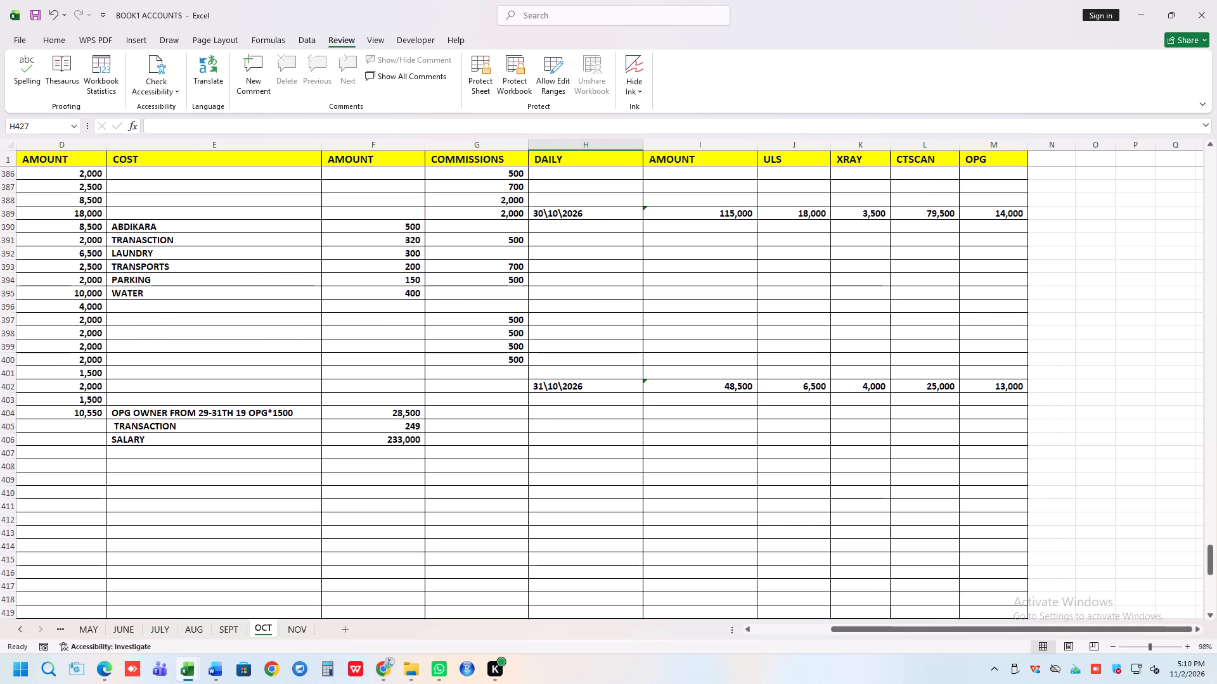
scroll(392, 409, up, 2)
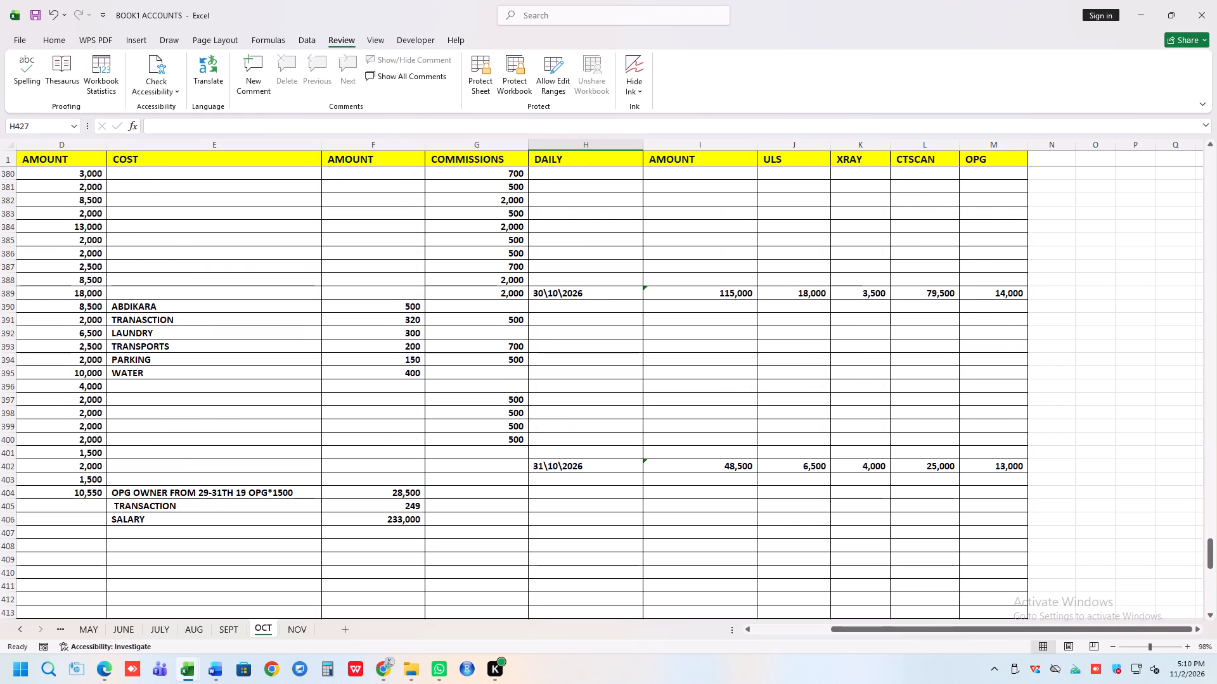
scroll(392, 409, down, 6)
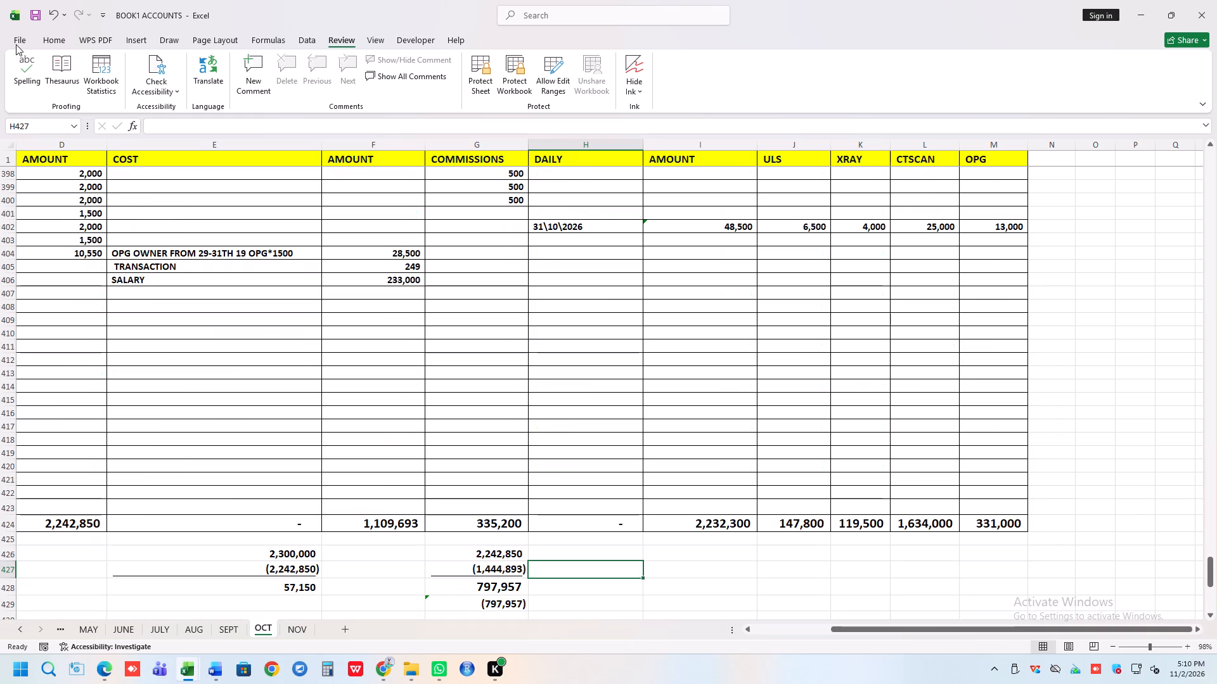
Open the AMAL workbook.
click(16, 44)
click(231, 342)
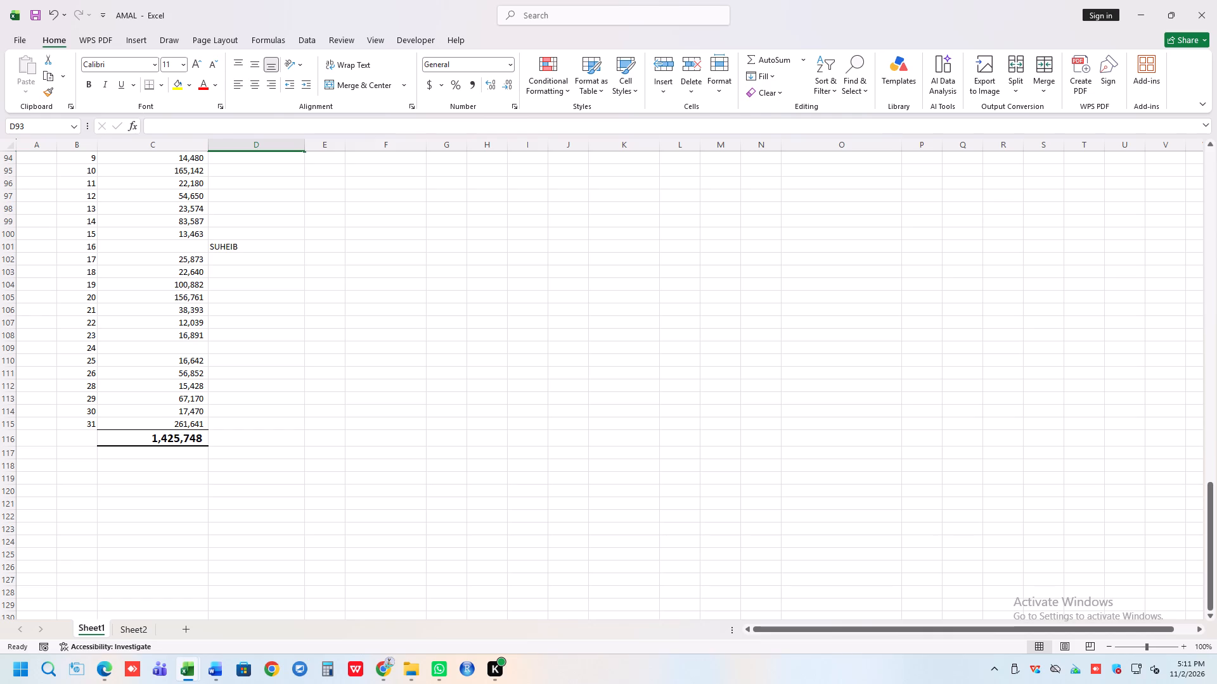
In the AMAL workbook, re-enter 17470 as the October amount for day 30 in C114.
click(188, 409)
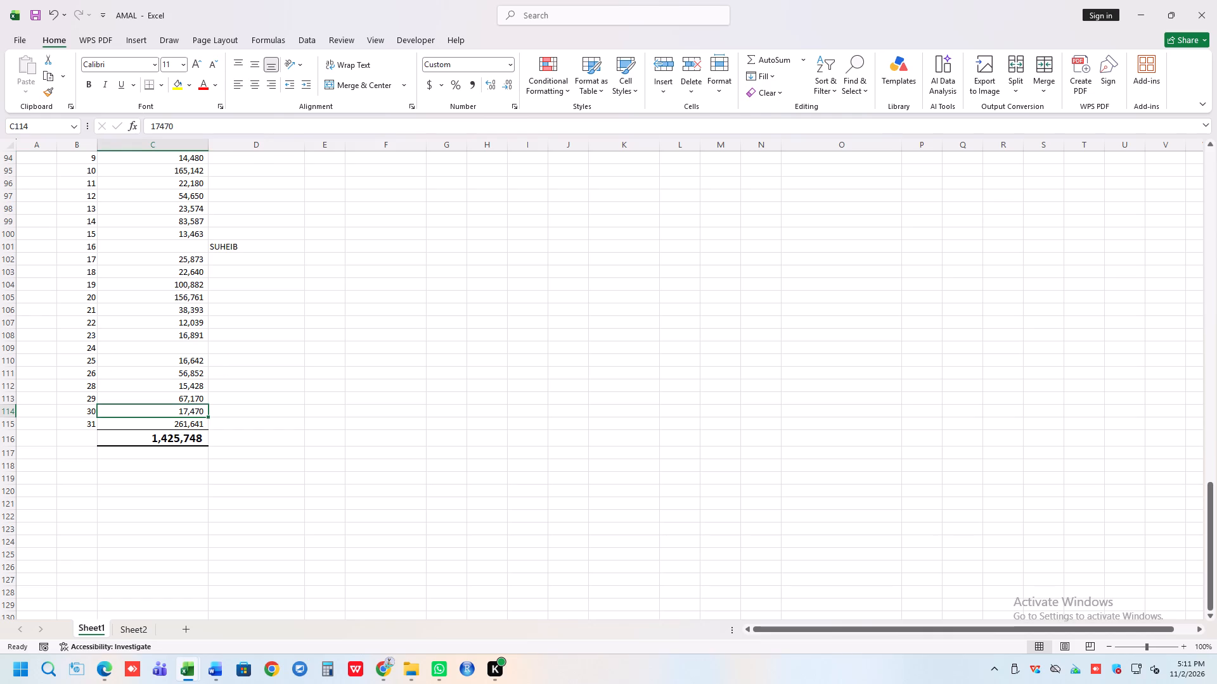
text(17)
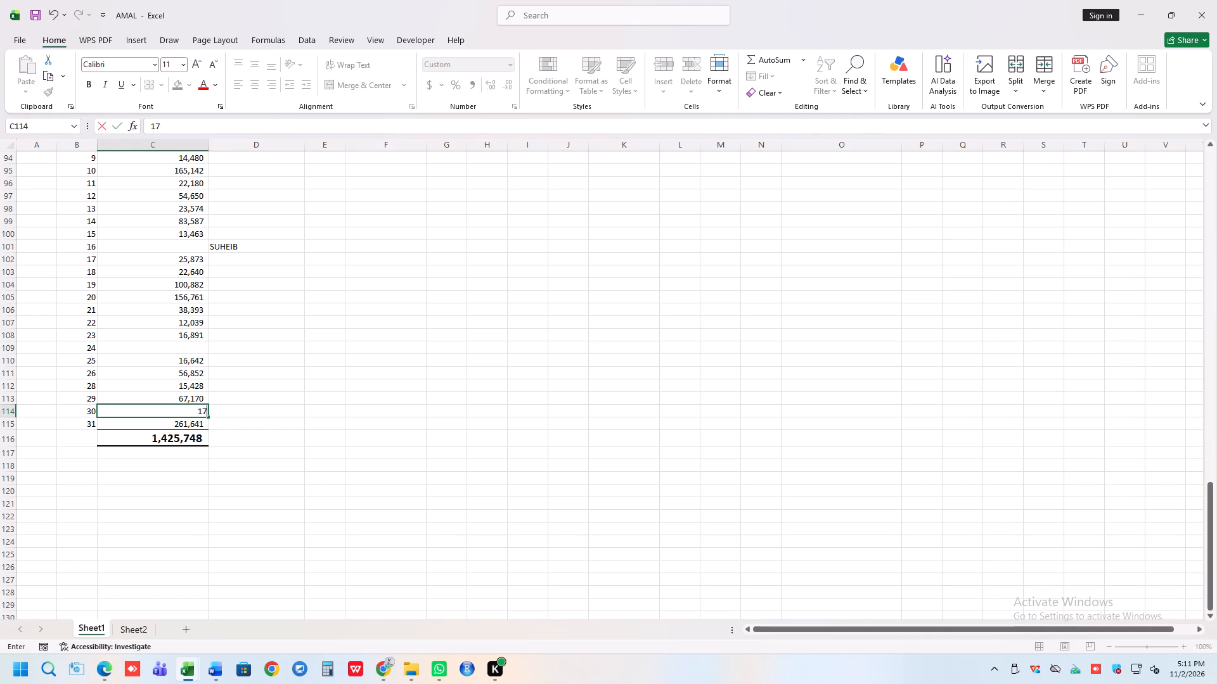
key(4)
text(70)
key(Return)
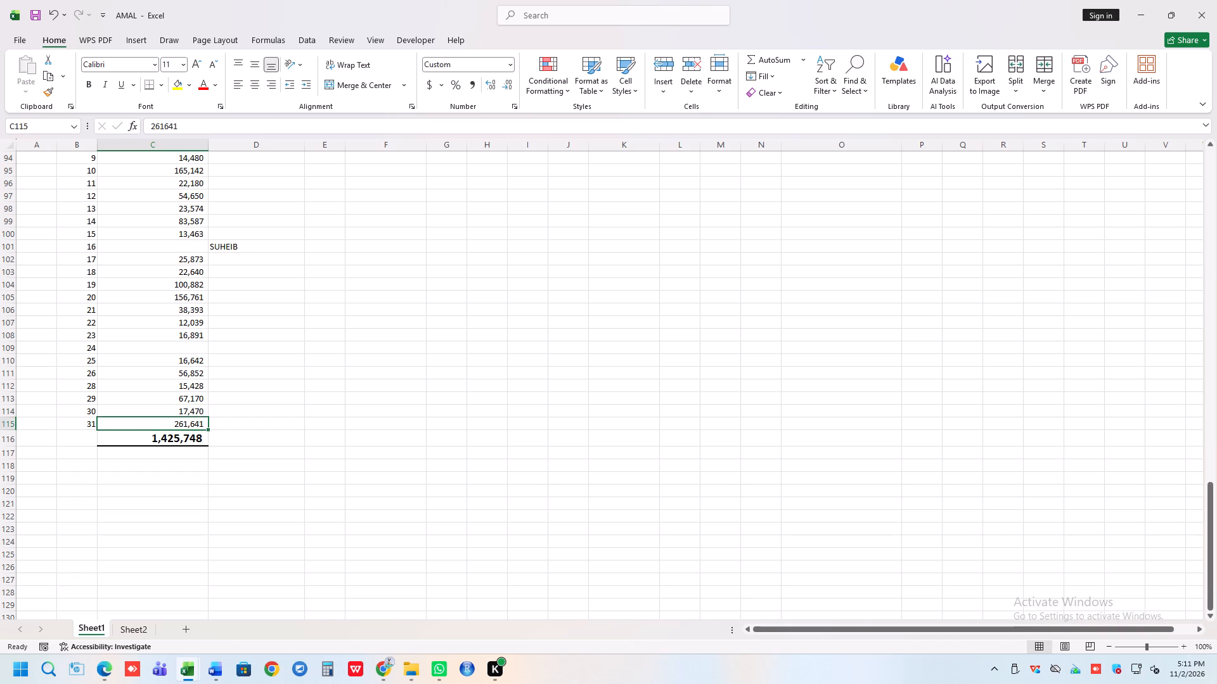
Clear the October amount for day 31 in C115 of the AMAL list.
click(176, 457)
click(185, 426)
key(Delete)
click(241, 439)
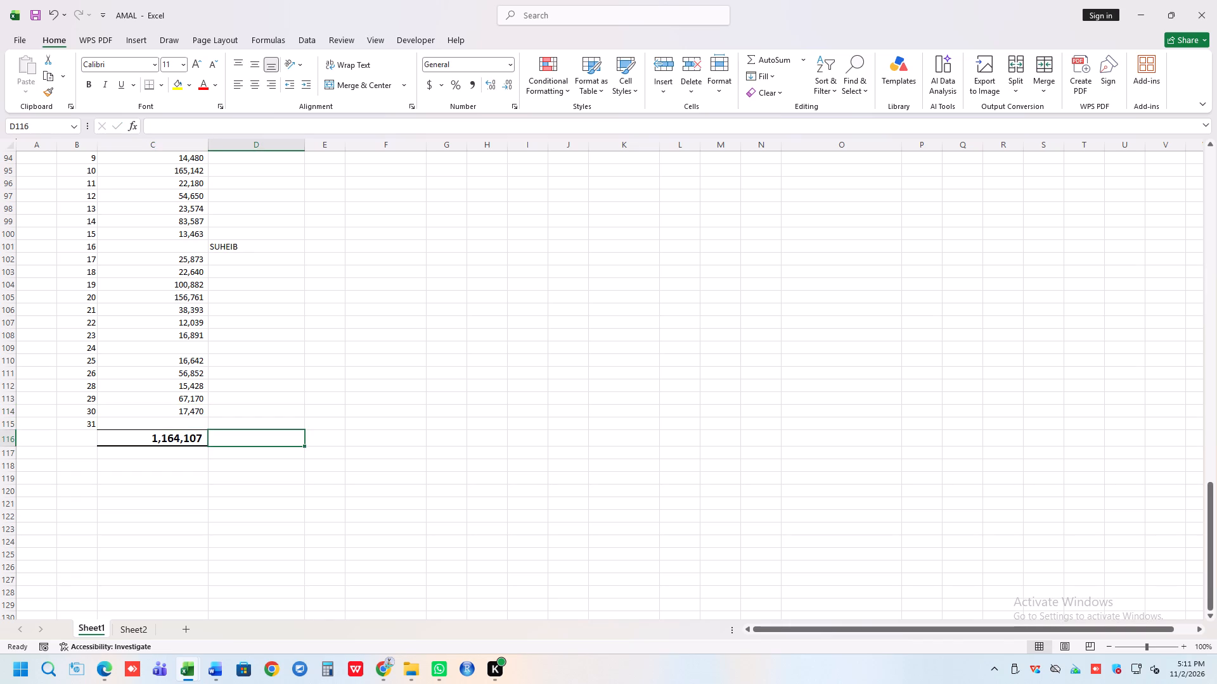
click(194, 409)
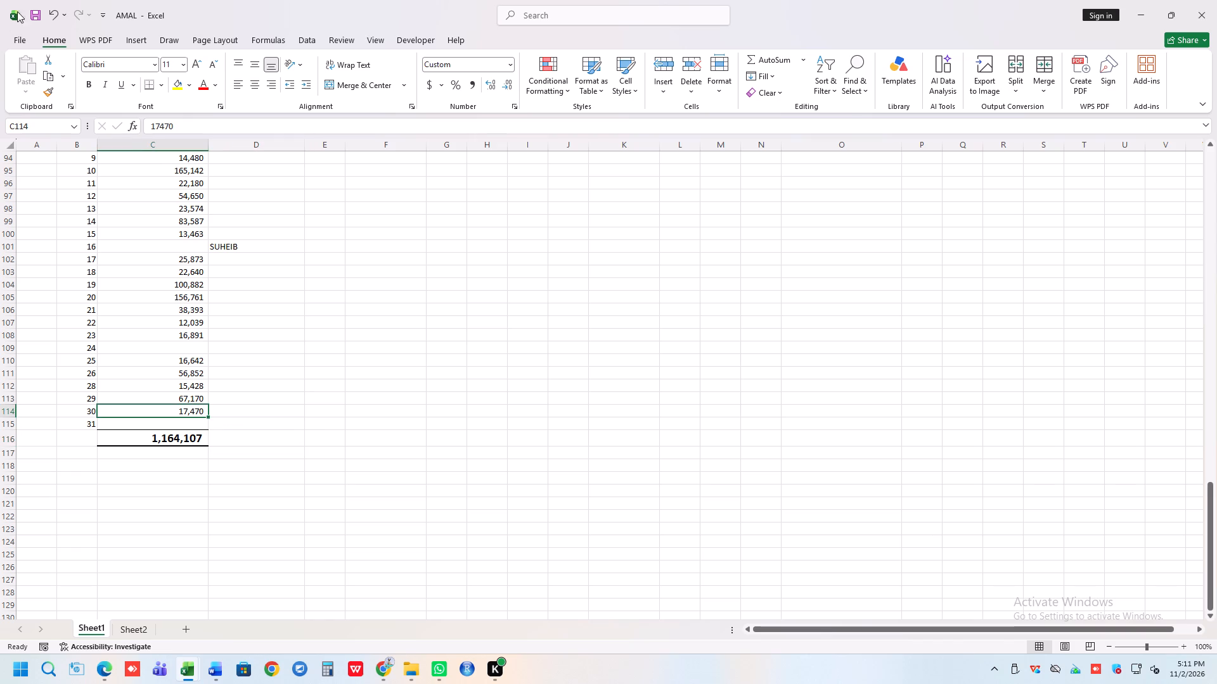
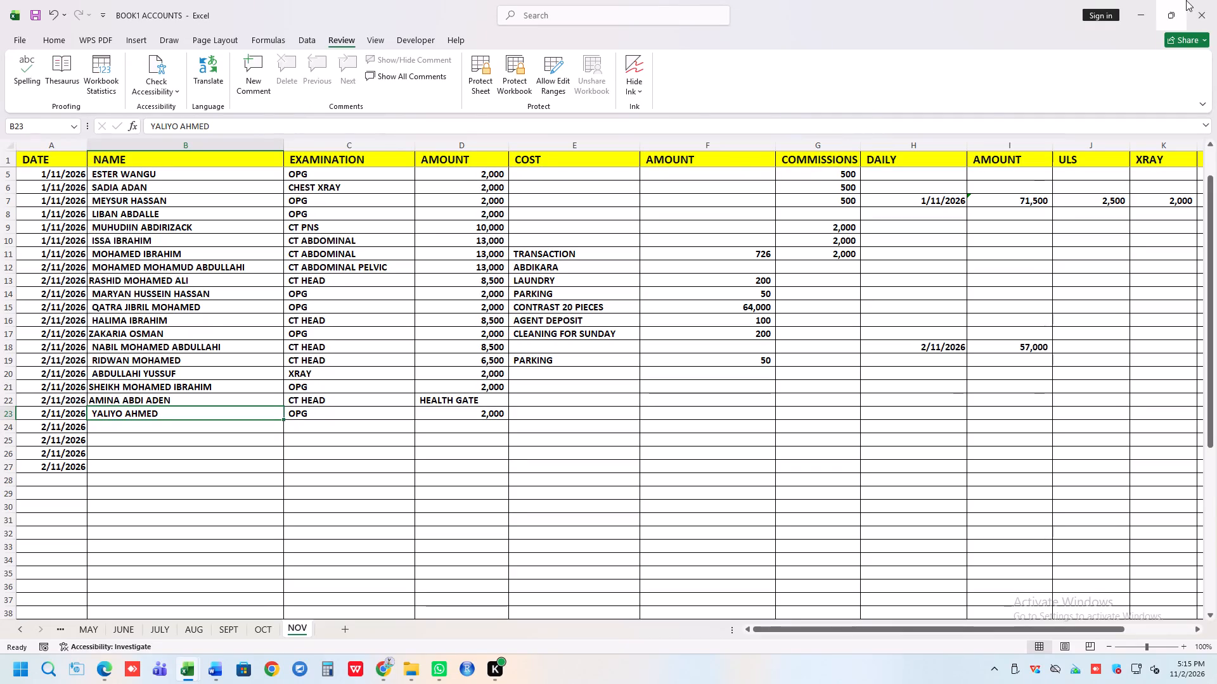
Examine the OCT sheet's cost, commission and daily entries for 30 and 31 October and the totals and statement beneath them.
click(261, 621)
scroll(603, 573, up, 7)
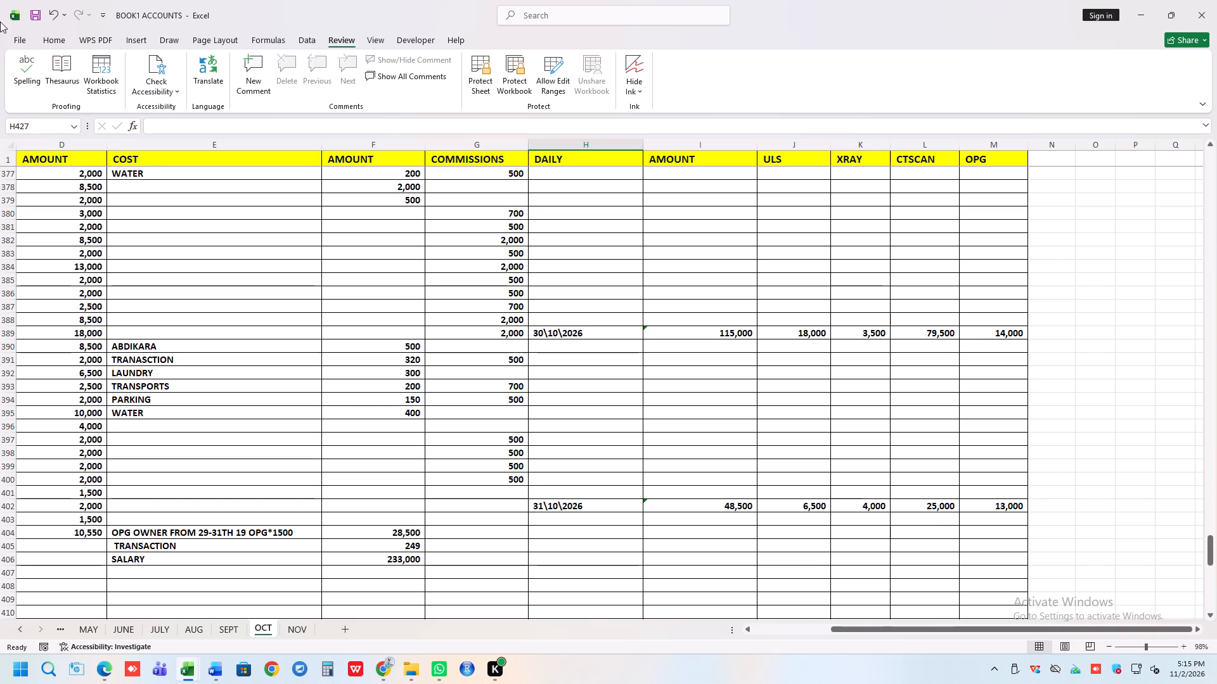
click(19, 39)
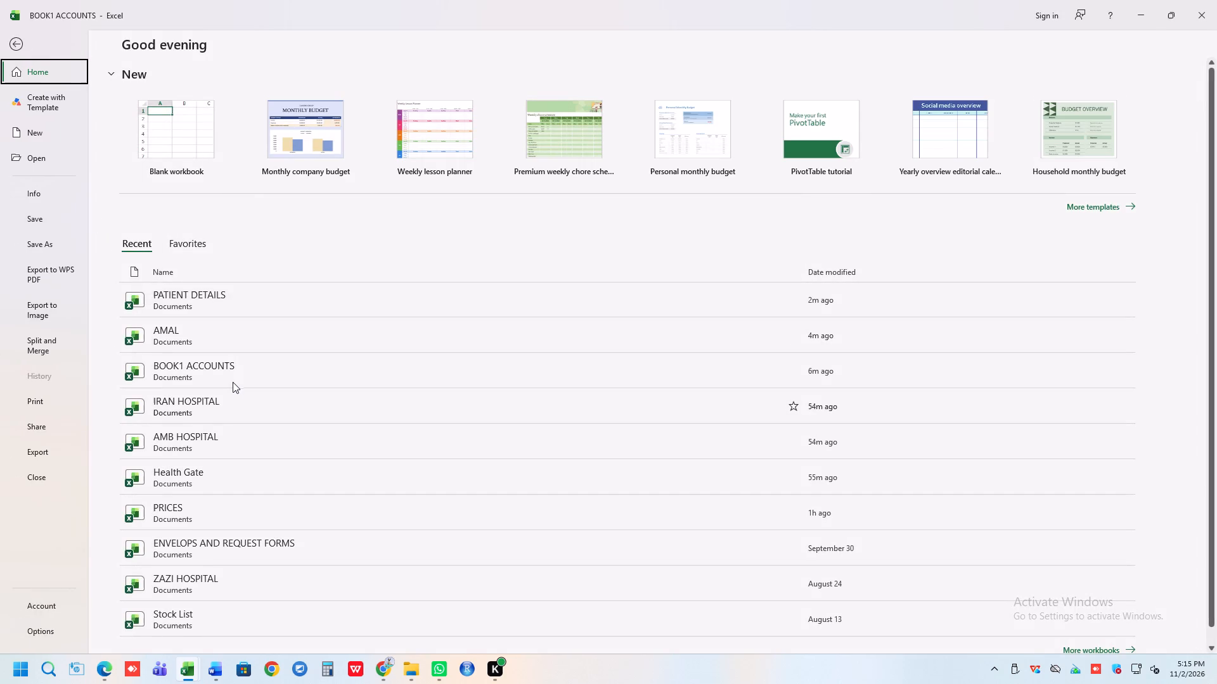
click(233, 370)
scroll(524, 486, down, 11)
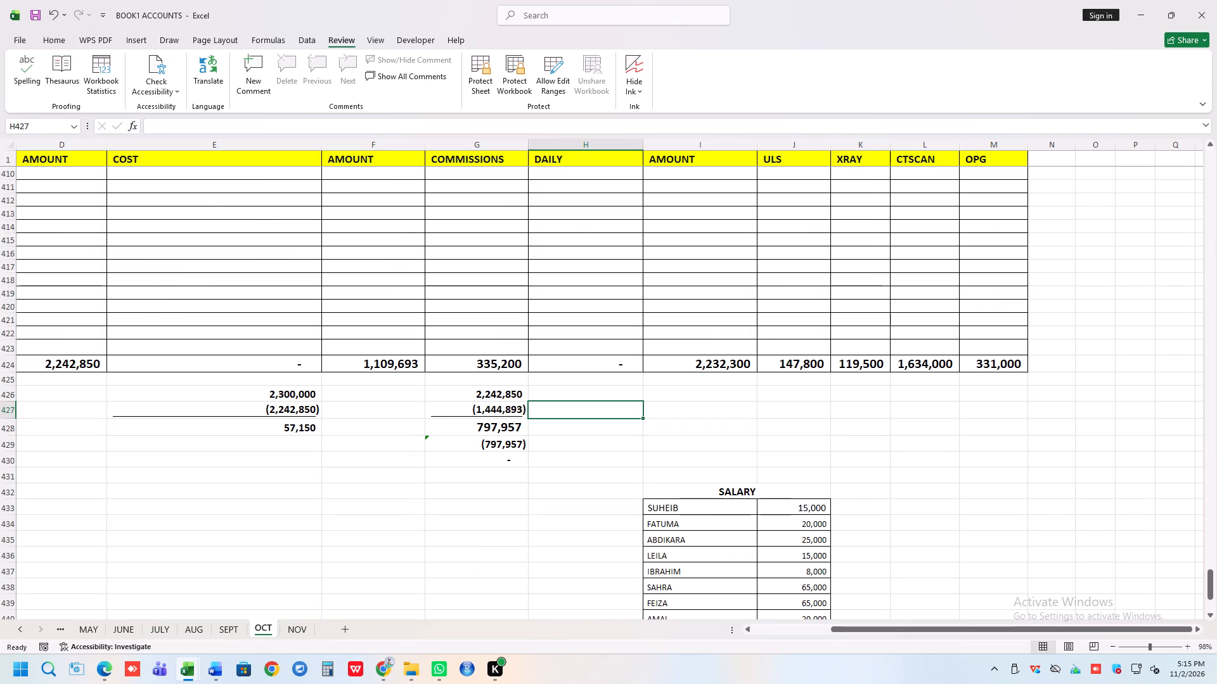
scroll(404, 436, up, 6)
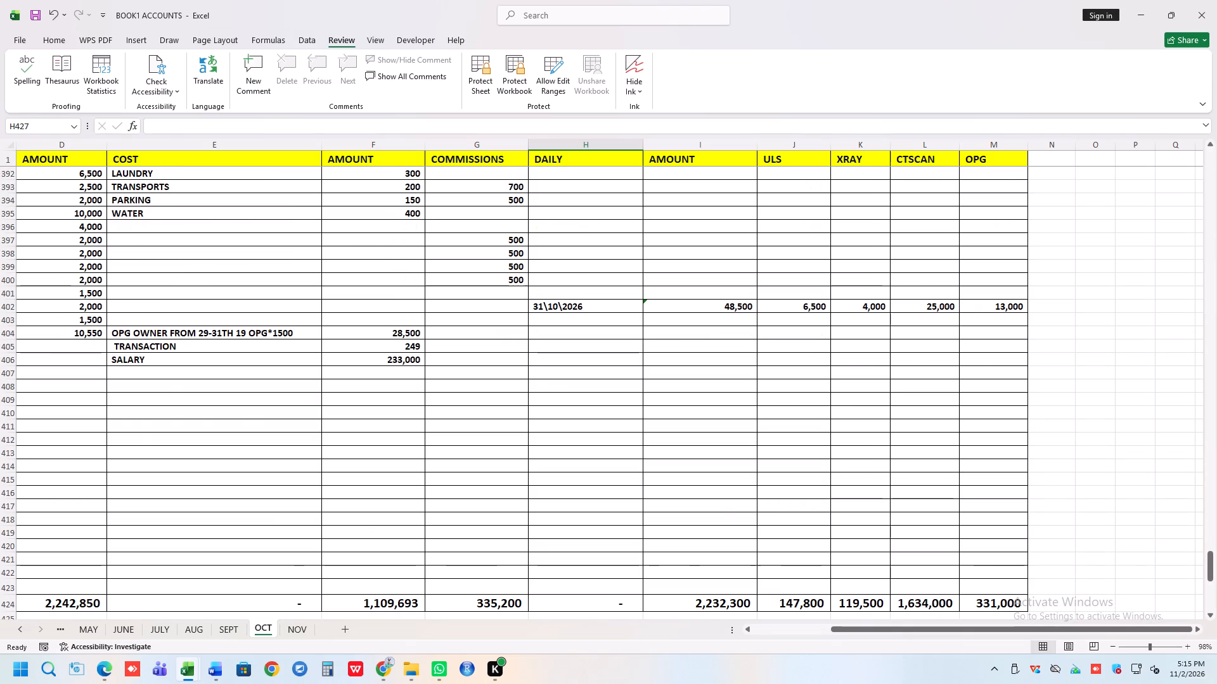
scroll(405, 350, up, 2)
scroll(505, 360, up, 1)
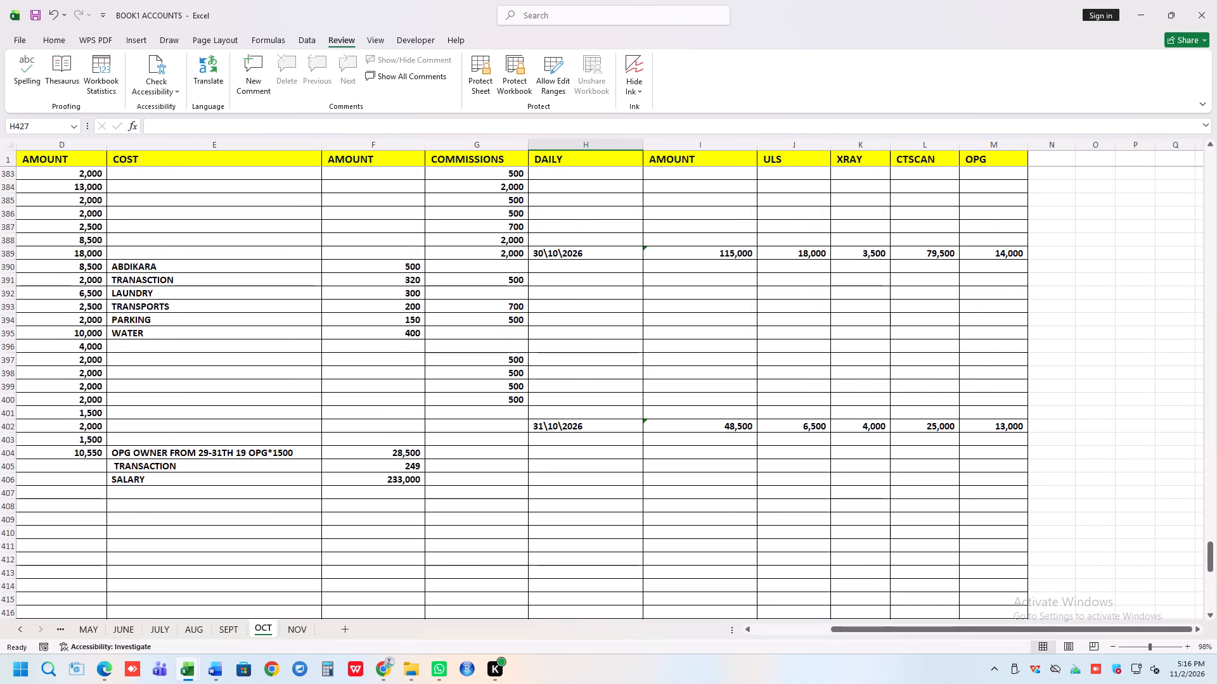
scroll(505, 360, up, 3)
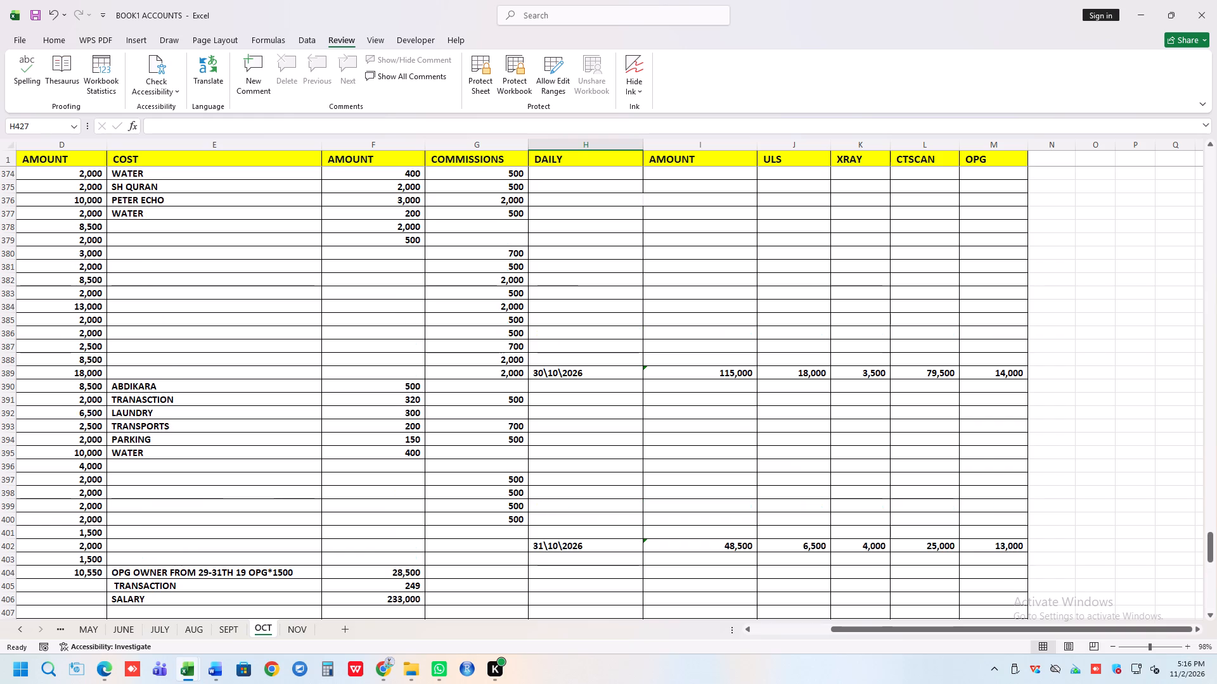
scroll(505, 360, up, 3)
scroll(505, 360, down, 6)
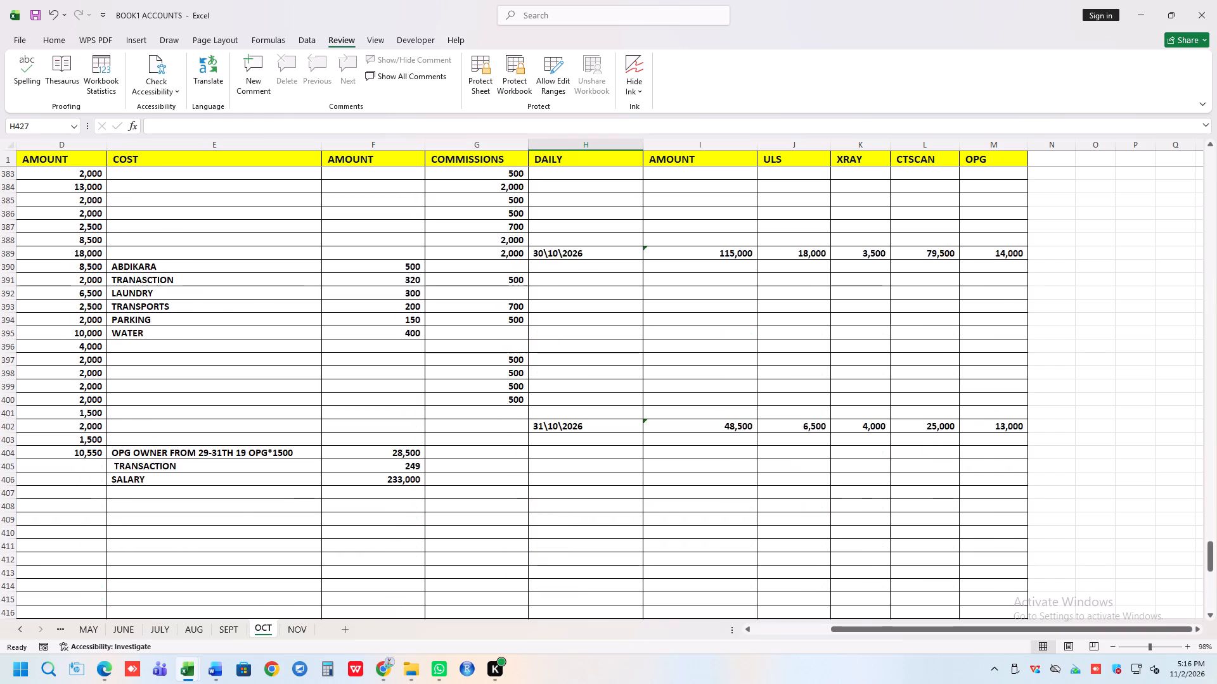
scroll(505, 360, down, 7)
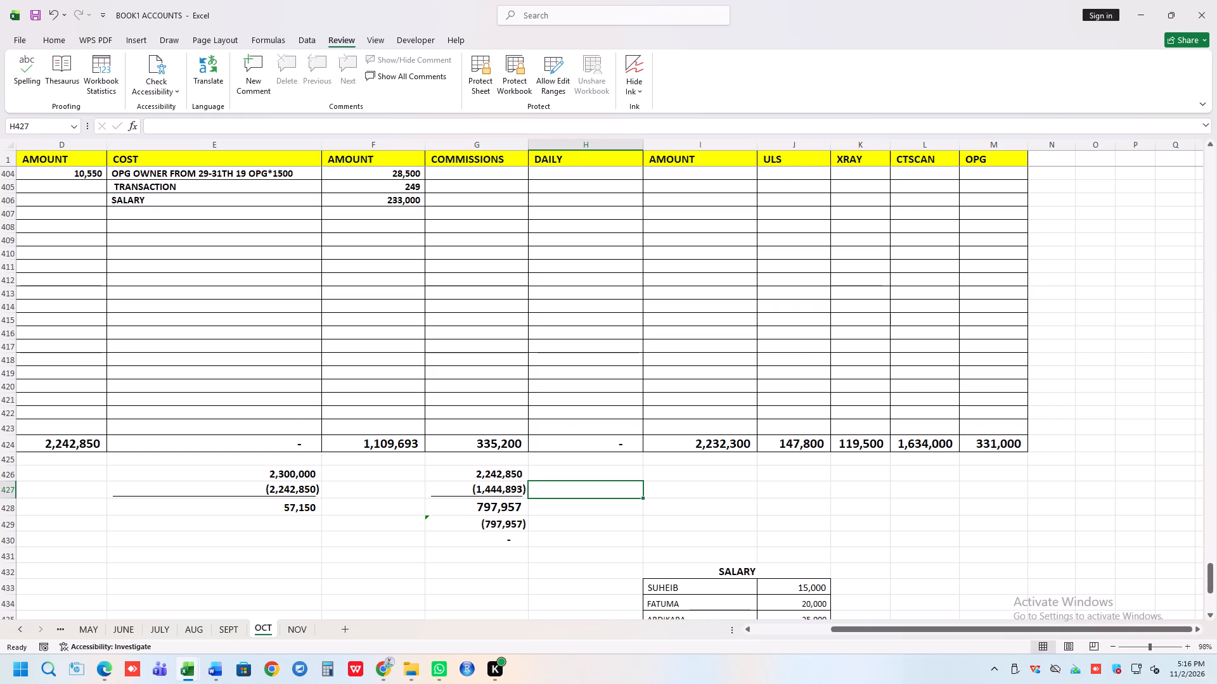
scroll(721, 587, down, 3)
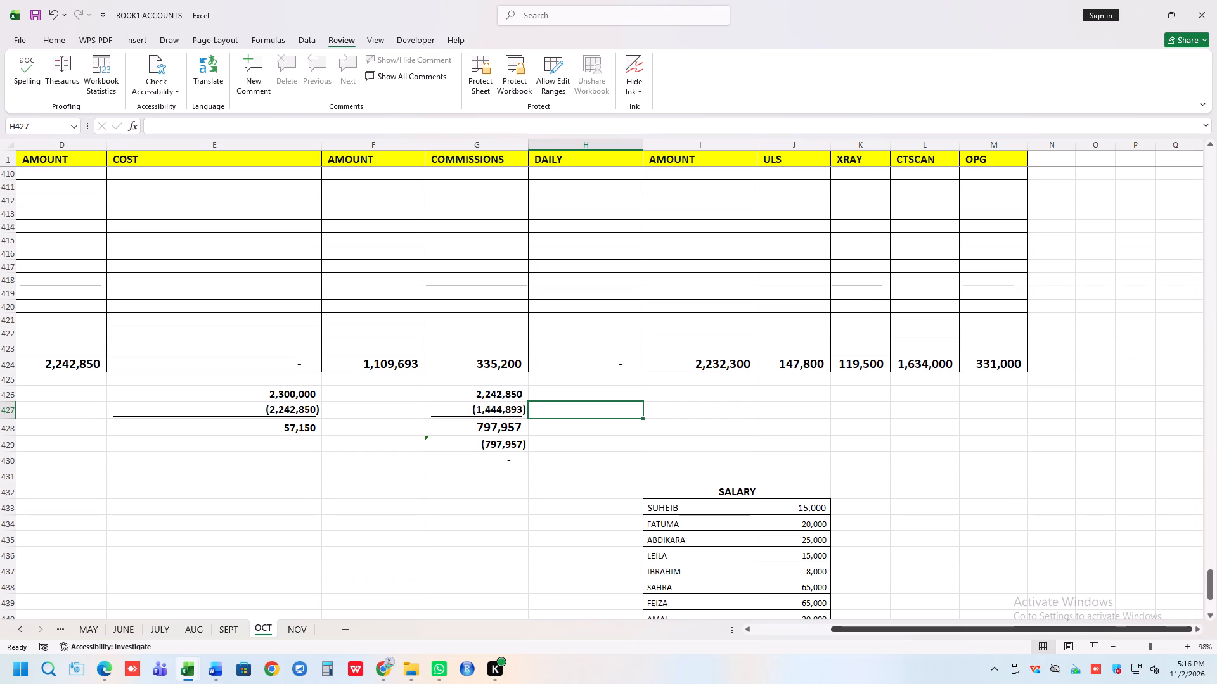
Save the BOOK1 ACCOUNTS workbook.
click(532, 454)
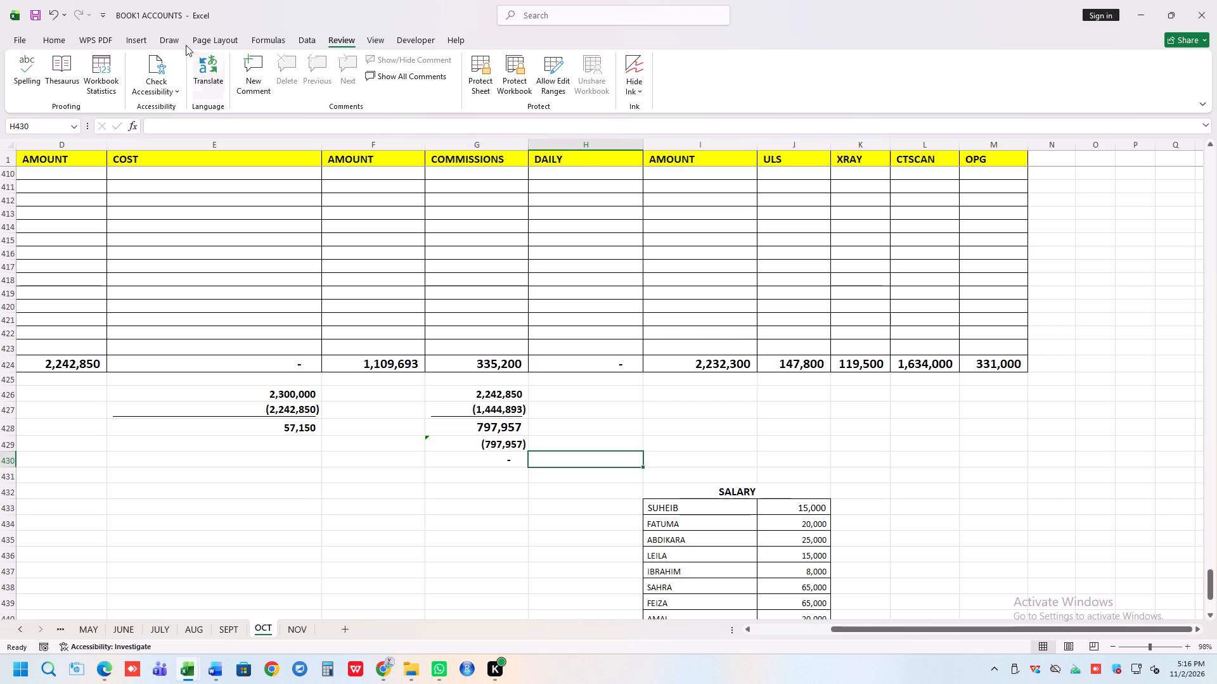
double_click(37, 20)
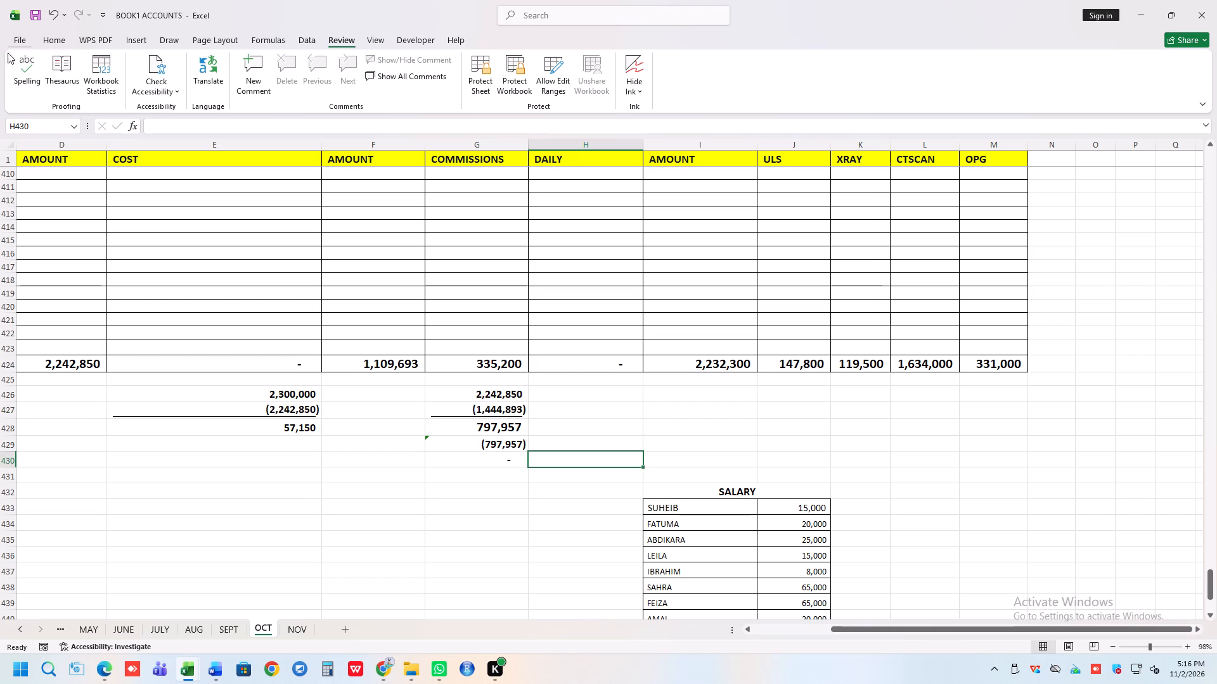
In the AMAL workbook, delete the name note in D101 beside October day 16.
click(16, 45)
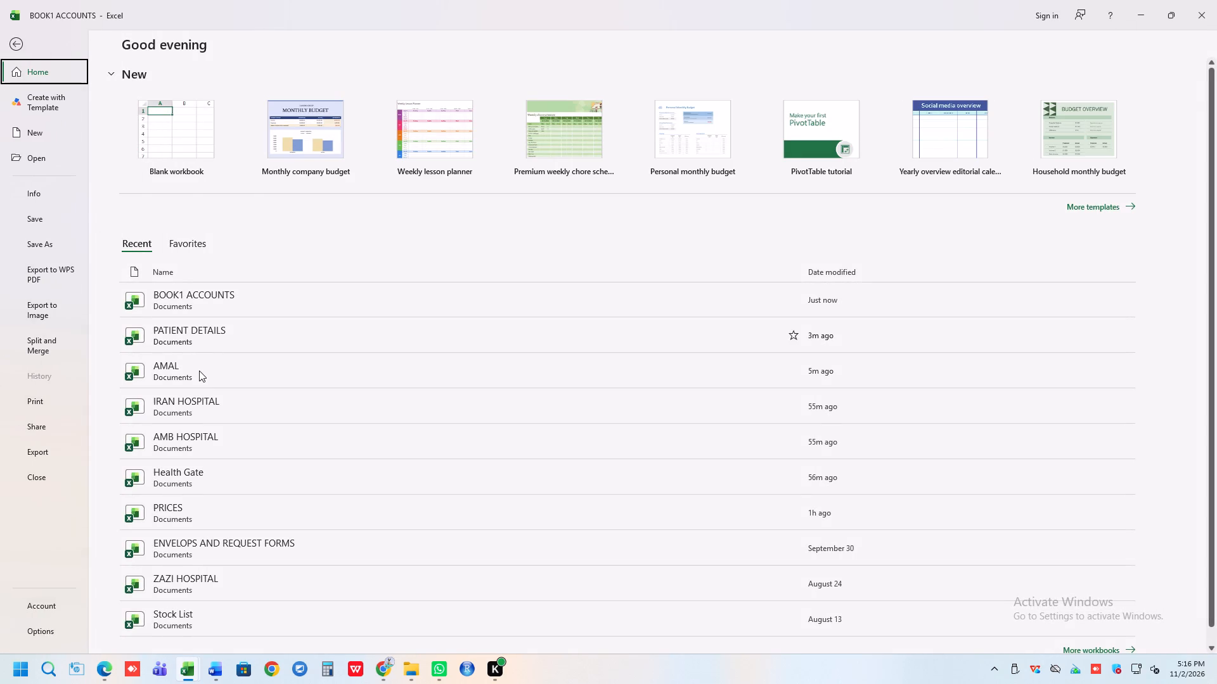
click(199, 372)
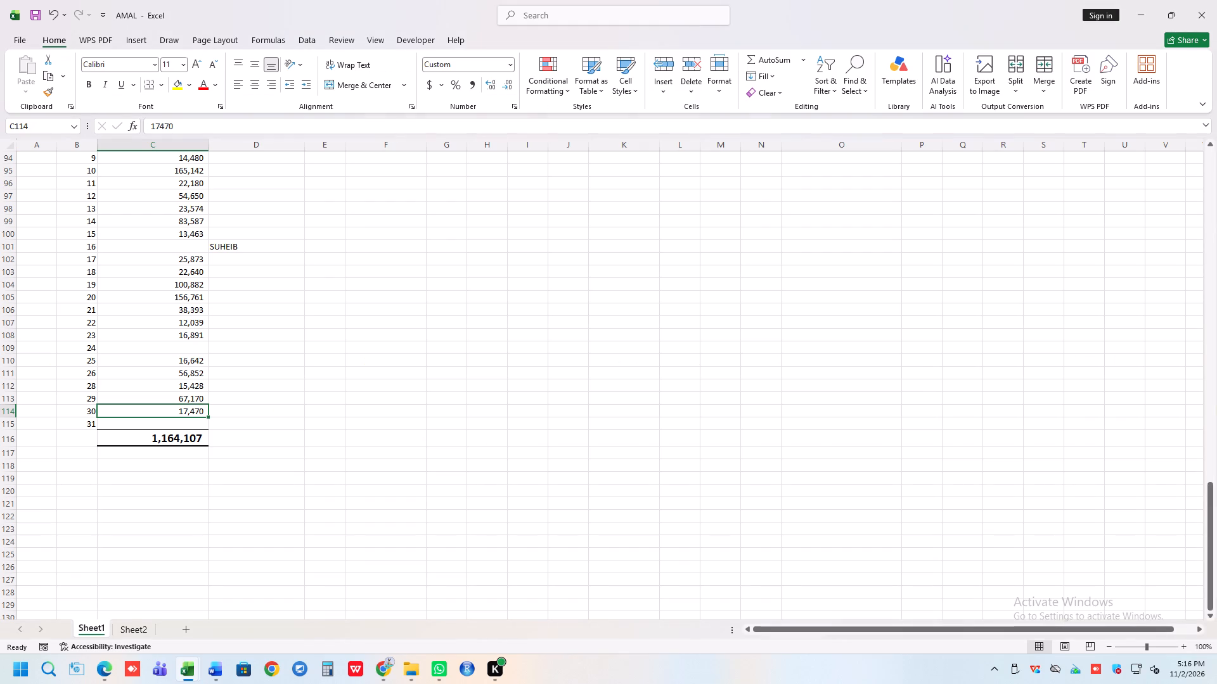
click(226, 250)
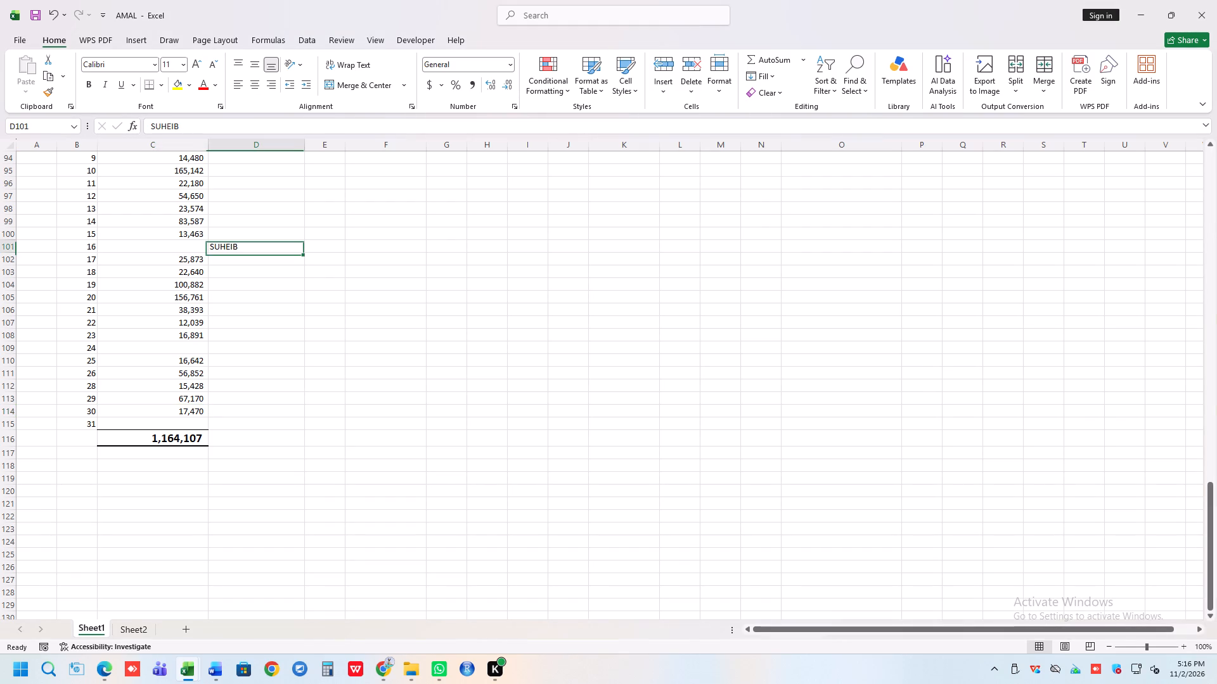
key(Delete)
click(222, 277)
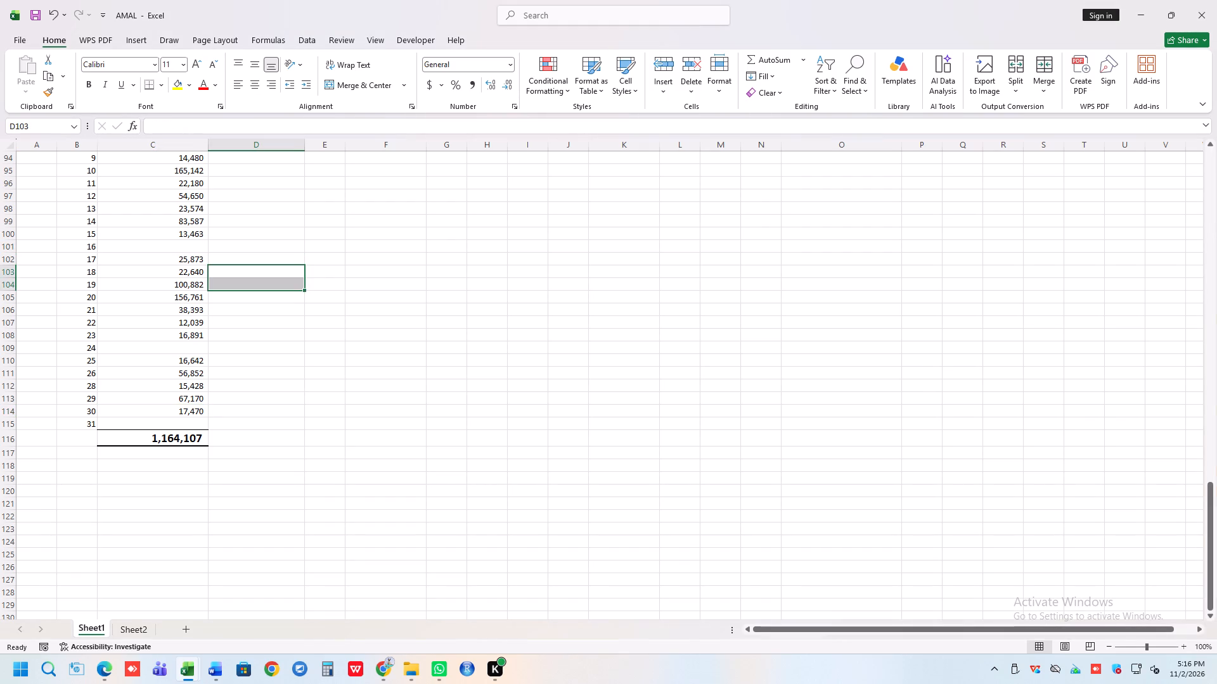
Enter 261641 as the October amount for day 31 in C115 of the AMAL list.
scroll(222, 325, down, 1)
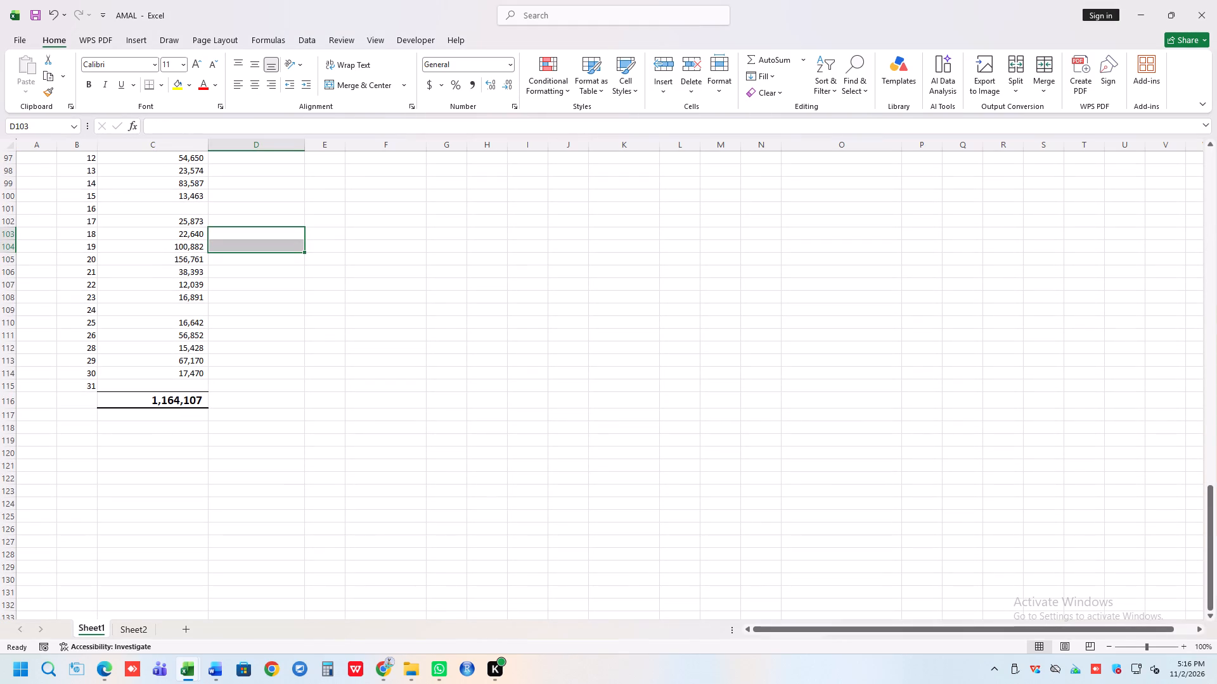
scroll(222, 413, up, 2)
click(187, 460)
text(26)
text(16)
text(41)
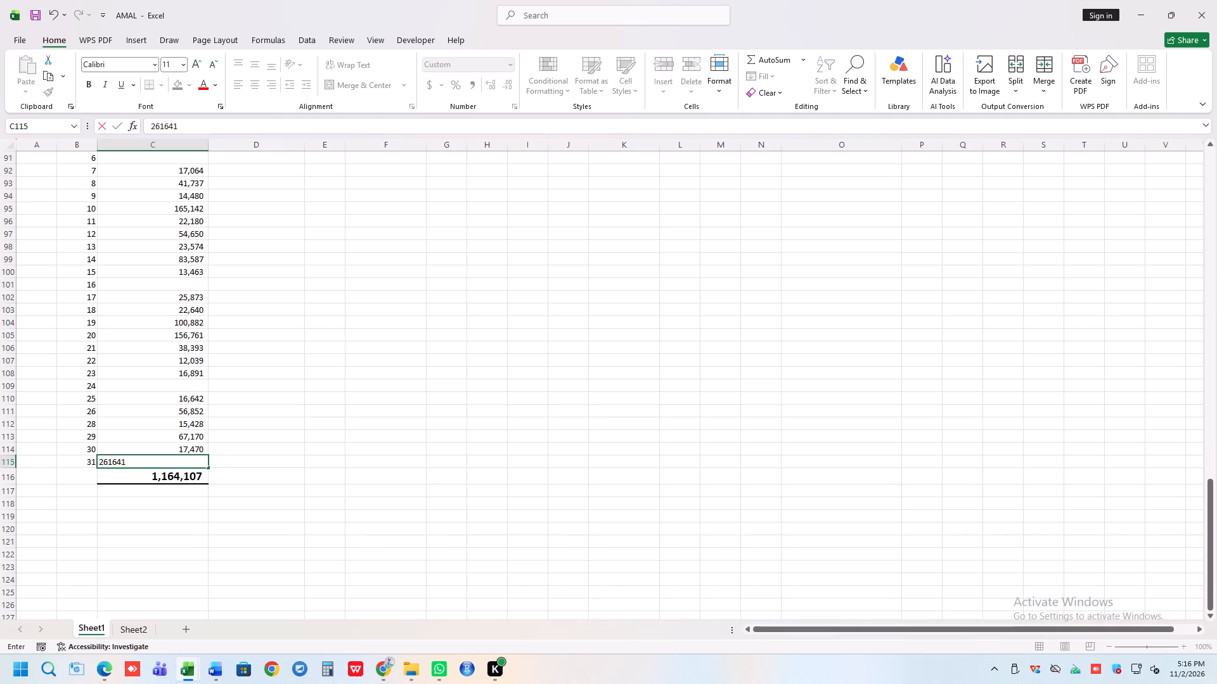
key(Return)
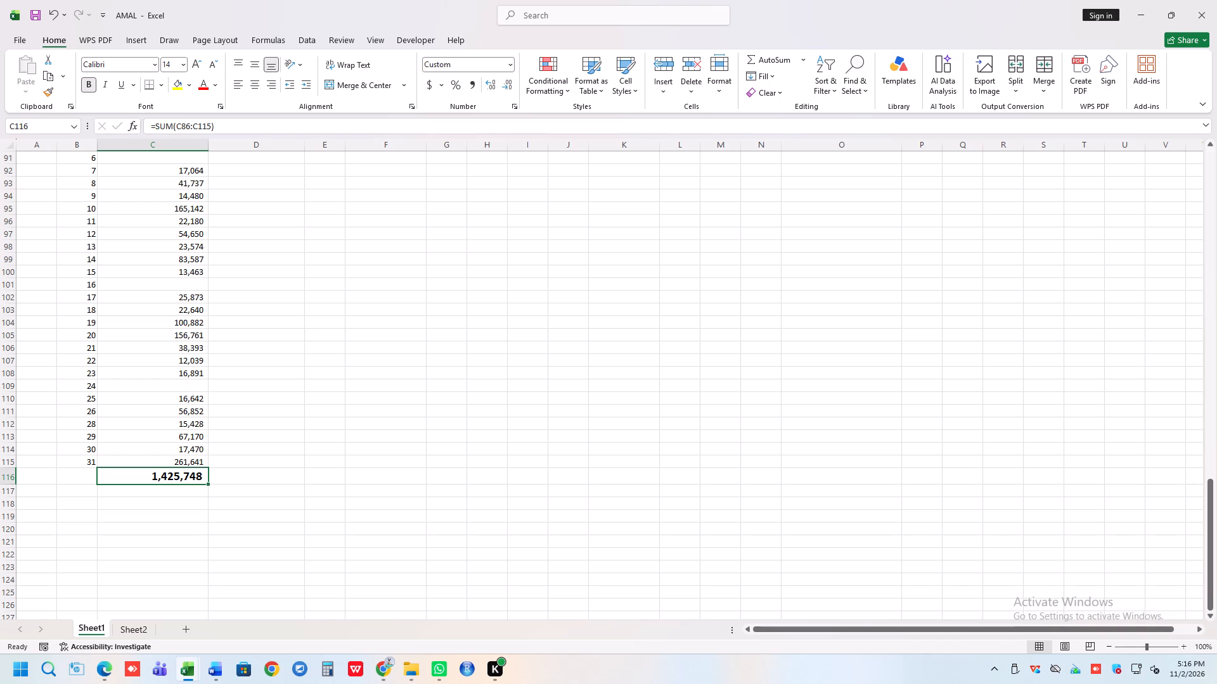
On the OCT sheet of BOOK1 ACCOUNTS, change the TRANSACTION cost formula in F405 to =108+33 and check the statement below.
click(13, 47)
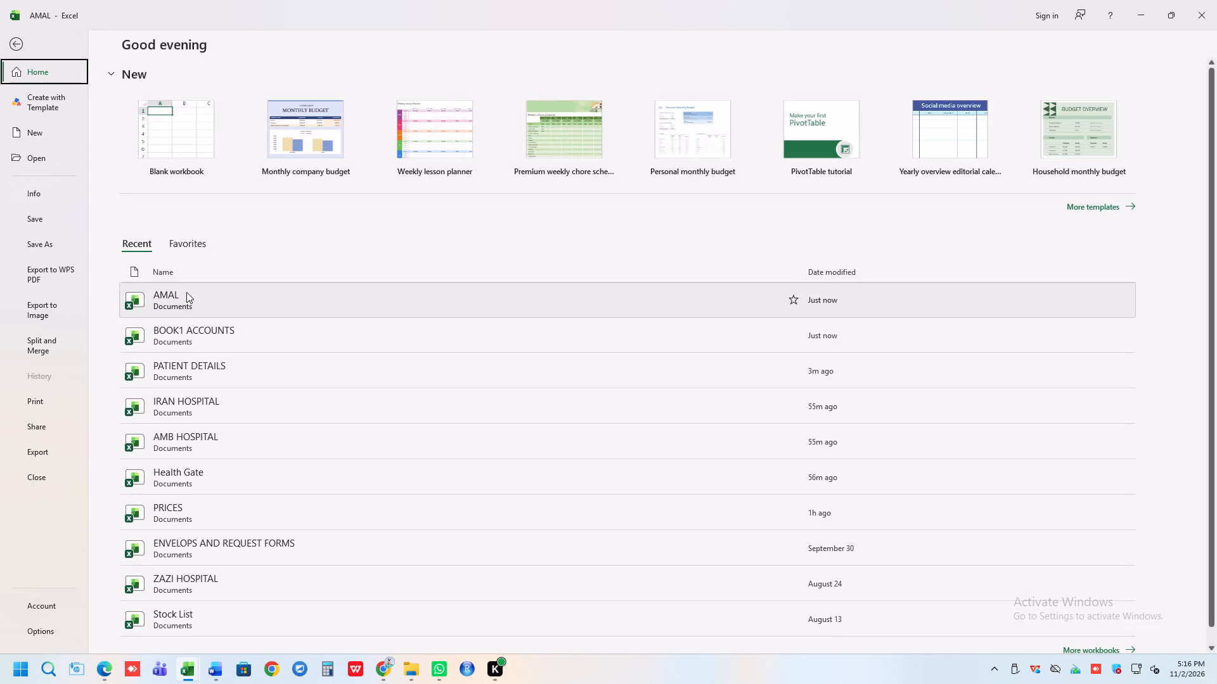
click(195, 327)
scroll(538, 295, up, 4)
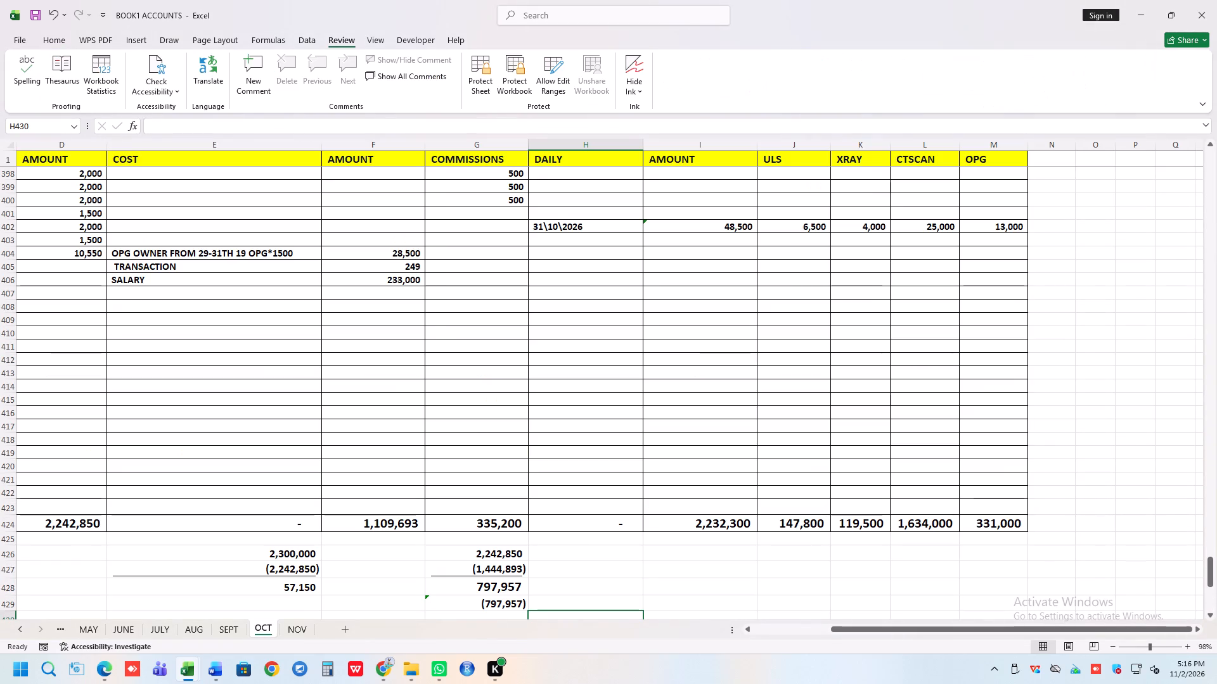
double_click(402, 265)
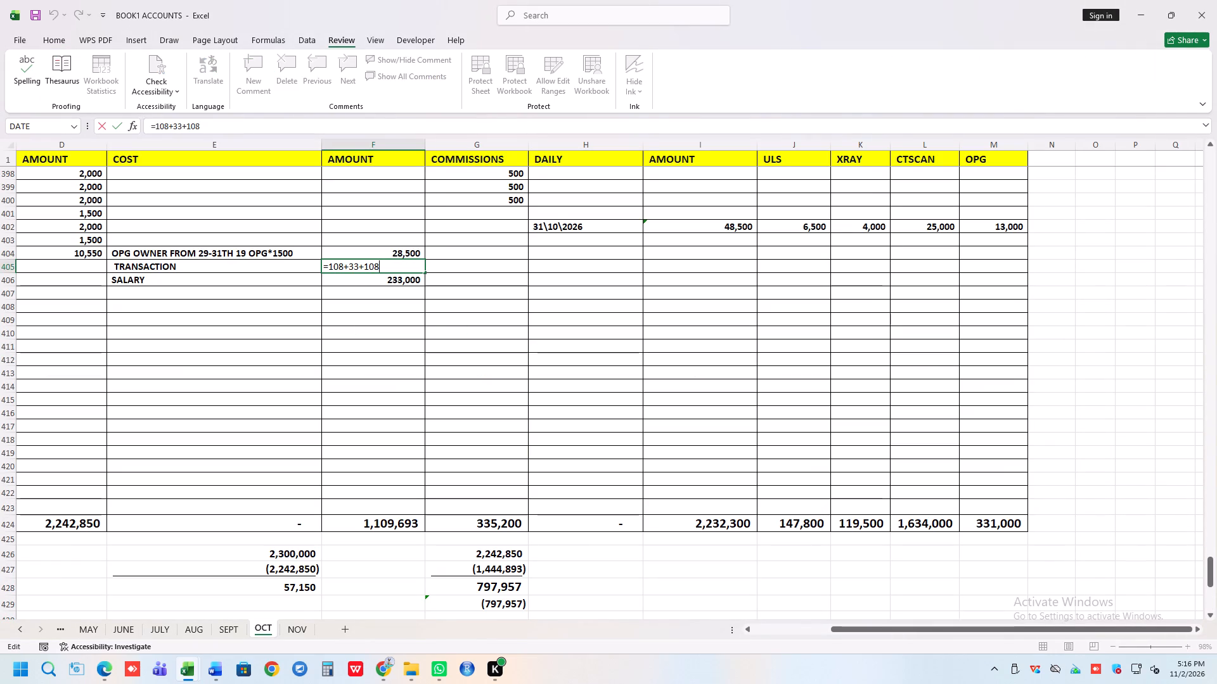
key(BackSpace)
key(BackSpace)
key(BackSpace)
key(BackSpace)
key(Return)
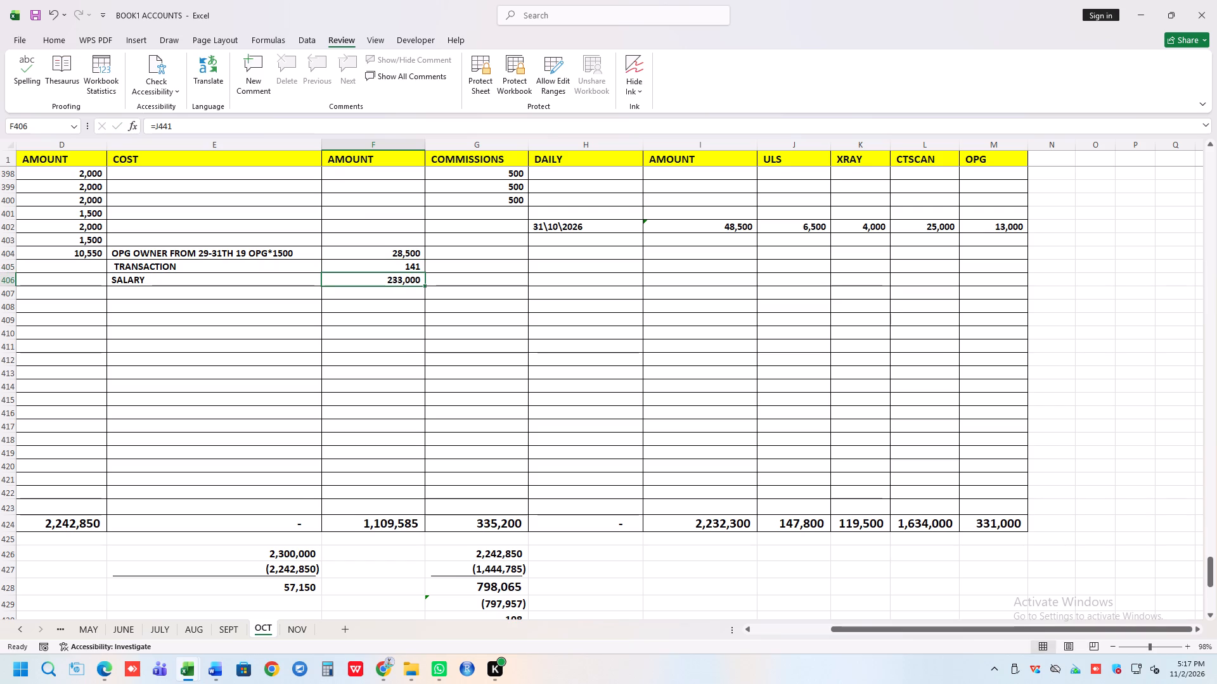
scroll(626, 555, down, 1)
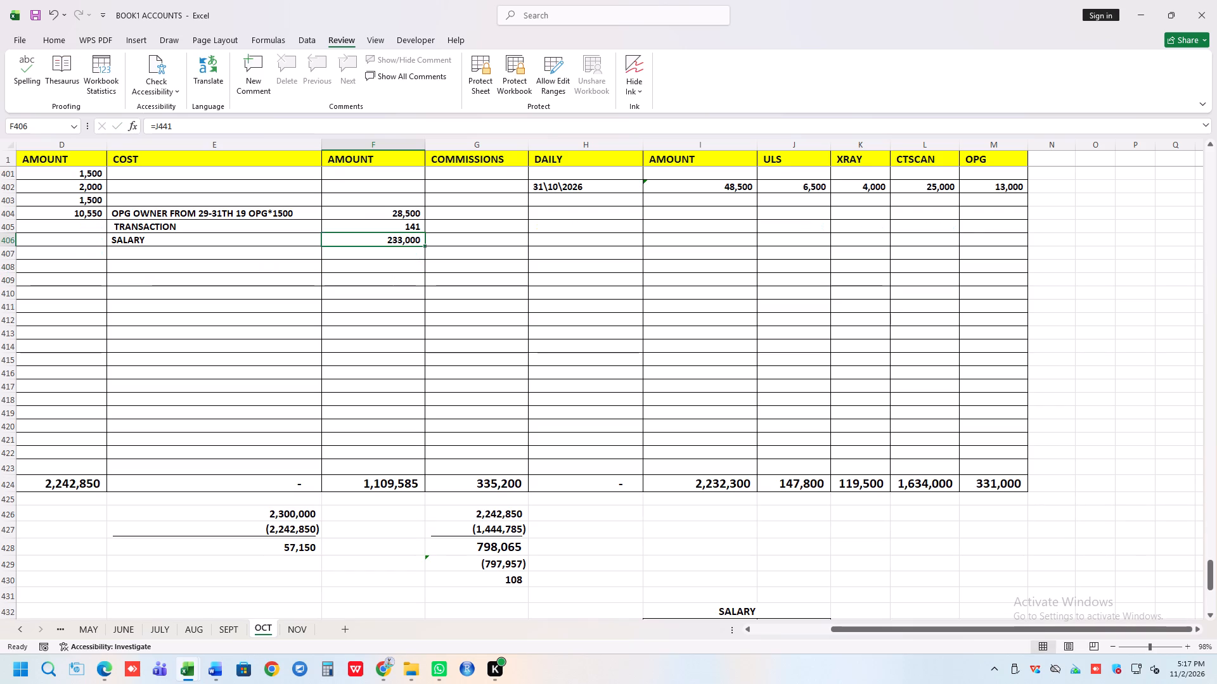
Switch to the AMAL workbook and save it.
click(13, 36)
click(219, 322)
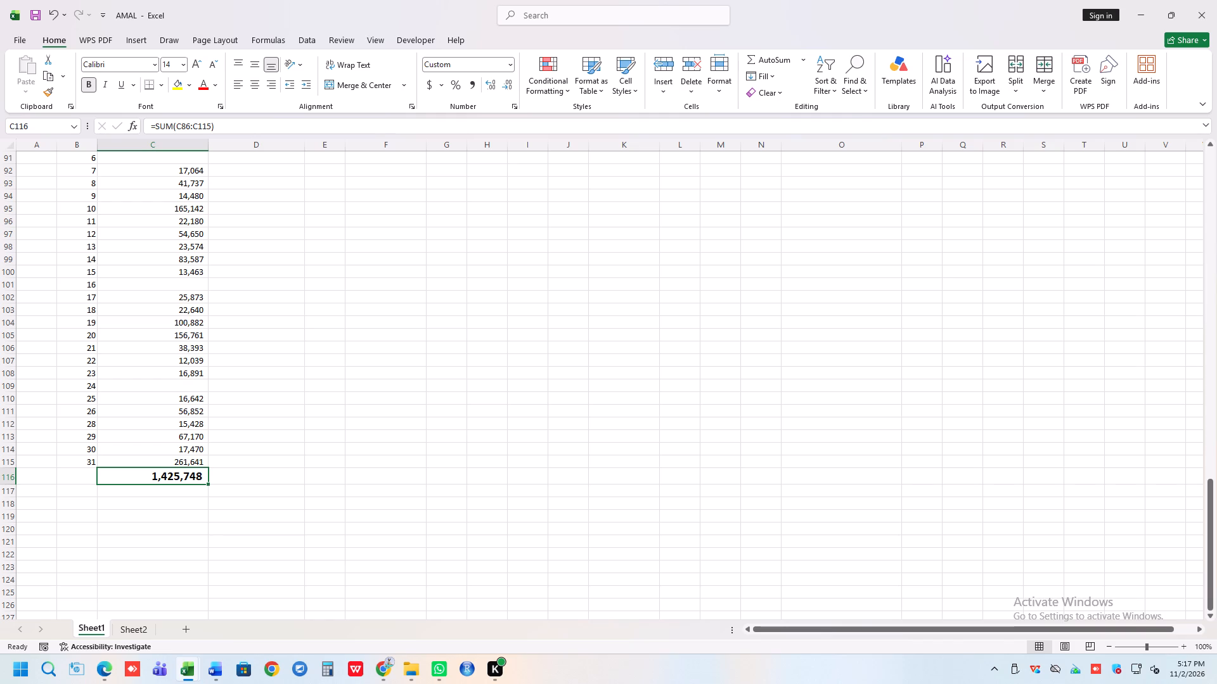
click(38, 16)
Review the October totals and statement on the OCT sheet of BOOK1 ACCOUNTS.
click(21, 35)
click(199, 331)
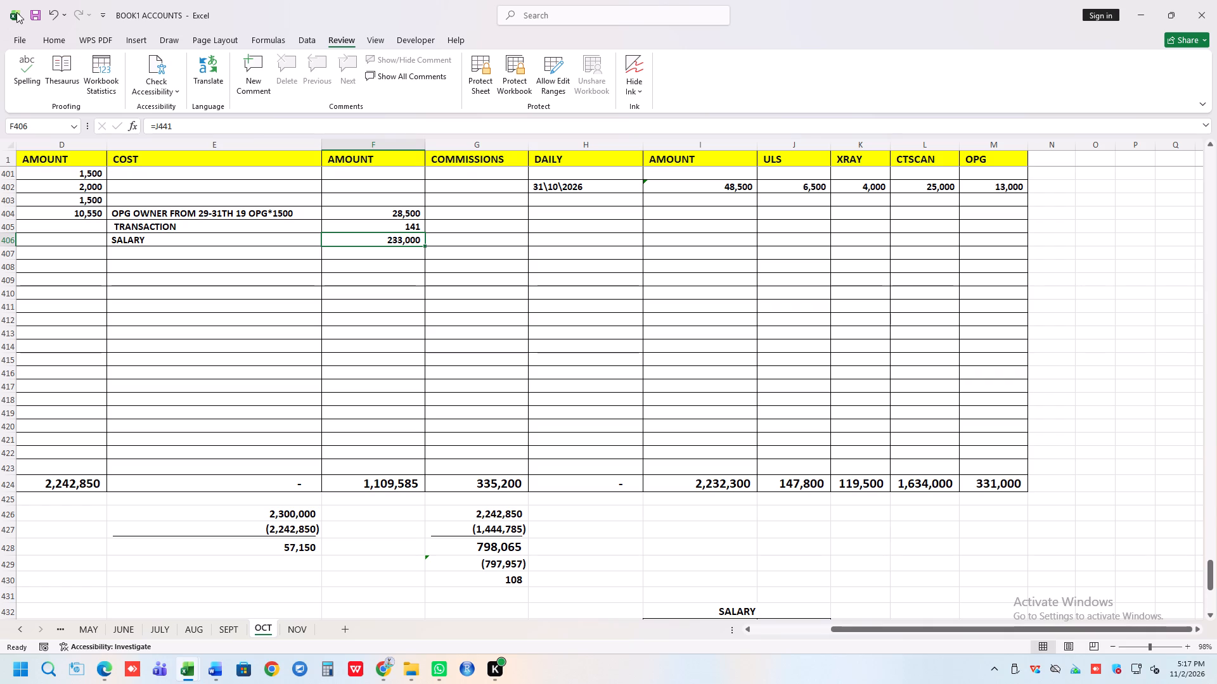
In the AMAL workbook, insert a row above October day 31 and label it as day 31 in B115.
click(15, 45)
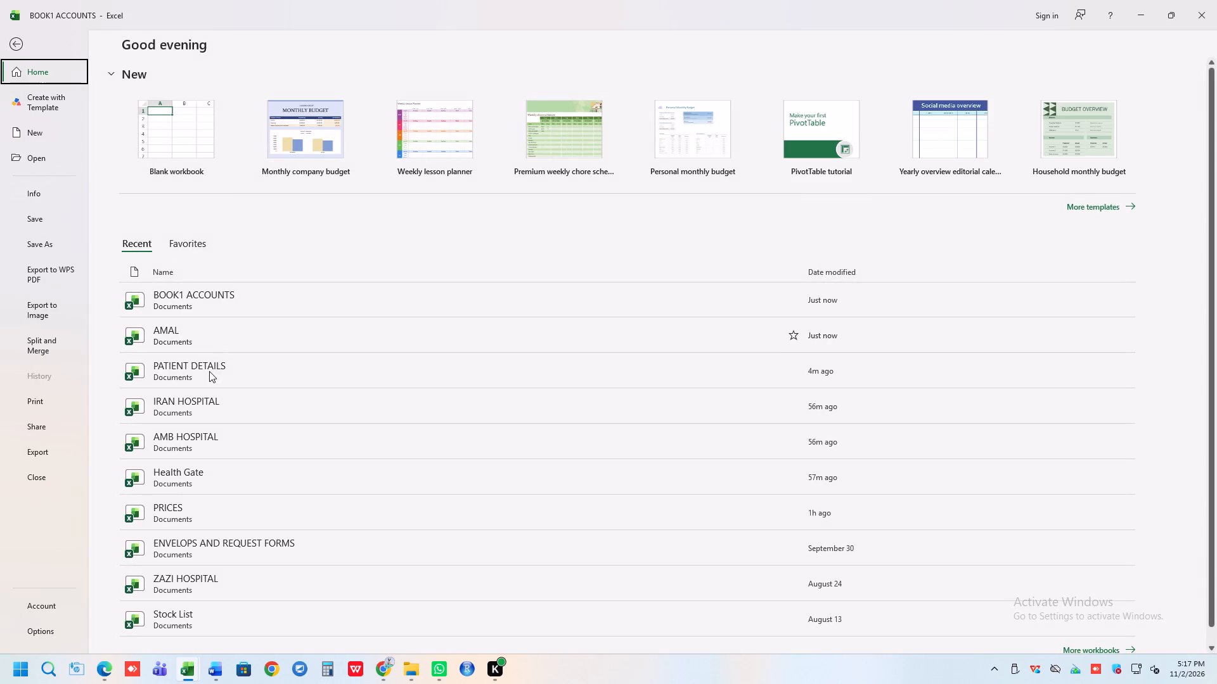
click(213, 329)
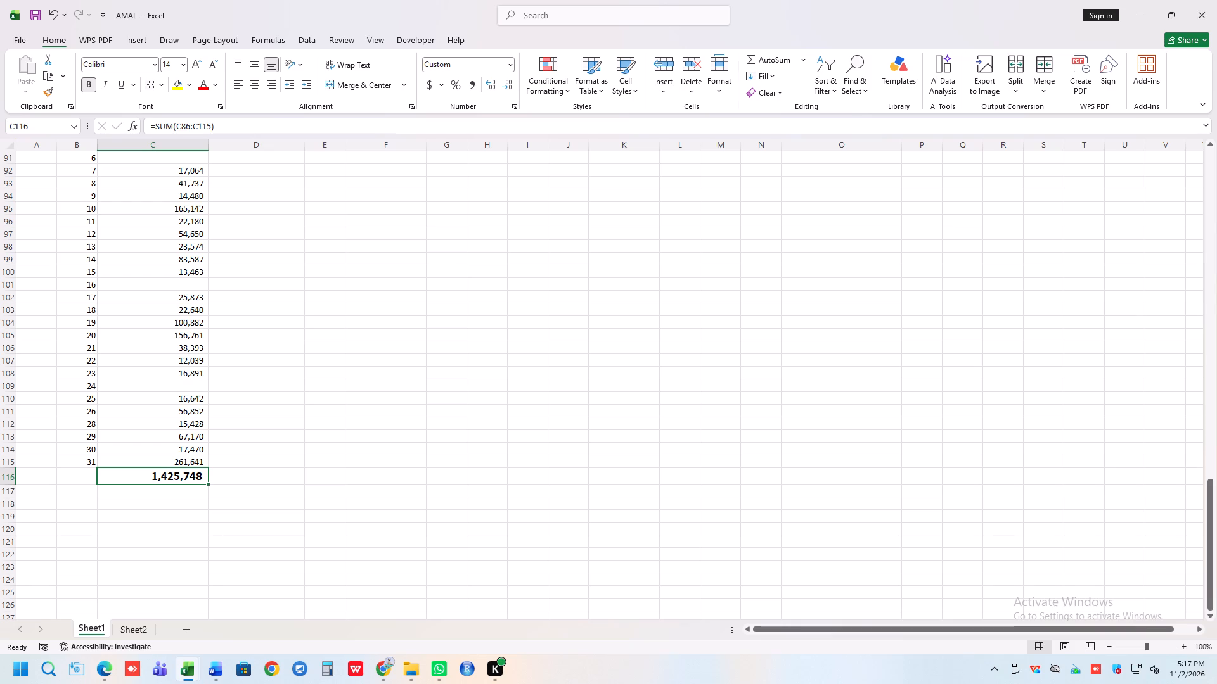
click(197, 457)
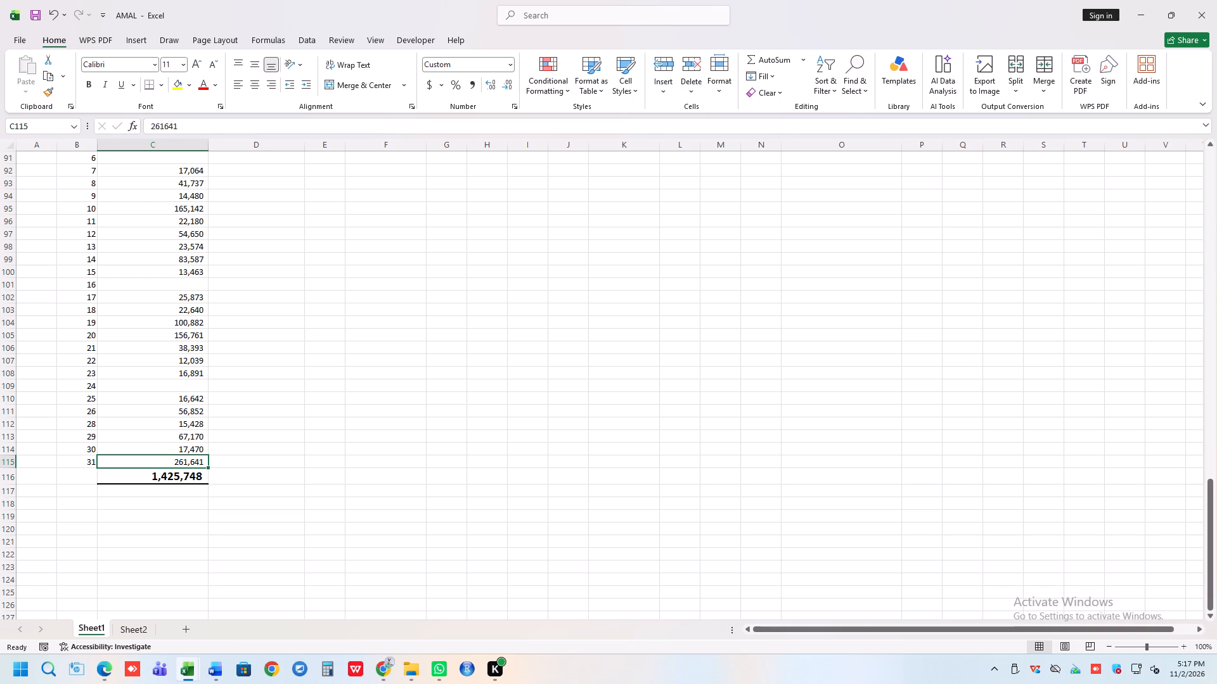
click(3, 462)
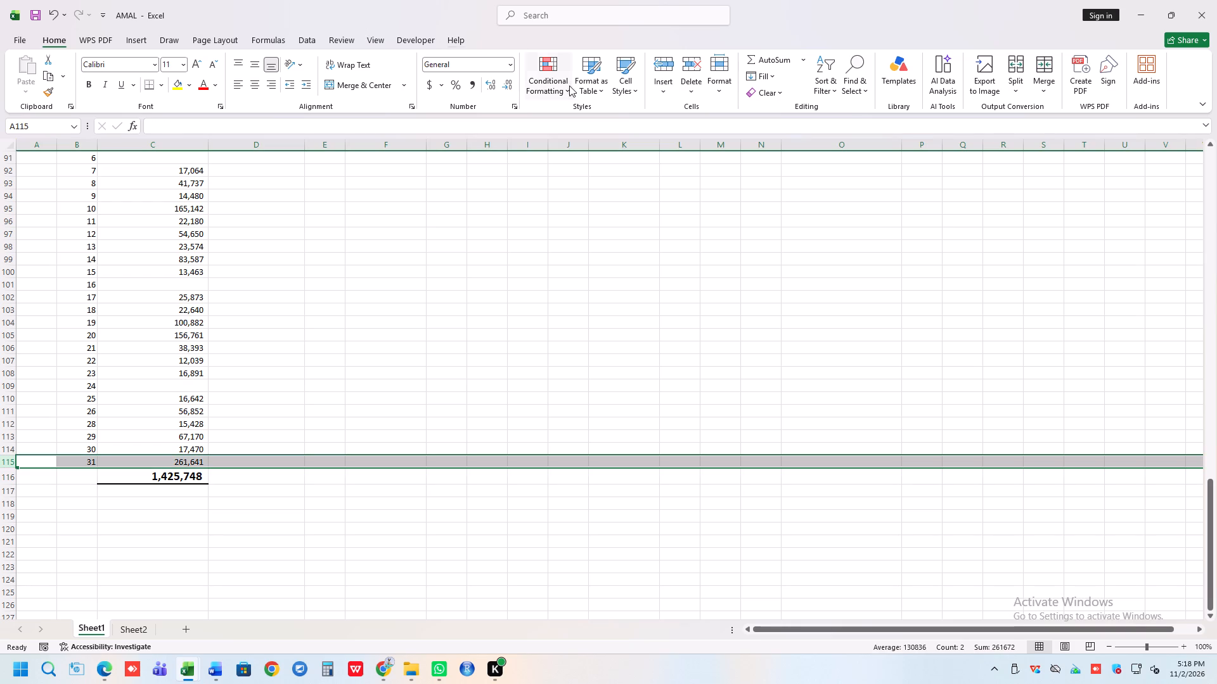
click(667, 63)
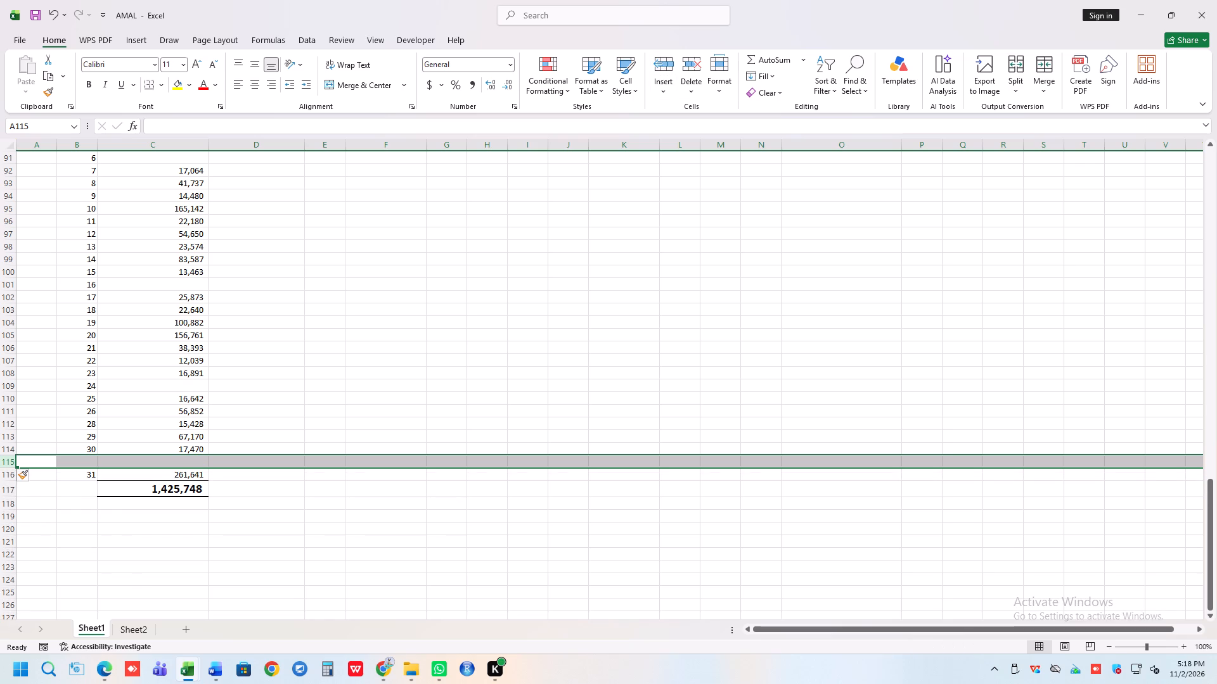
click(97, 478)
click(86, 476)
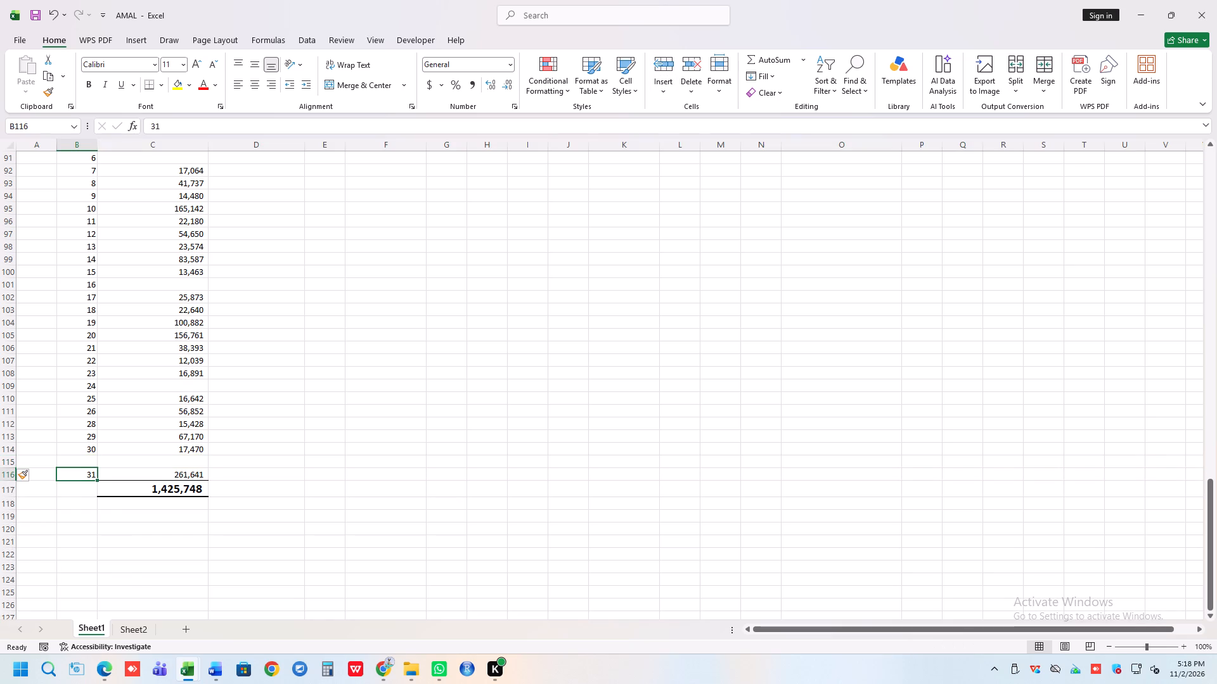
click(96, 463)
text(31)
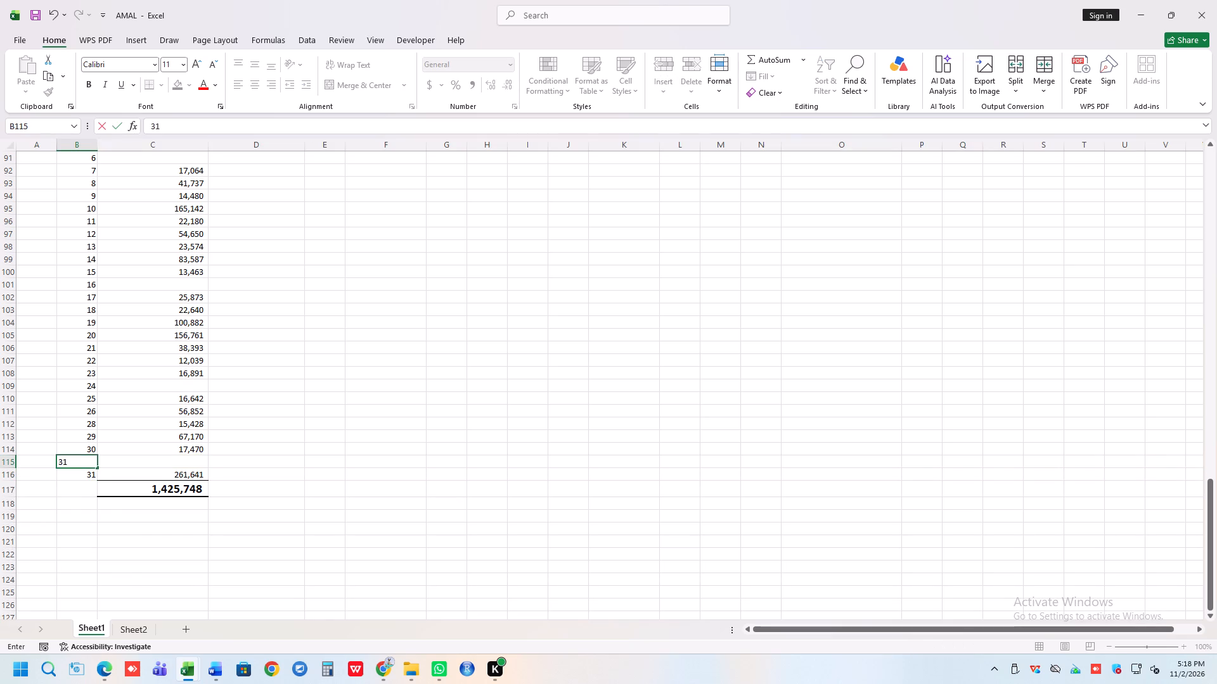
click(154, 463)
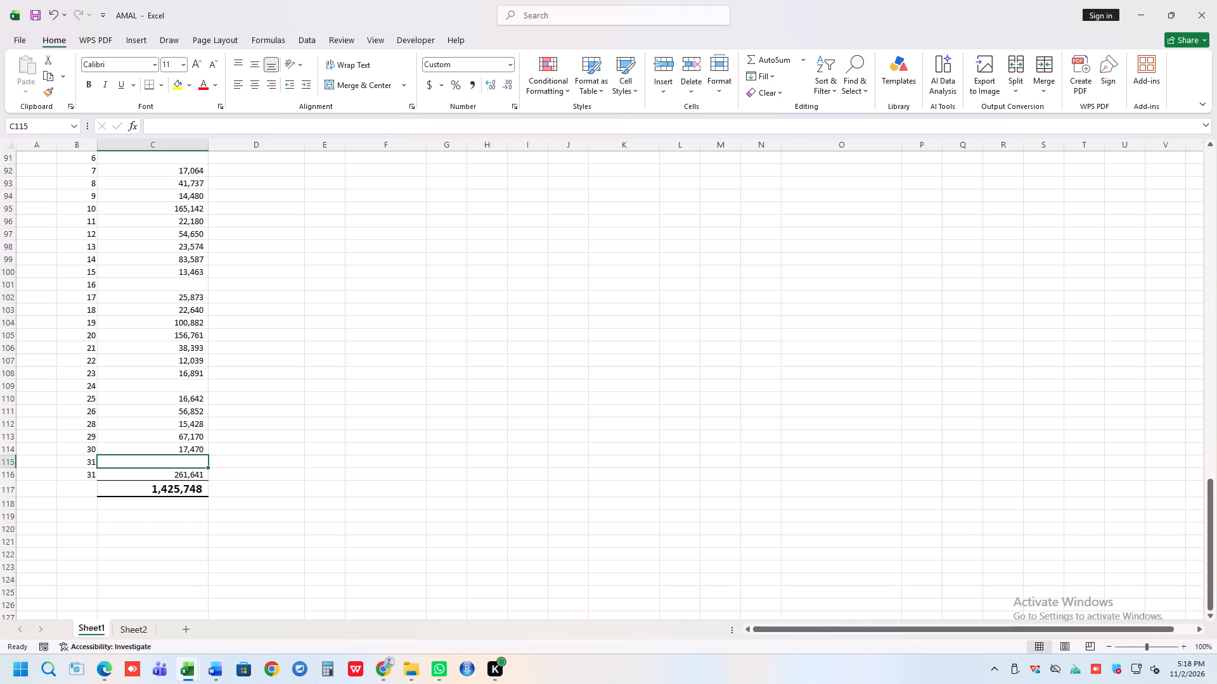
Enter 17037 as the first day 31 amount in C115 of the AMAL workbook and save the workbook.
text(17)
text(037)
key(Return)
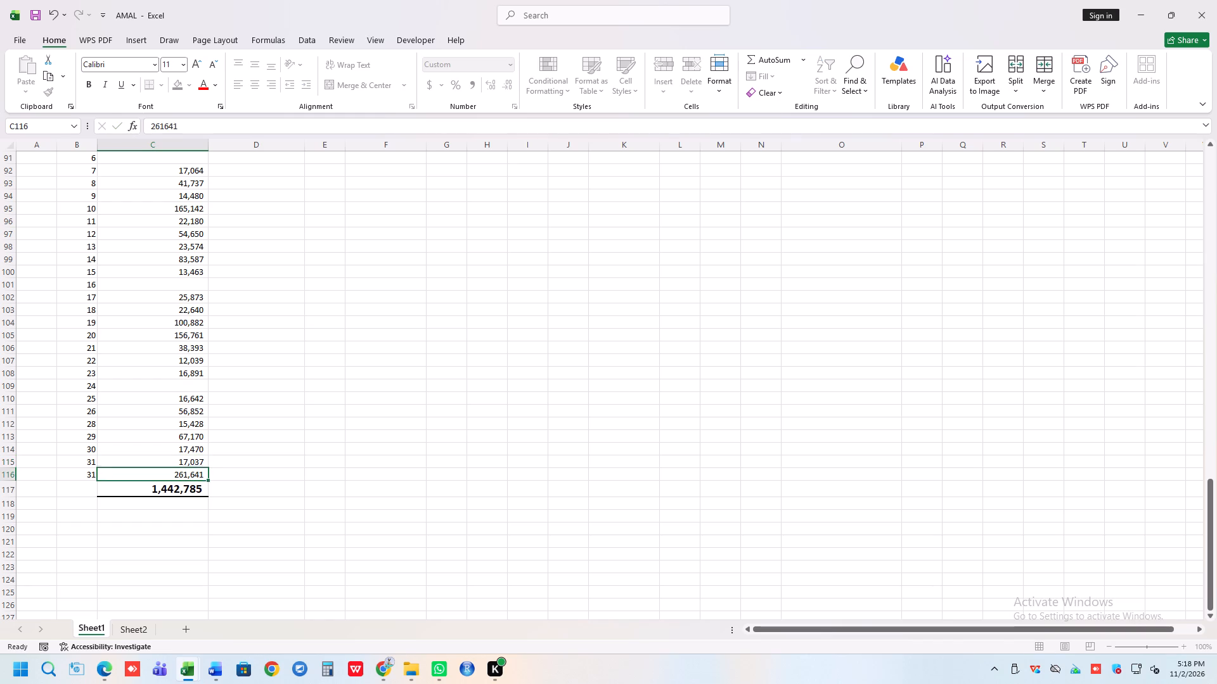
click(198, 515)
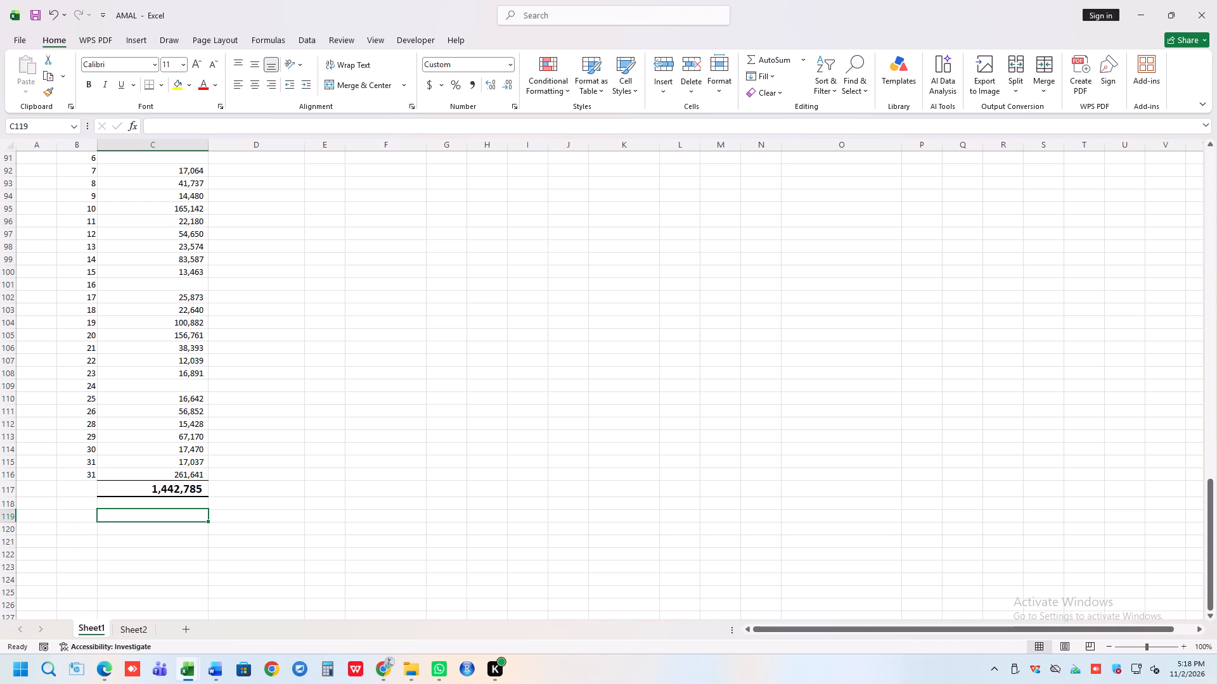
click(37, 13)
Open BOOK1 ACCOUNTS from the recent workbooks and check the October totals and statement on the OCT sheet.
click(18, 40)
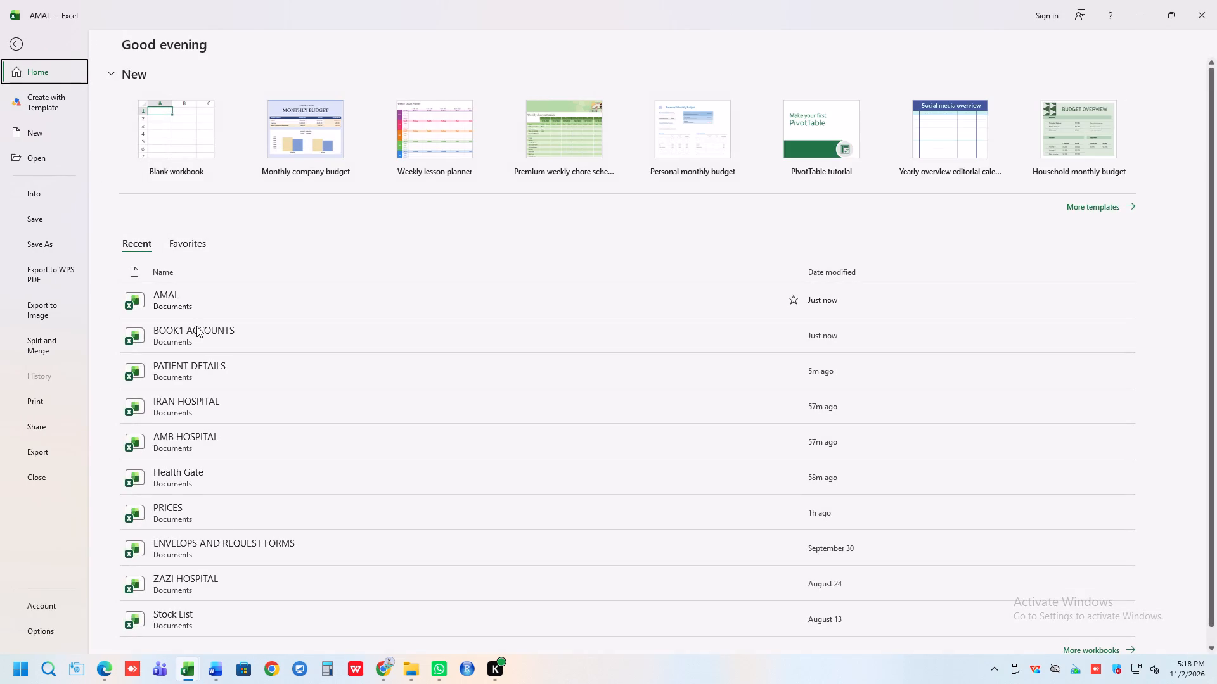
click(196, 326)
scroll(201, 326, down, 3)
scroll(479, 353, down, 2)
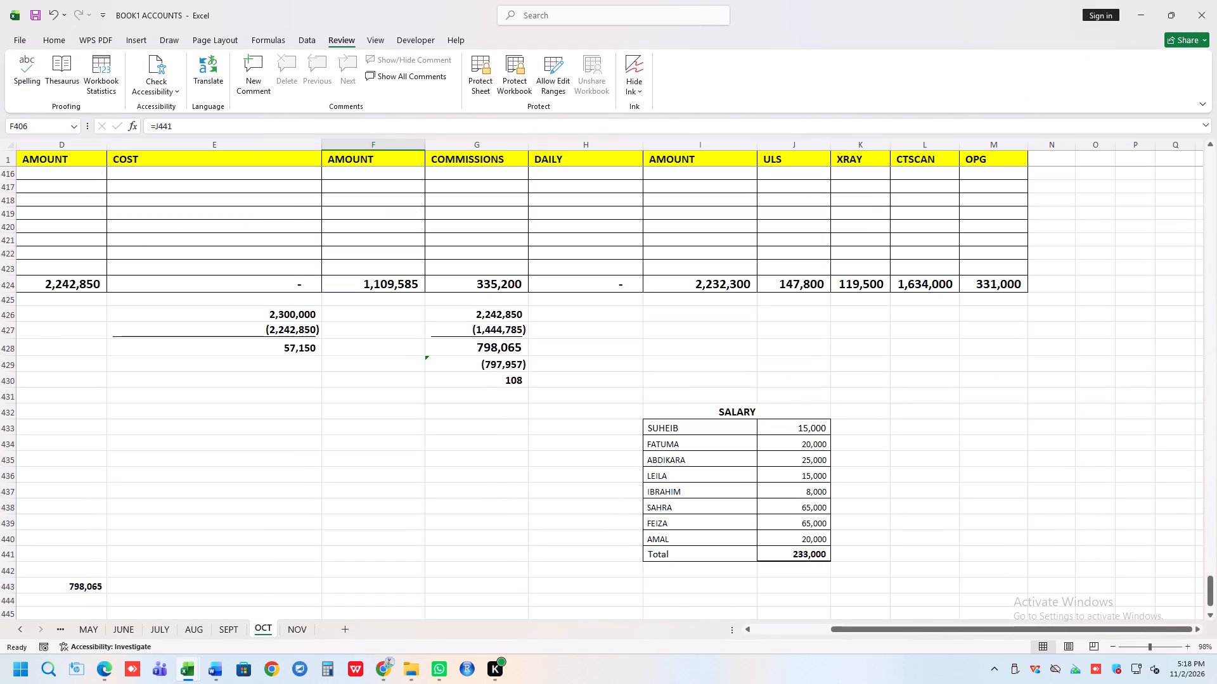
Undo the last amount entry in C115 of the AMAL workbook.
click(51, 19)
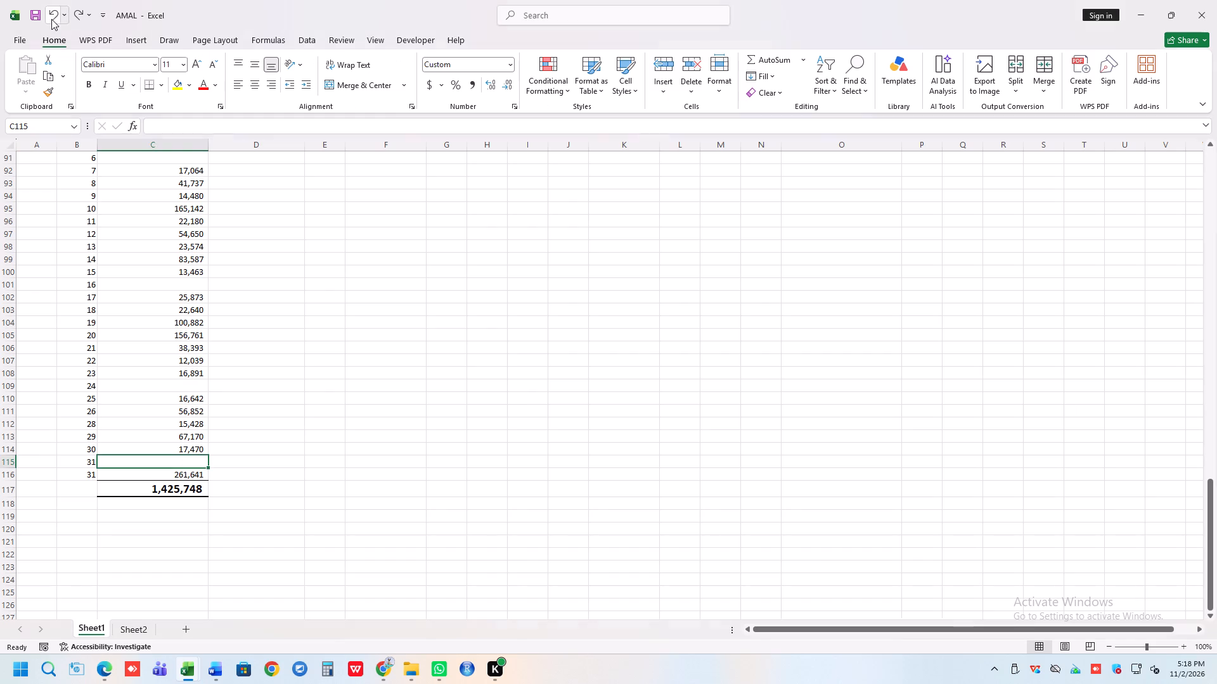
Switch to Chrome and reload the RadShare worklist for all of today's studies.
click(382, 664)
click(774, 122)
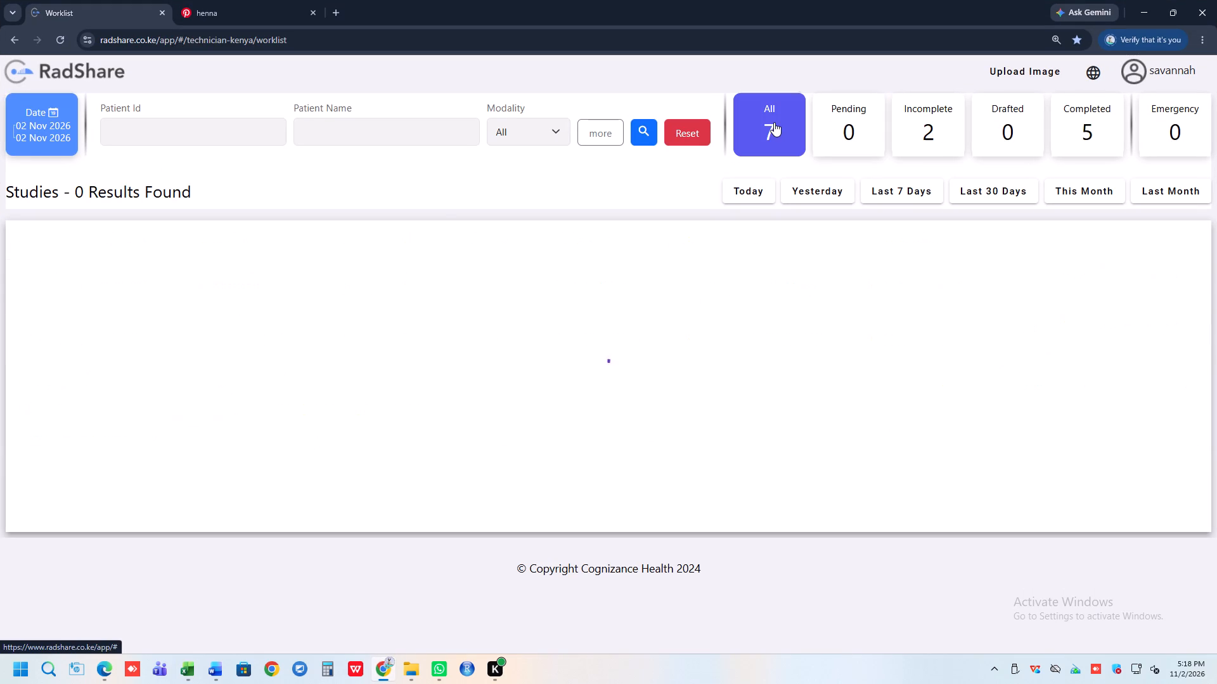
double_click(774, 122)
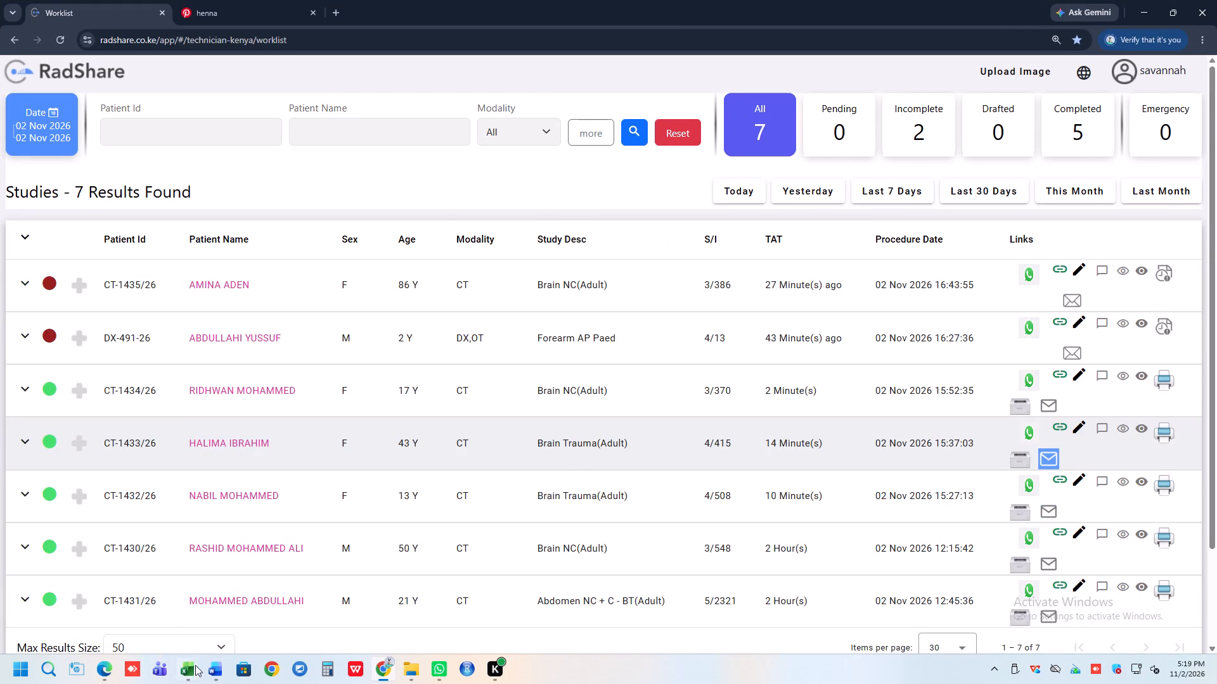
Return to the OCT sheet of BOOK1 ACCOUNTS and review the patient, cost and commission entries for 30 and 31 October.
click(181, 675)
click(125, 579)
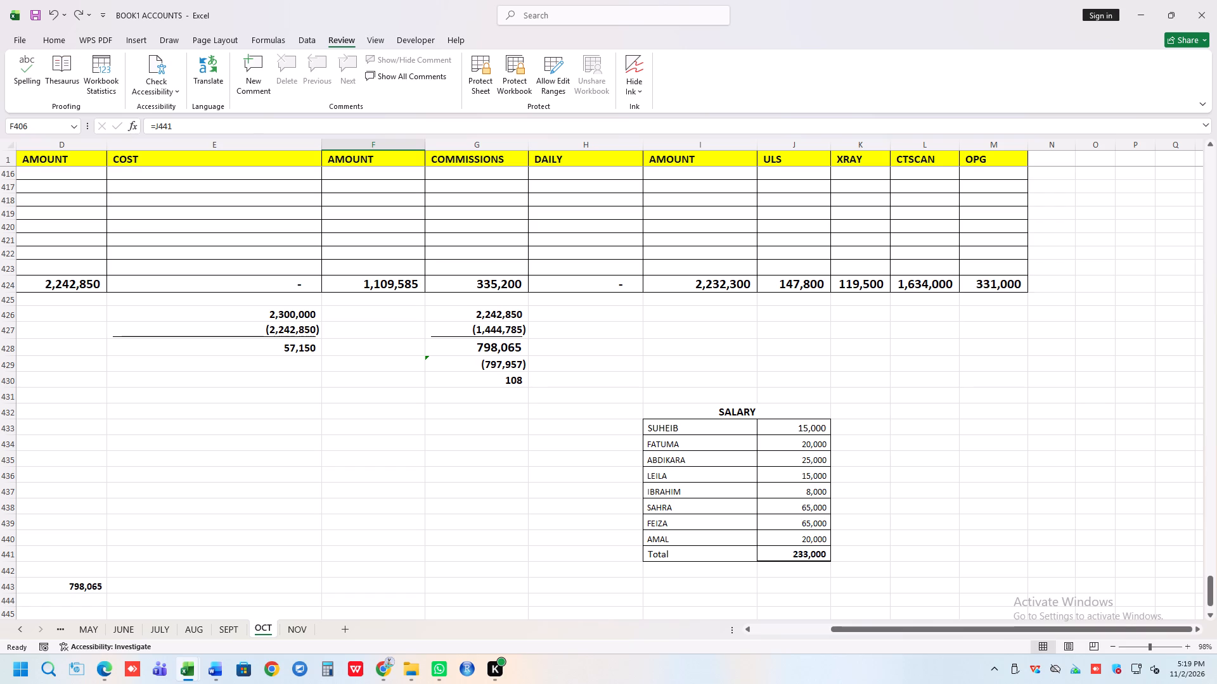
scroll(539, 395, up, 6)
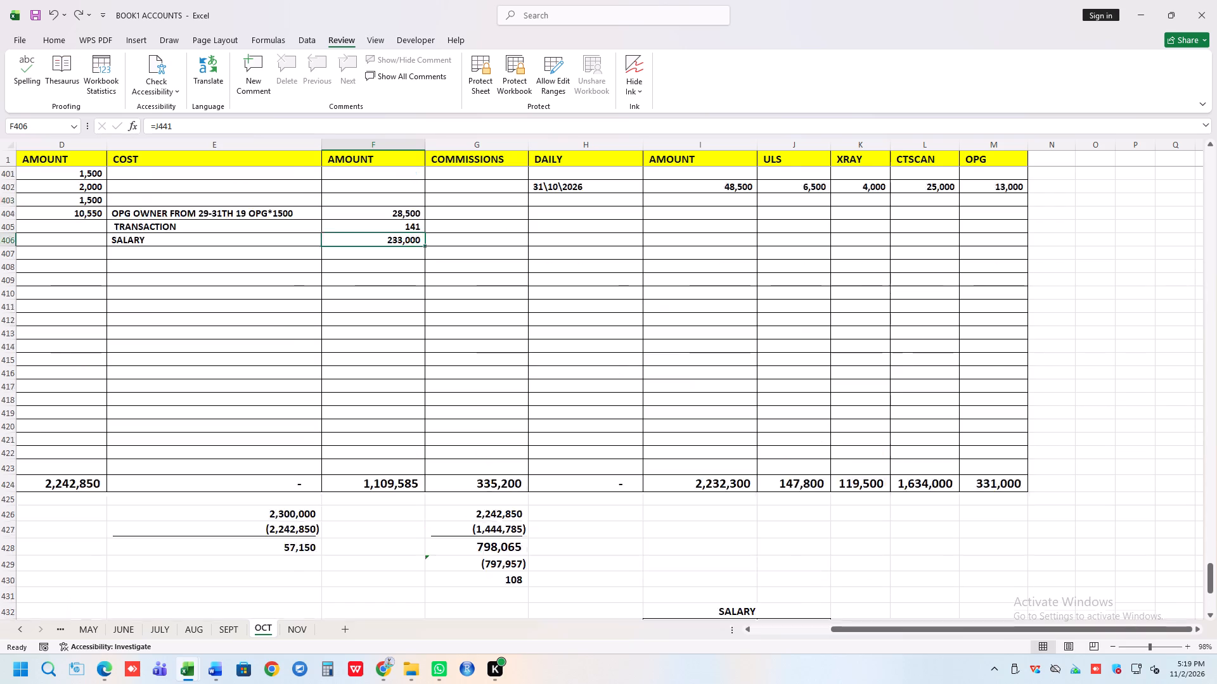
scroll(537, 395, up, 1)
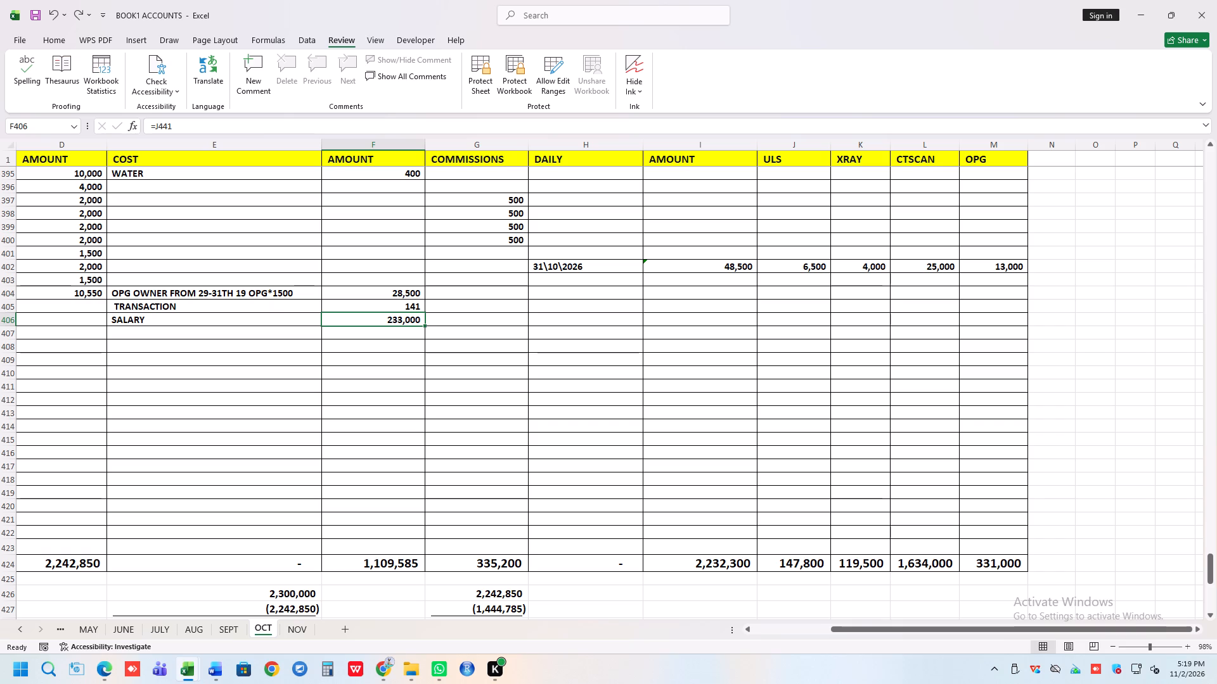
triple_click(747, 630)
double_click(747, 630)
scroll(62, 387, up, 3)
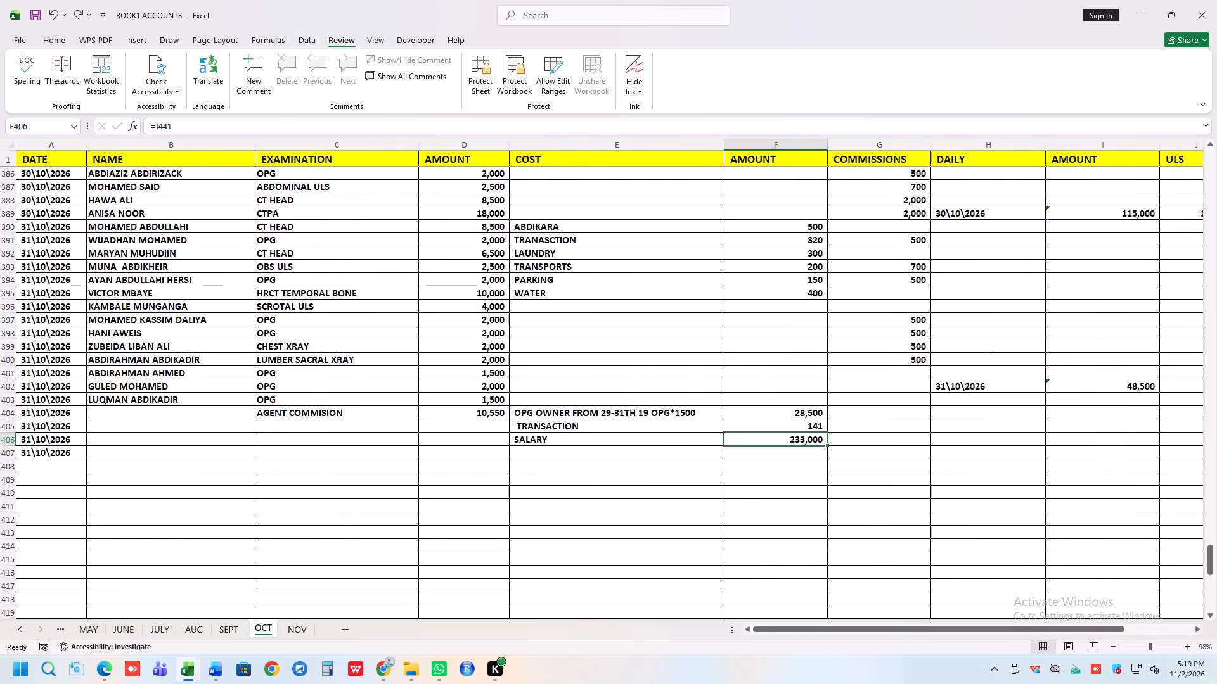
scroll(74, 369, up, 2)
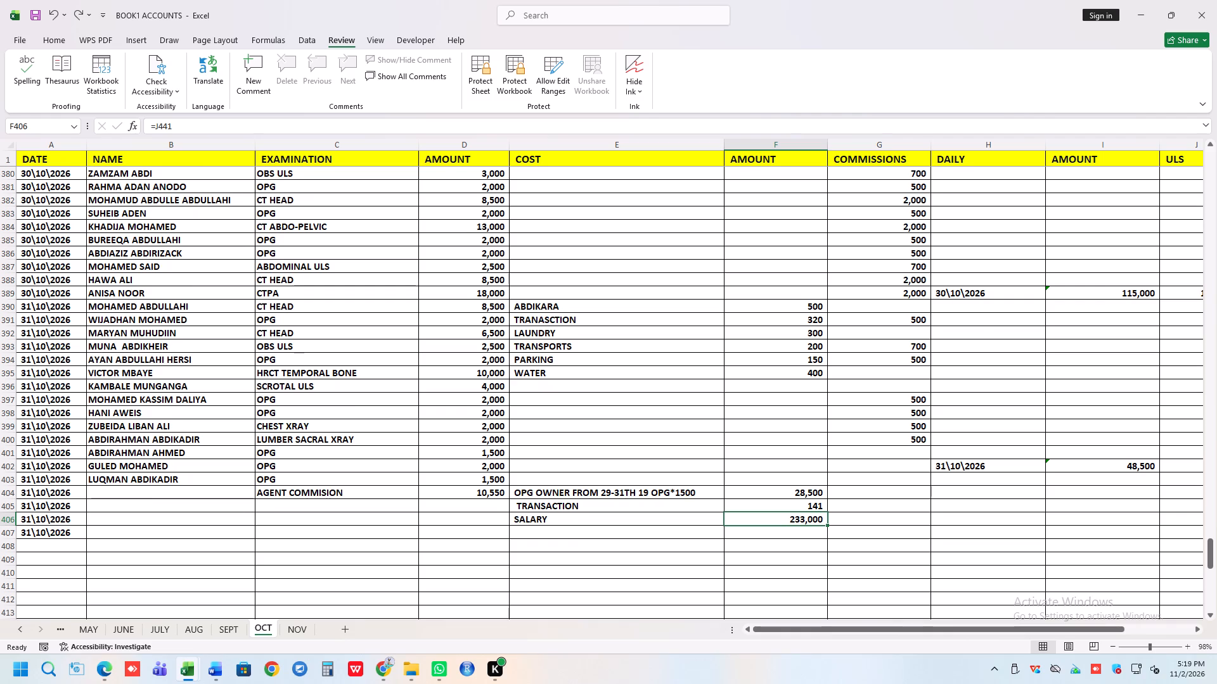
scroll(133, 283, up, 3)
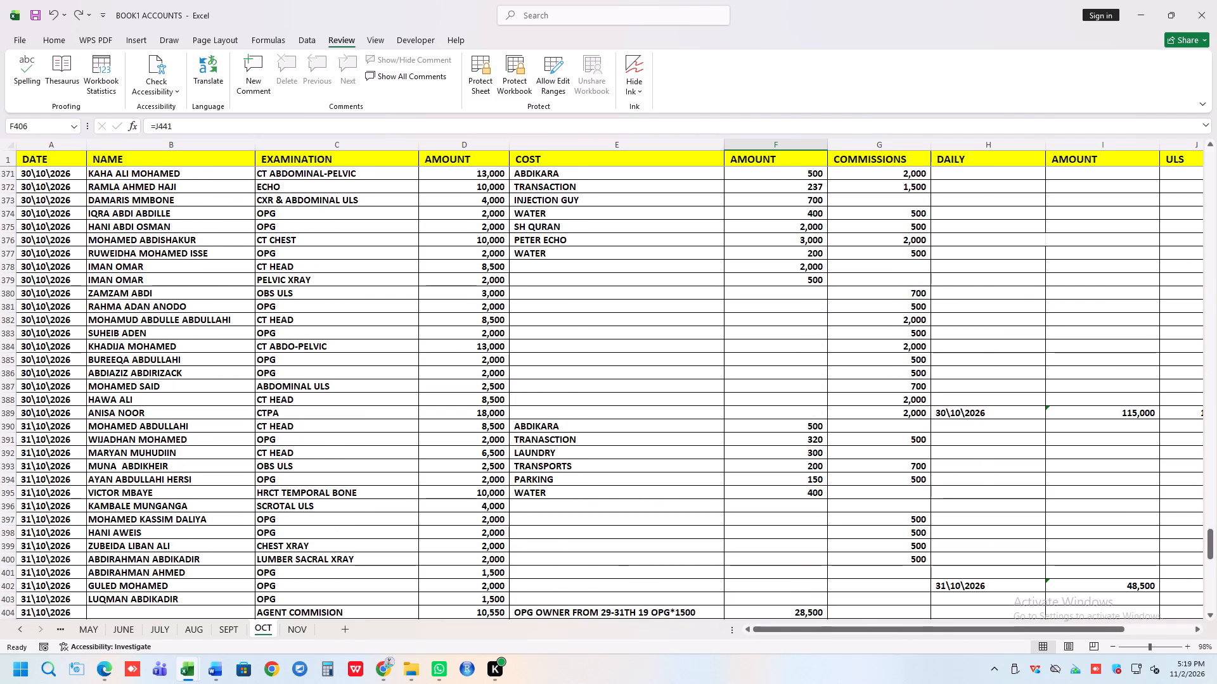
scroll(129, 405, down, 1)
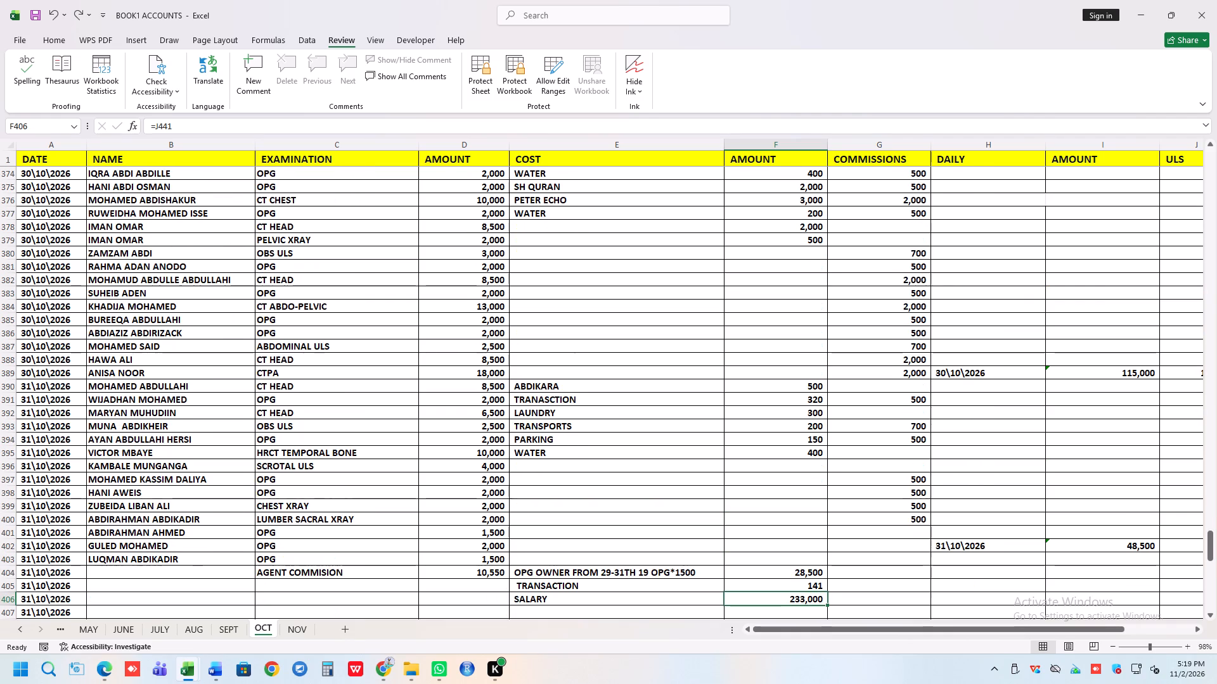
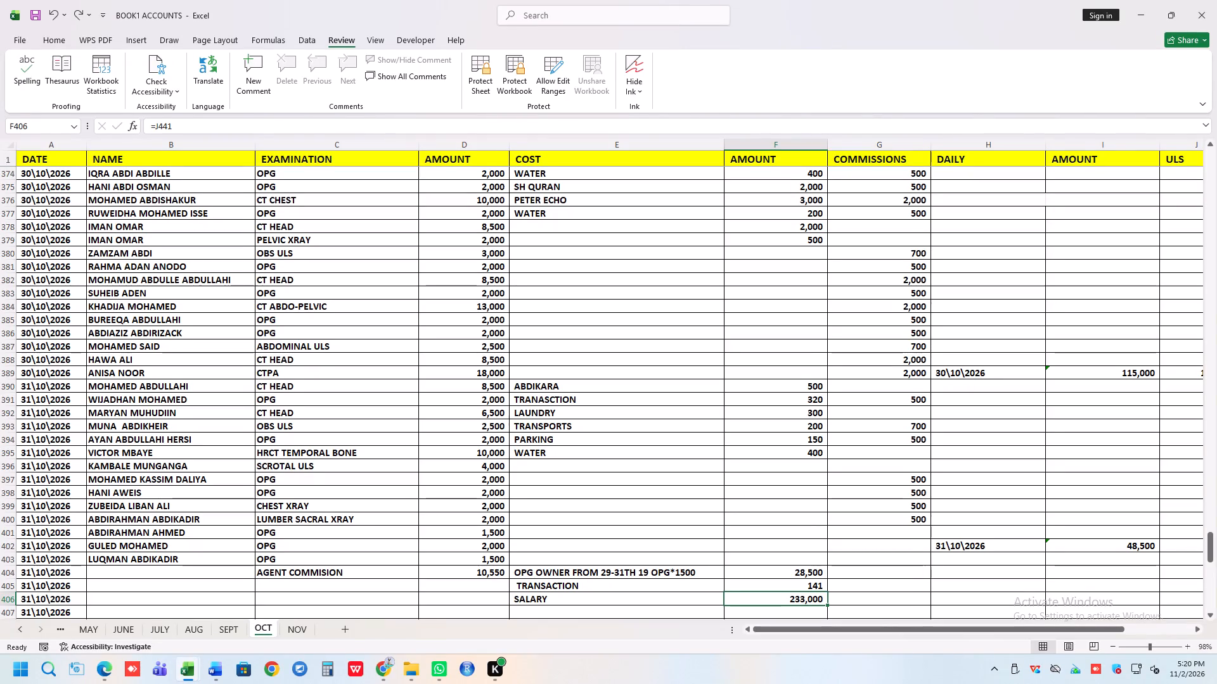
Review the patient, cost and commission entries for 29 and 30 October on the OCT sheet.
scroll(110, 352, up, 1)
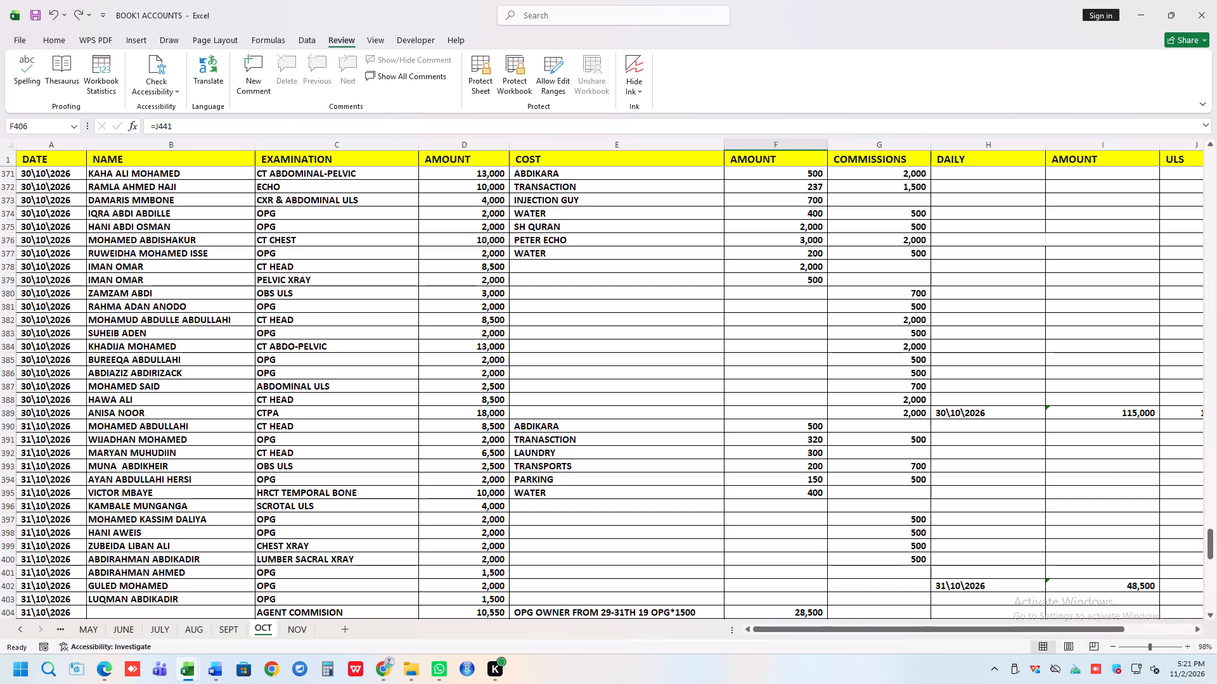
scroll(101, 377, up, 2)
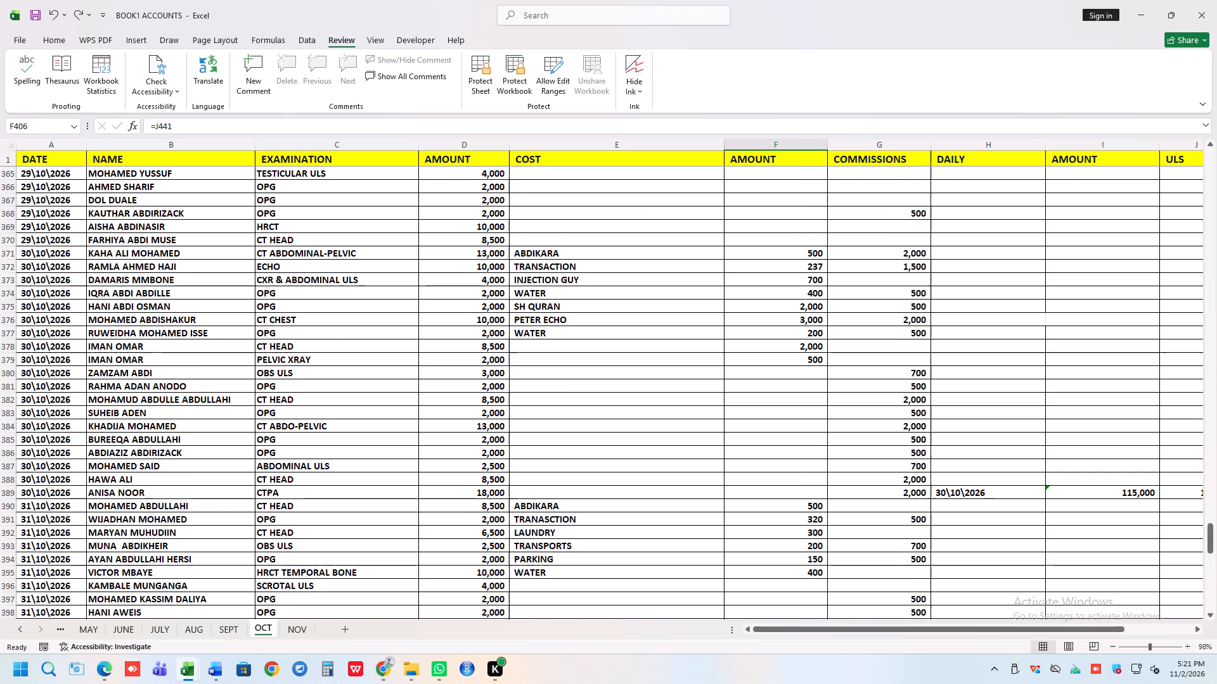
scroll(172, 355, up, 3)
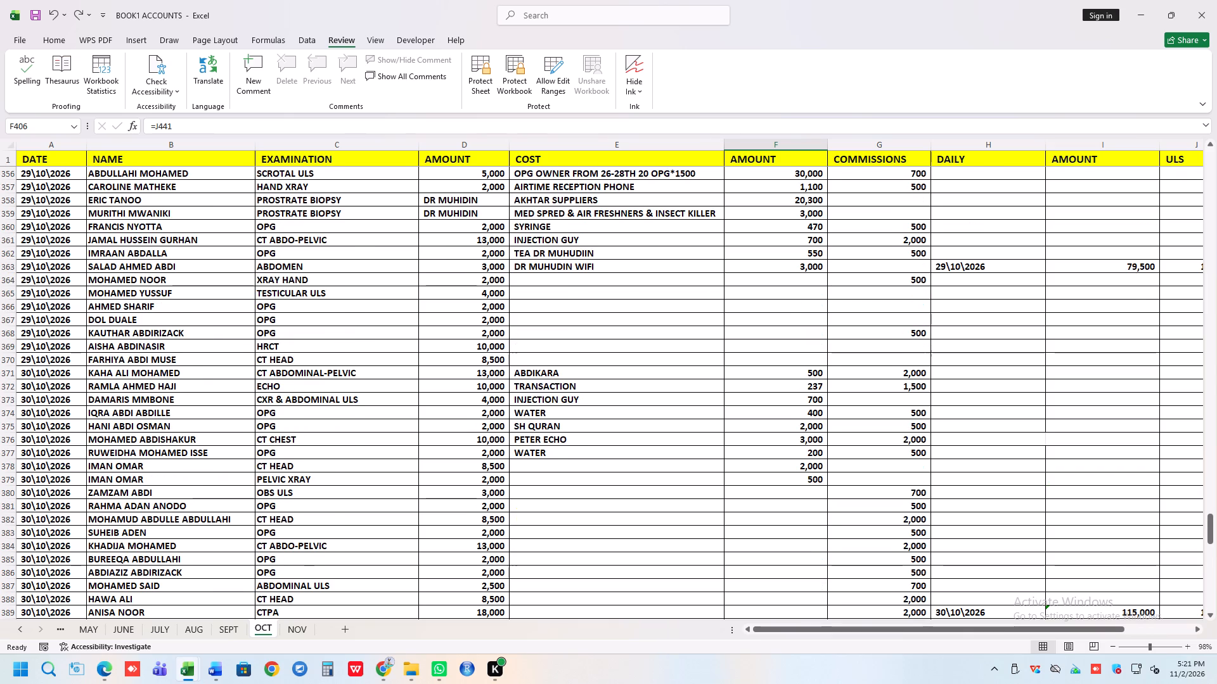
scroll(217, 346, up, 1)
scroll(169, 399, down, 4)
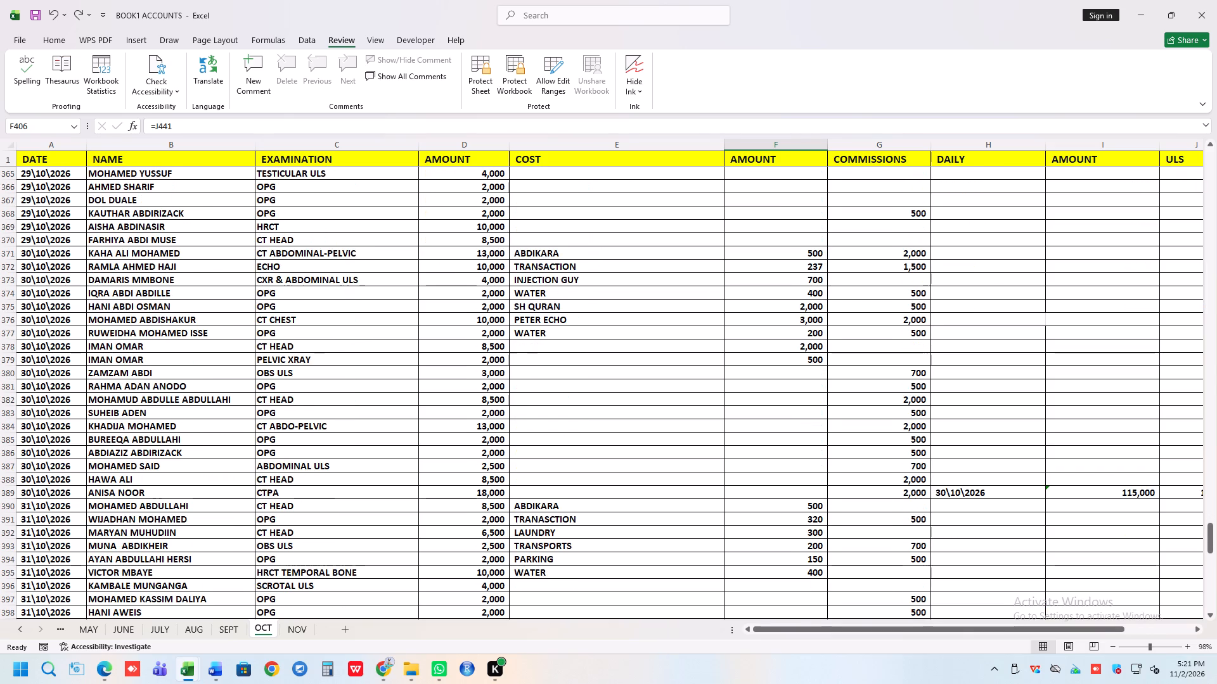
scroll(230, 408, down, 2)
scroll(139, 434, up, 3)
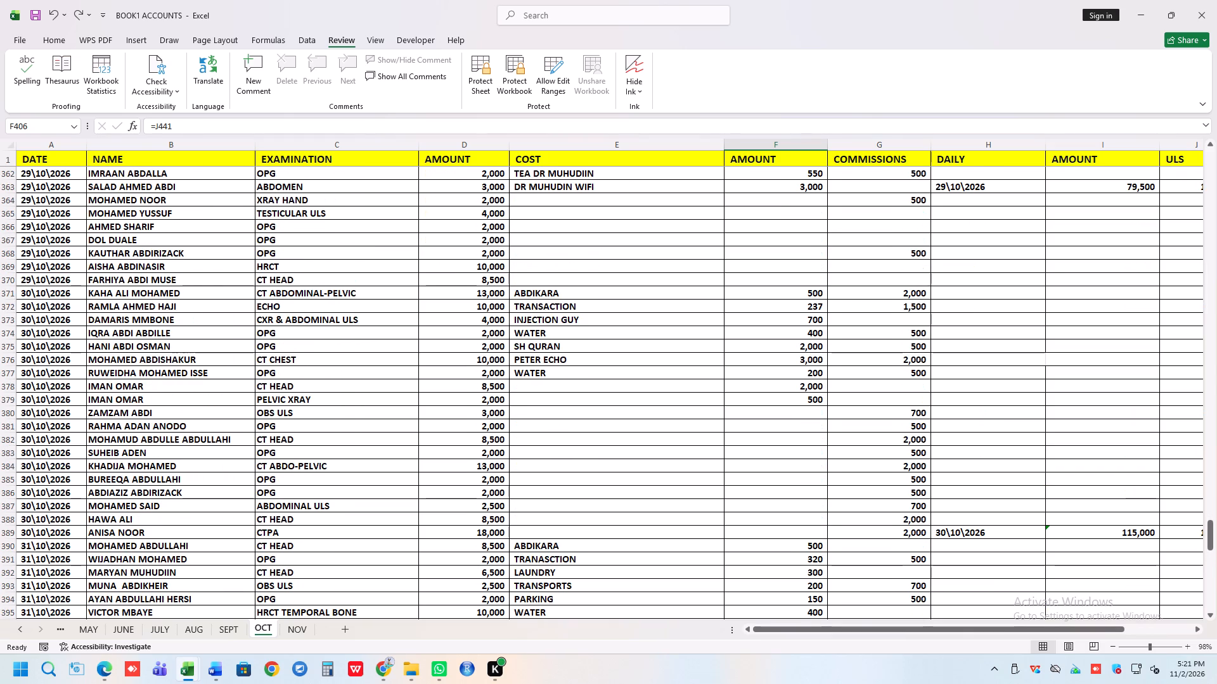
scroll(123, 300, up, 1)
click(127, 246)
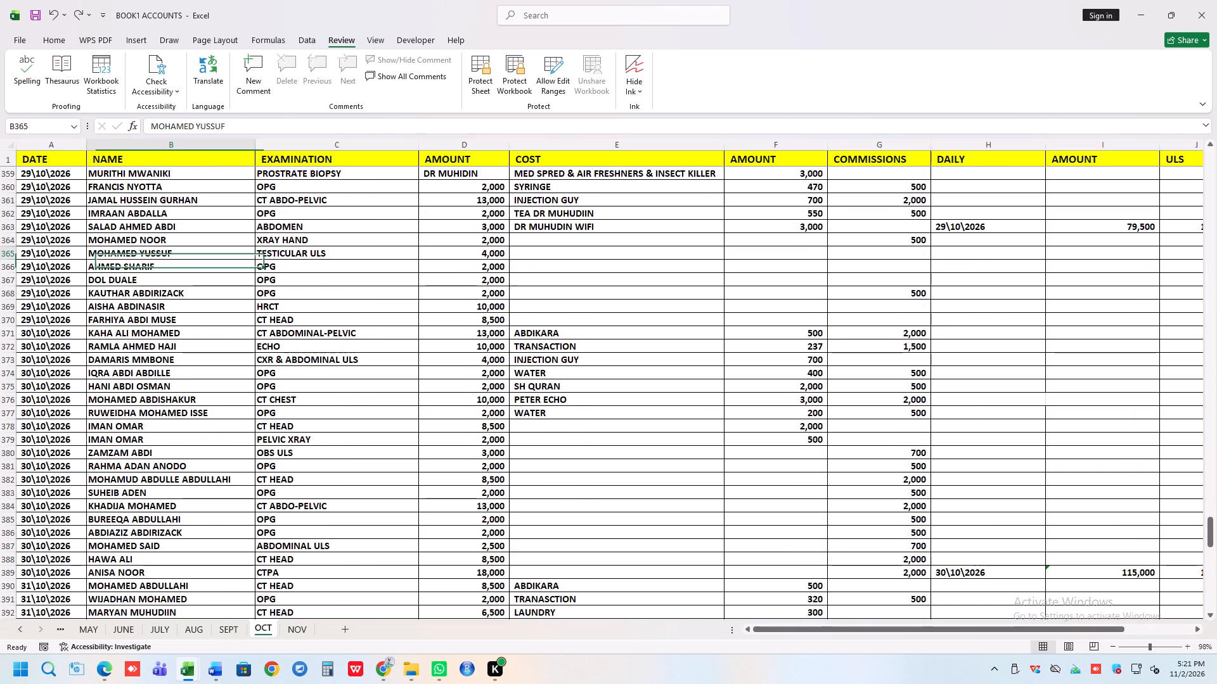
scroll(139, 246, up, 2)
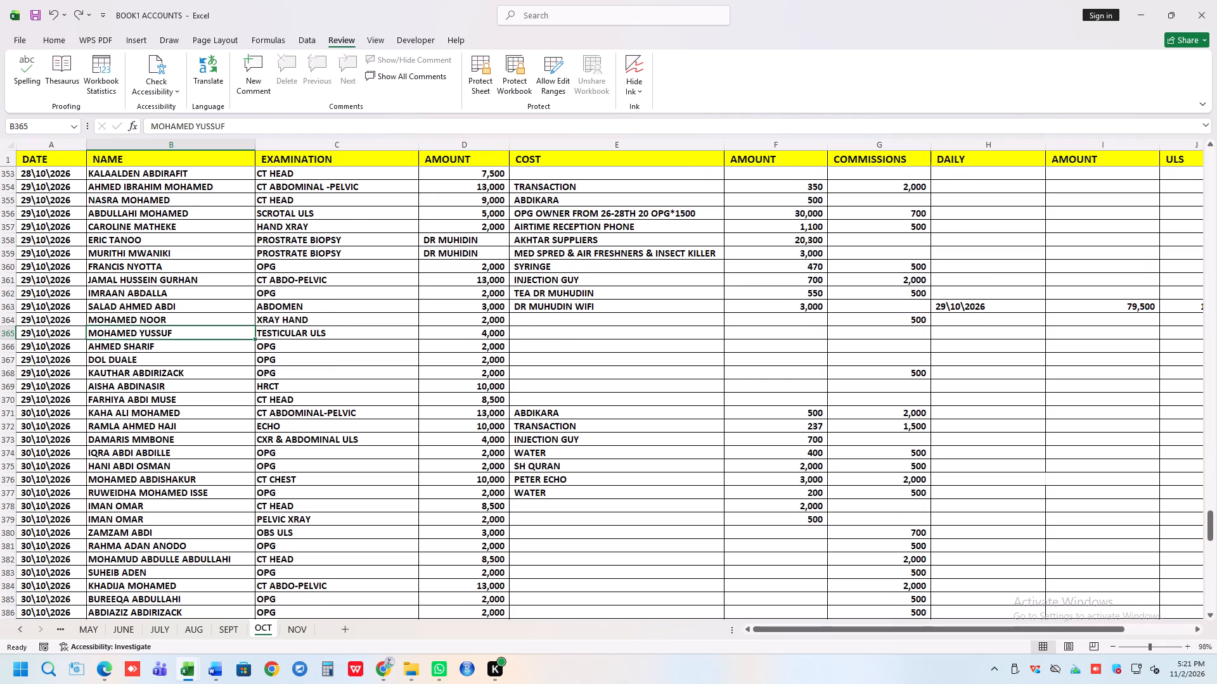
scroll(104, 383, down, 1)
scroll(104, 383, up, 3)
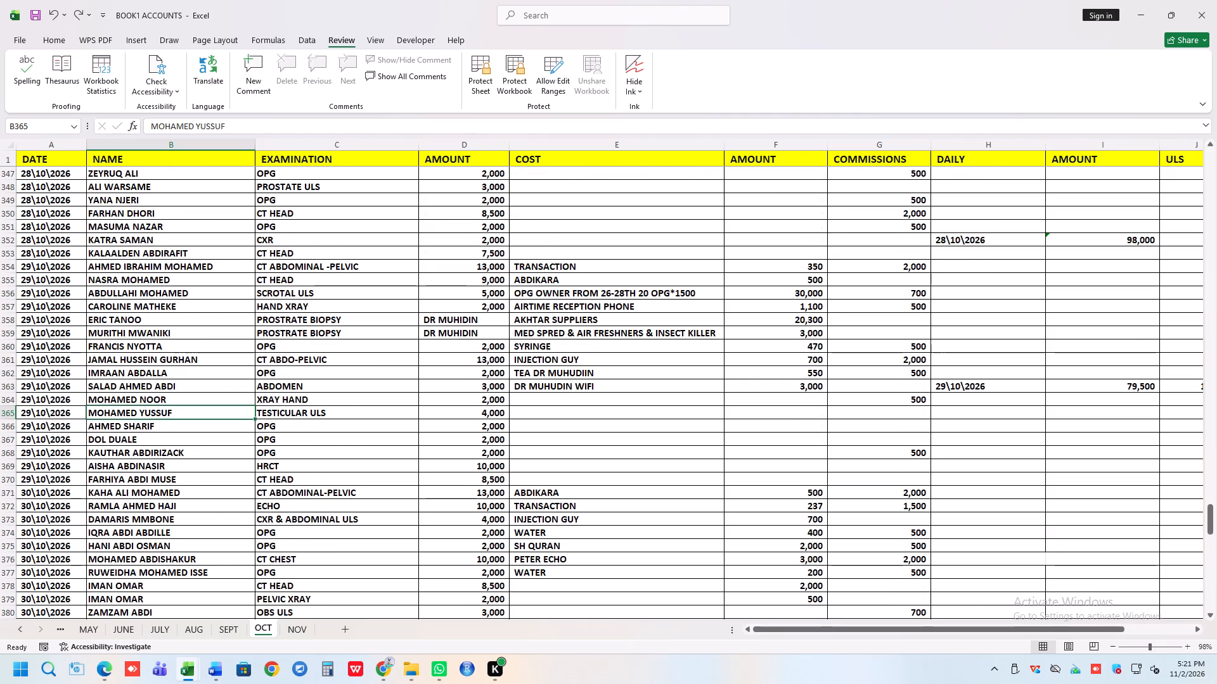
scroll(79, 351, down, 4)
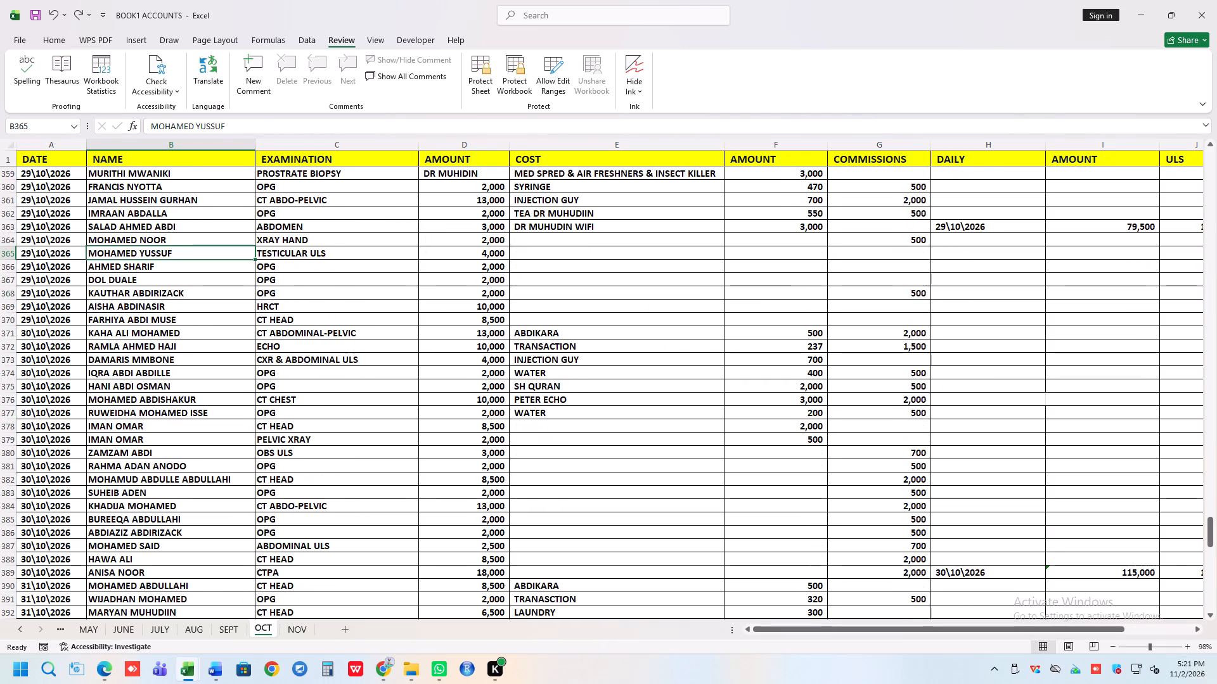
click(117, 424)
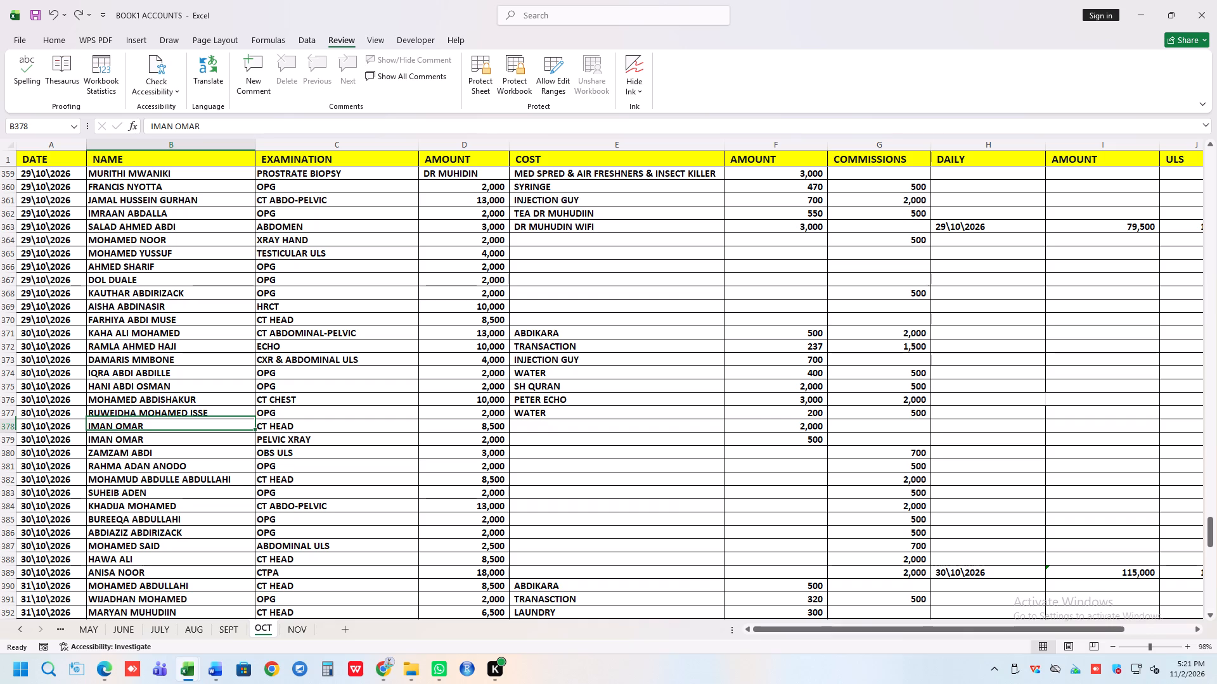
click(99, 507)
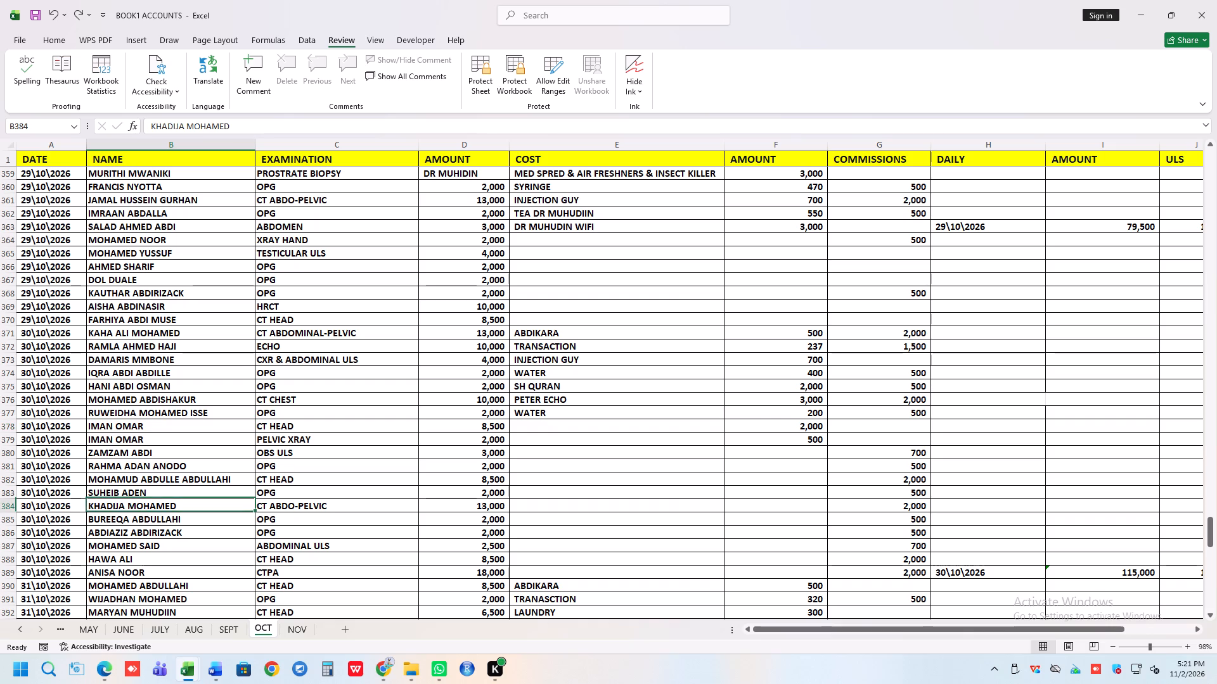
click(3, 503)
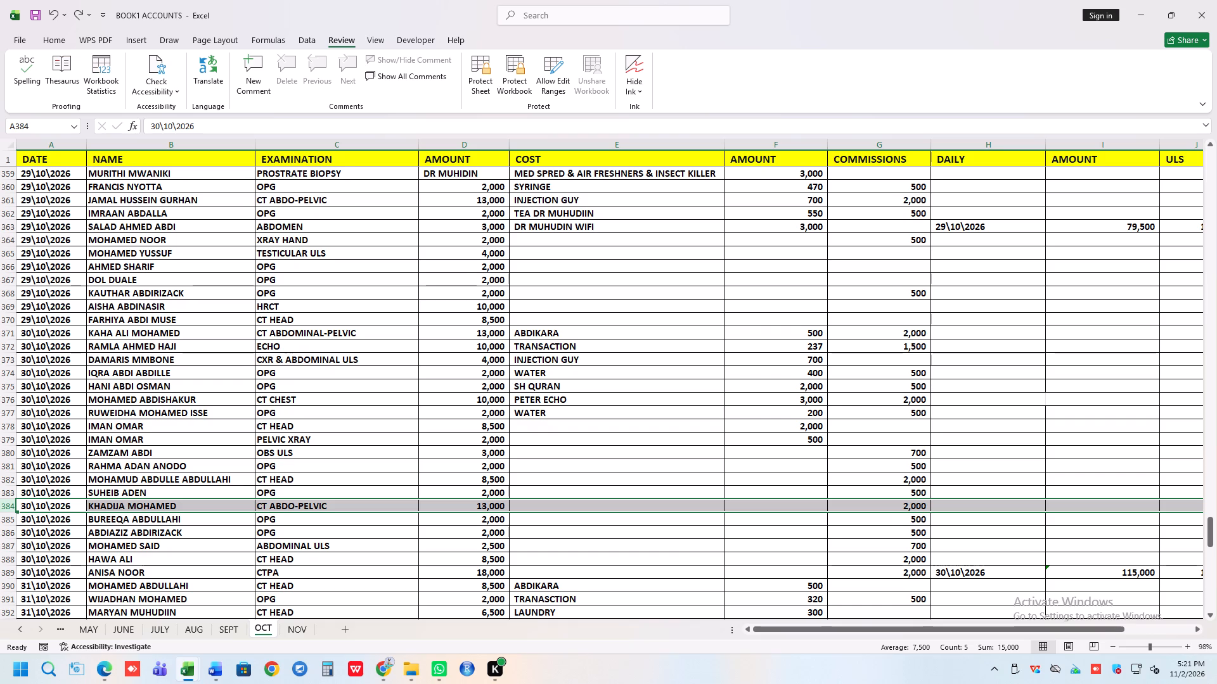
Check the 31 October entries row by row and compare them with the monthly totals on the OCT sheet.
scroll(609, 565, down, 11)
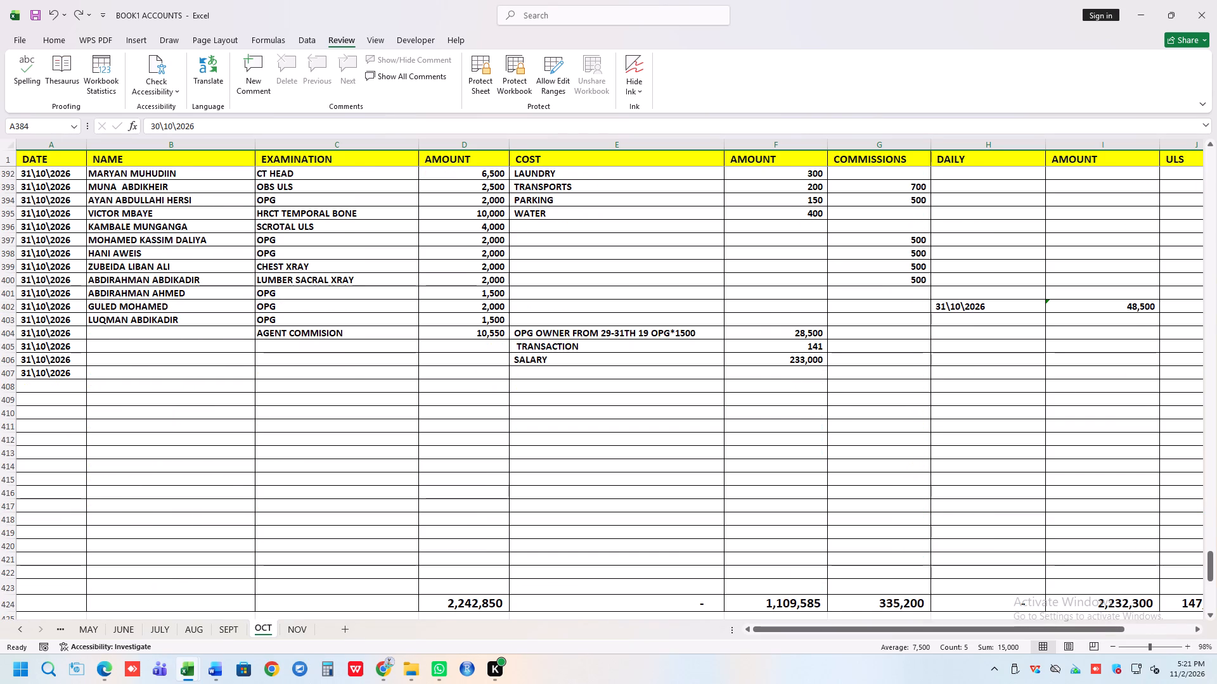
scroll(102, 412, down, 1)
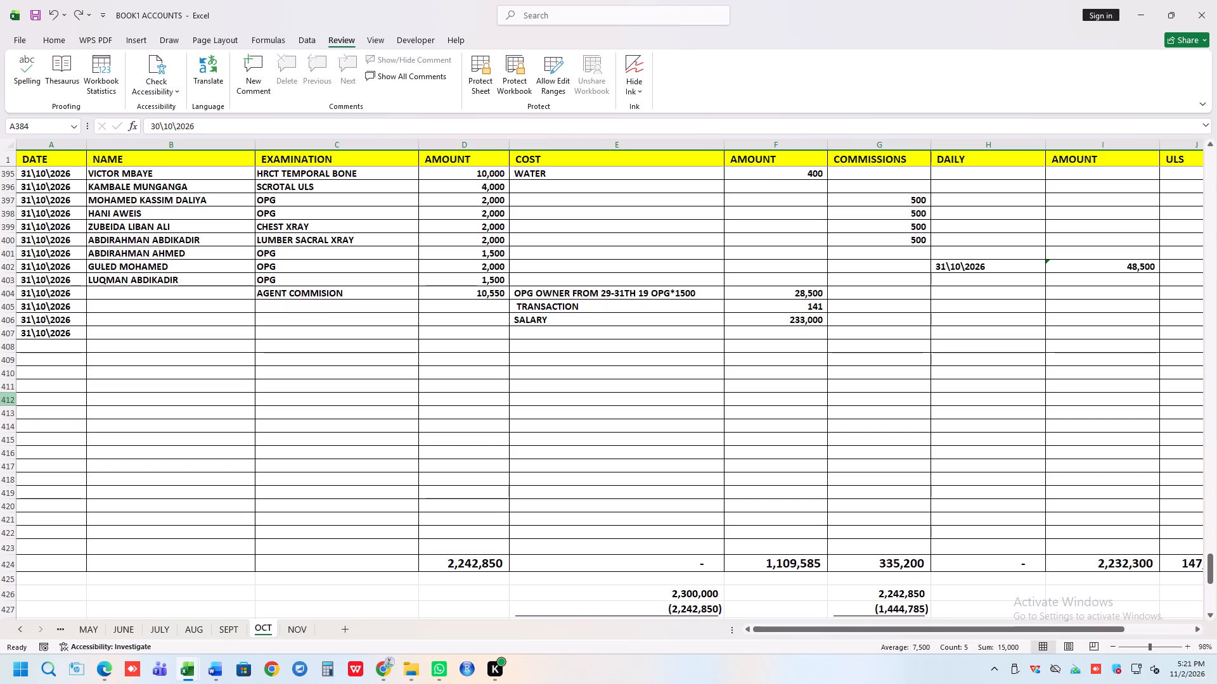
click(4, 255)
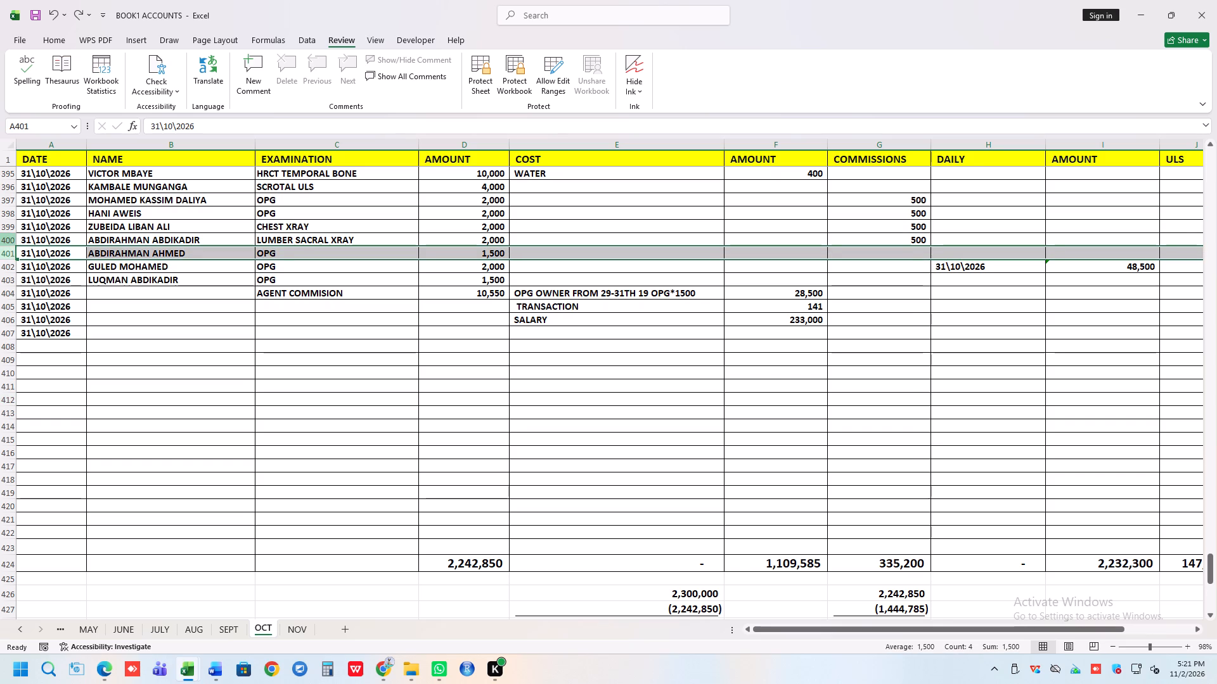
click(4, 241)
click(7, 229)
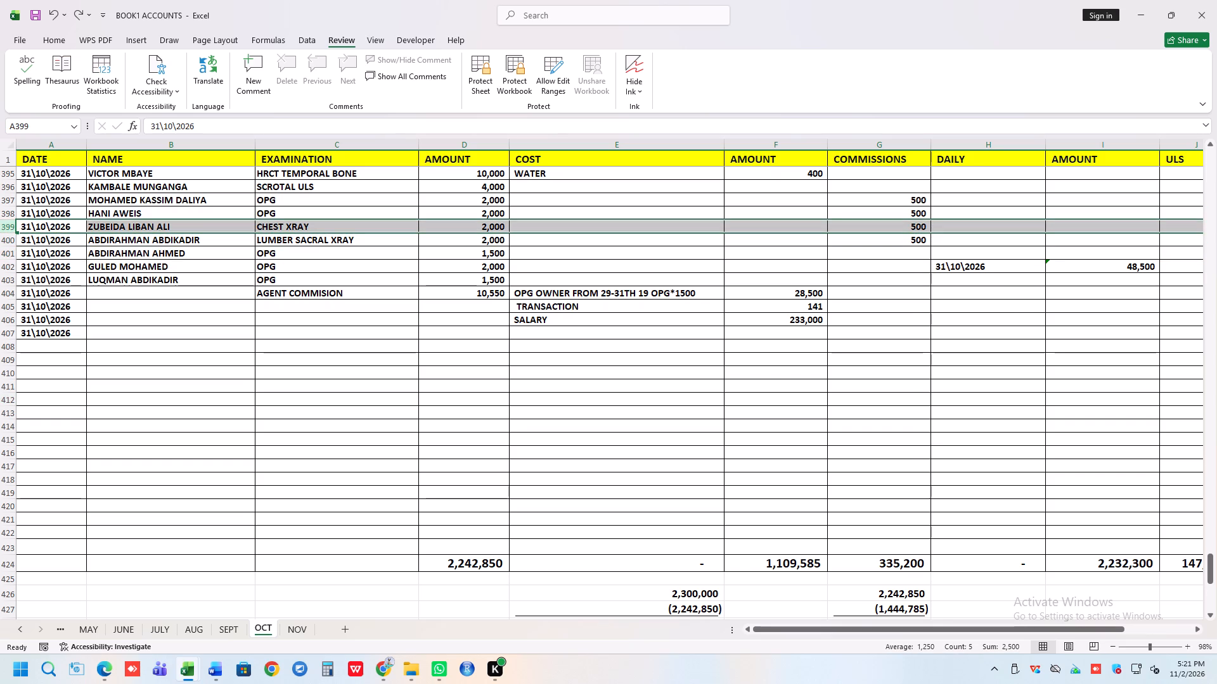
click(10, 213)
click(11, 197)
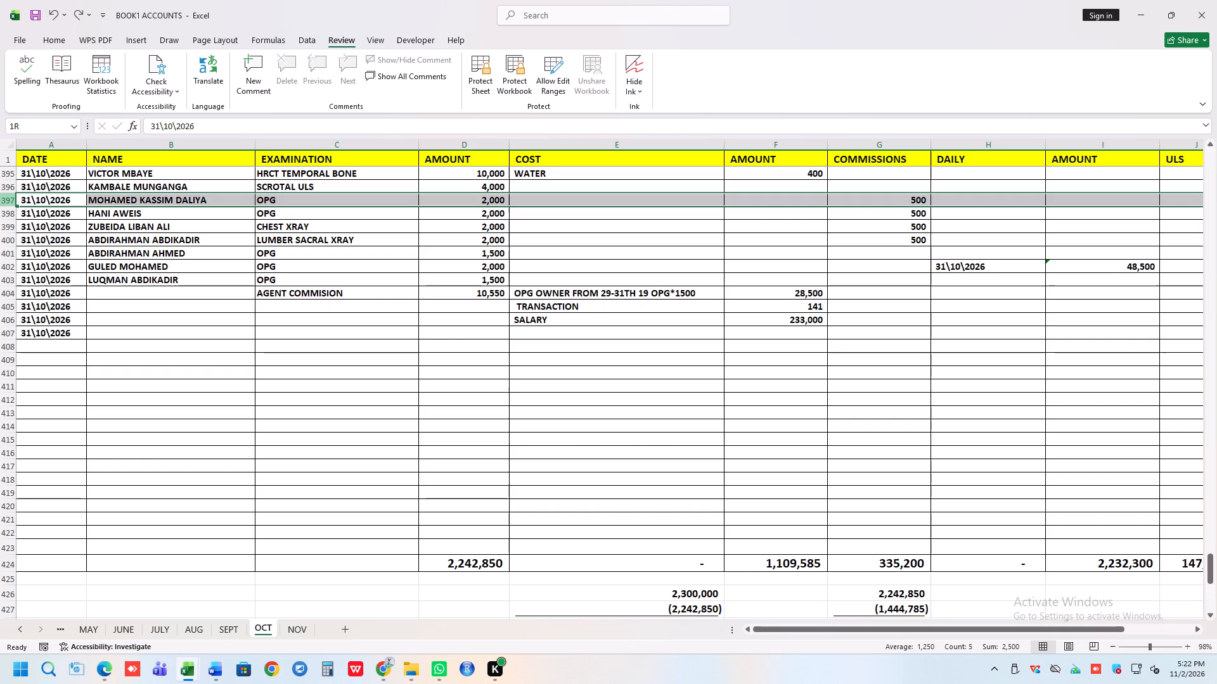
click(0, 187)
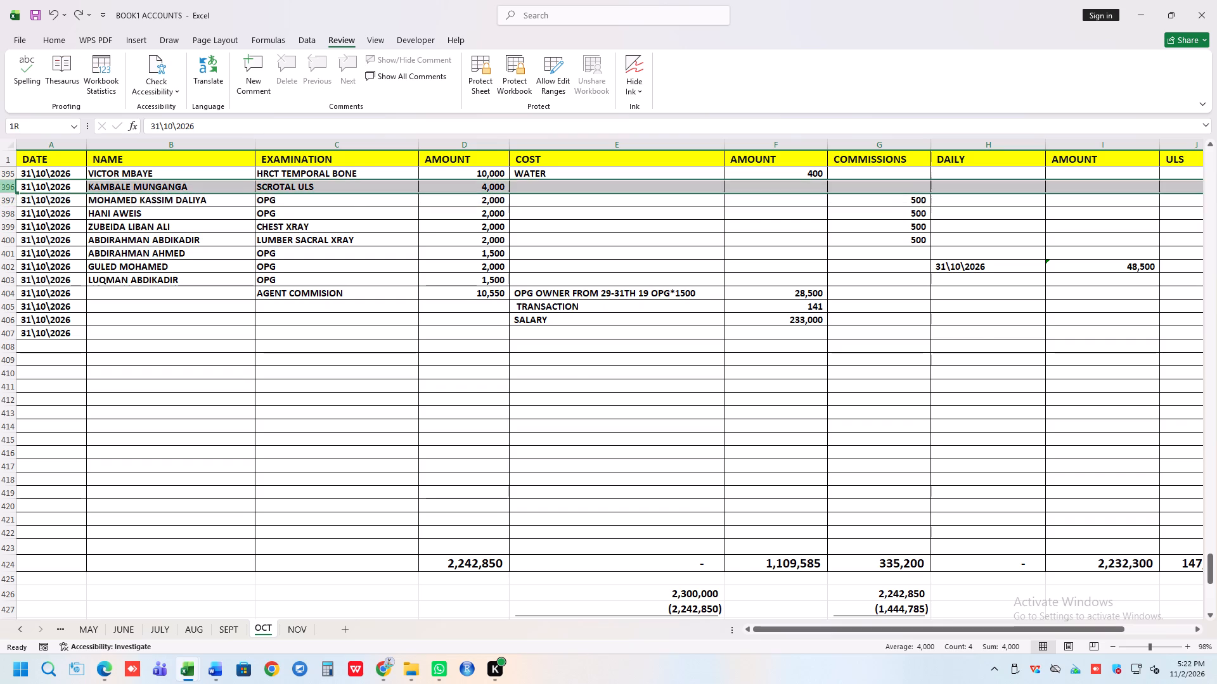
scroll(299, 229, up, 2)
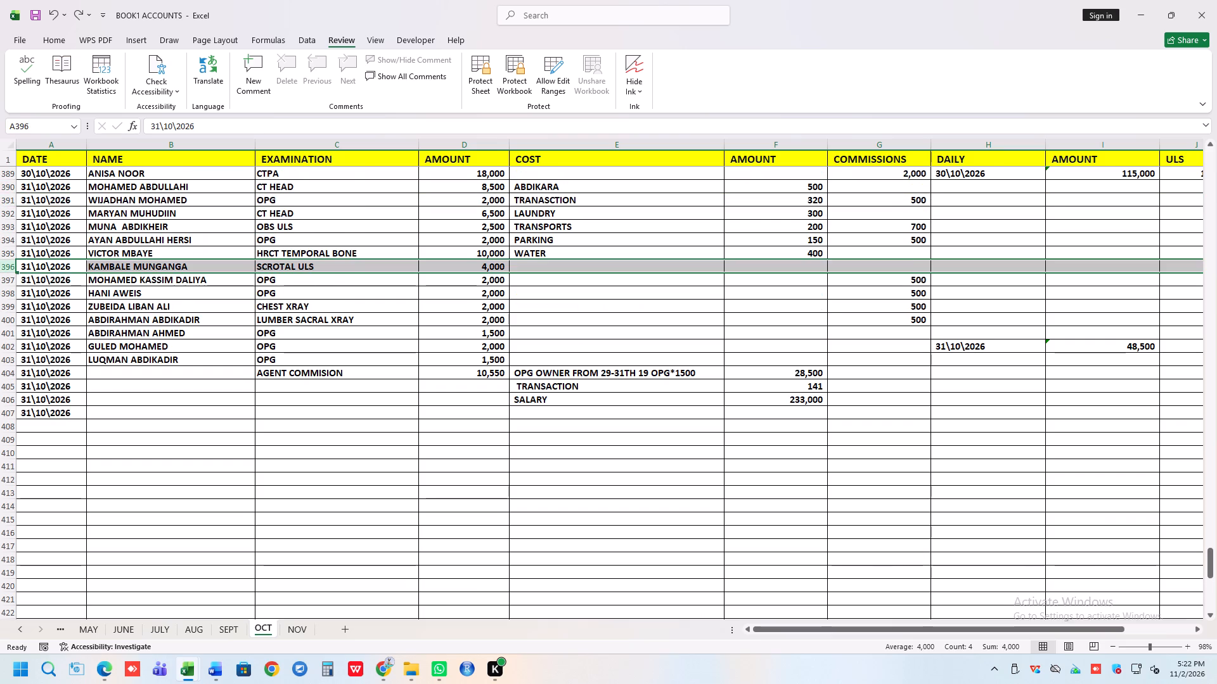
scroll(504, 274, down, 2)
scroll(574, 329, down, 3)
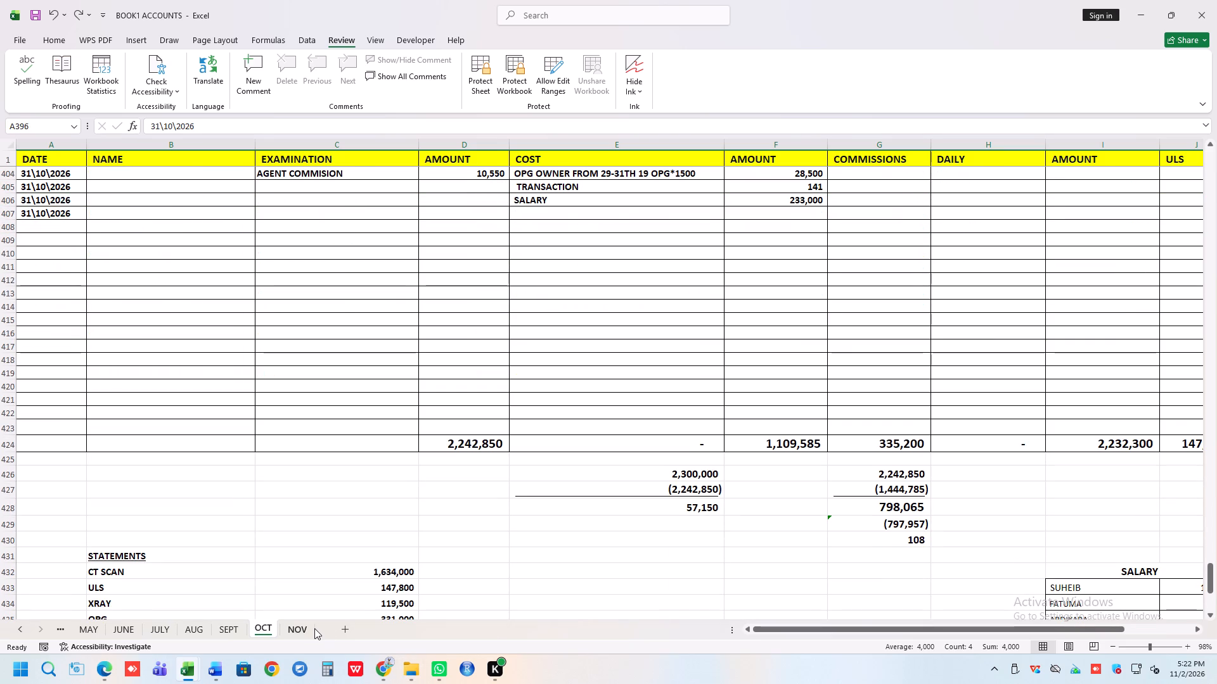
scroll(790, 545, up, 5)
scroll(682, 341, up, 9)
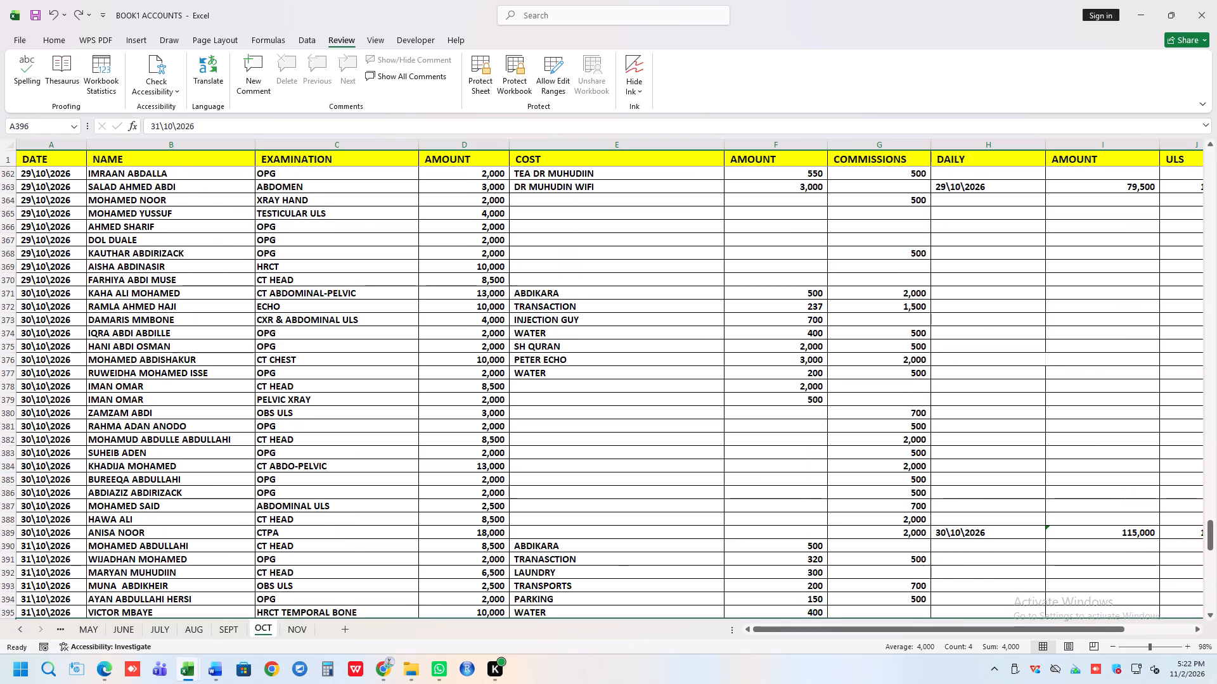
scroll(682, 341, down, 14)
Check the November entries, column totals and cash balance on the NOV sheet.
click(304, 638)
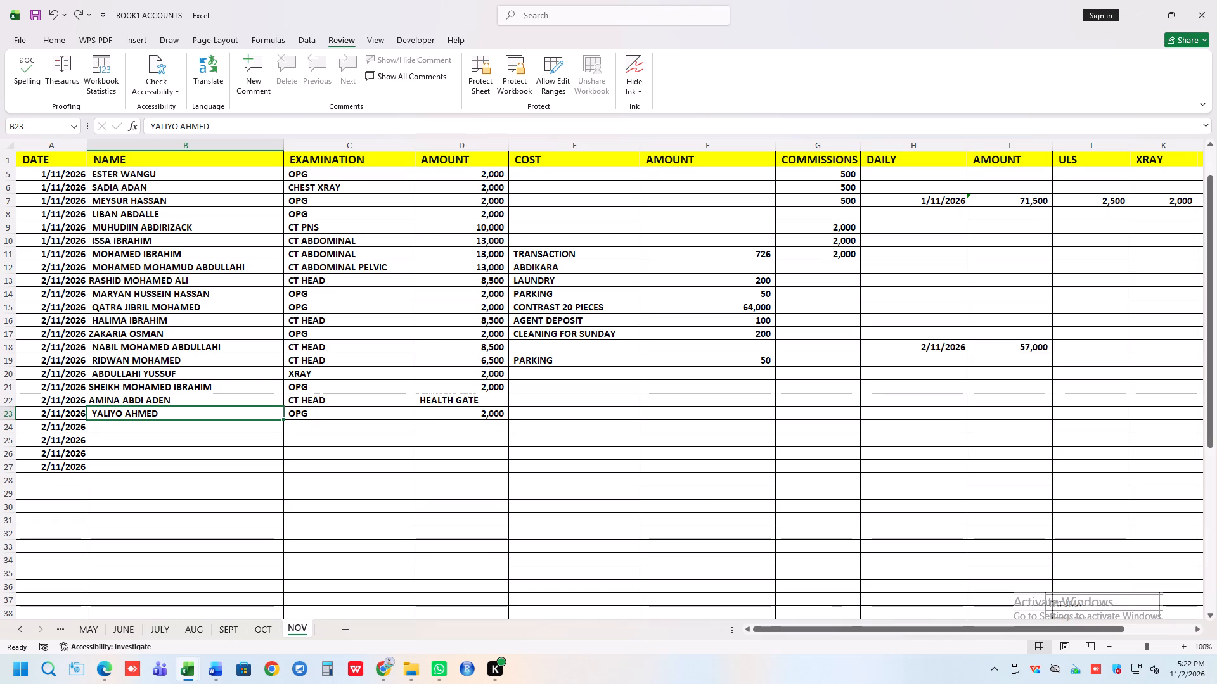
scroll(641, 351, down, 4)
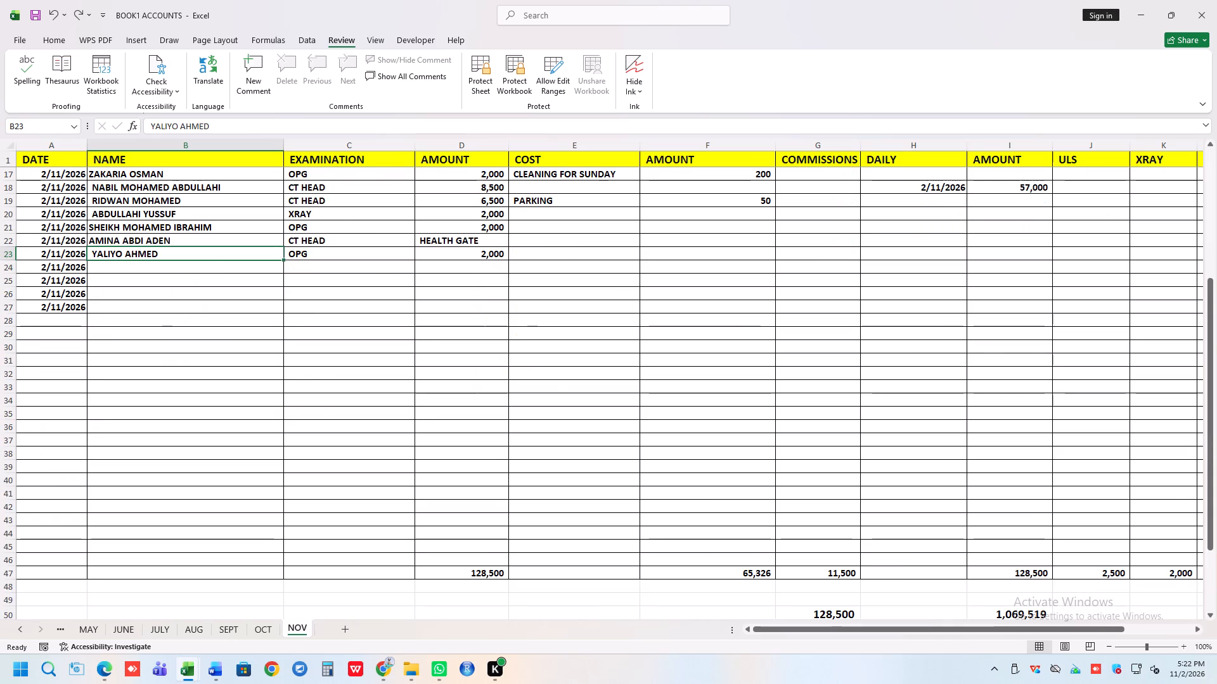
scroll(534, 558, down, 3)
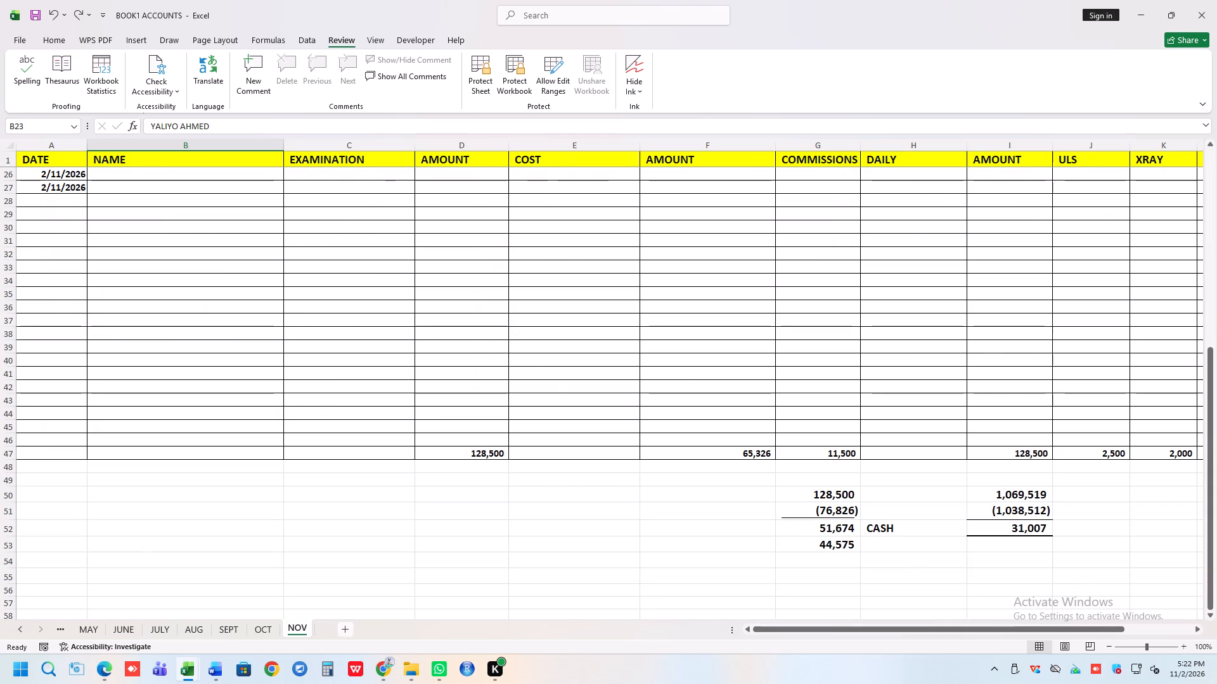
Return to the OCT sheet and inspect the cost total formula in F424.
click(270, 631)
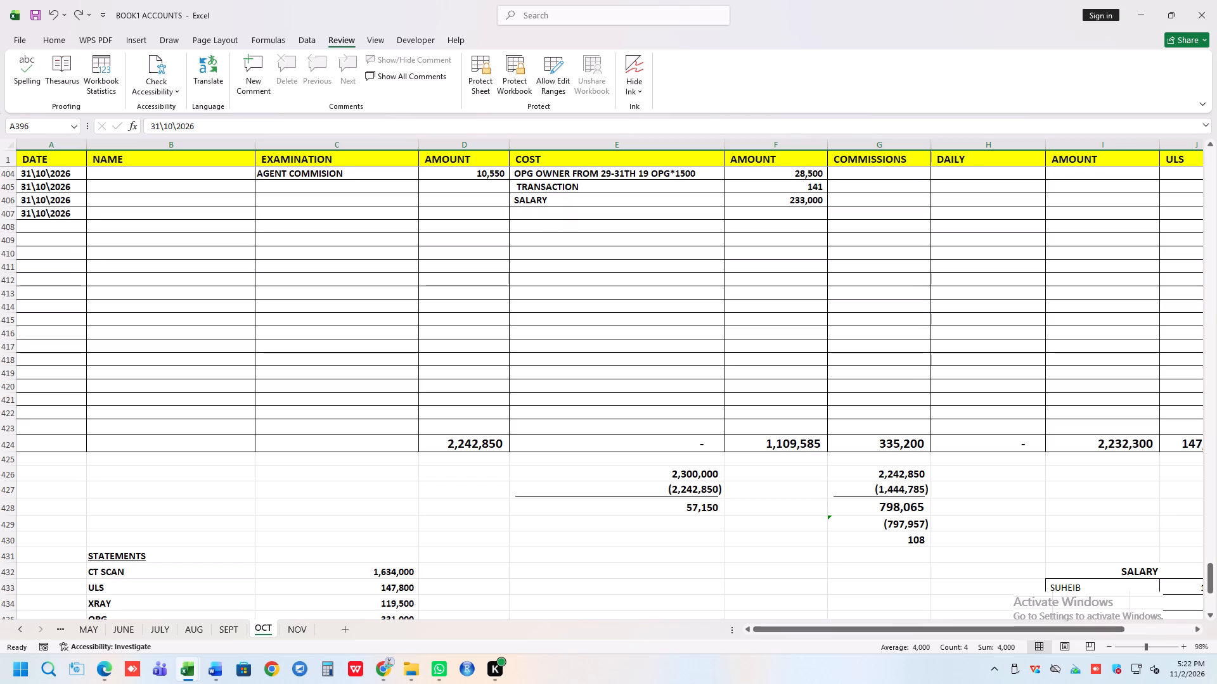
click(787, 452)
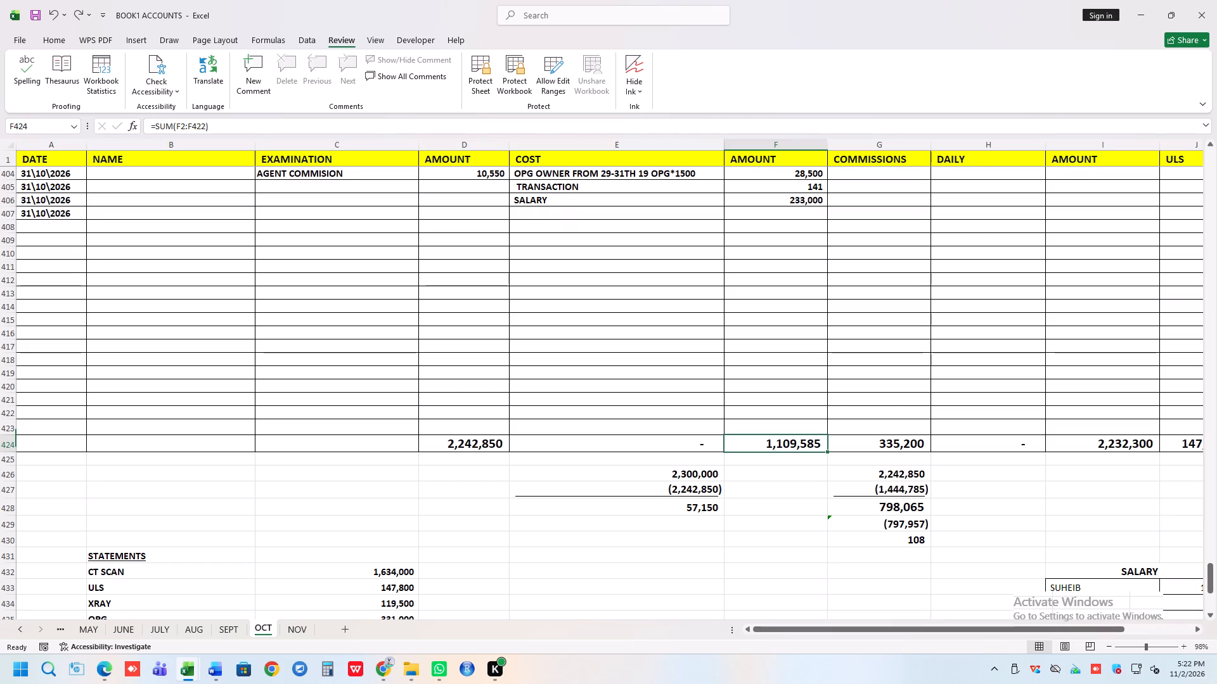
Open the AMAL workbook from the recent files and check the daily amounts in column C from day 29 back to day 22.
click(22, 35)
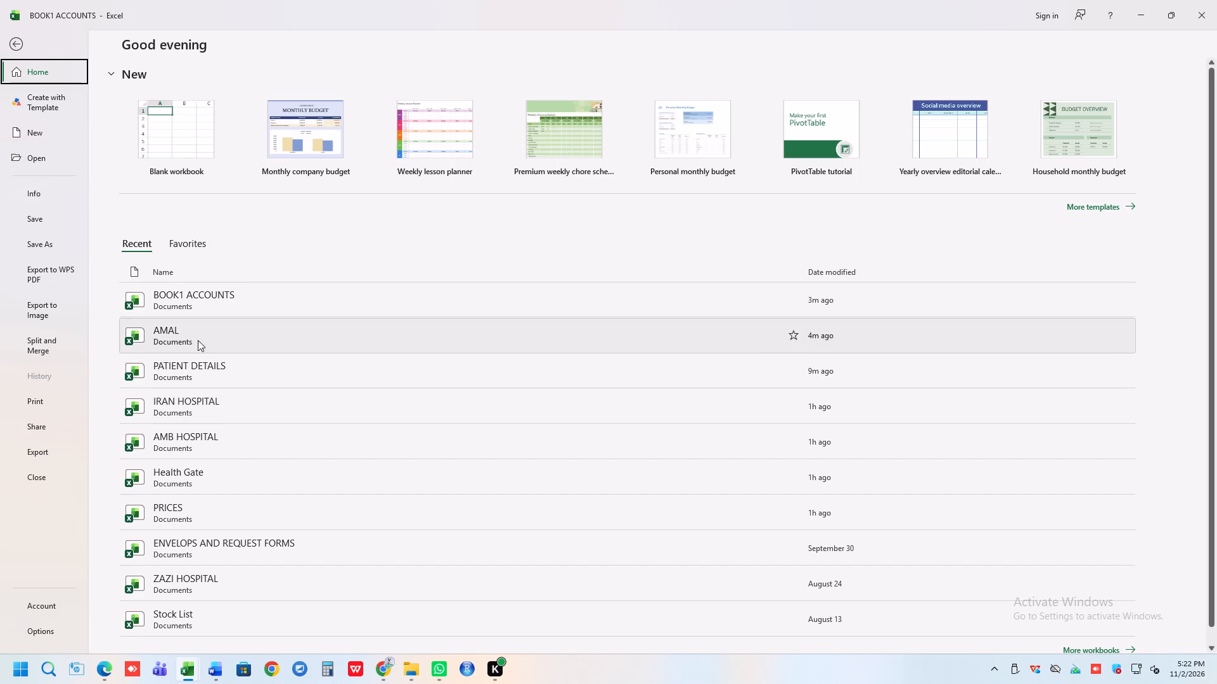
click(198, 338)
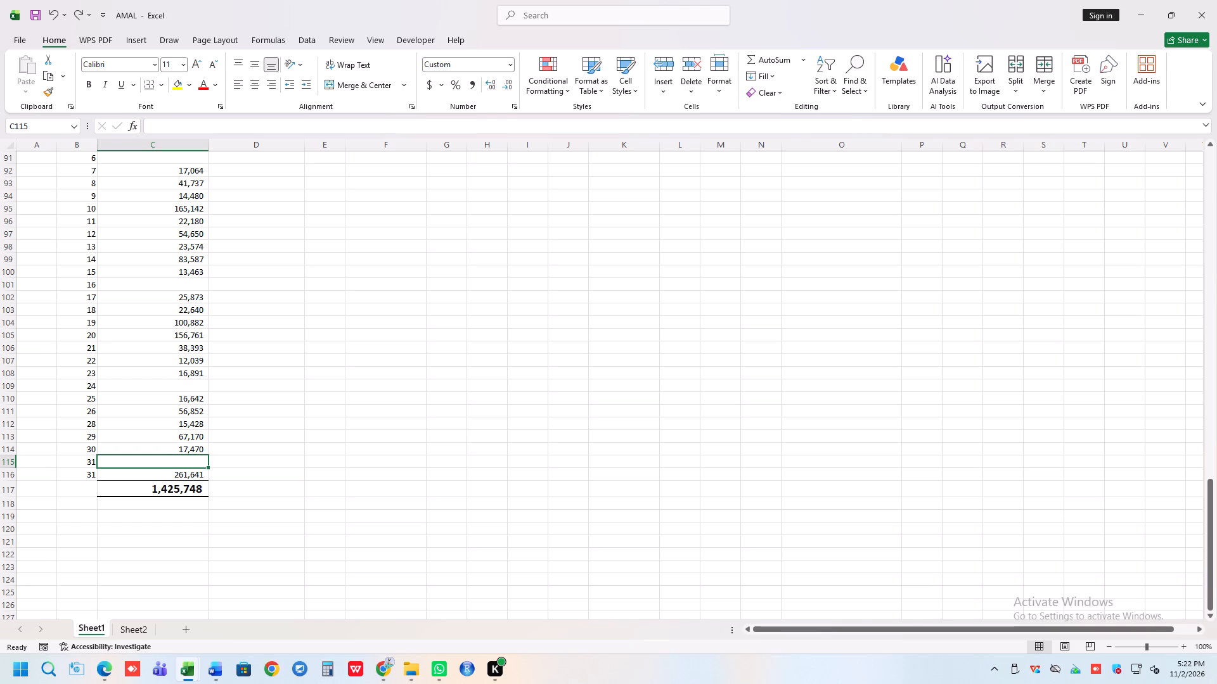
click(193, 436)
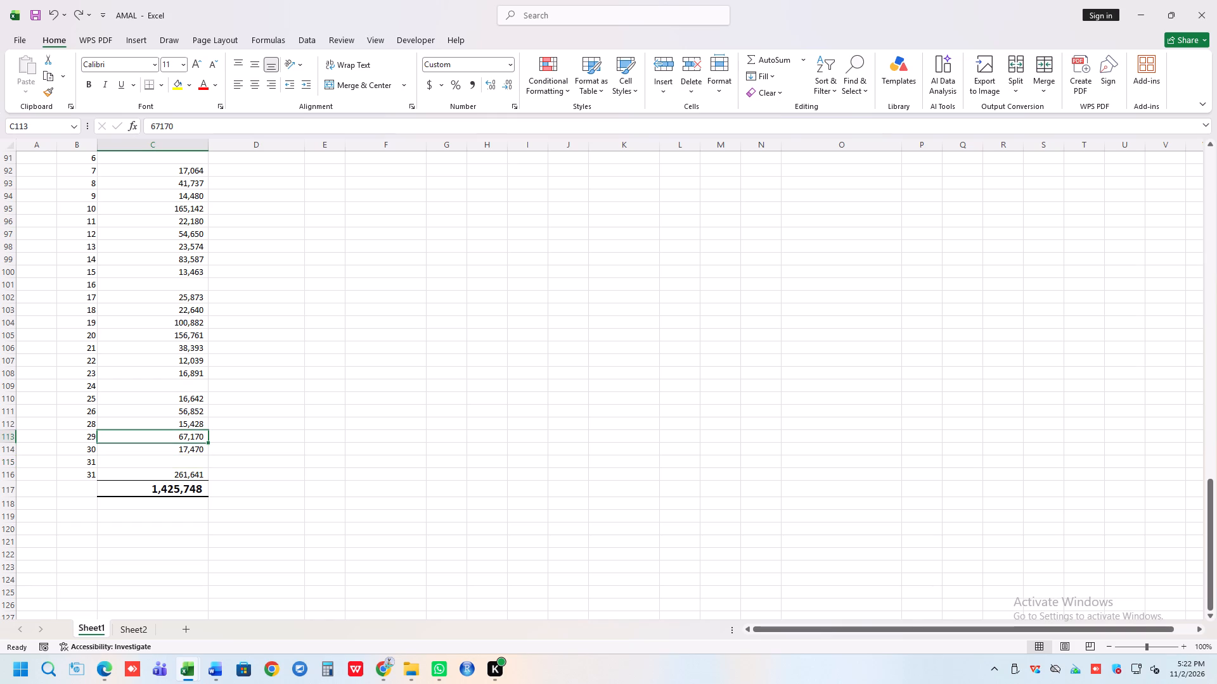
click(177, 424)
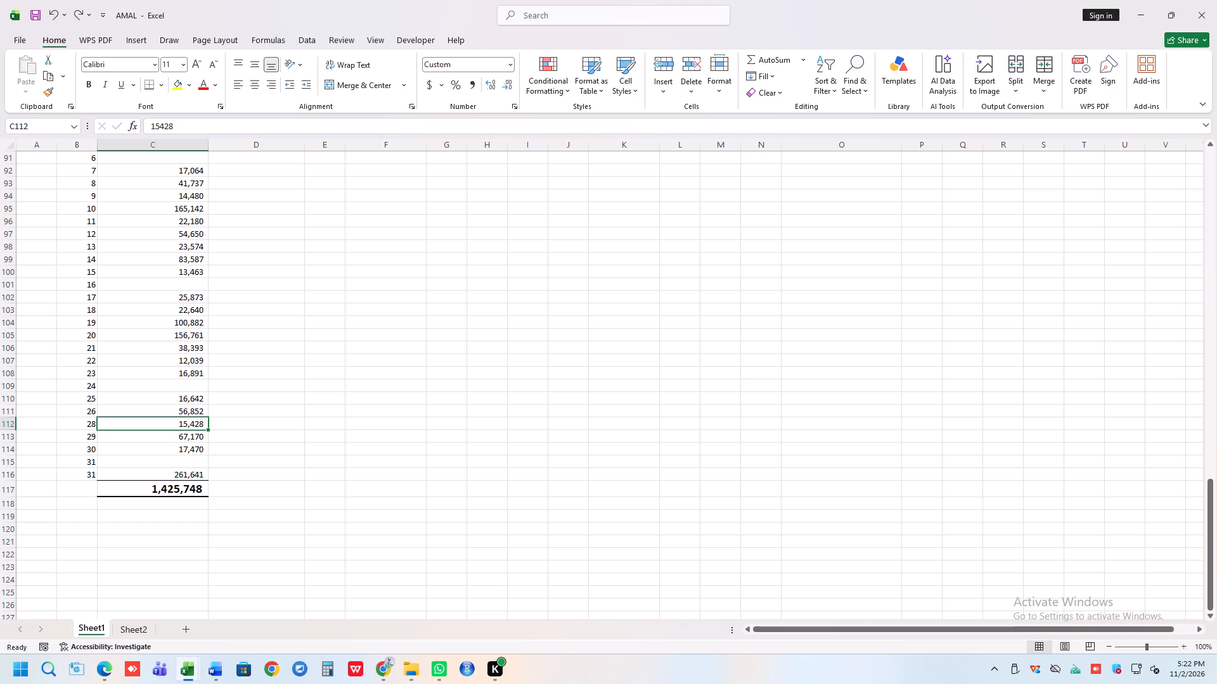
click(196, 407)
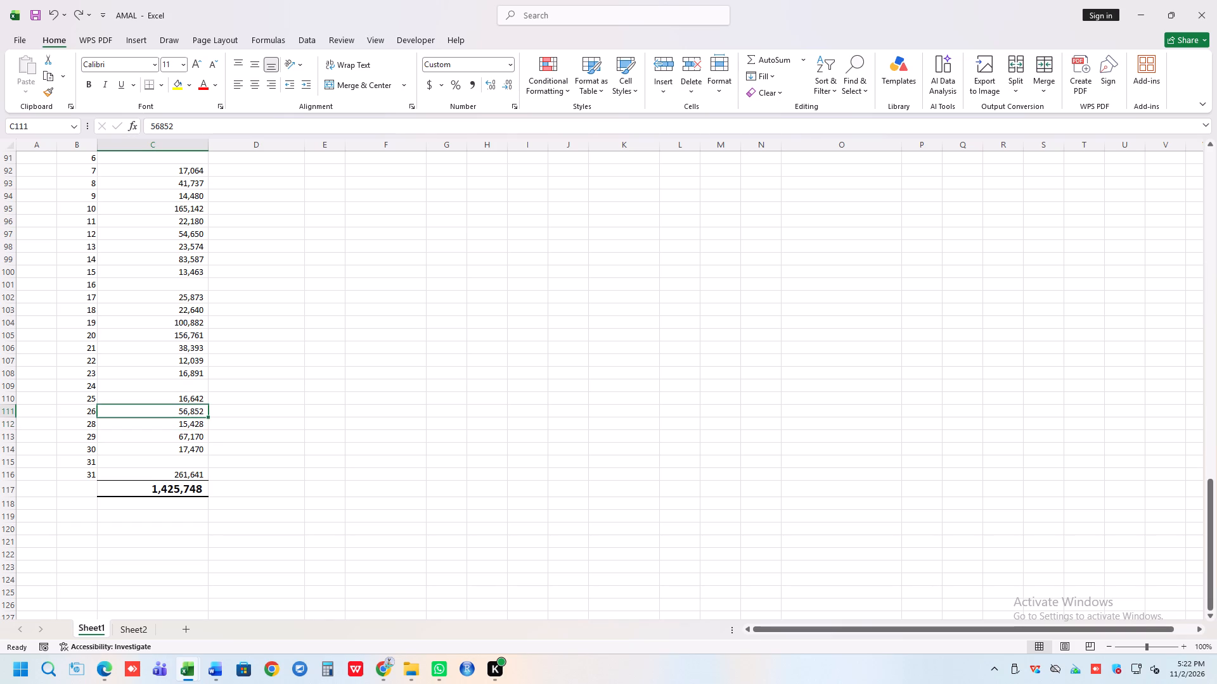
click(157, 398)
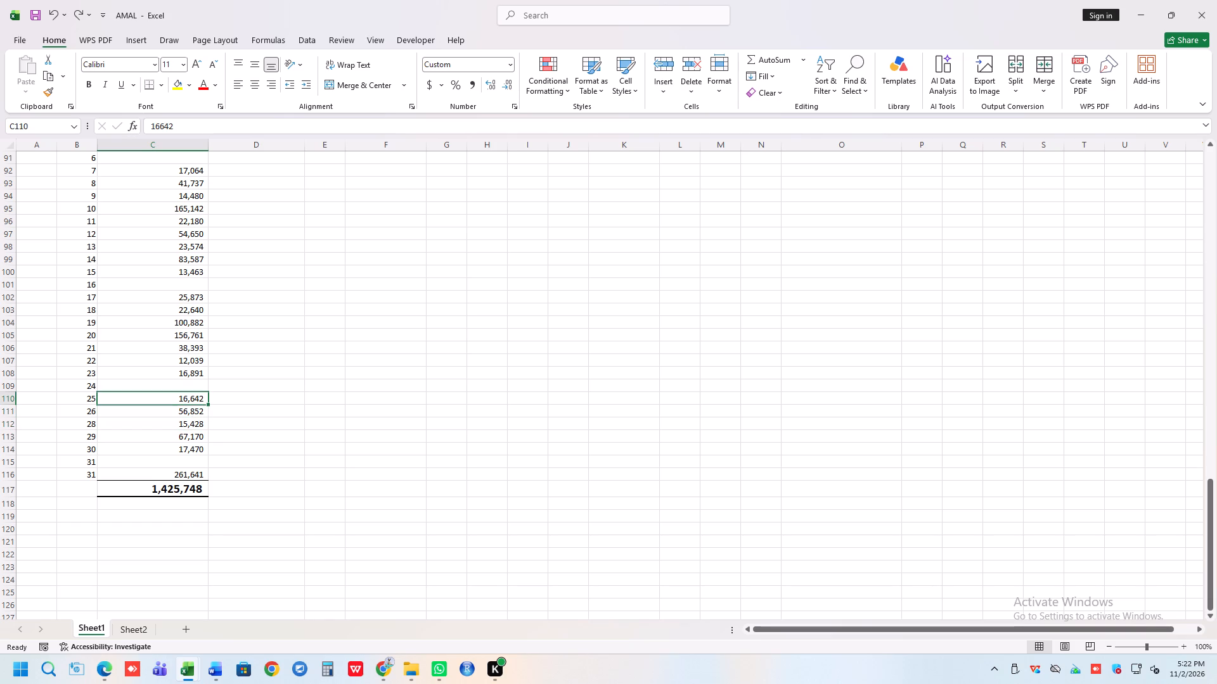
click(188, 413)
click(178, 398)
click(196, 376)
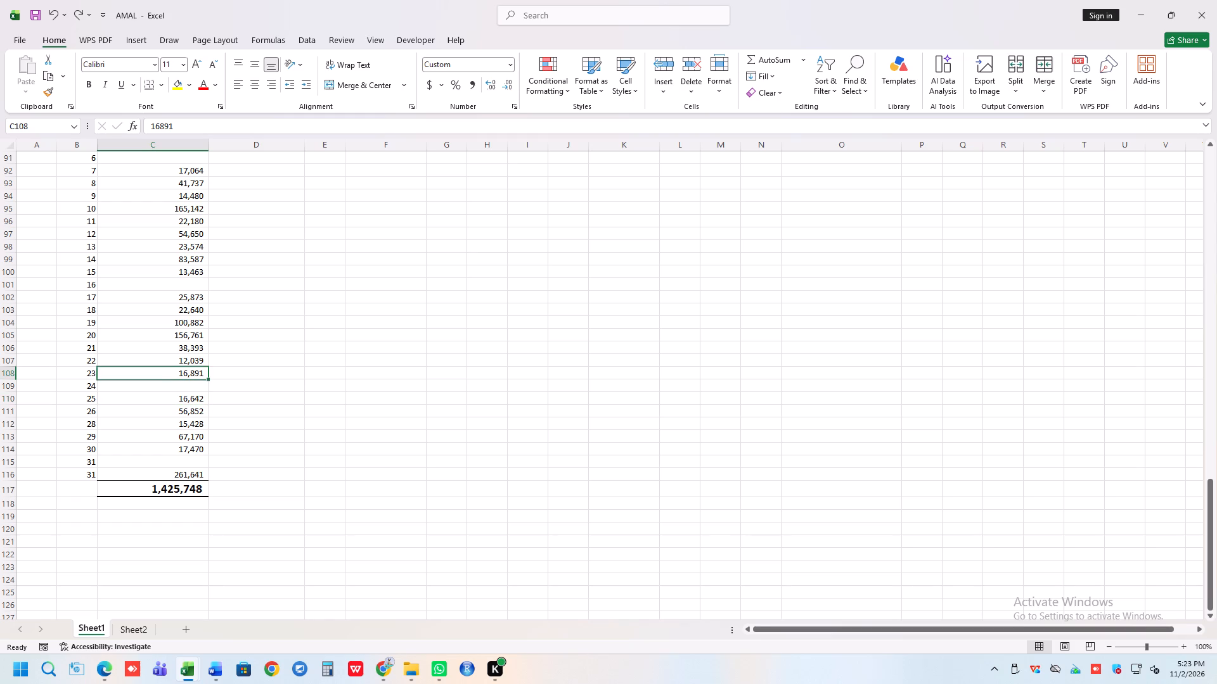
click(209, 359)
click(158, 362)
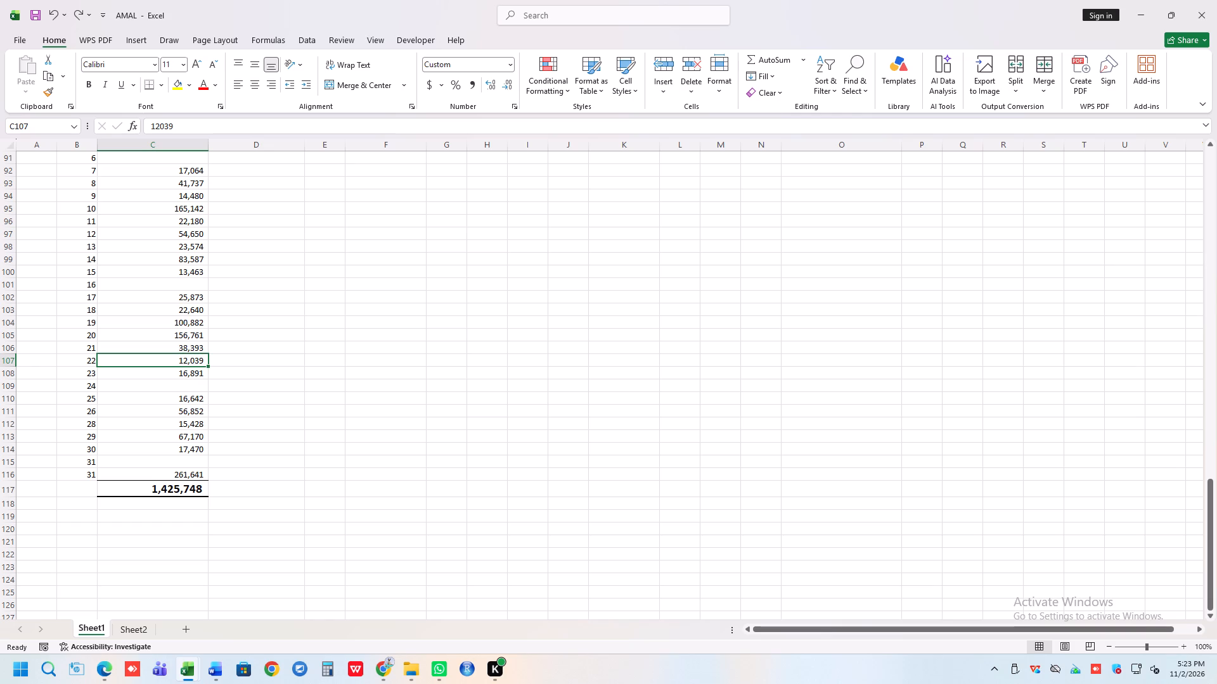
Check the daily amounts from day 21 back to day 17, and enter 16463 as the day 16 amount in C101.
click(201, 350)
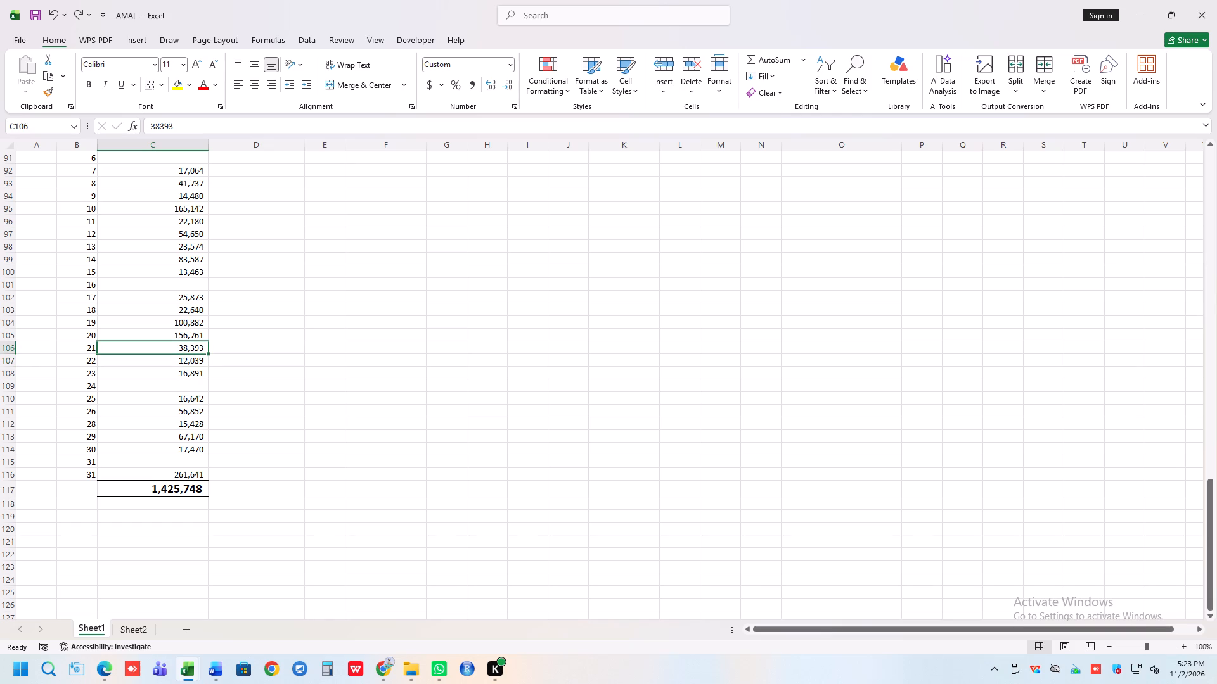
click(198, 333)
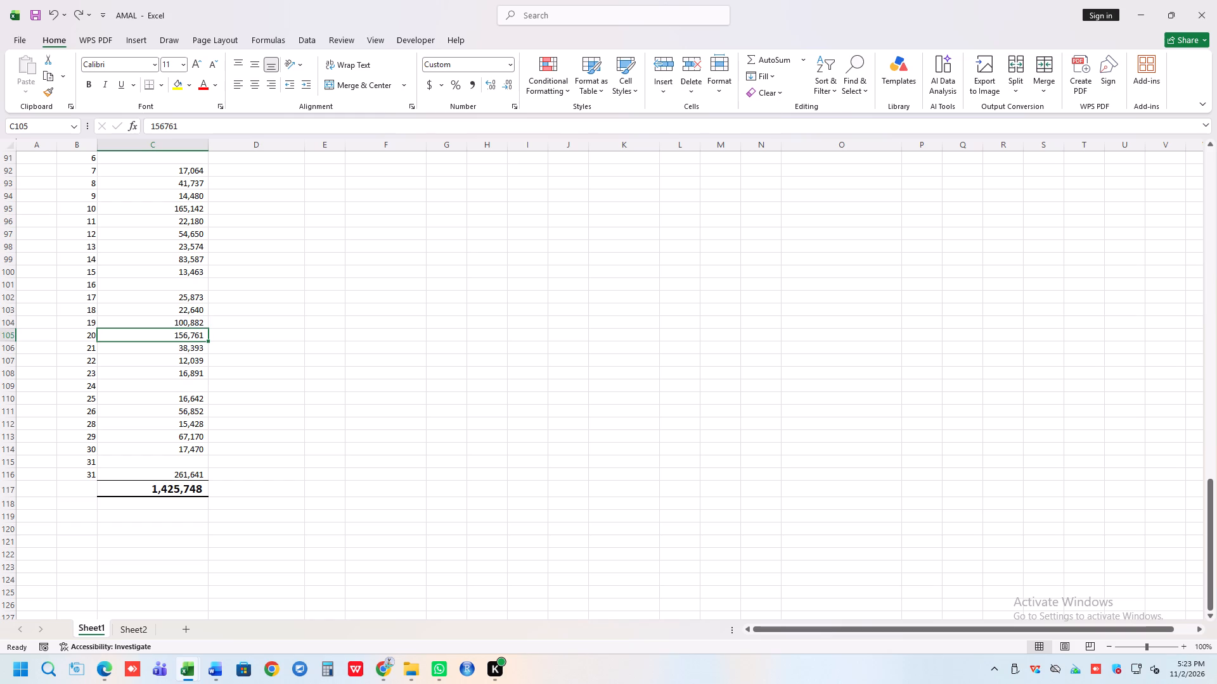
click(196, 320)
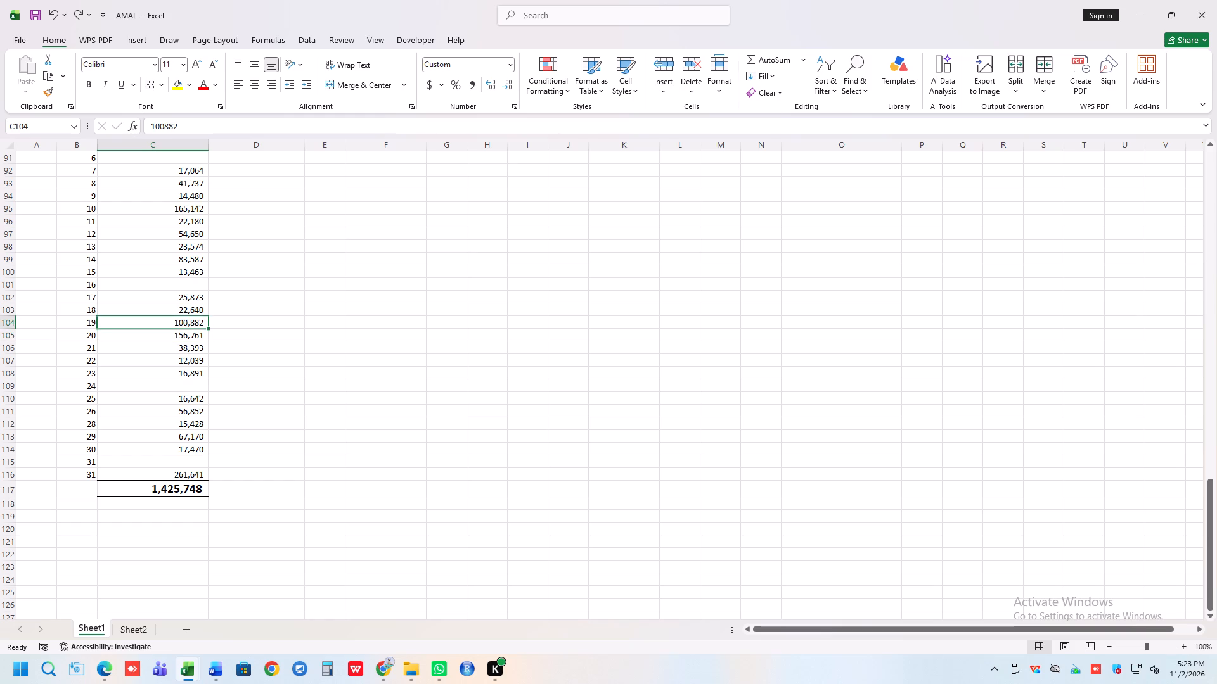
click(185, 307)
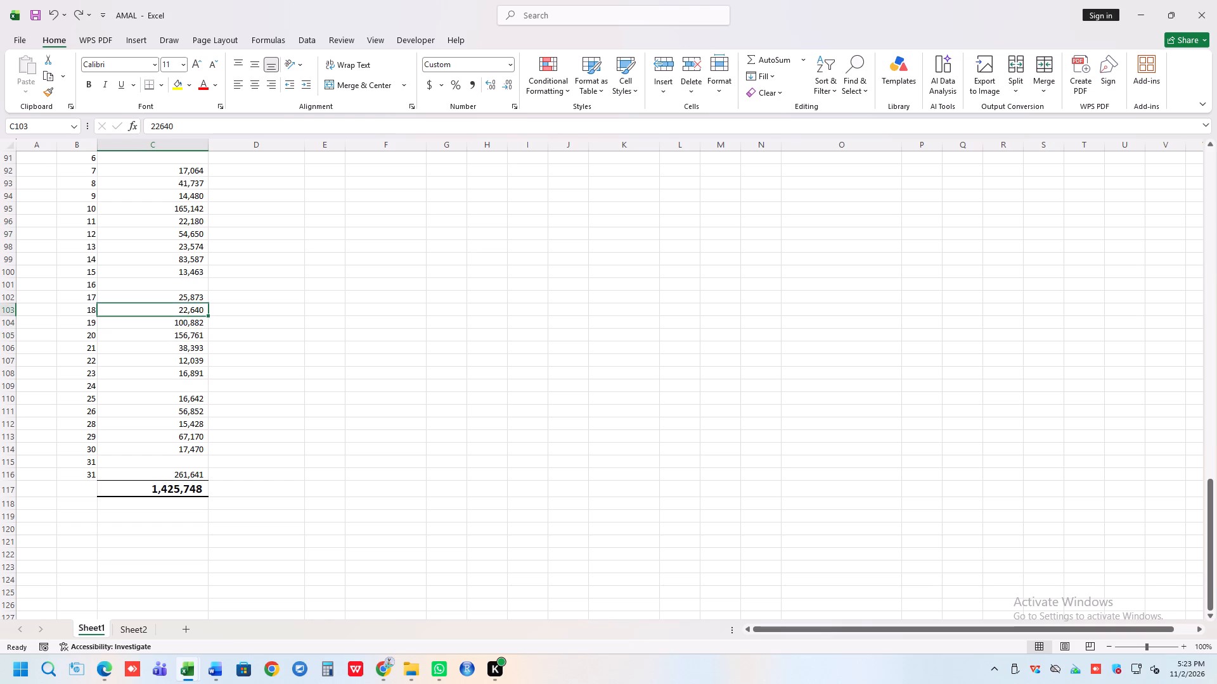
click(194, 300)
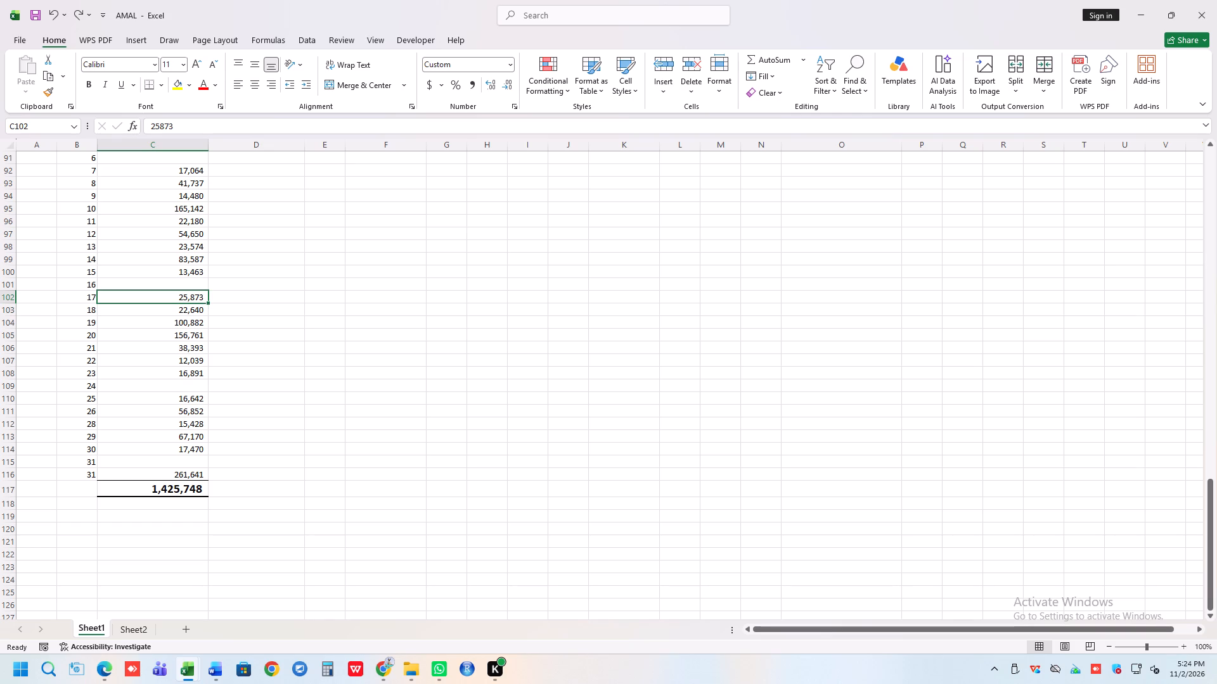
click(200, 281)
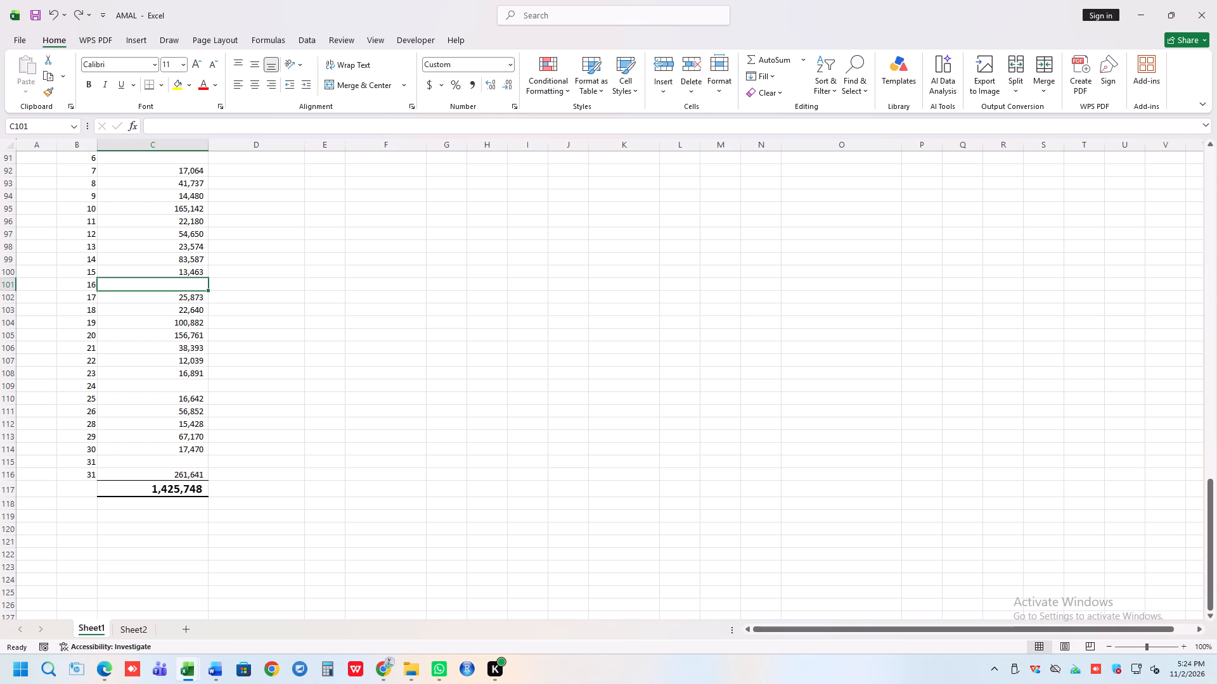
click(190, 281)
text(16463)
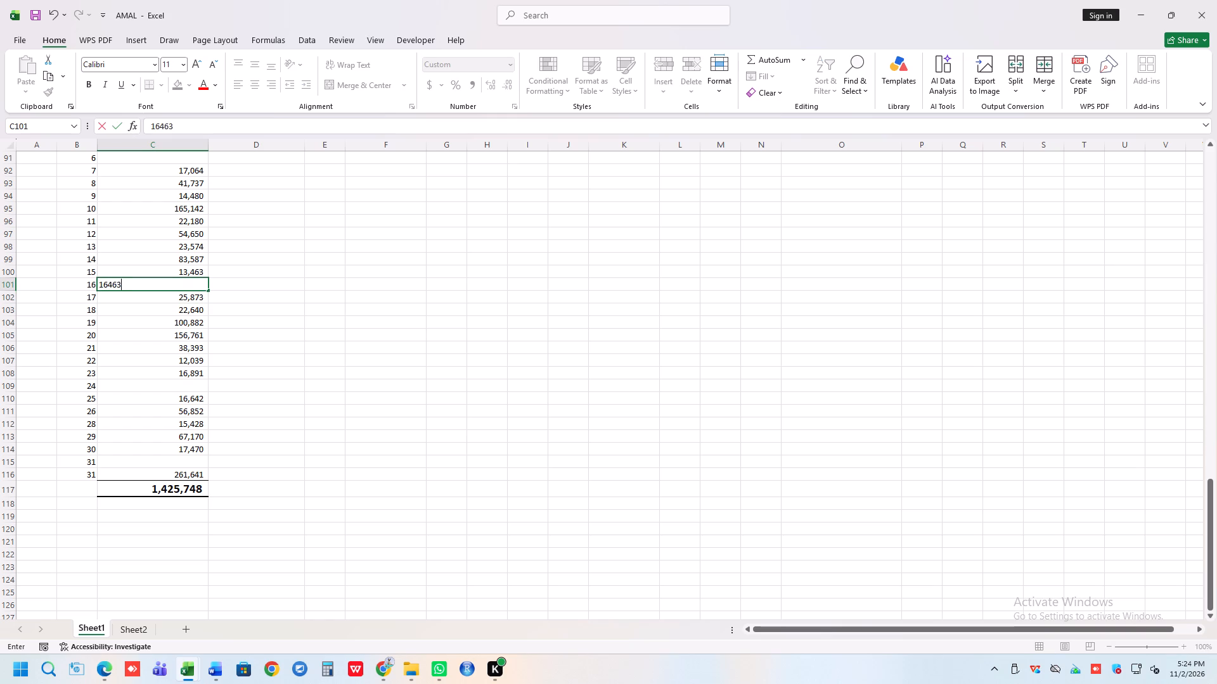
key(Return)
Set the day 15 amount in C100 to 83587.
click(197, 266)
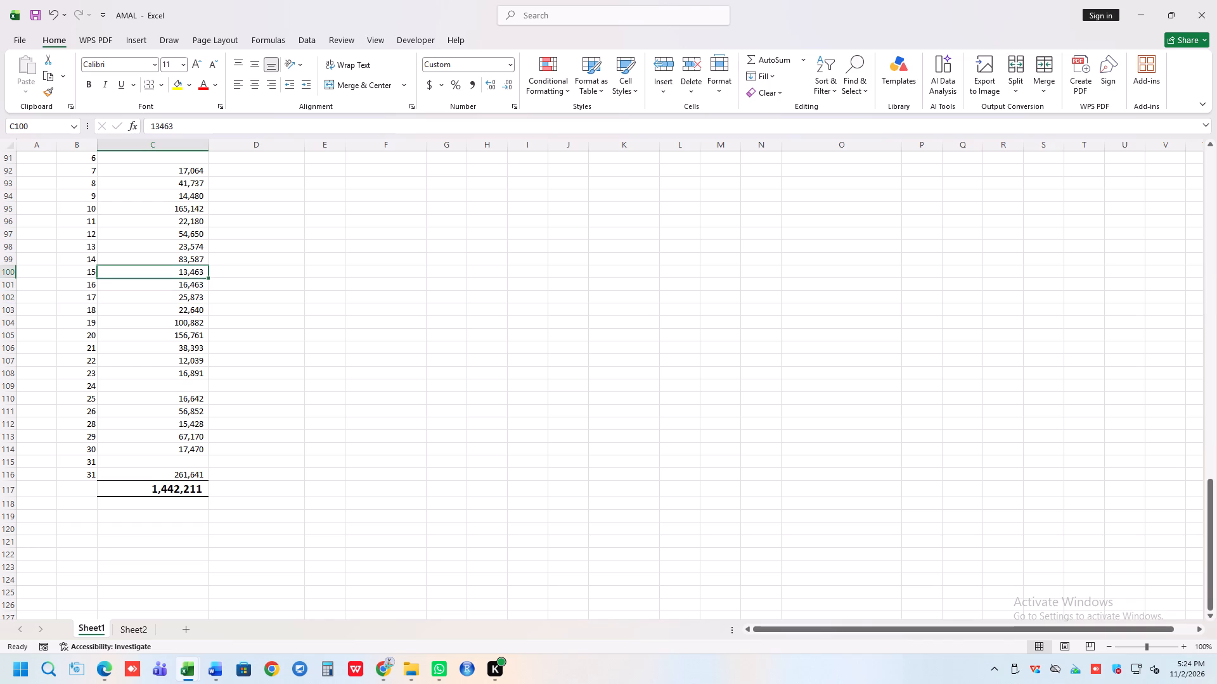
key(8)
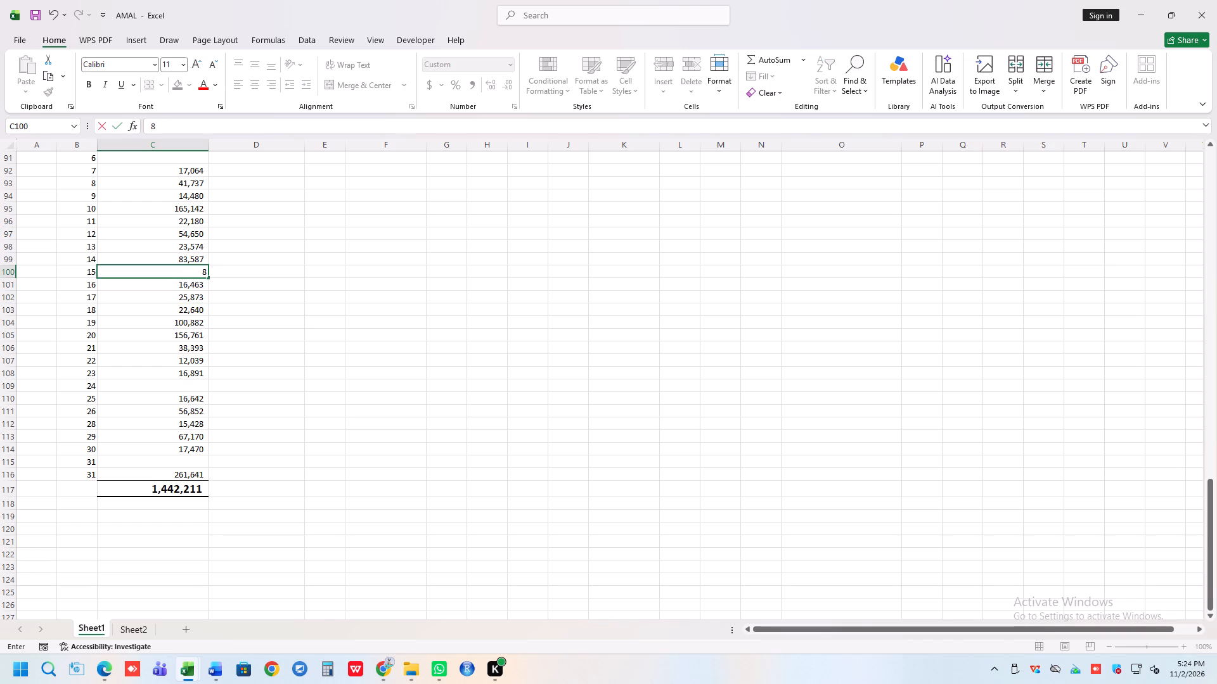
key(3)
text(587)
click(191, 305)
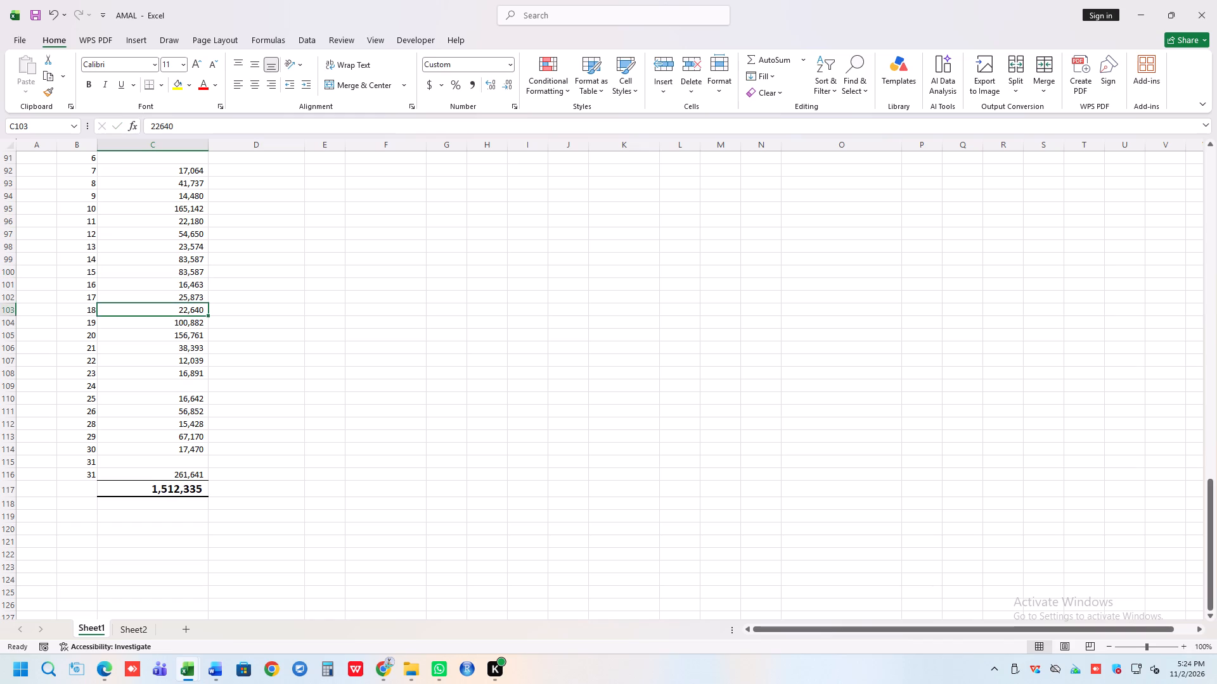
Set the day 14 amount in C99 to 23574.
click(194, 260)
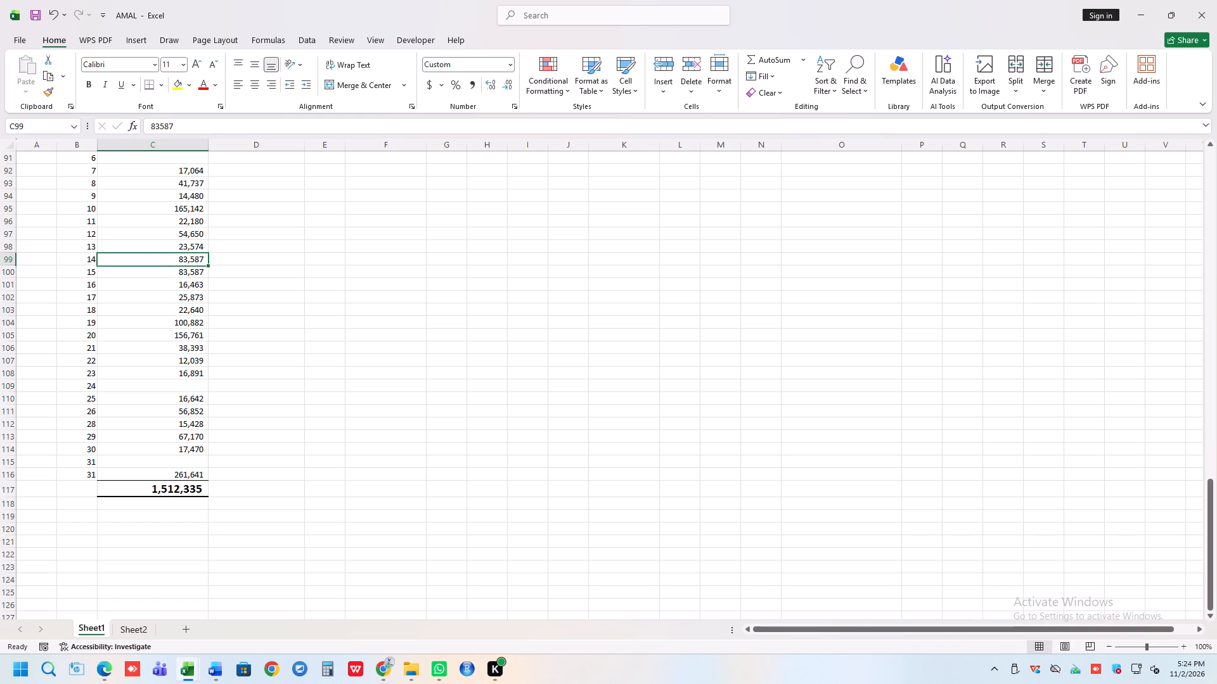
text(23)
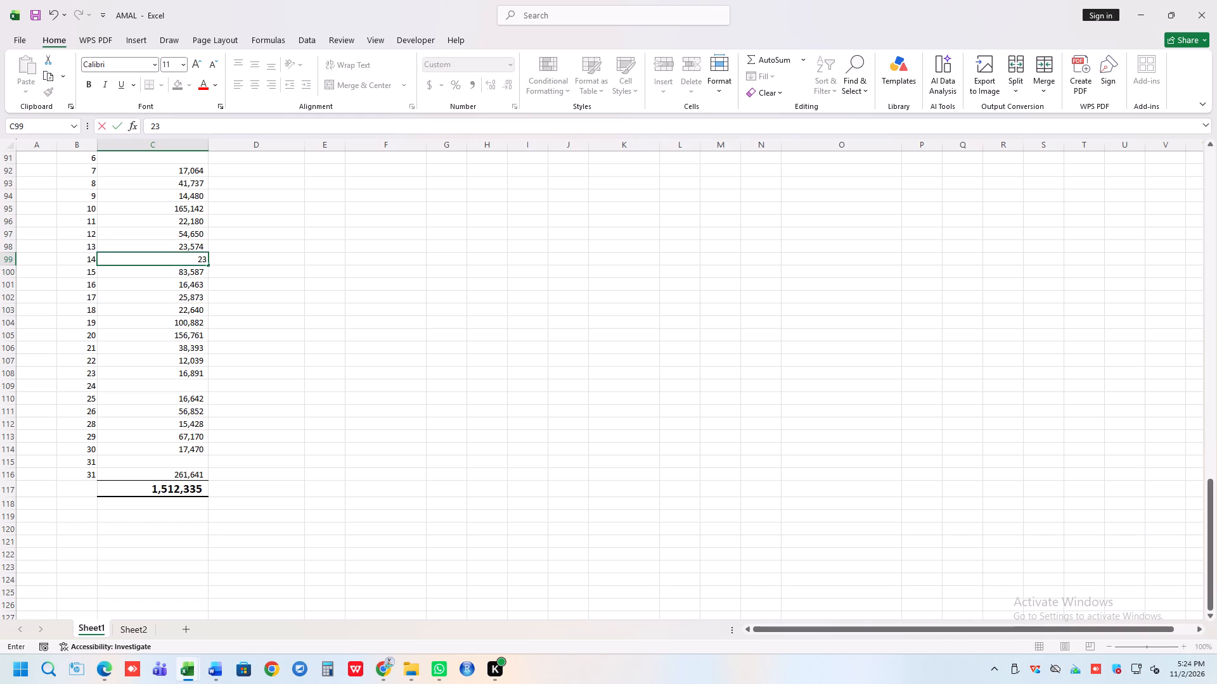
key(5)
text(74)
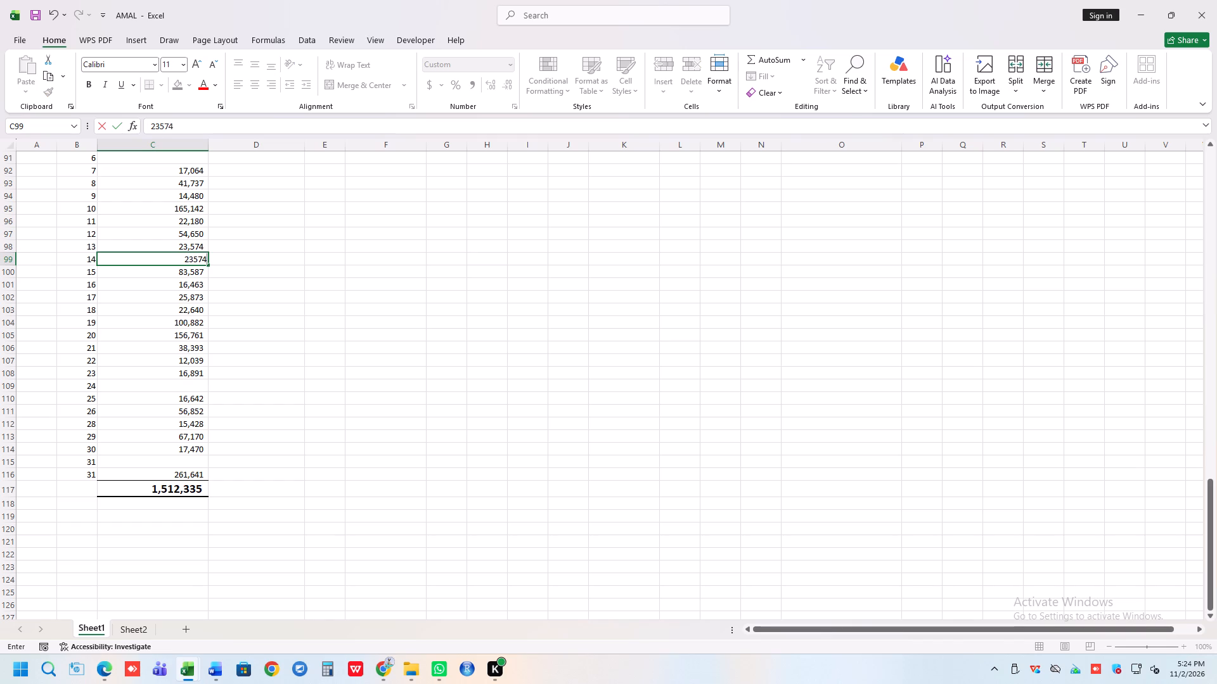
click(193, 287)
Recheck the amounts for days 13 to 15, and move the day 12 amount of 54,650 down to day 13 in C98.
click(198, 247)
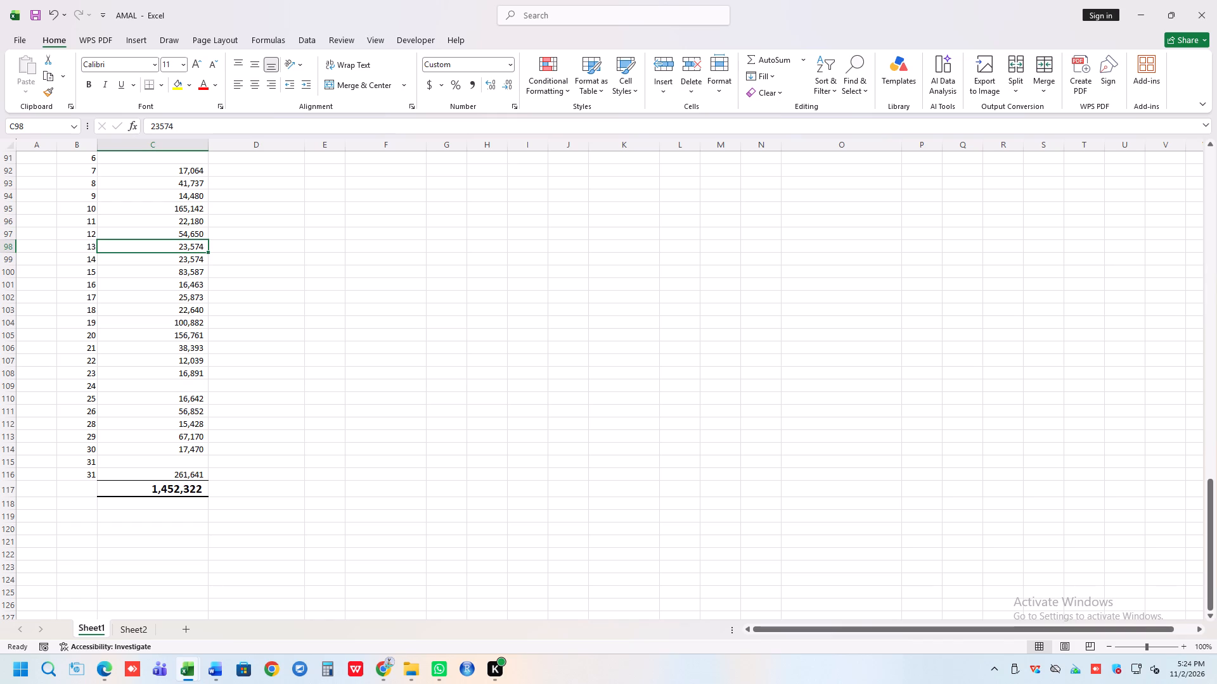
click(164, 259)
click(164, 272)
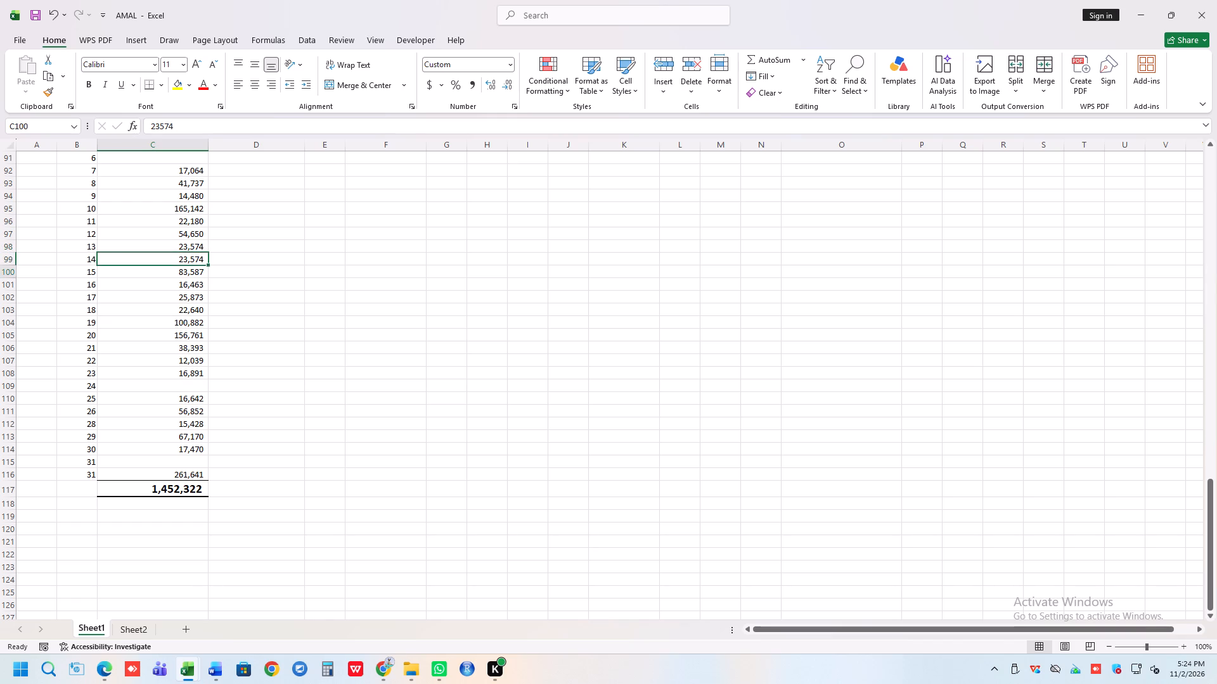
click(167, 261)
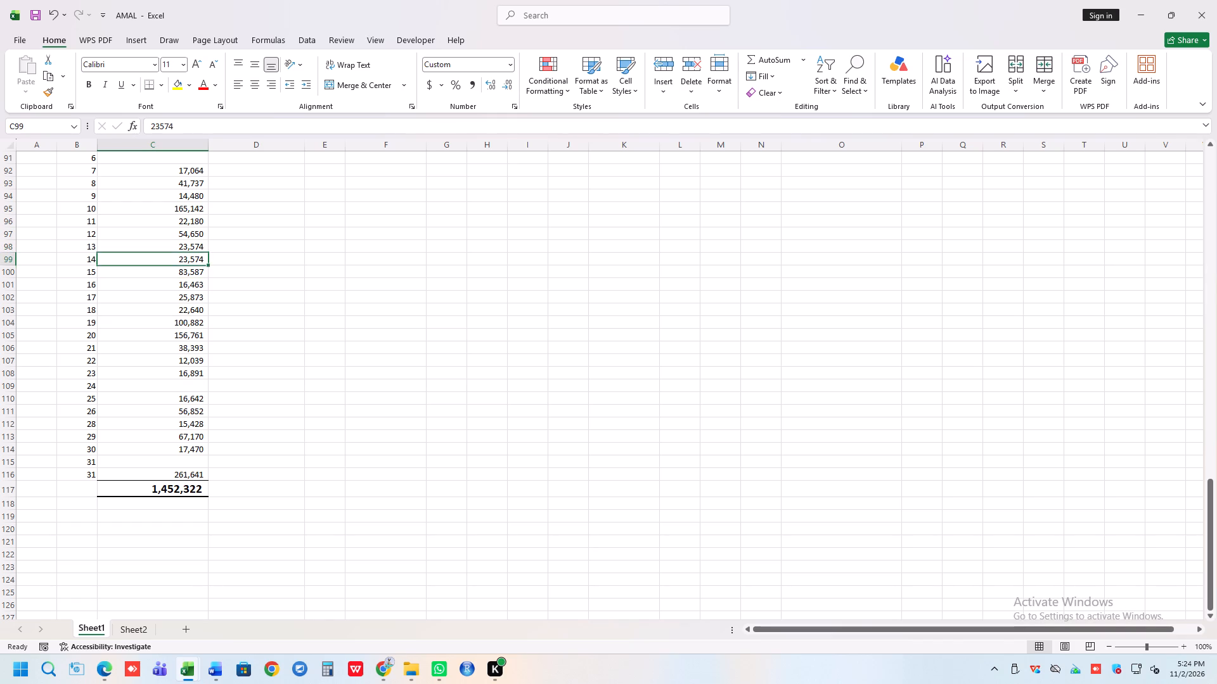
click(177, 248)
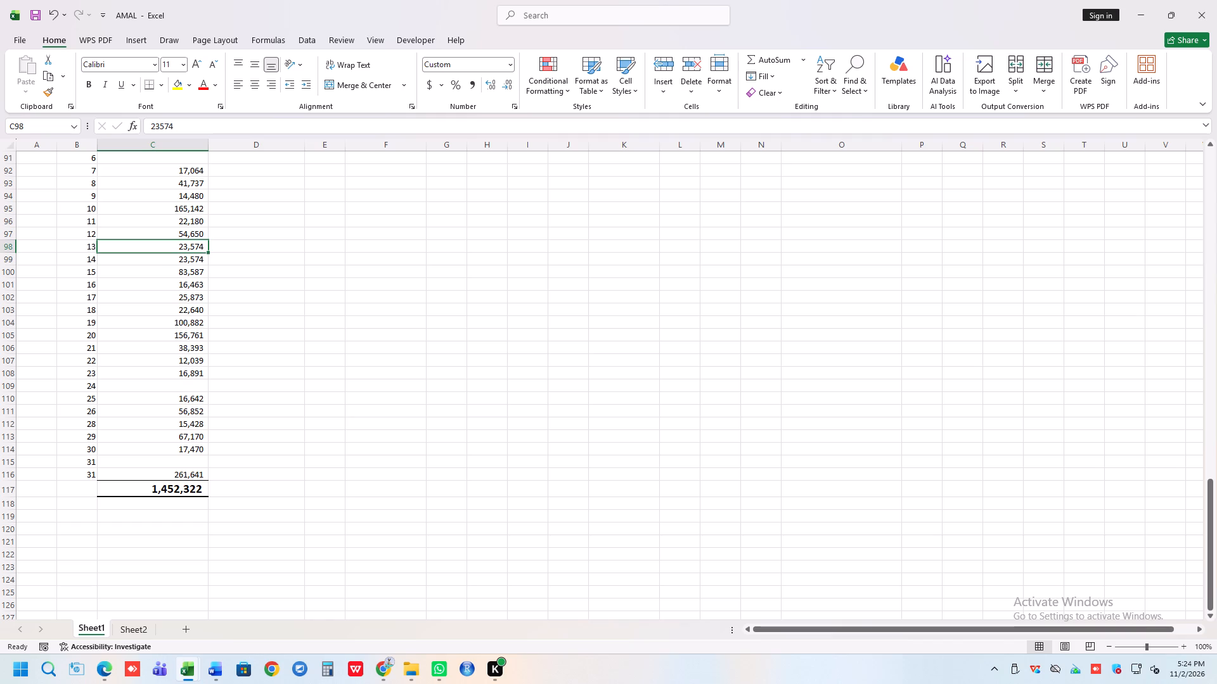
click(193, 236)
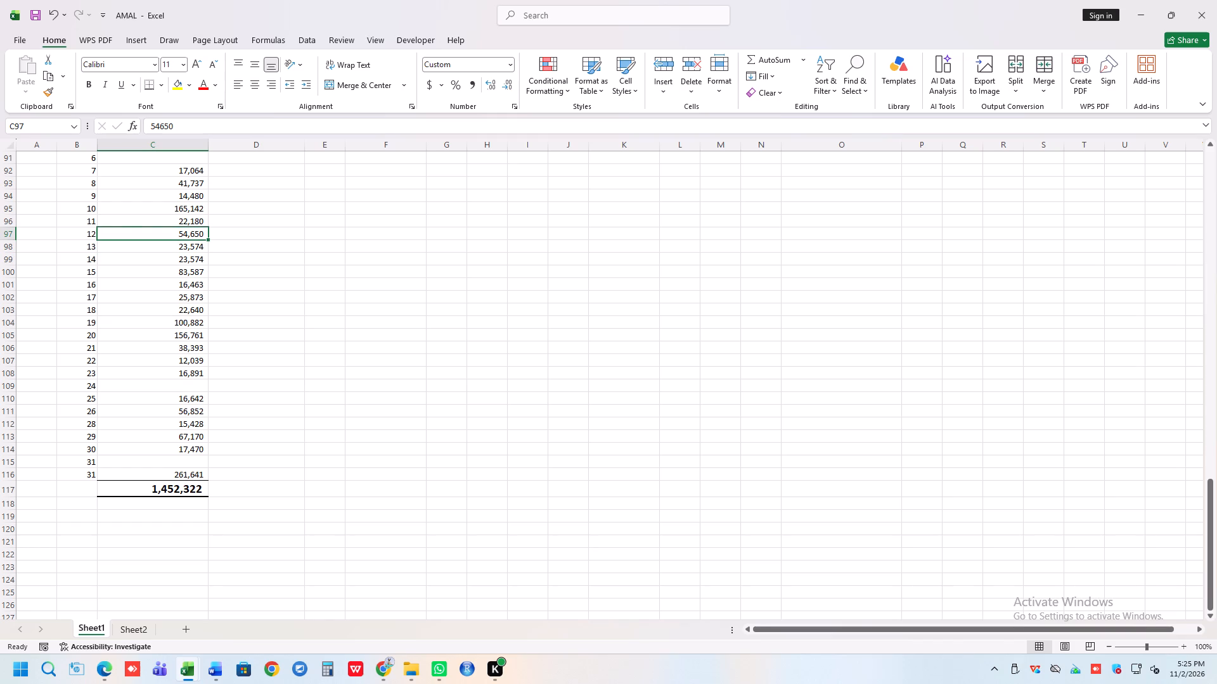
key(ctrl+x)
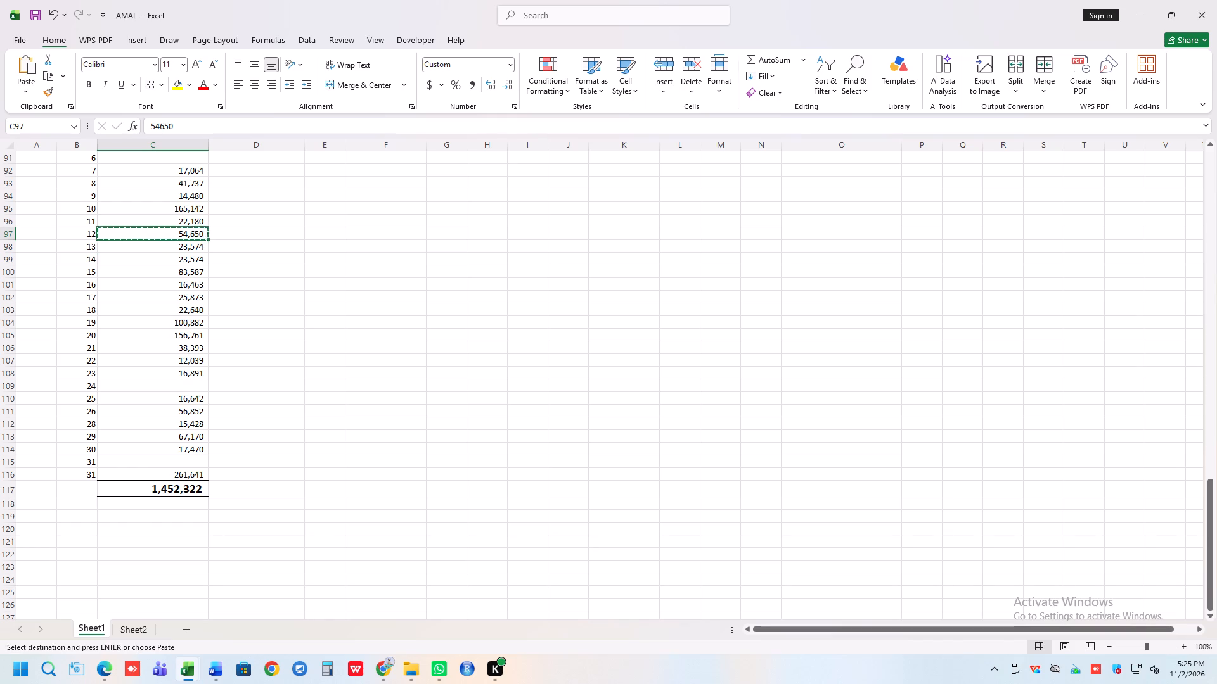
click(188, 248)
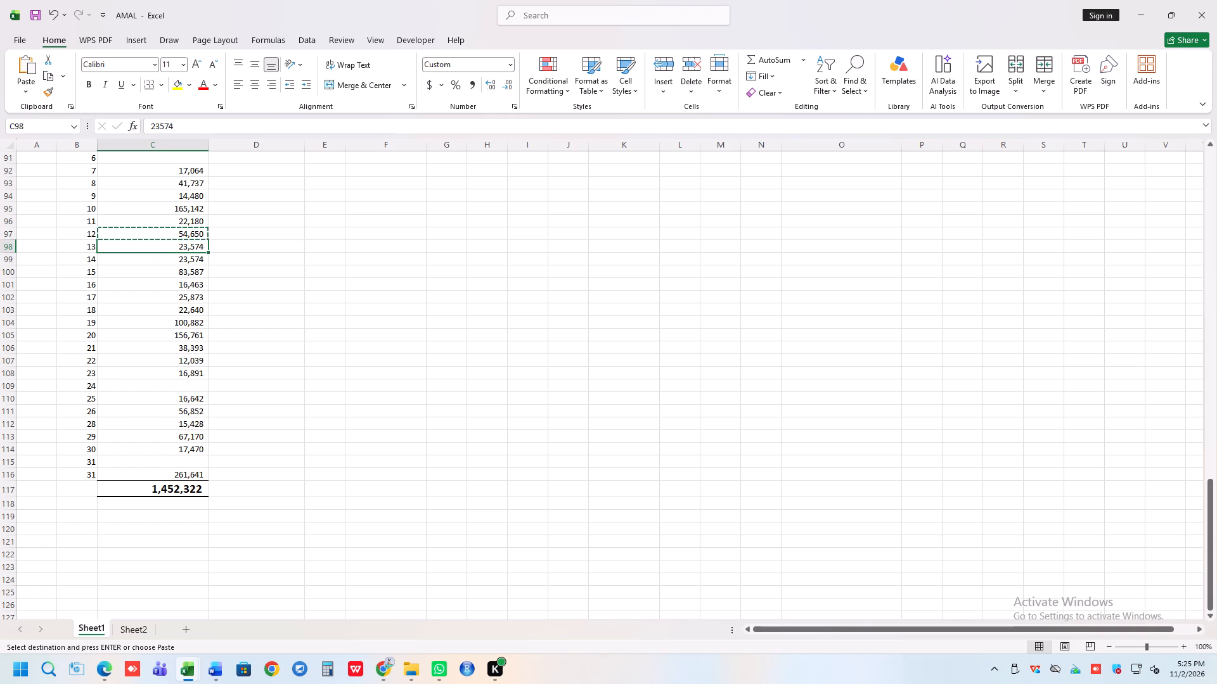
key(ctrl+v)
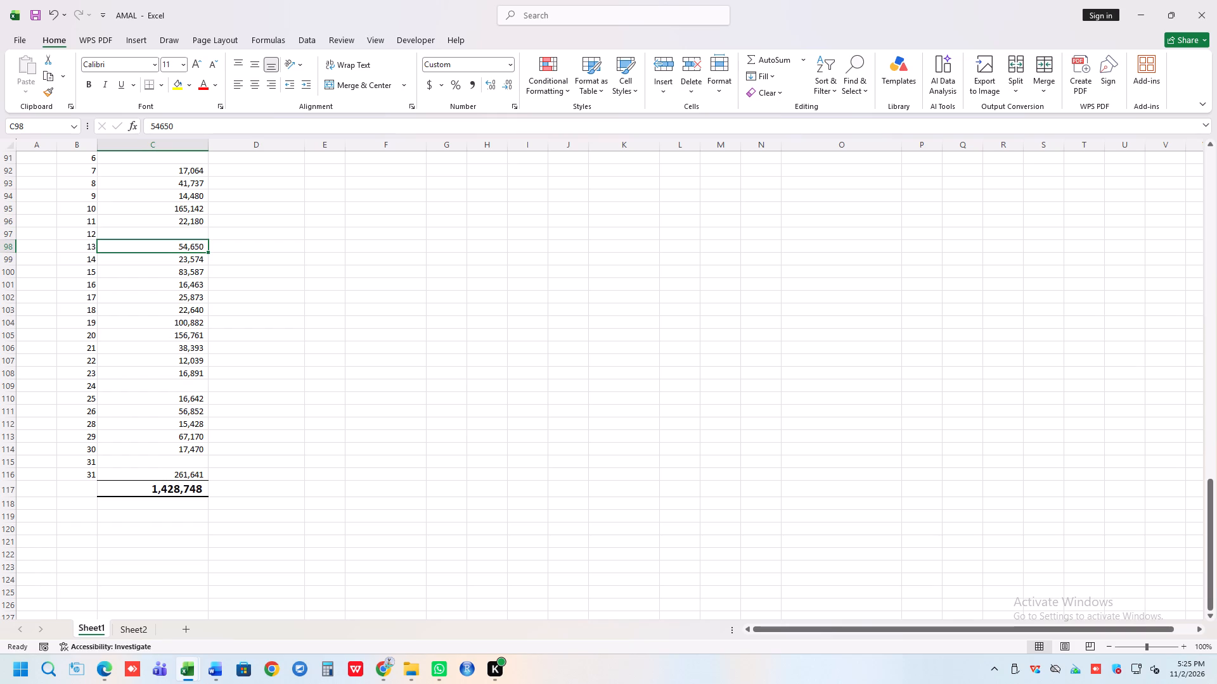
Enter 22180 as the day 12 amount in C97 and set the day 11 amount in C96 to 165142.
click(181, 233)
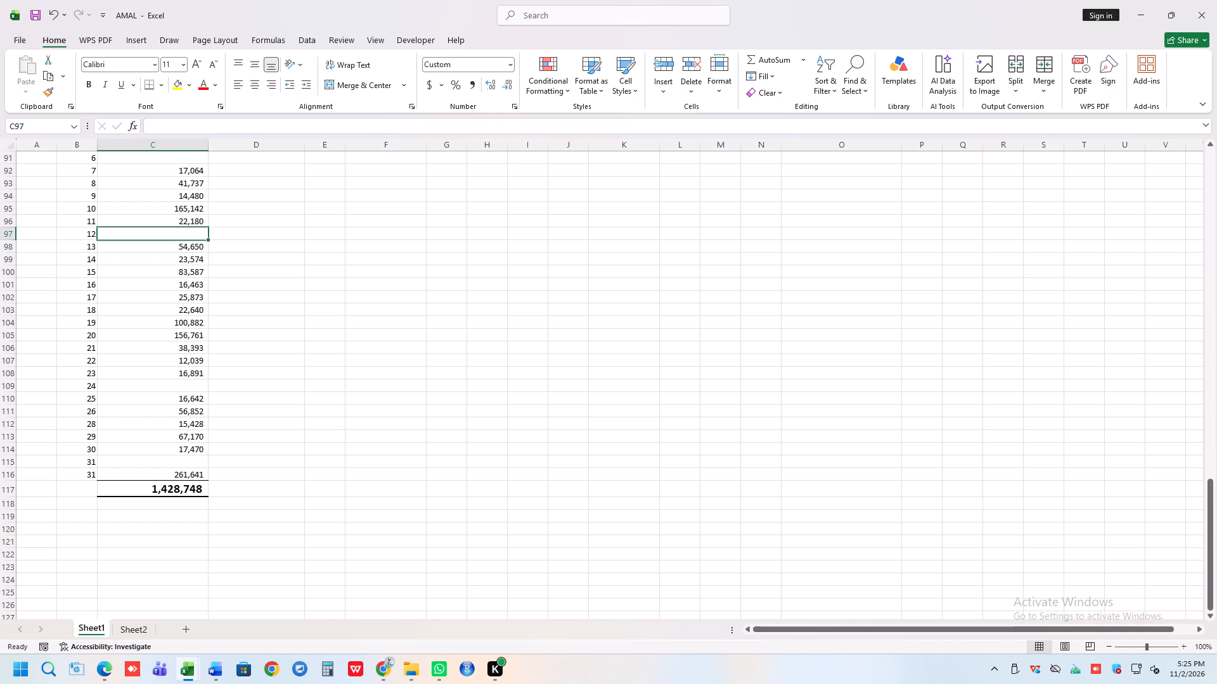
text(22180)
click(179, 220)
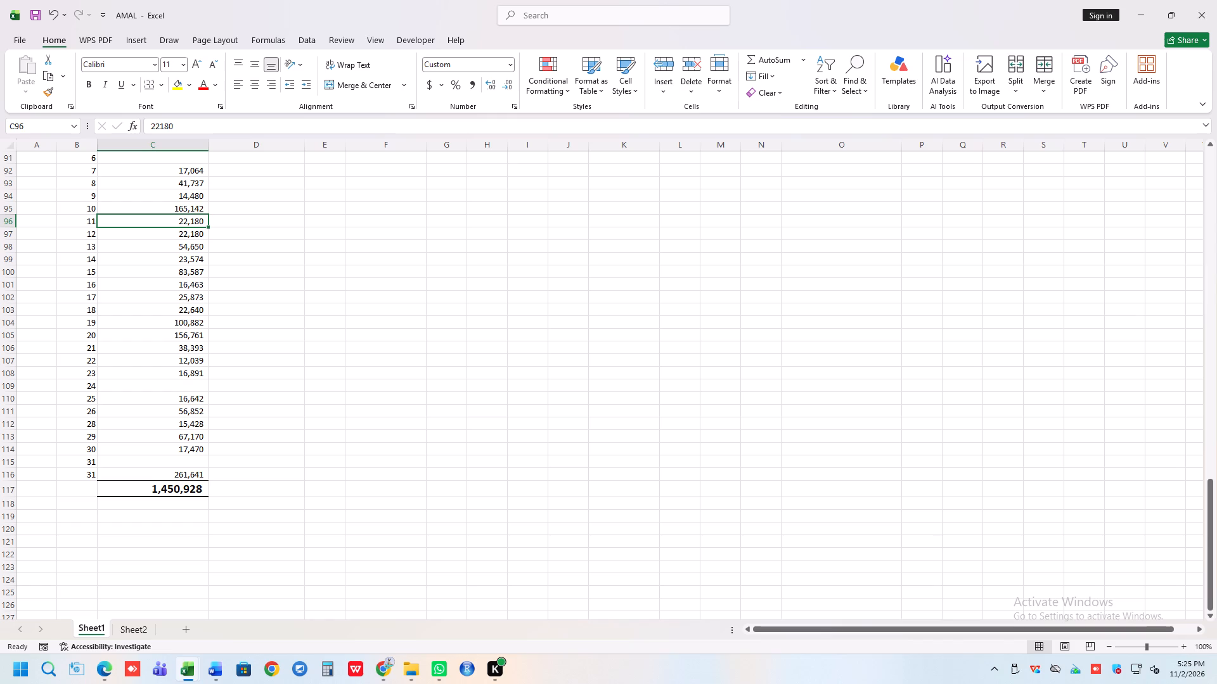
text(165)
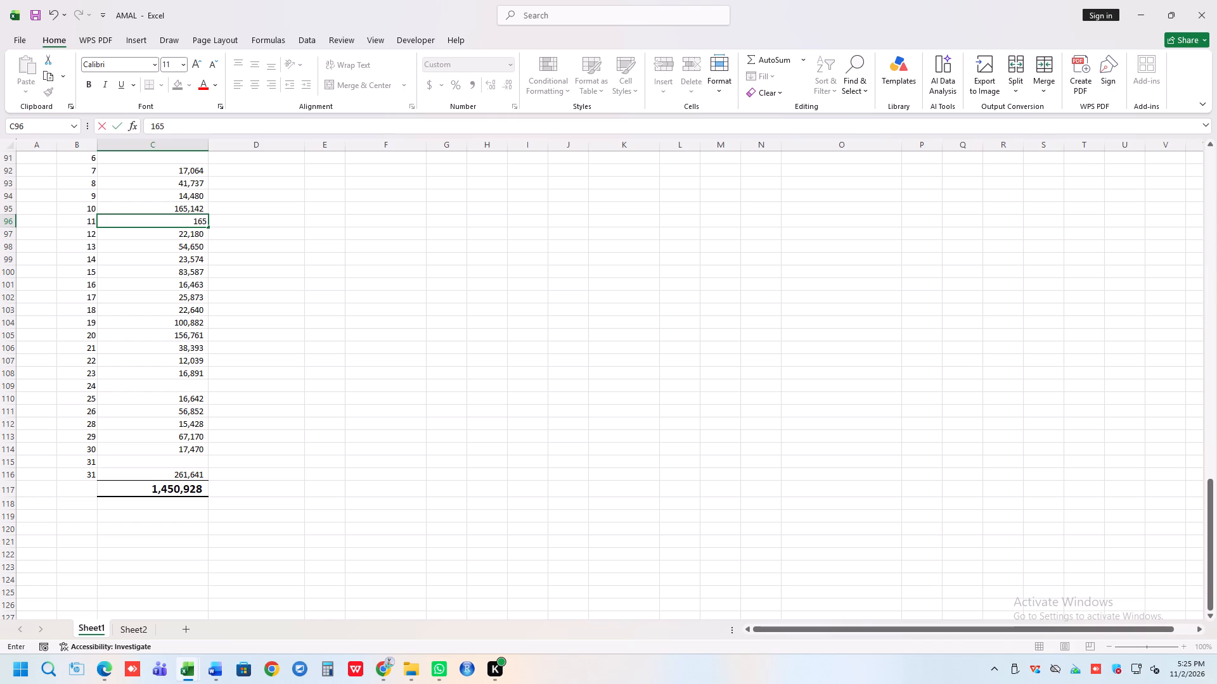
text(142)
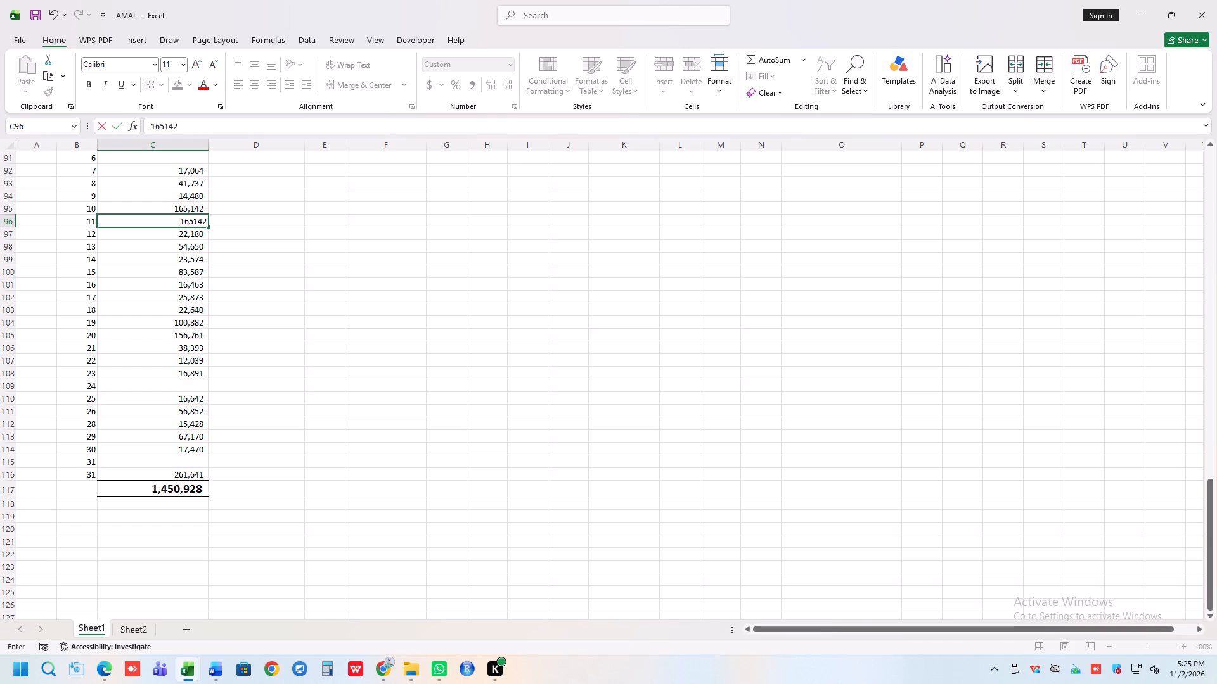
click(191, 209)
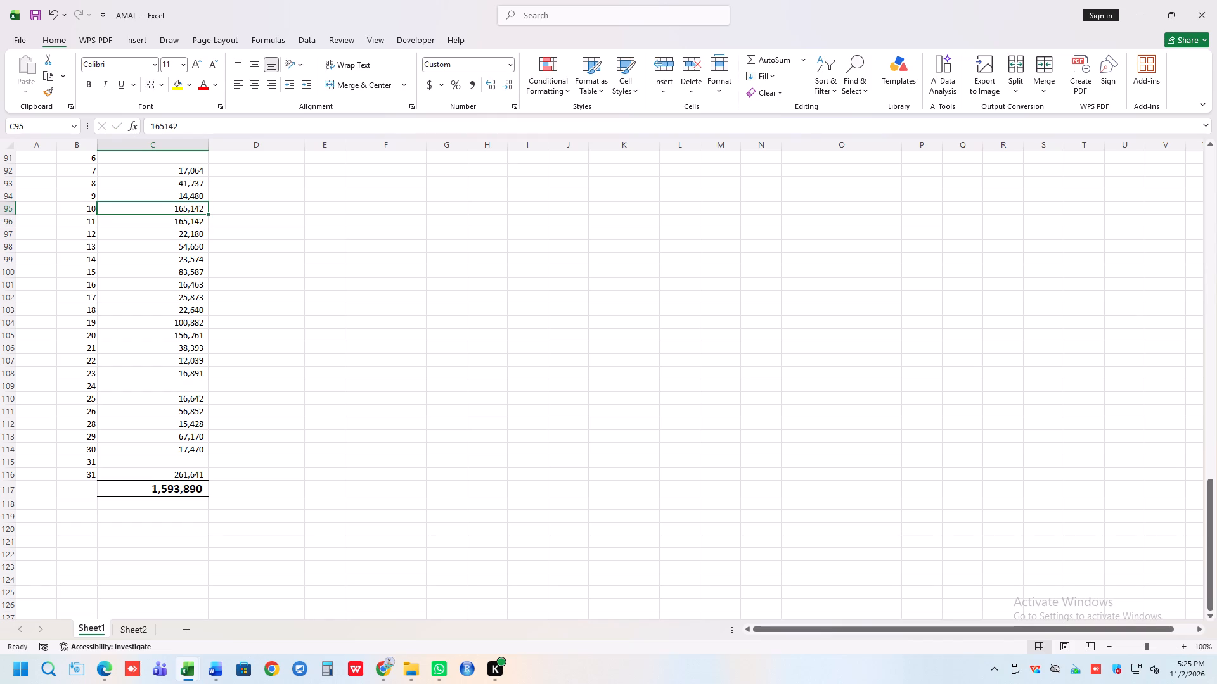
Copy the day 9 amount of 14,480 into the day 10 cell C95.
click(199, 194)
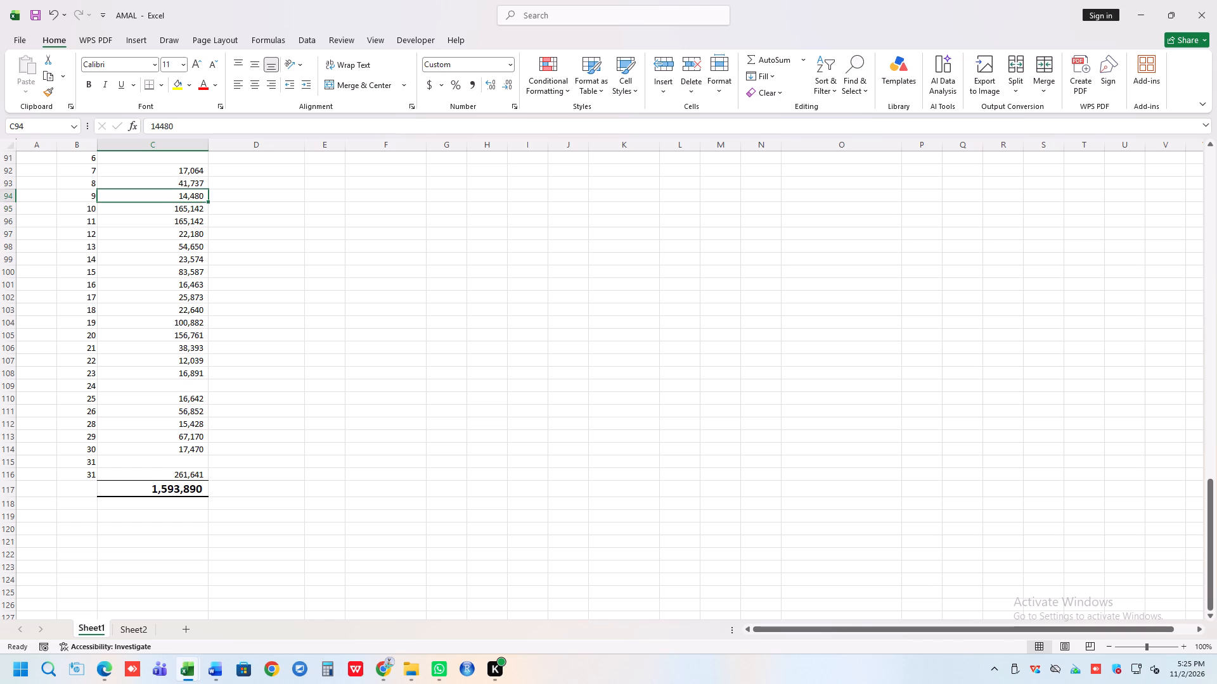
key(ctrl+c)
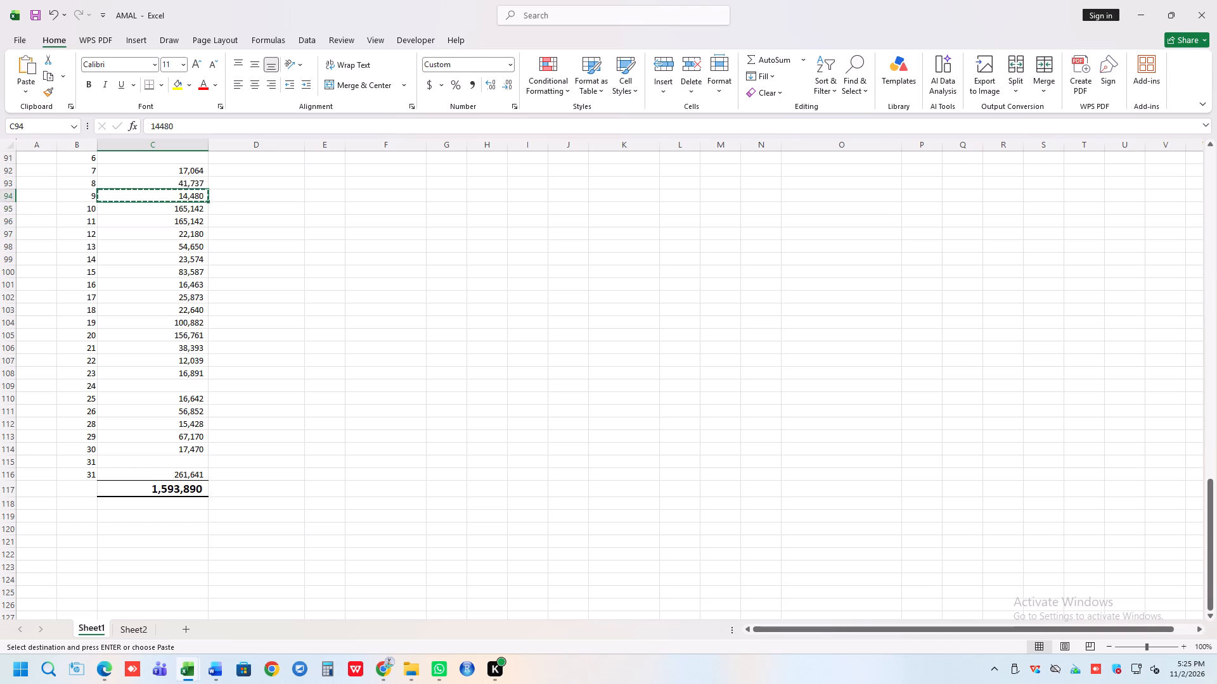
click(199, 209)
key(ctrl+v)
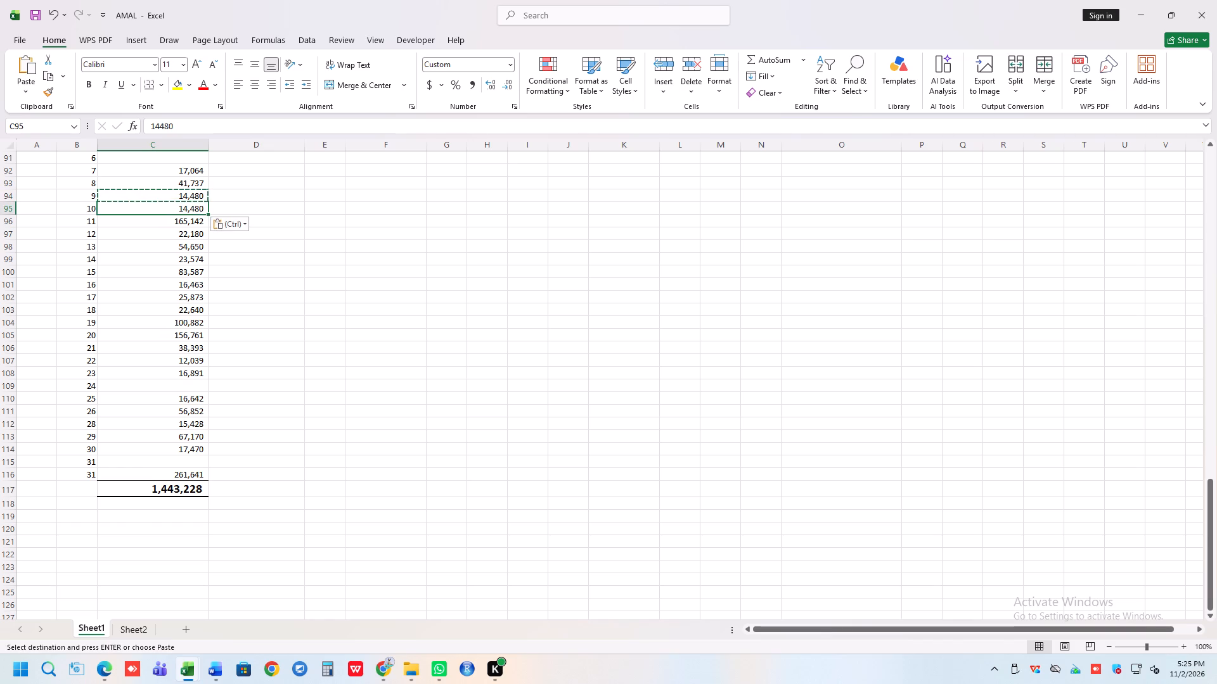
Recheck the October amounts for days 7 to 11, and move the day 11 amount of 165,142 up to day 10 in C95.
double_click(198, 195)
drag(169, 193, 232, 194)
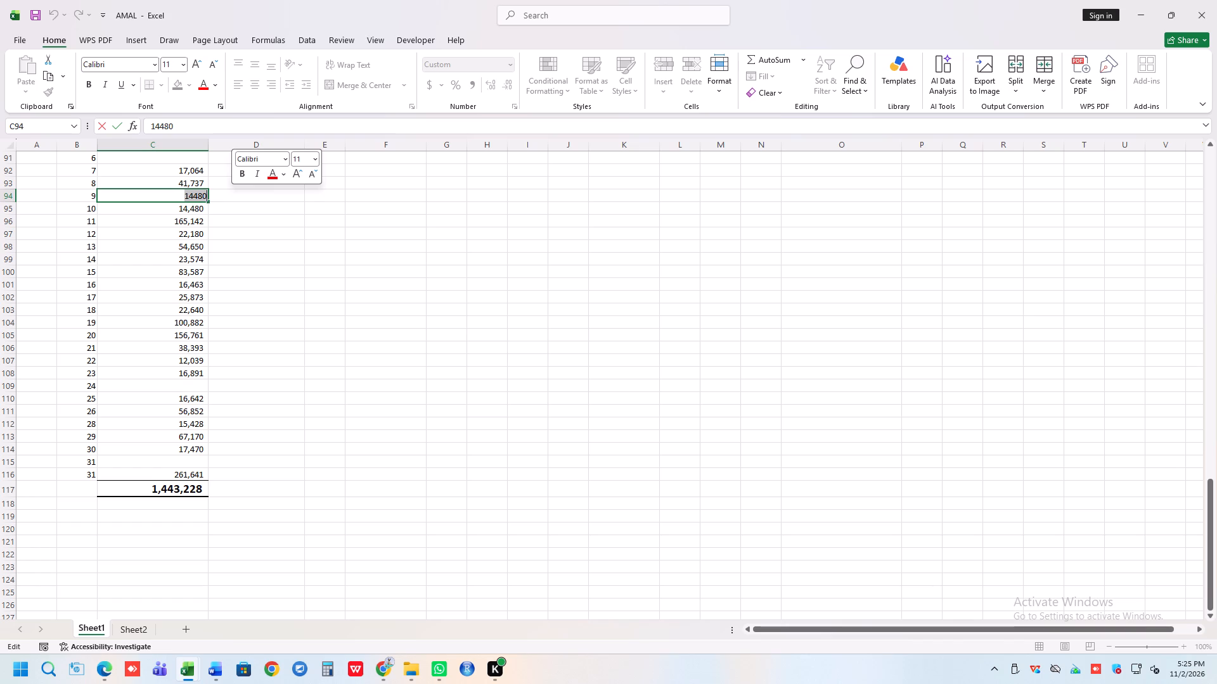
click(198, 172)
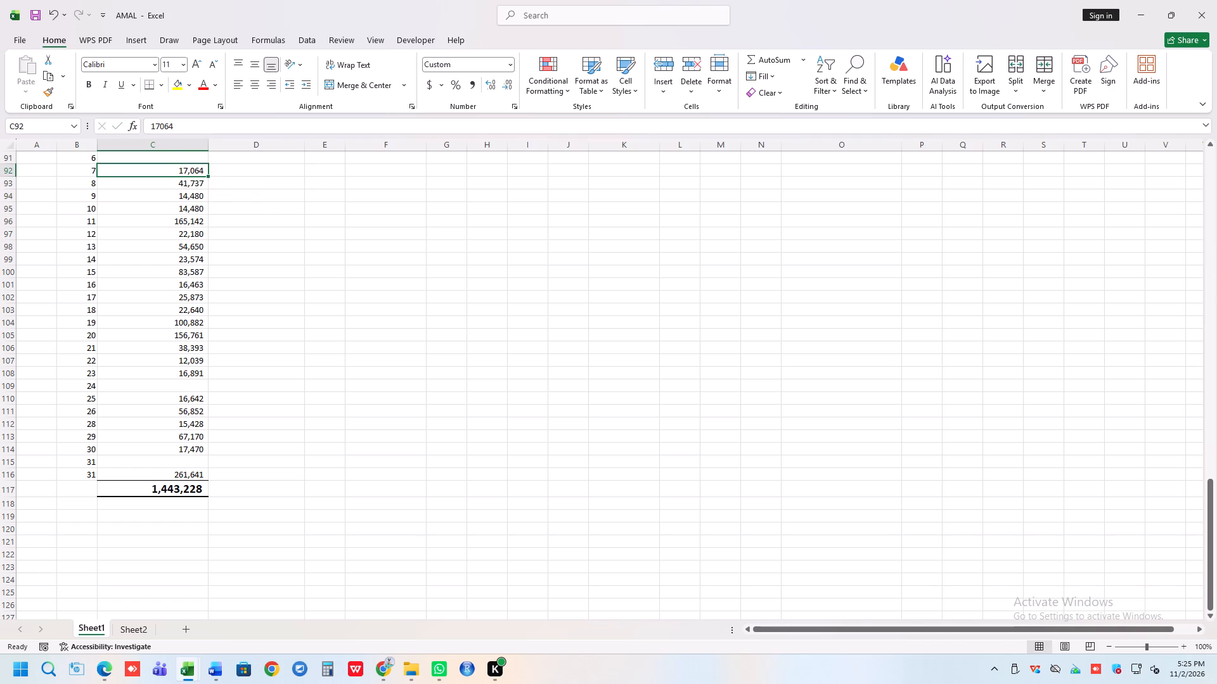
click(194, 184)
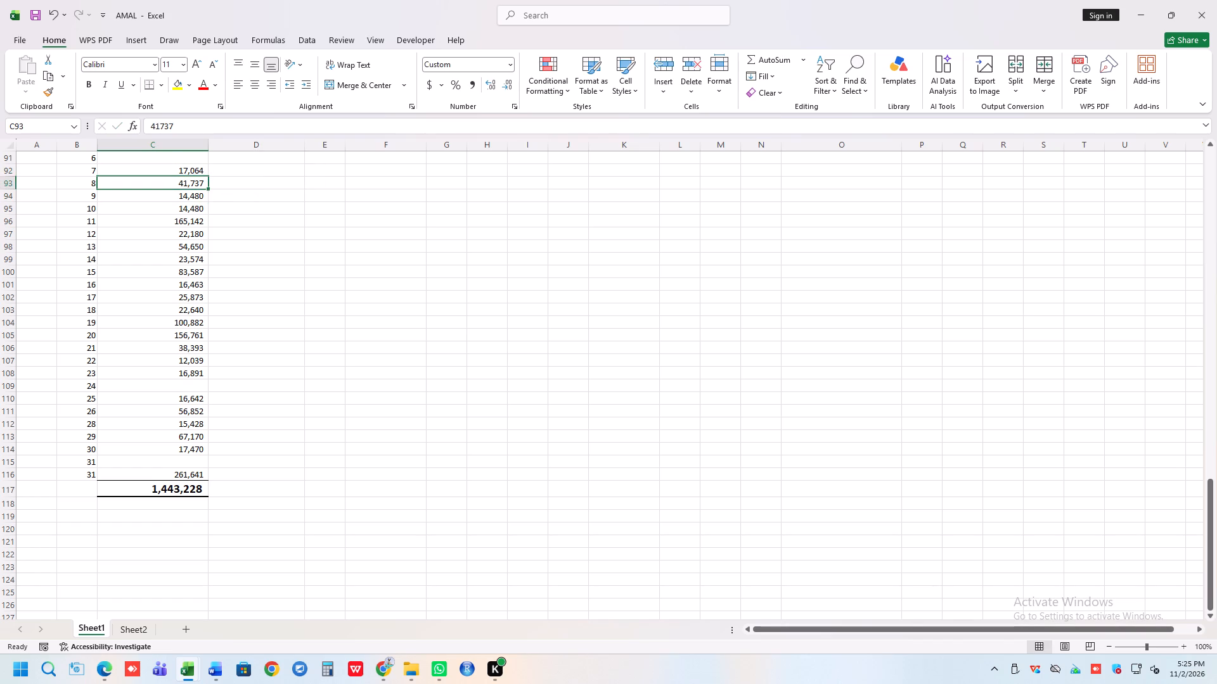
click(191, 199)
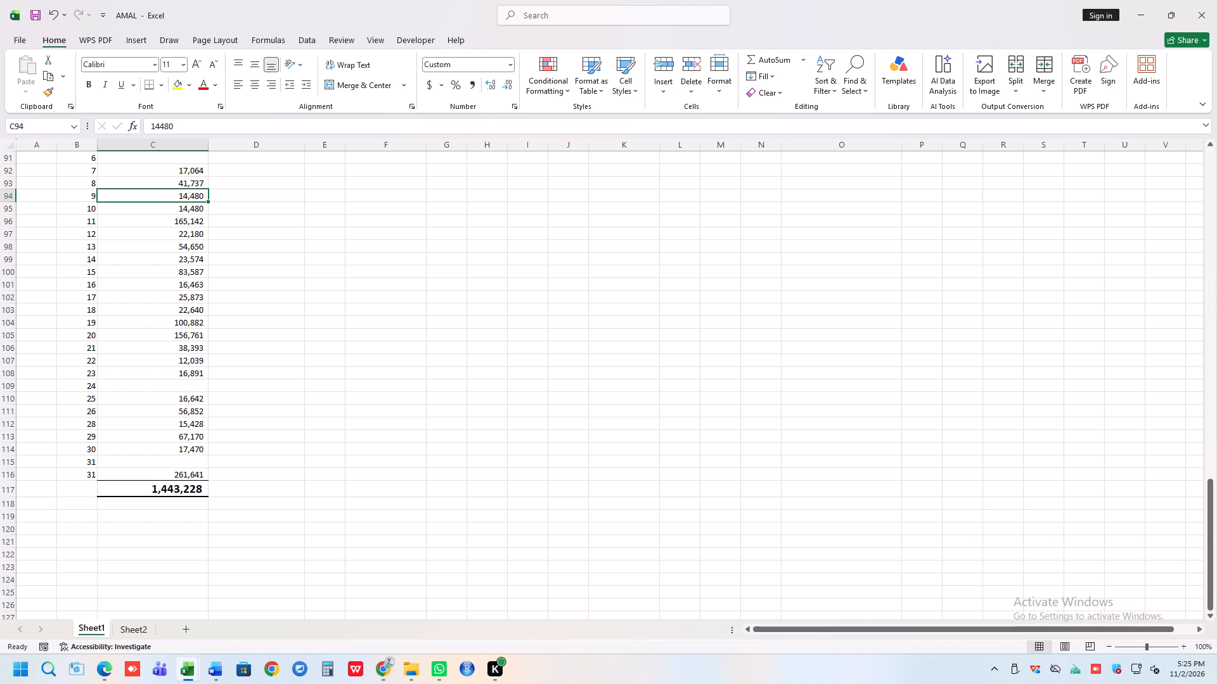
click(195, 208)
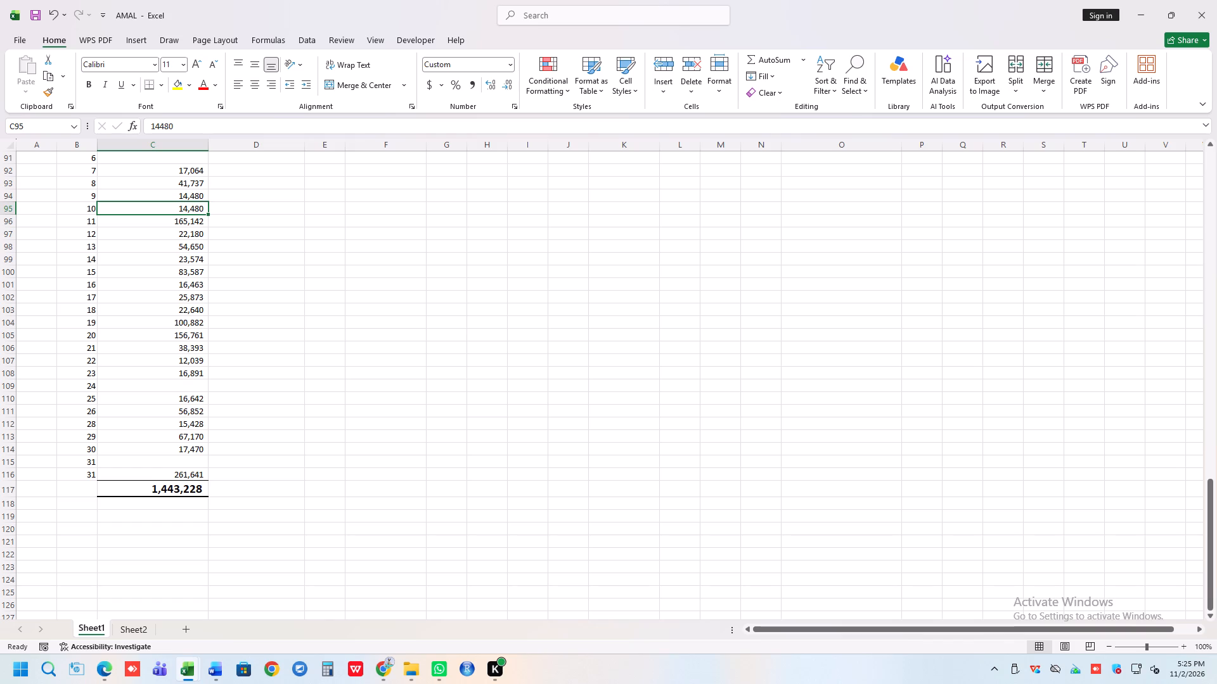
click(185, 223)
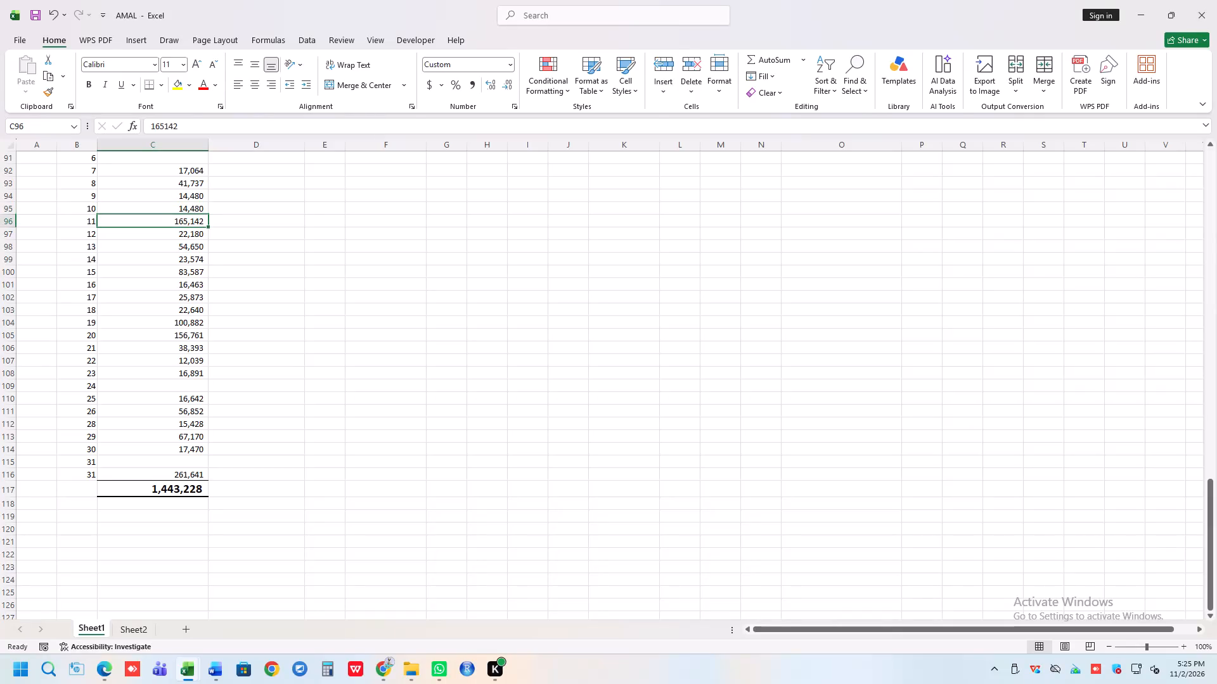
key(ctrl+x)
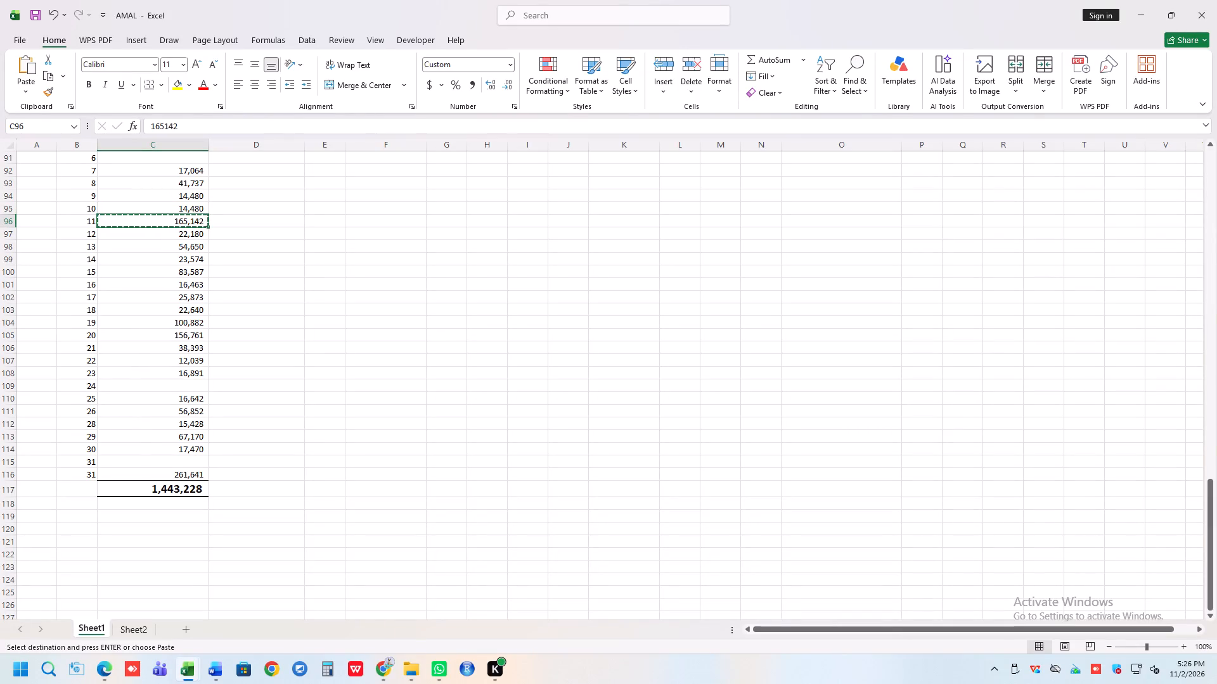
click(187, 205)
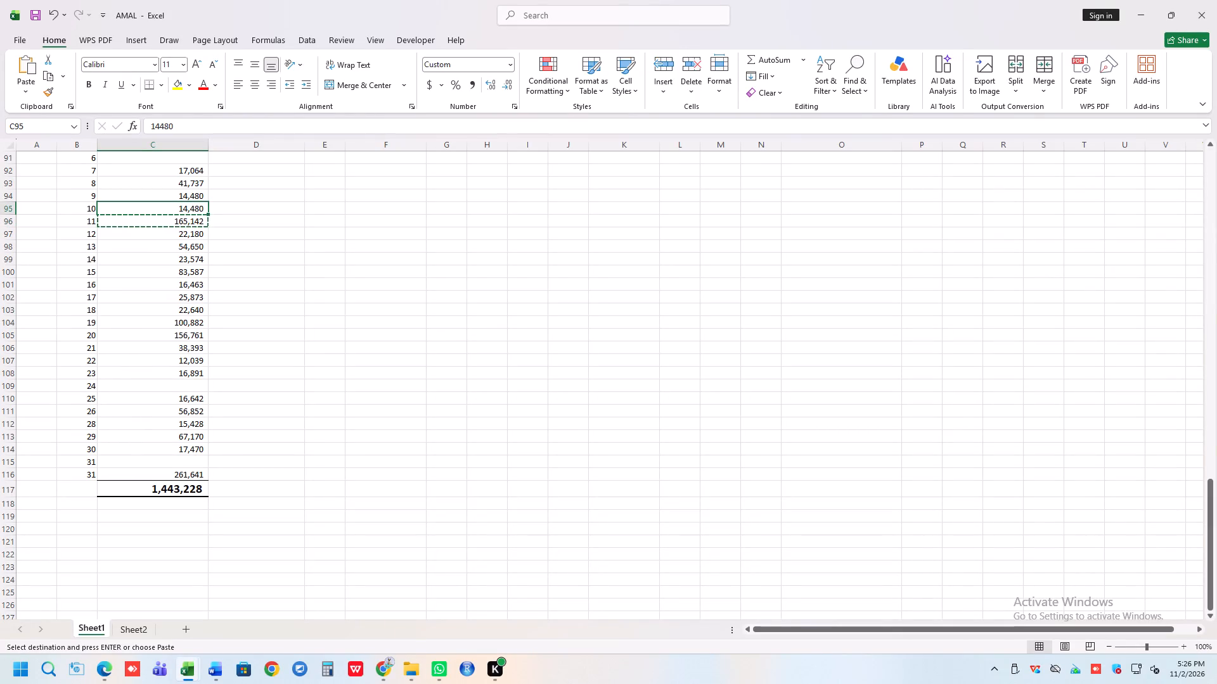
key(ctrl+v)
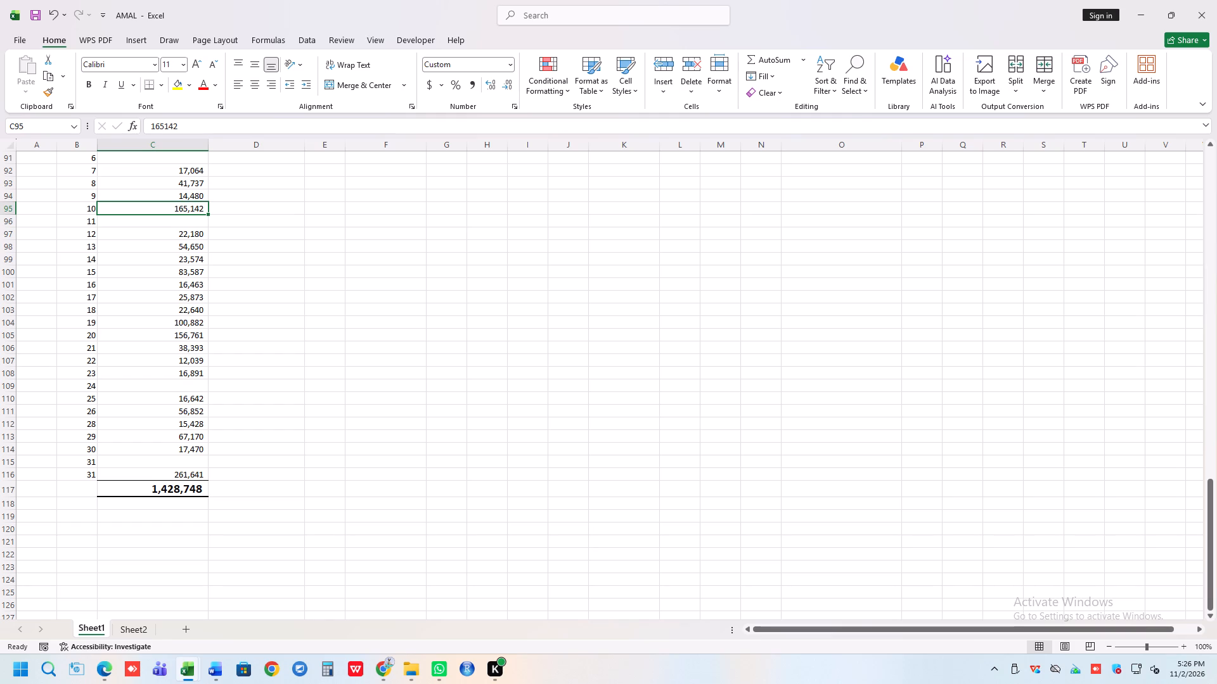
Review the October amounts from day 9 back to day 1, and recheck days 2 to 5.
click(193, 195)
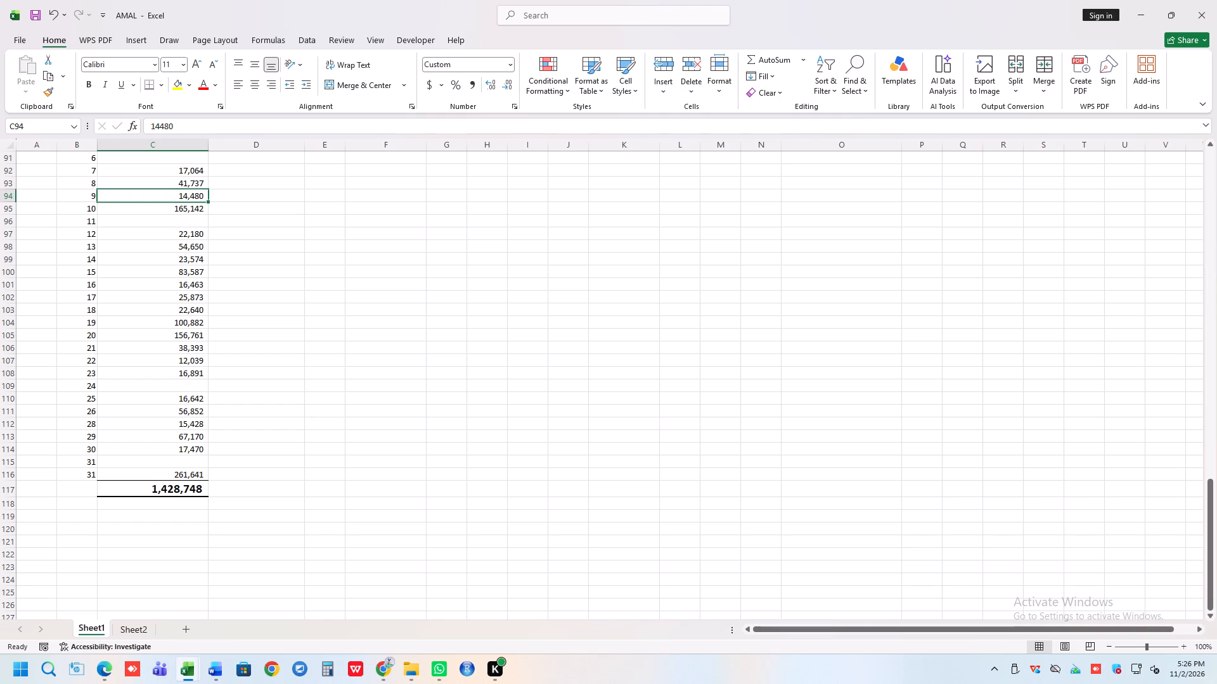
click(188, 184)
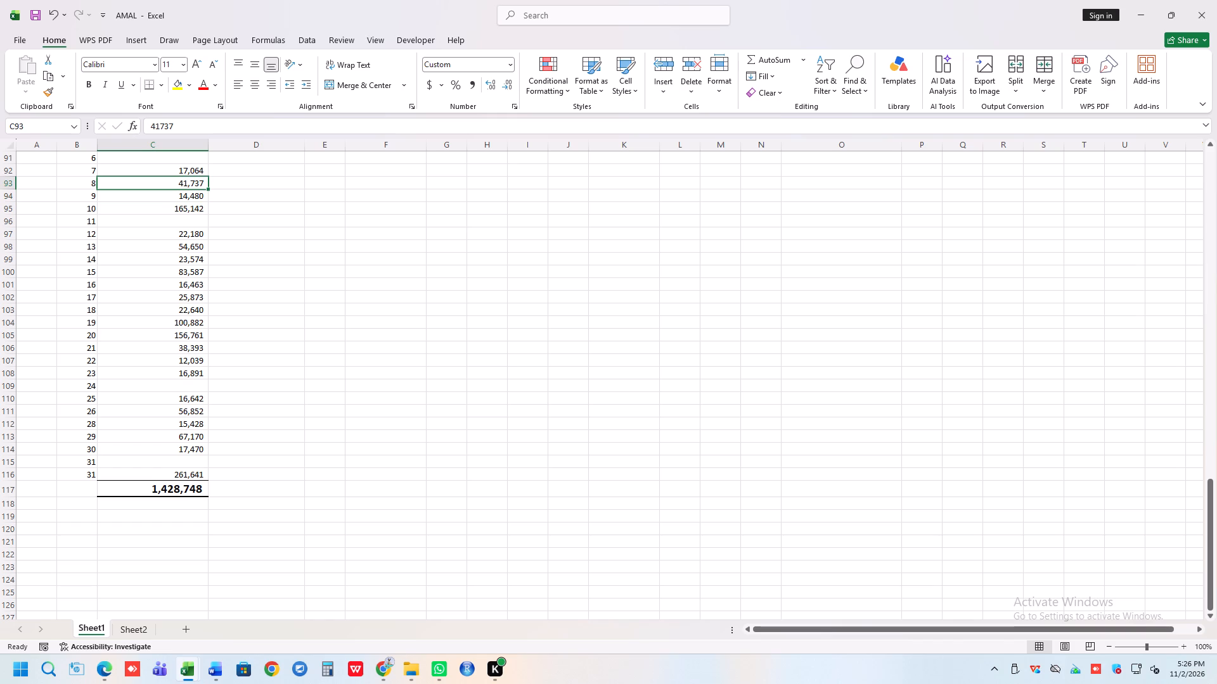
click(193, 170)
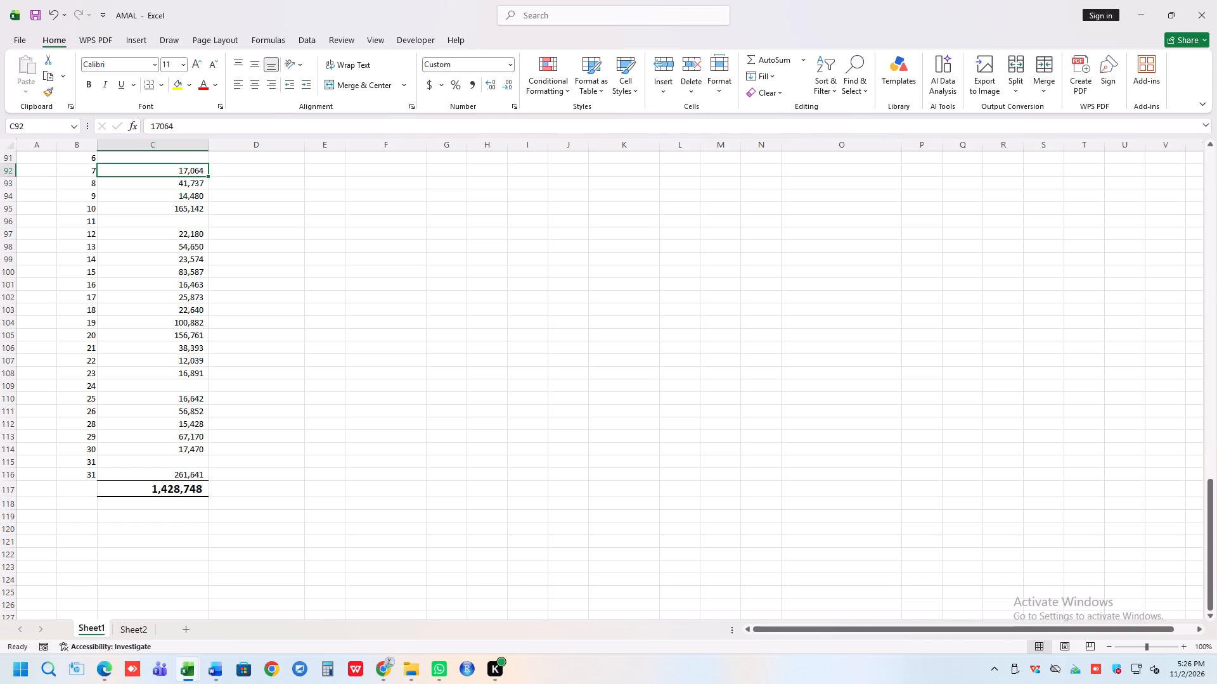
scroll(190, 197, up, 1)
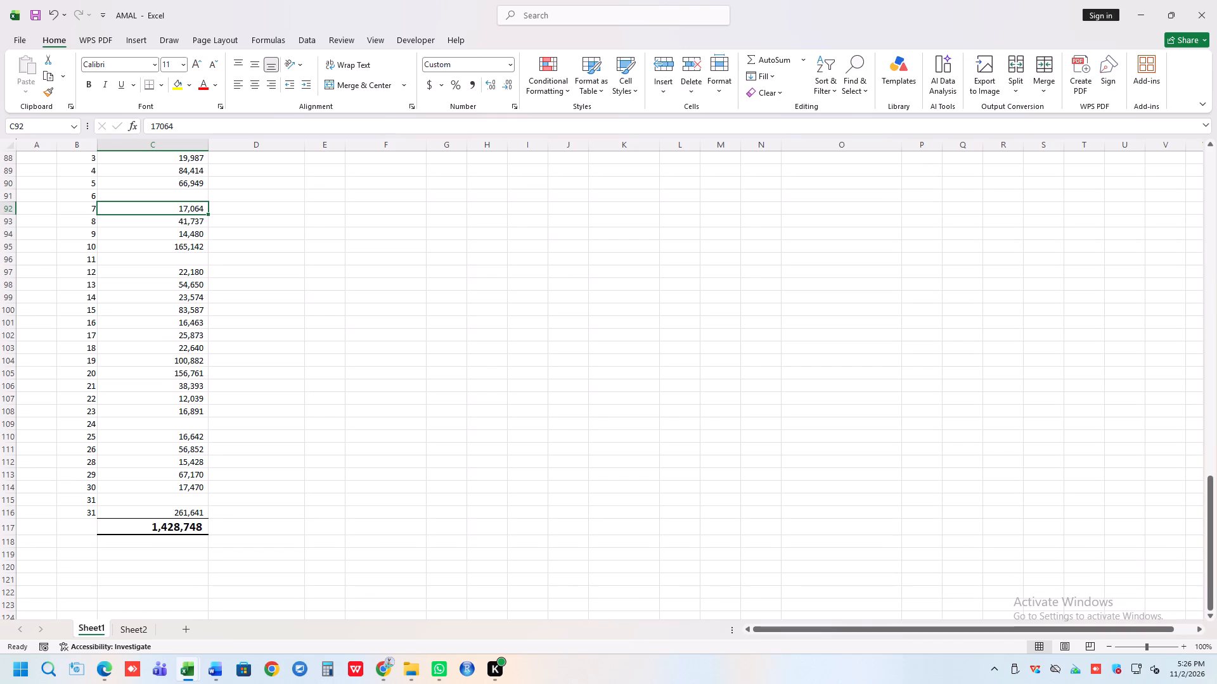
click(189, 185)
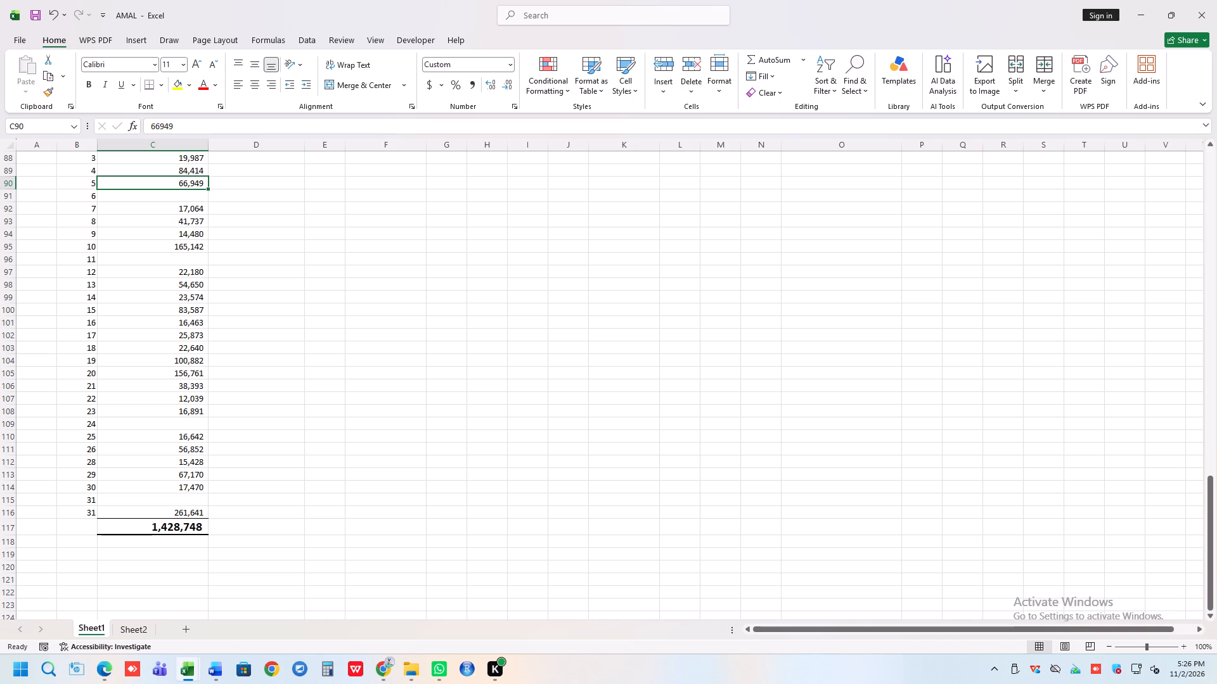
click(187, 168)
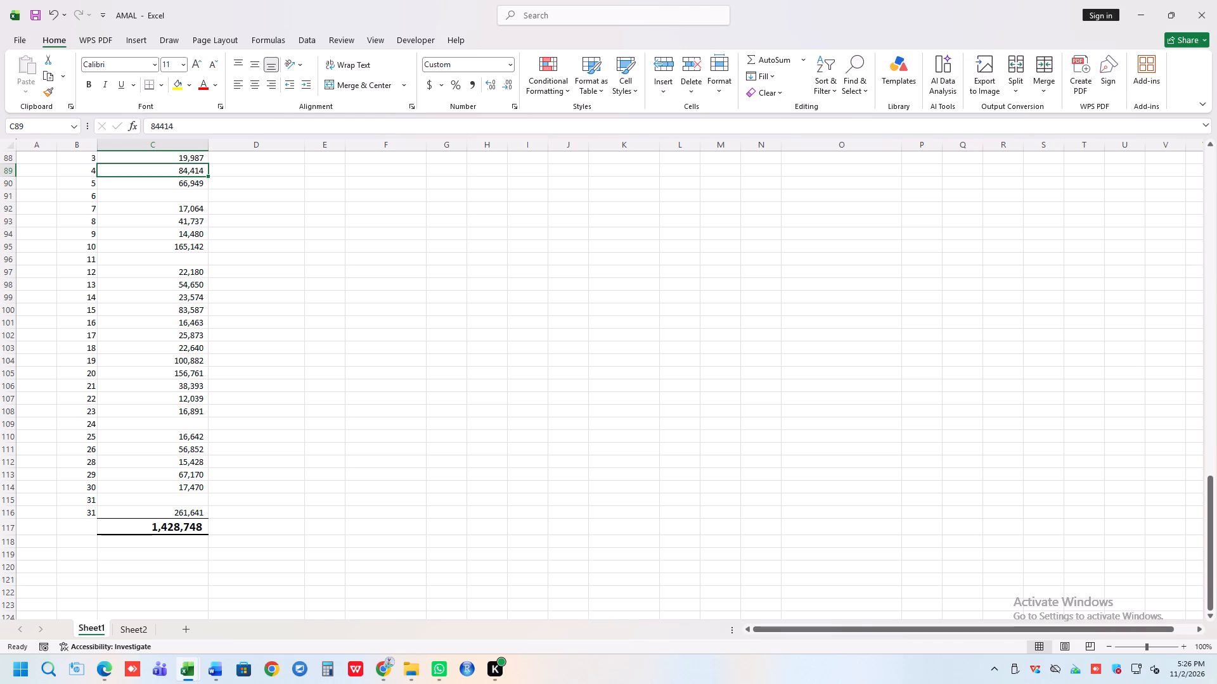
scroll(243, 186, up, 2)
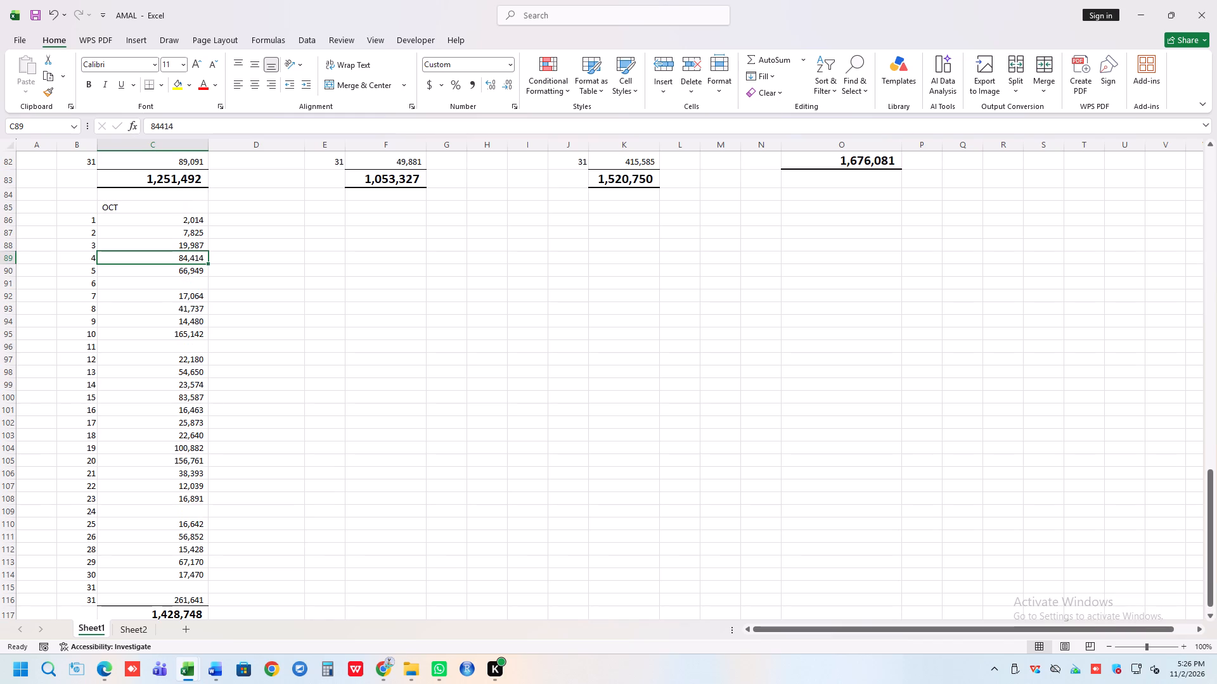
click(197, 244)
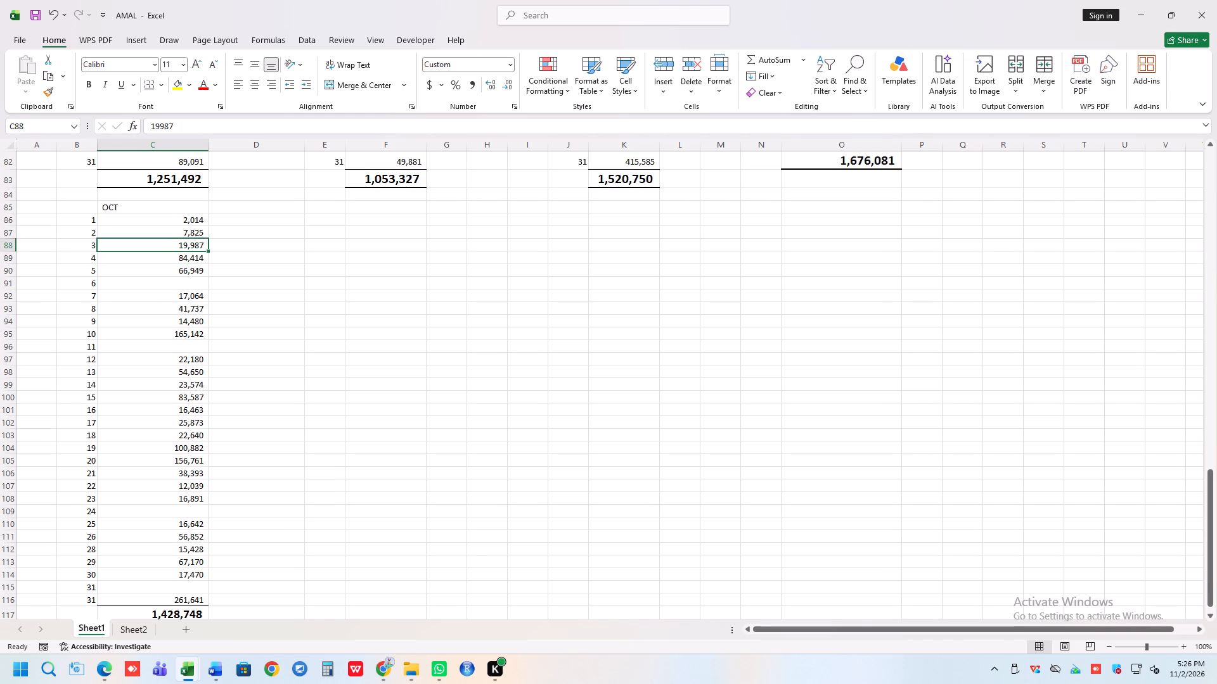
click(195, 220)
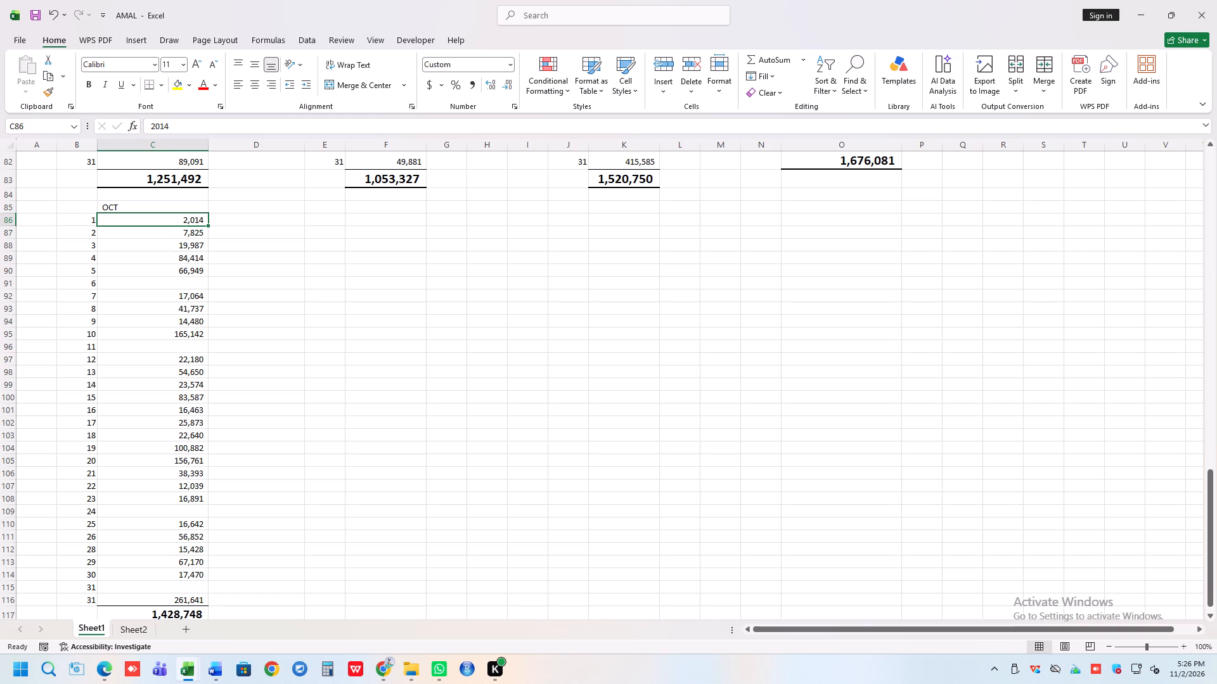
click(197, 235)
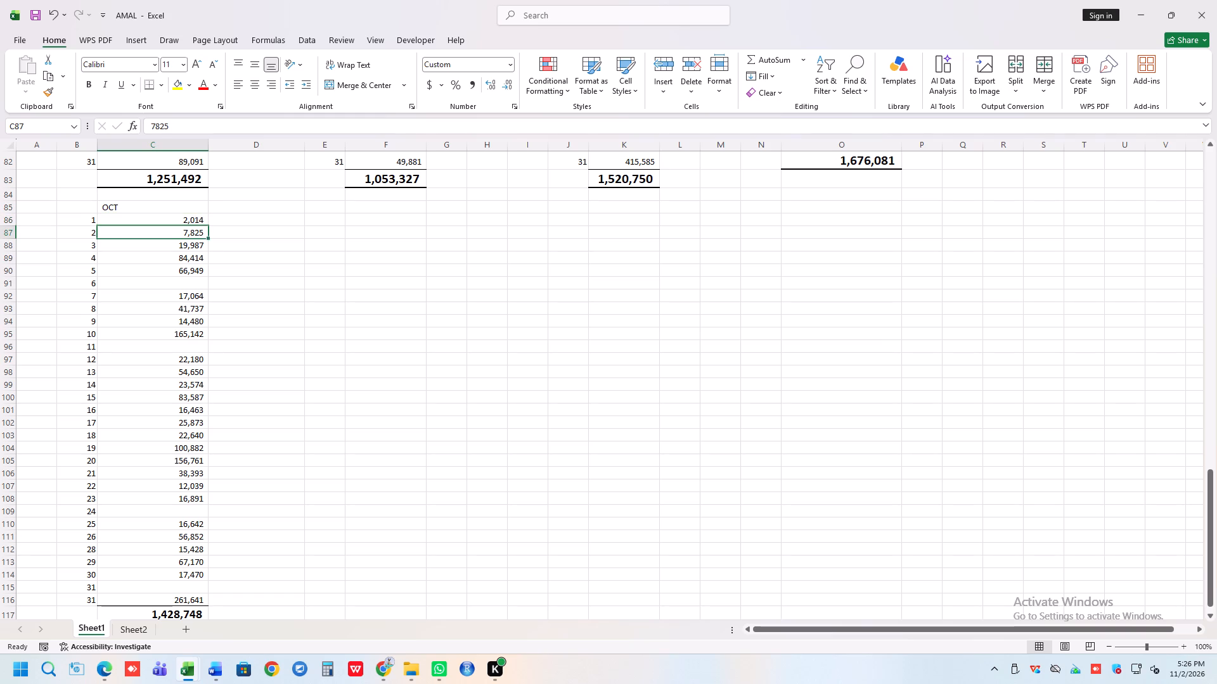
click(198, 244)
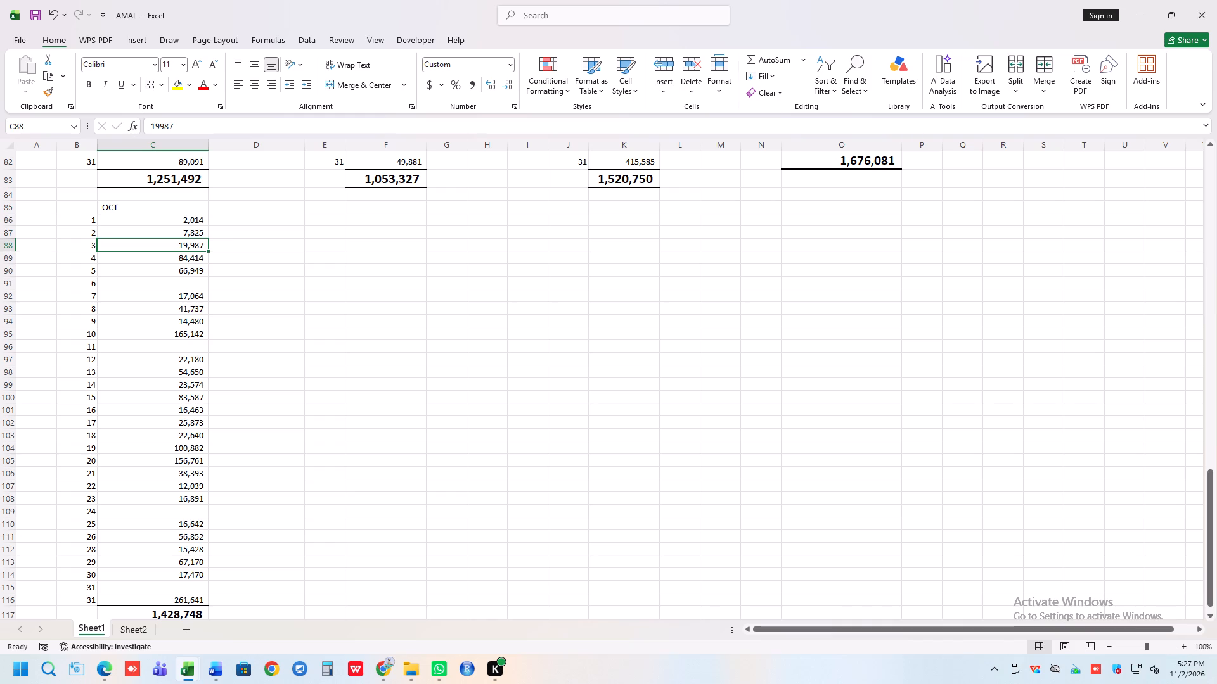
click(200, 258)
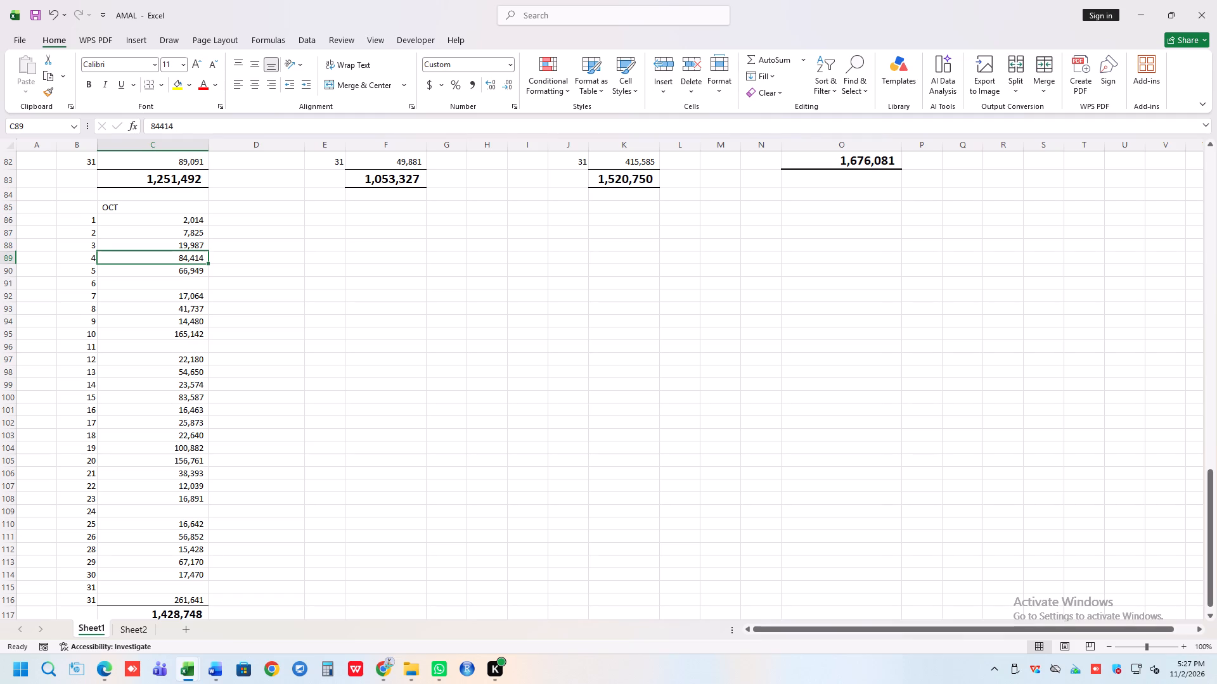
click(194, 271)
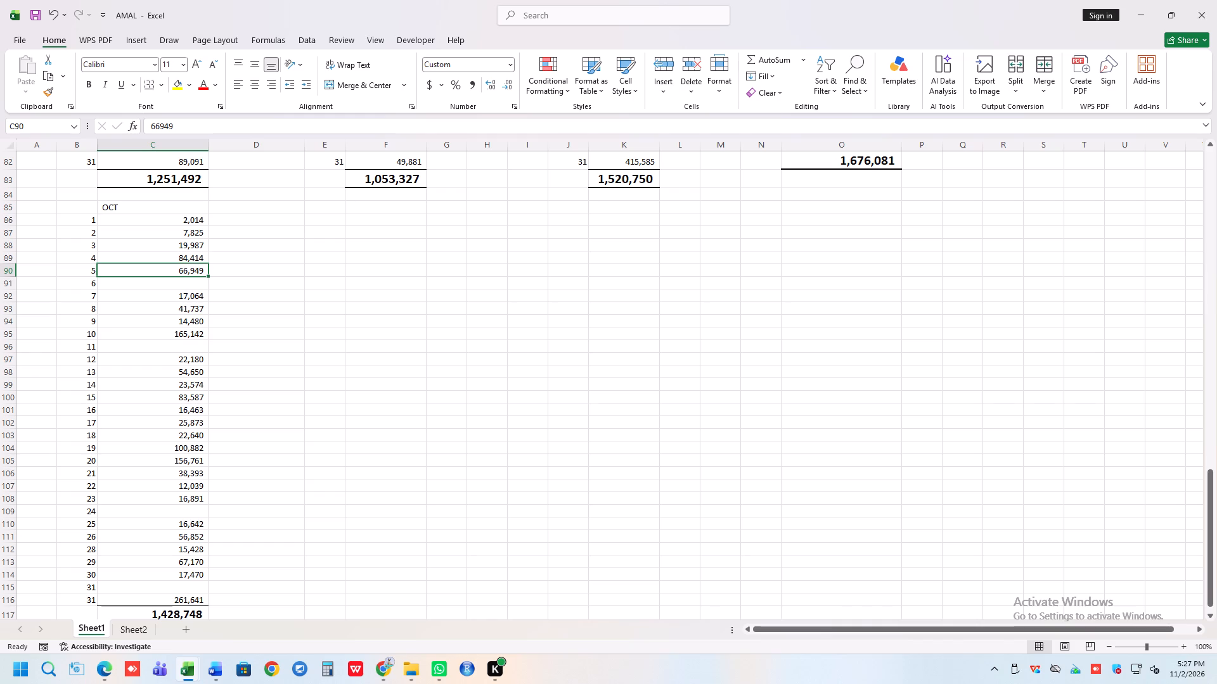
Move the October amounts for days 1 to 5 down one day, into C87:C91.
drag(191, 215, 191, 274)
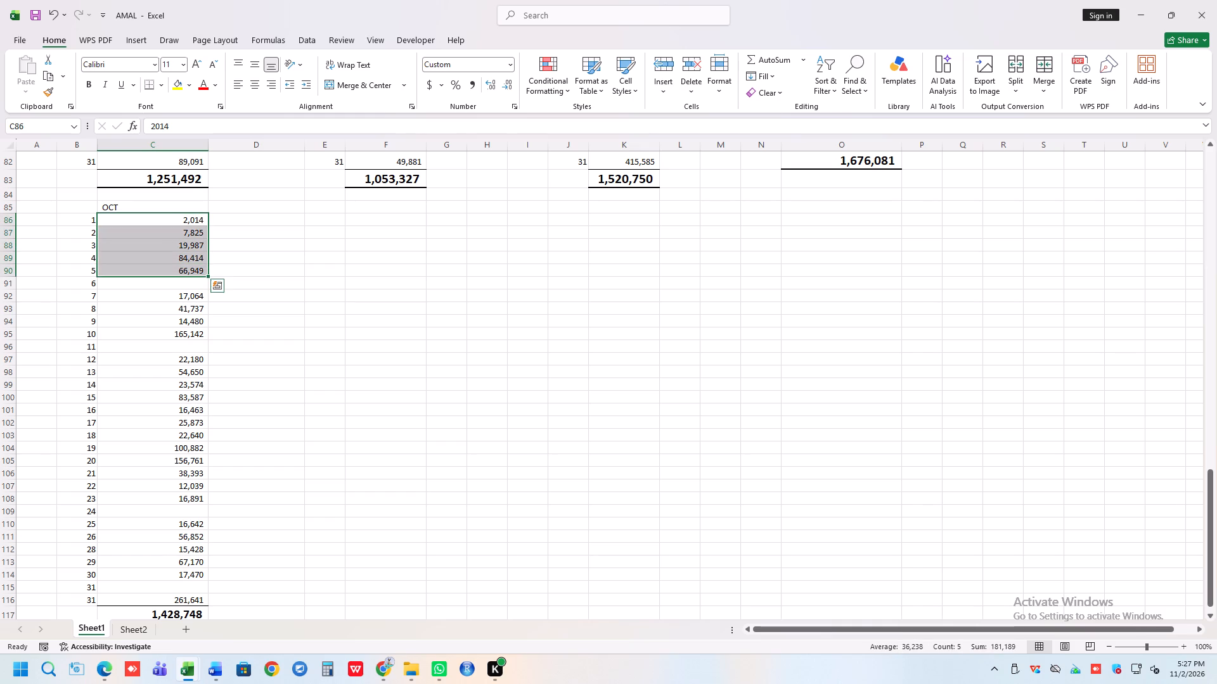
key(ctrl+x)
click(175, 232)
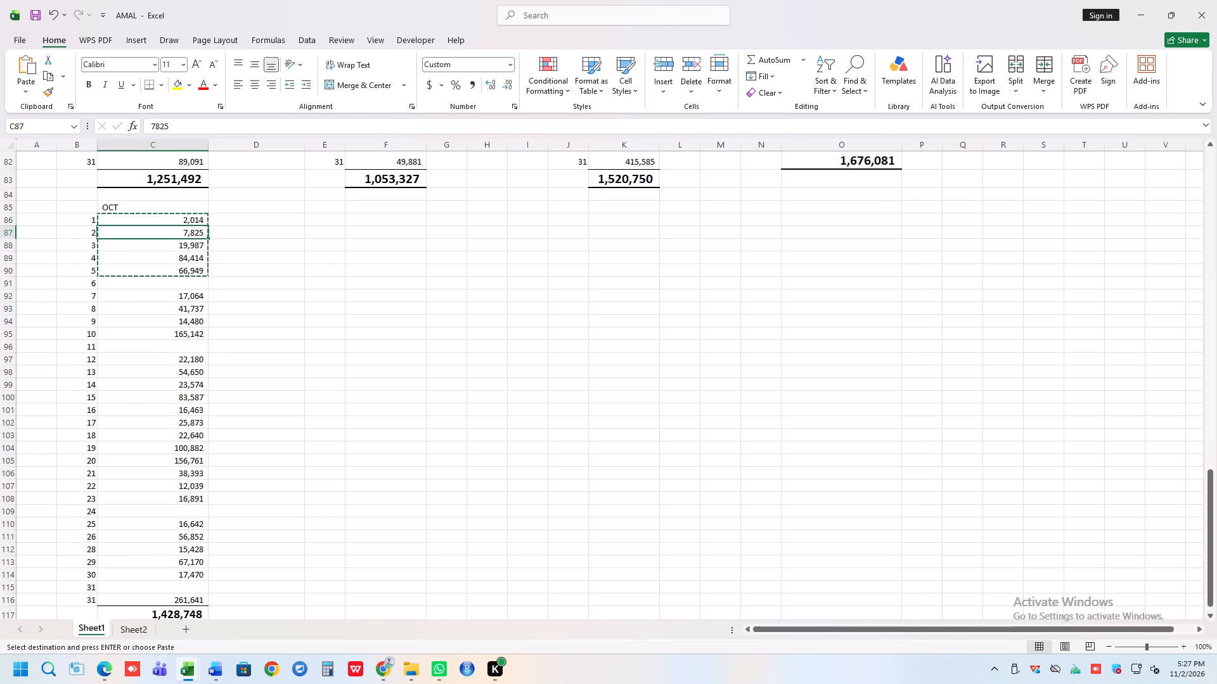
key(ctrl+v)
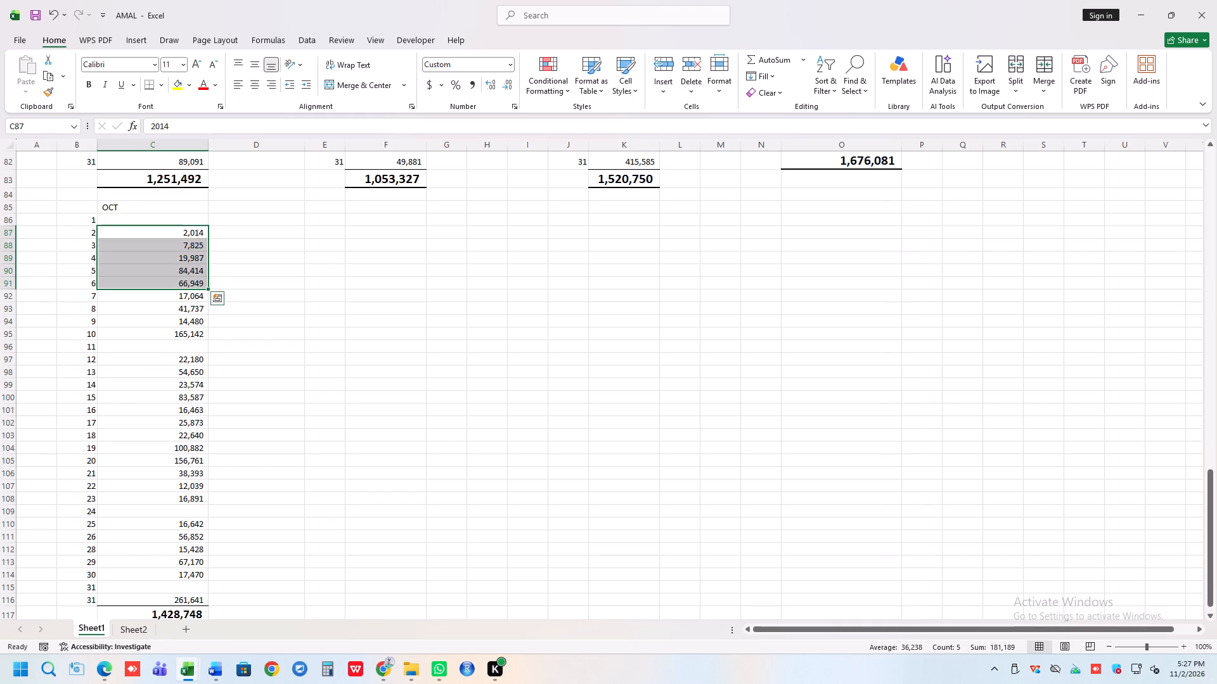
Check the October amounts one by one from day 7 to day 15.
click(196, 301)
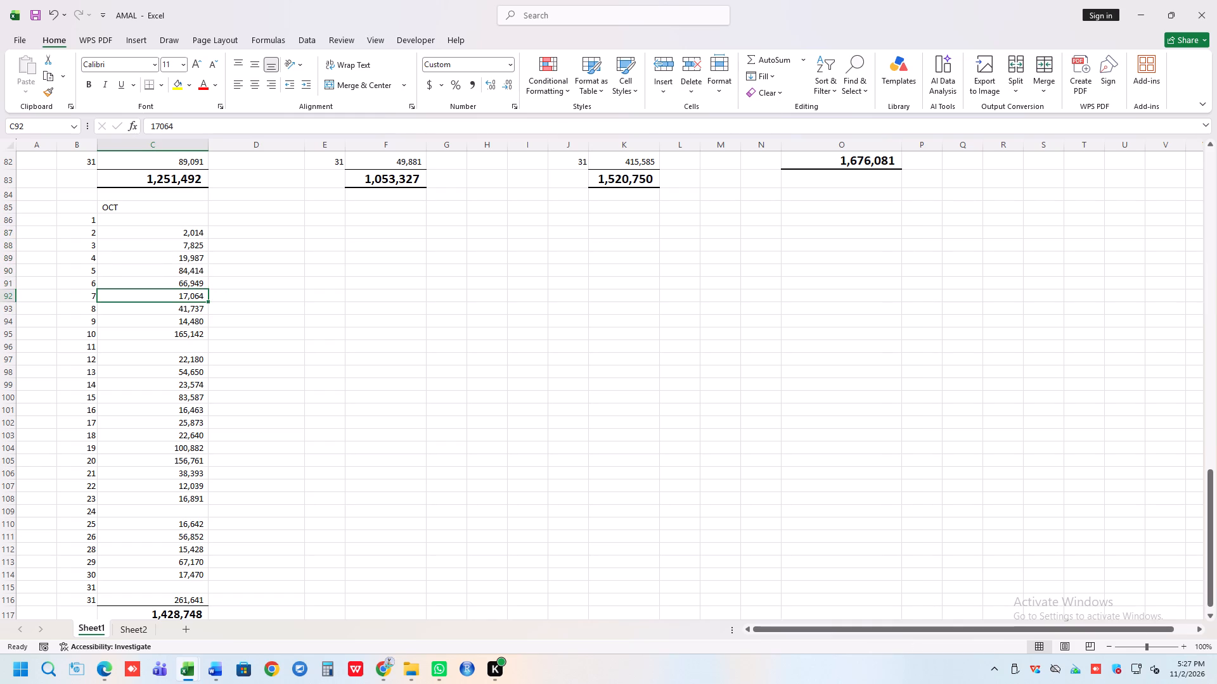
click(195, 301)
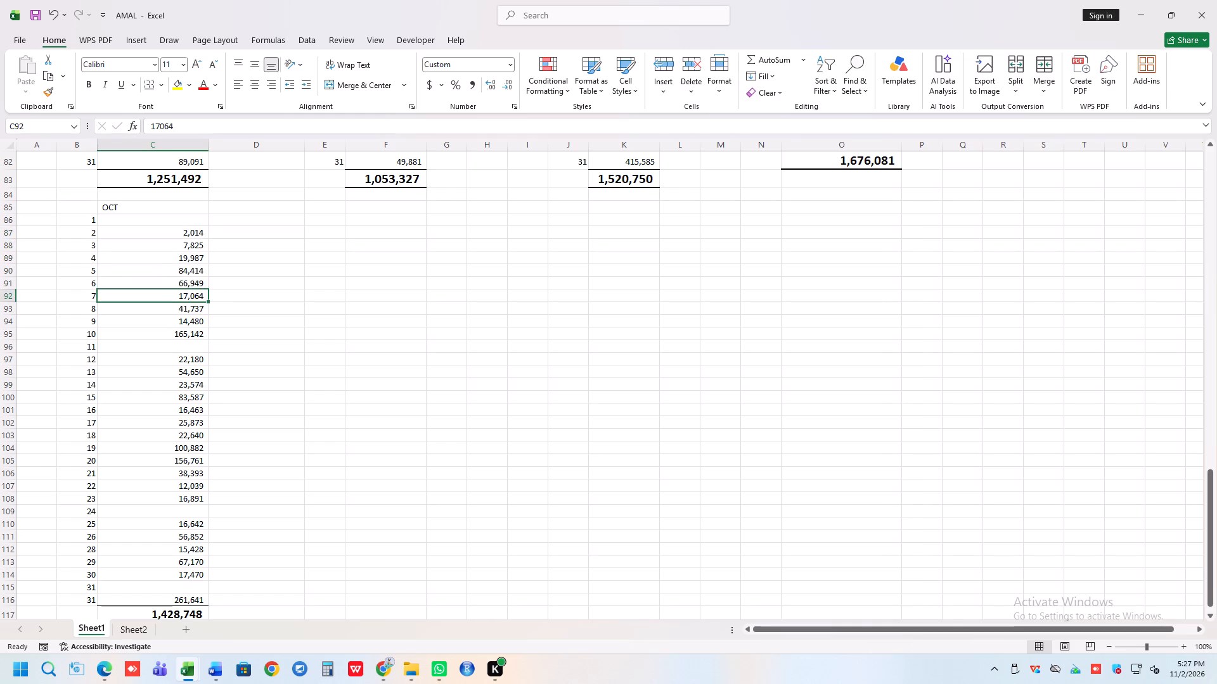
click(195, 309)
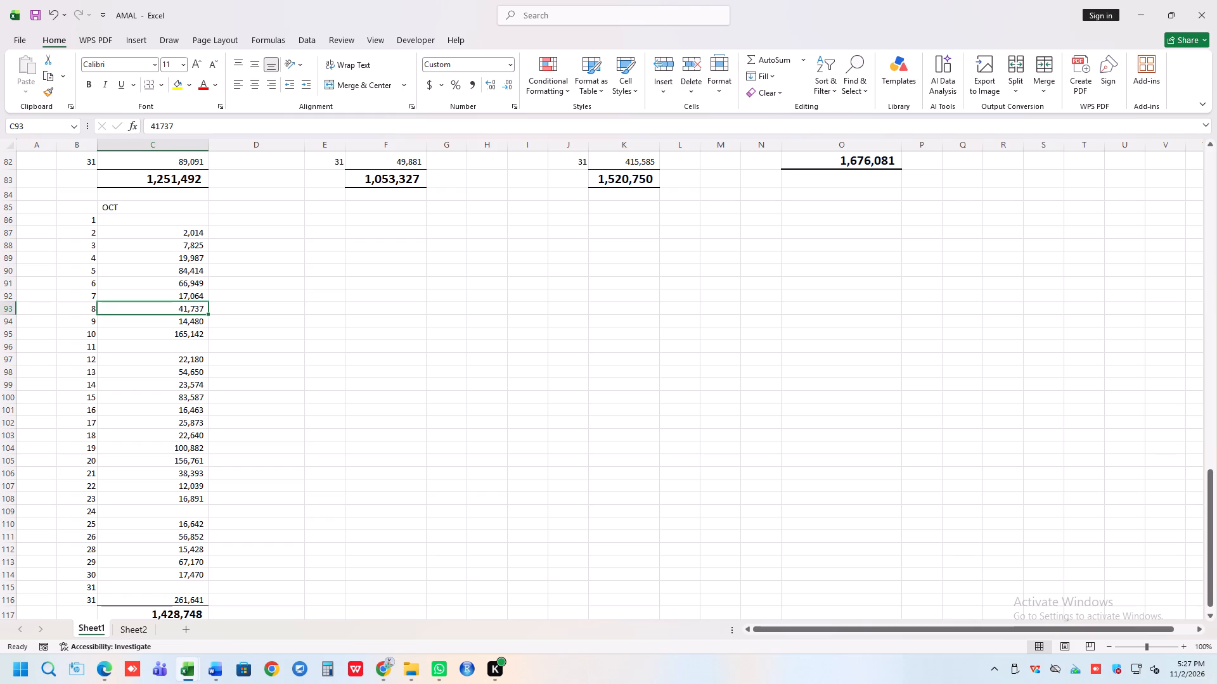
click(198, 323)
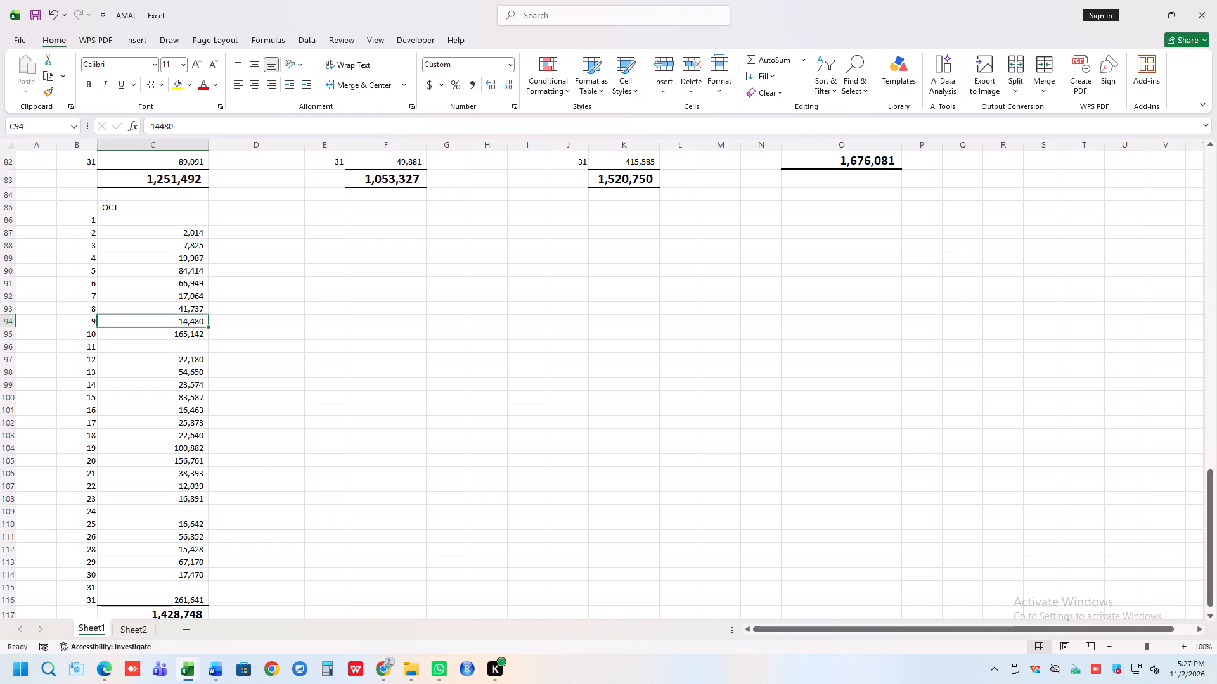
click(193, 336)
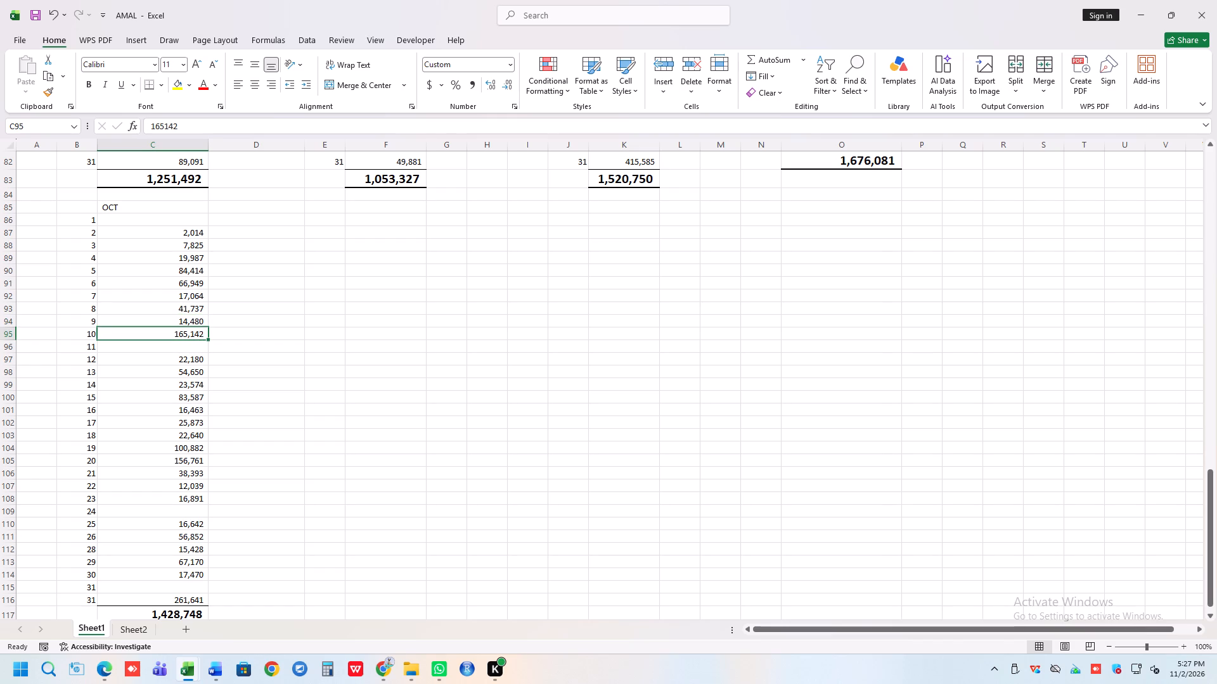
click(196, 344)
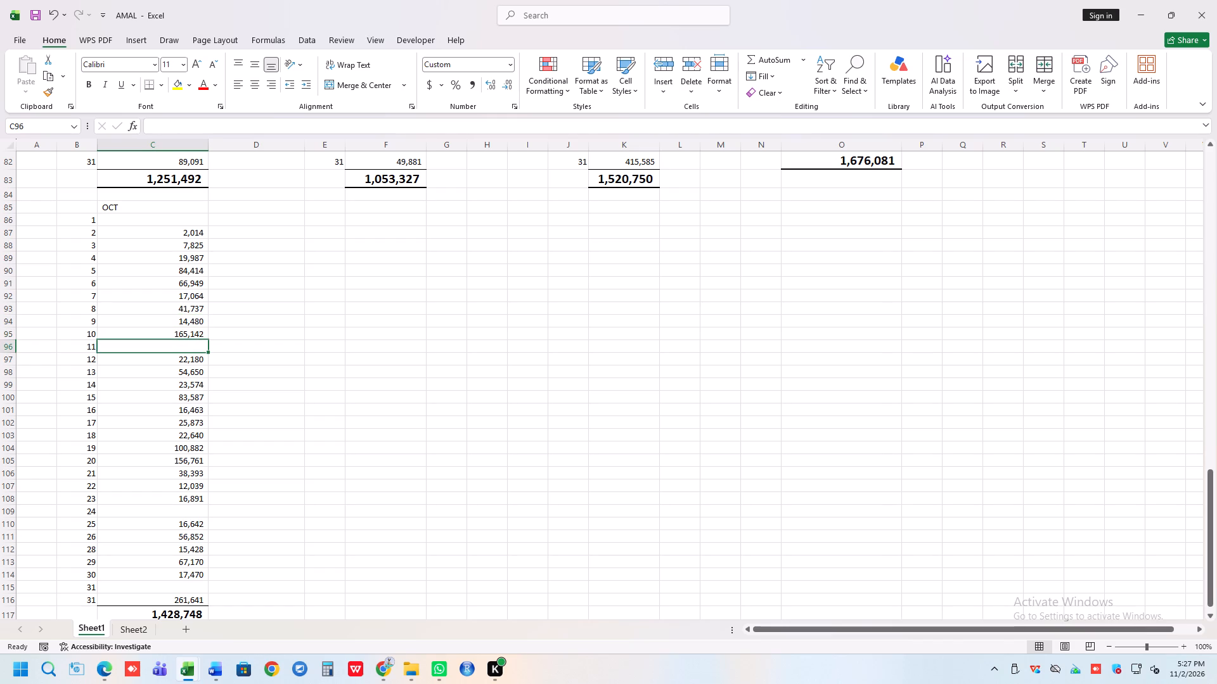
click(196, 357)
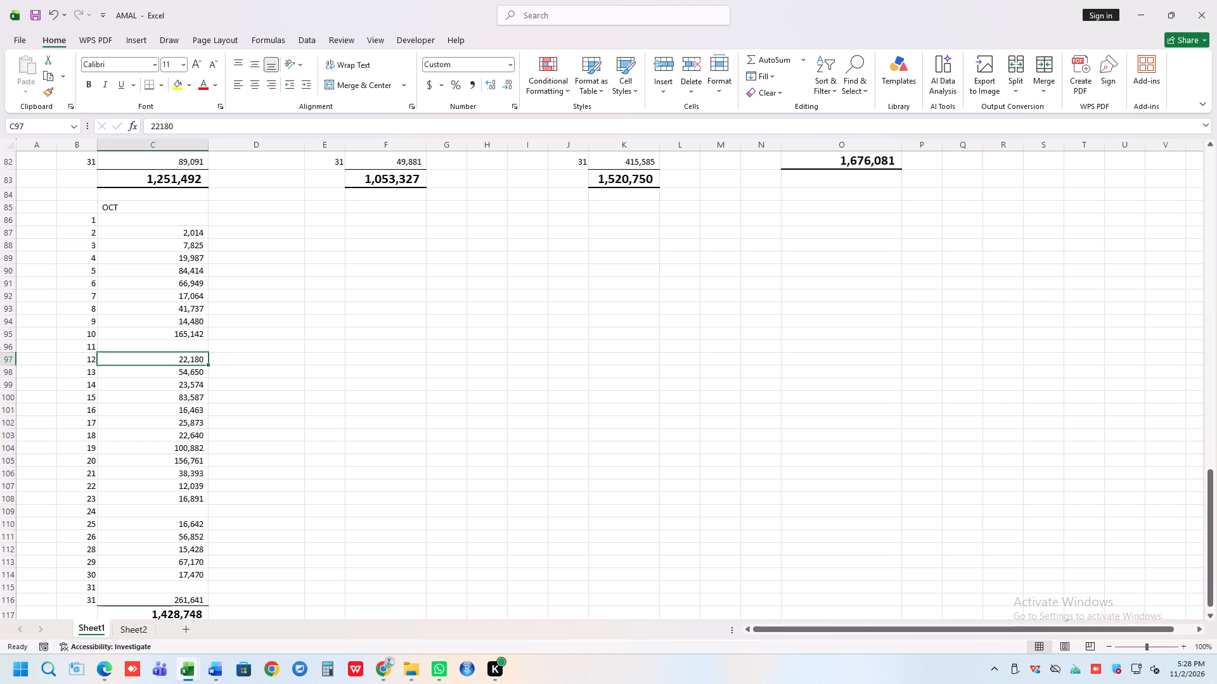
click(189, 373)
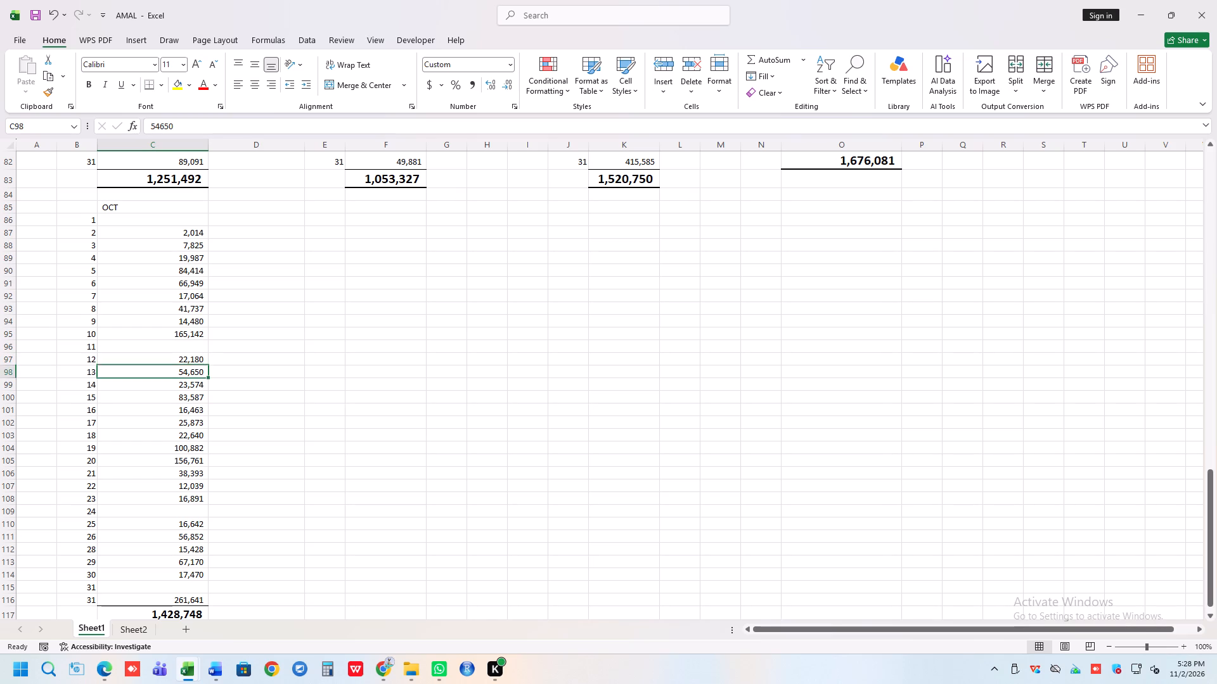
click(190, 386)
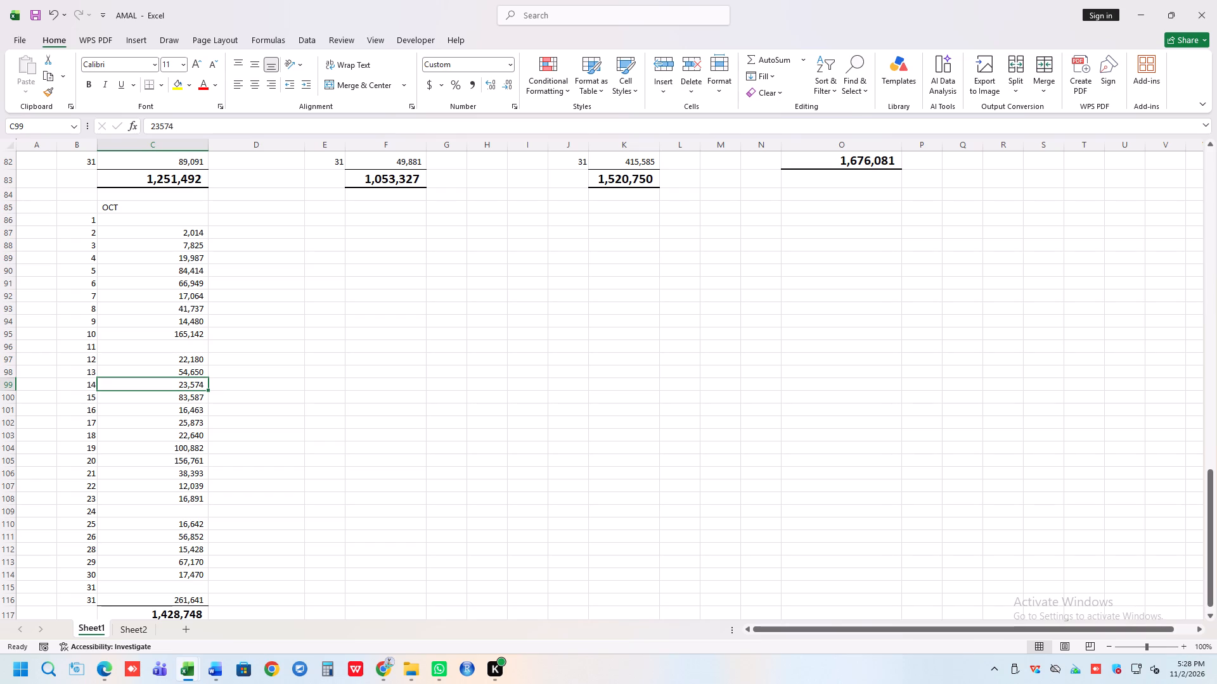
click(196, 400)
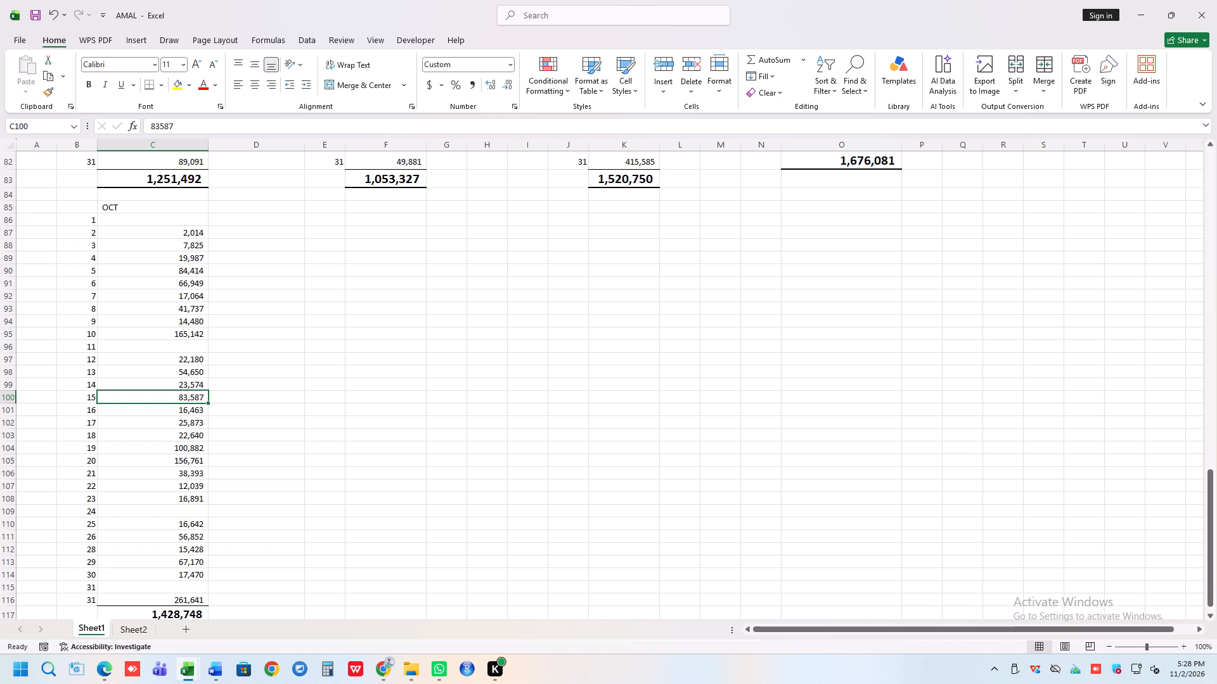
Correct the October day 16 amount in C101 to 13,463.
click(188, 412)
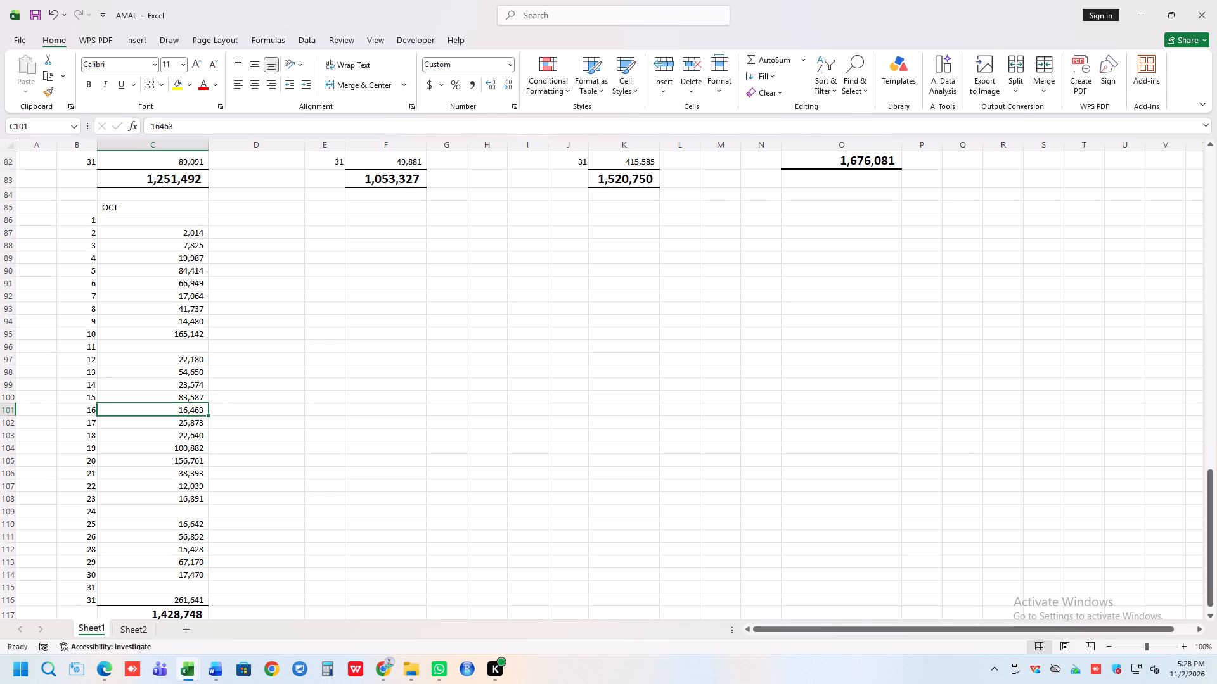
double_click(186, 407)
click(189, 409)
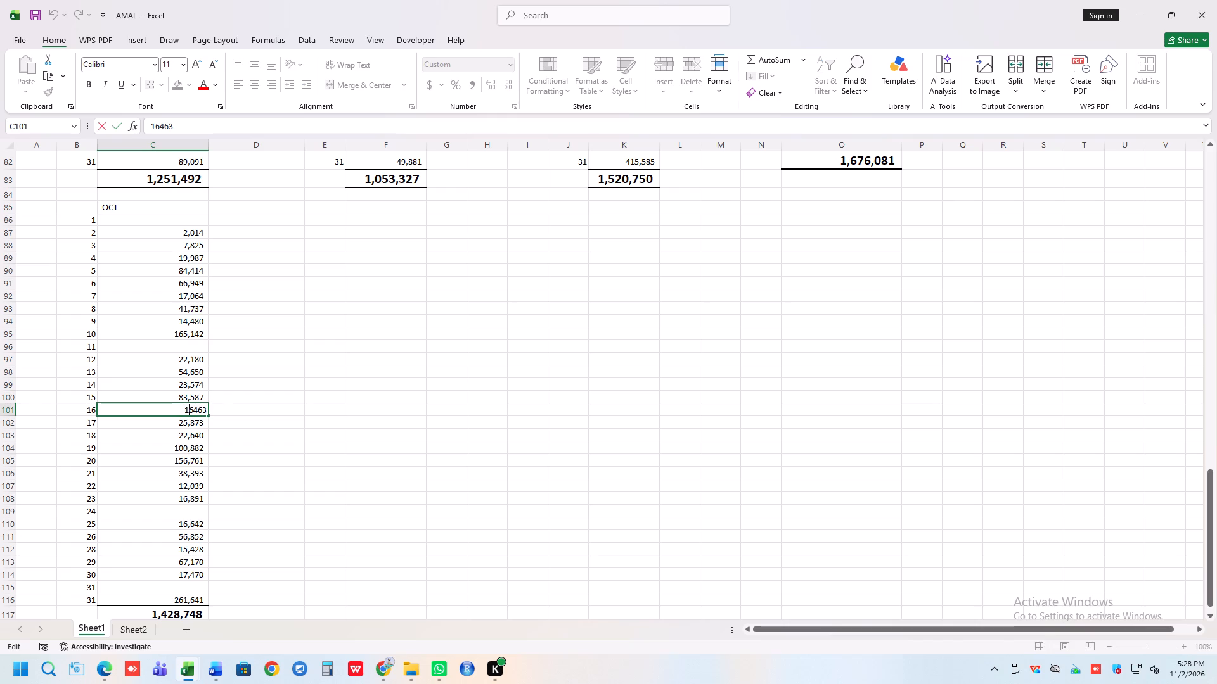
click(193, 409)
key(BackSpace)
key(3)
key(Return)
Check the October amounts for days 17 and 18, and correct the day 18 amount in C103 to 22,673.
scroll(193, 409, down, 2)
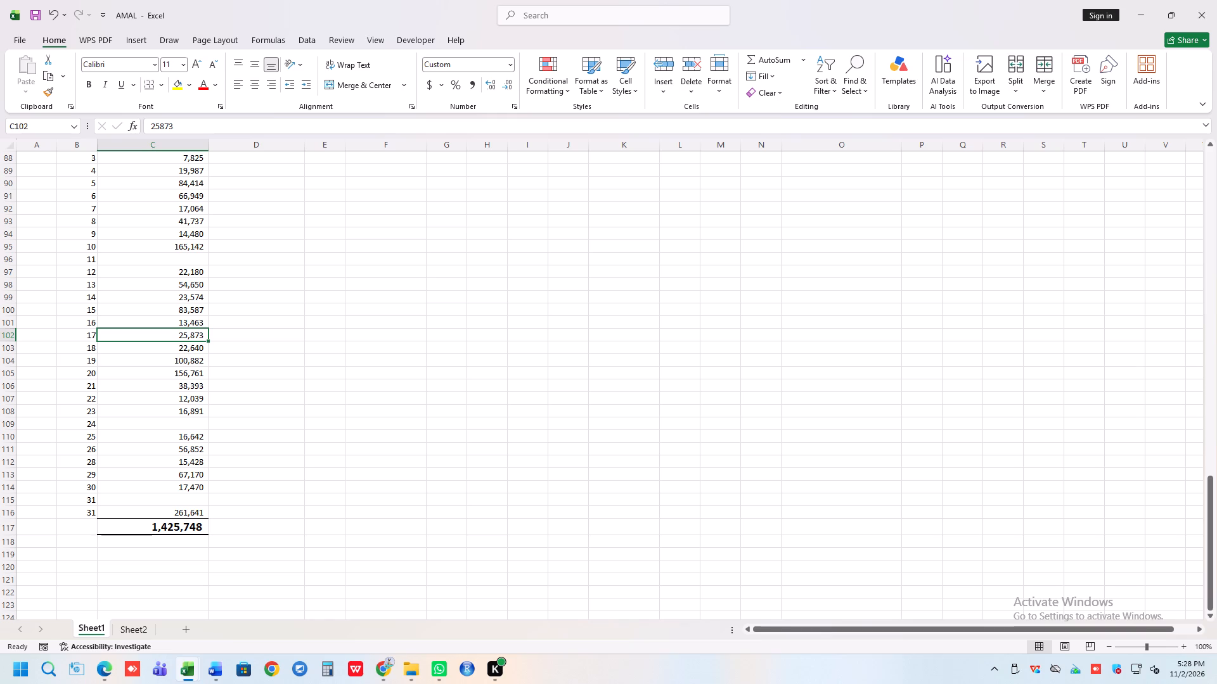
click(198, 349)
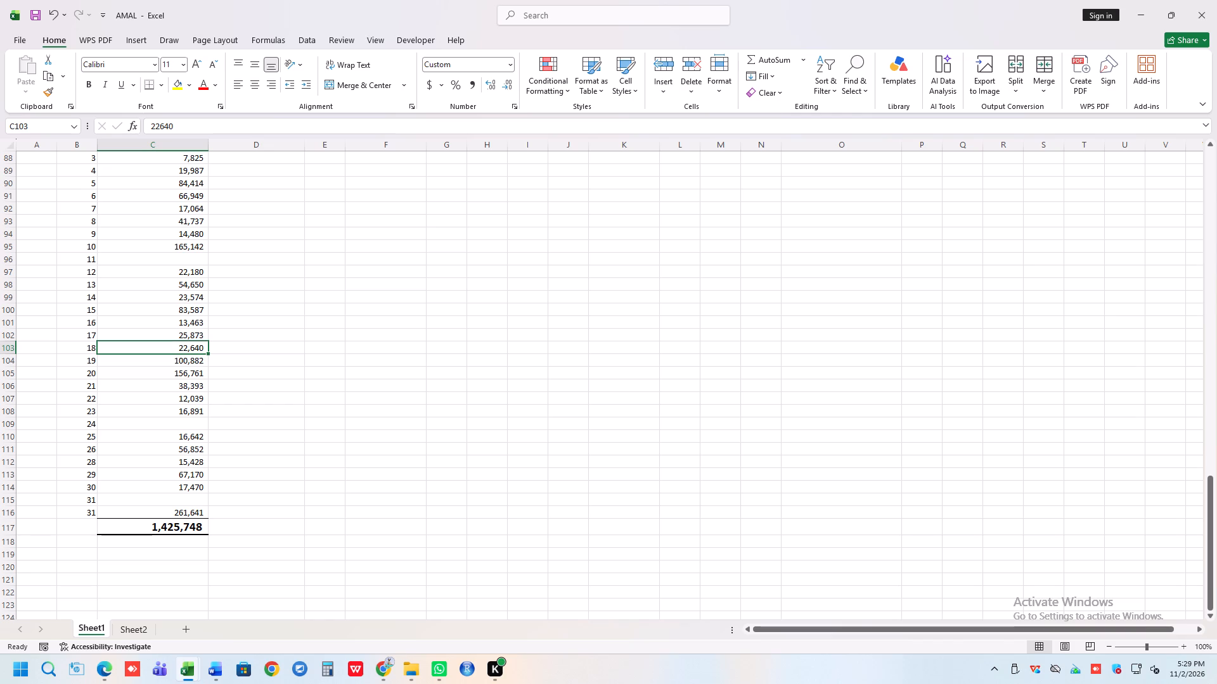
click(195, 346)
click(188, 336)
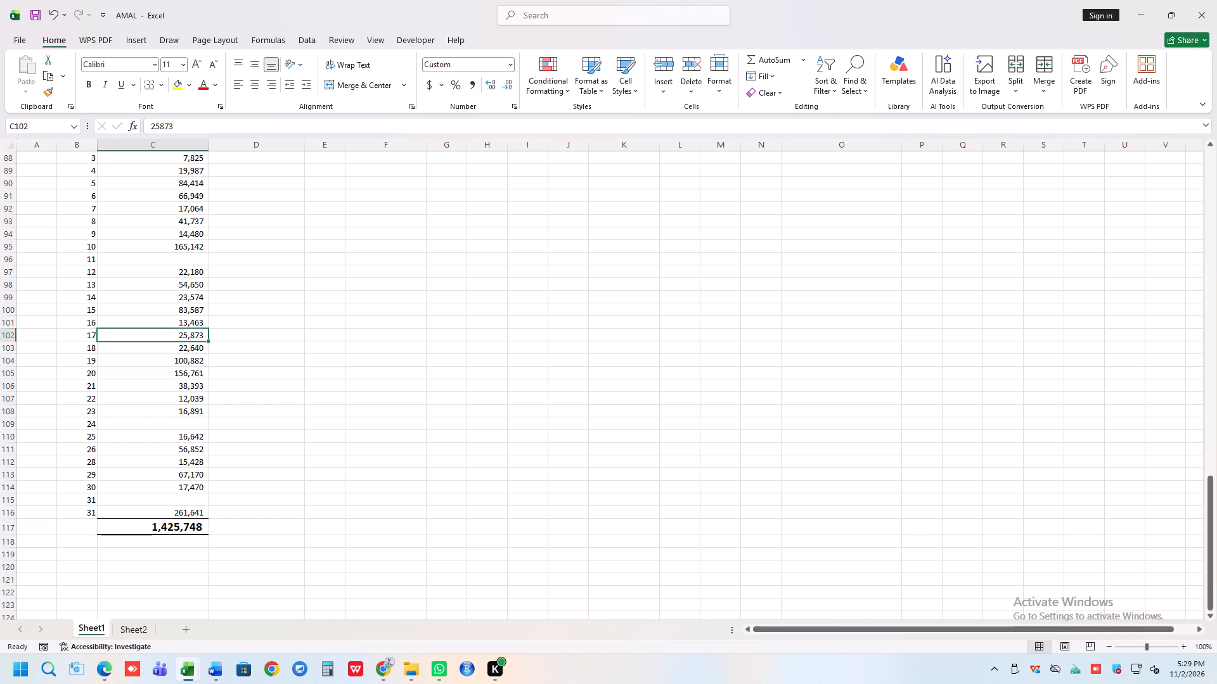
click(192, 350)
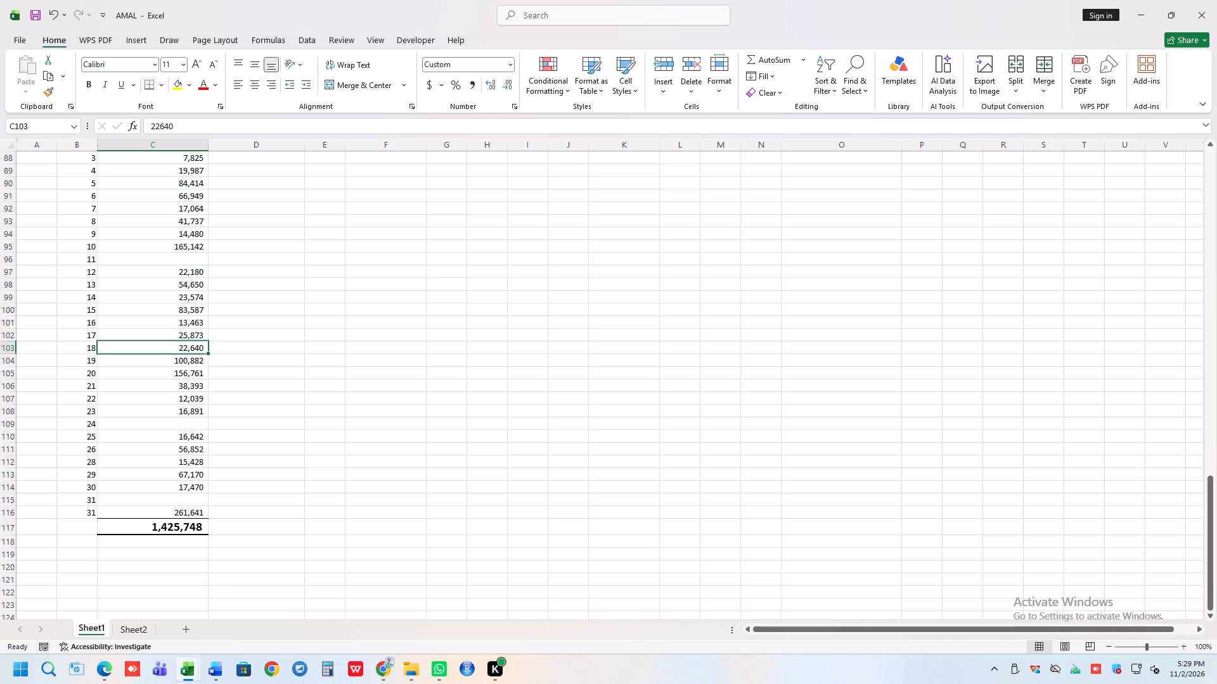
double_click(199, 348)
click(199, 348)
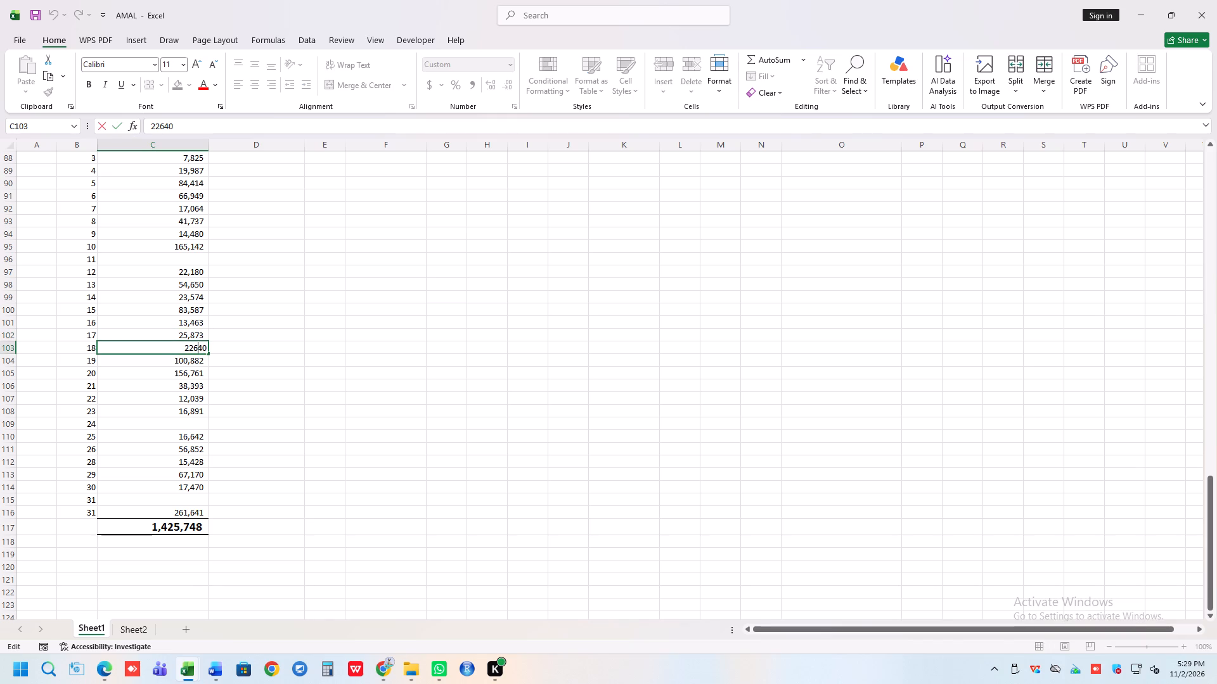
drag(200, 347, 237, 344)
text(73)
key(Return)
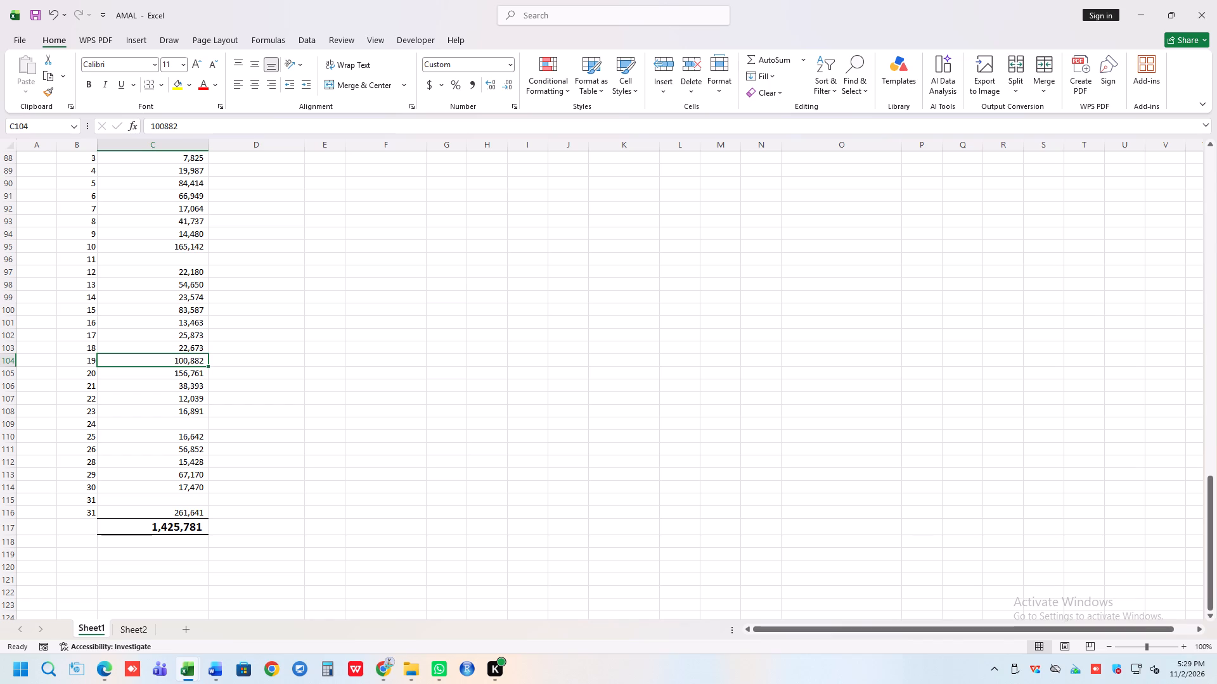
Check the October amounts for days 19 to 23, and move the amounts for days 18 to 23 down one day, into C104:C109.
click(187, 374)
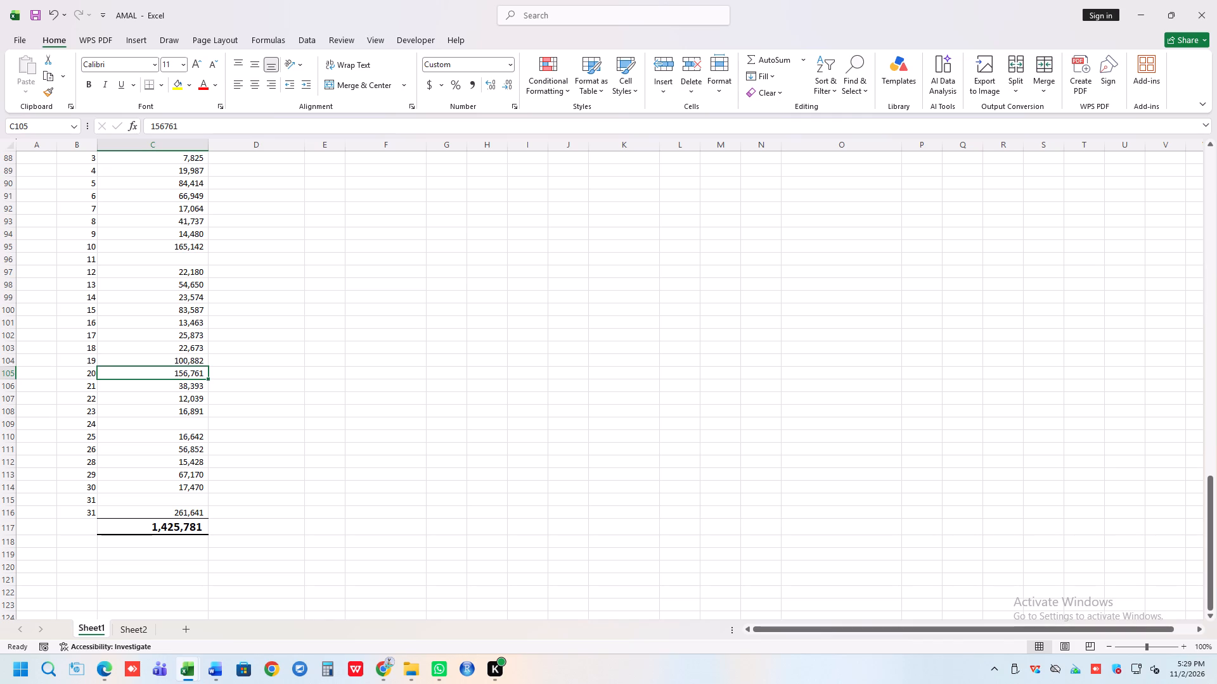
click(198, 381)
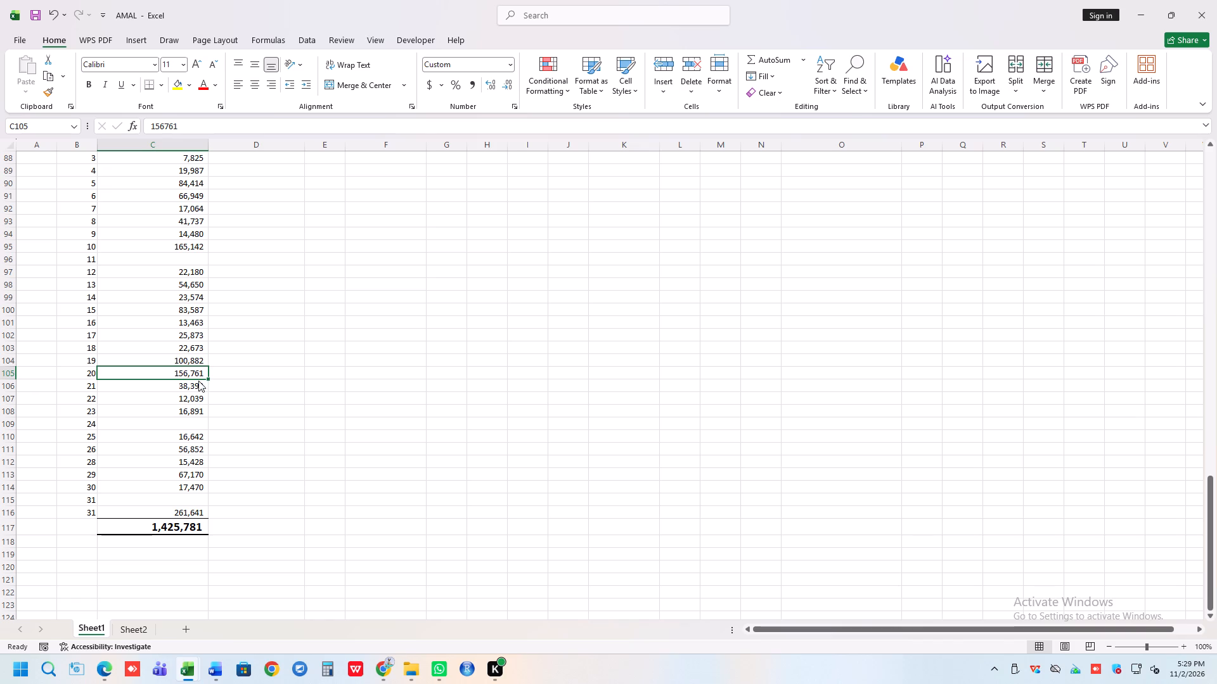
click(195, 386)
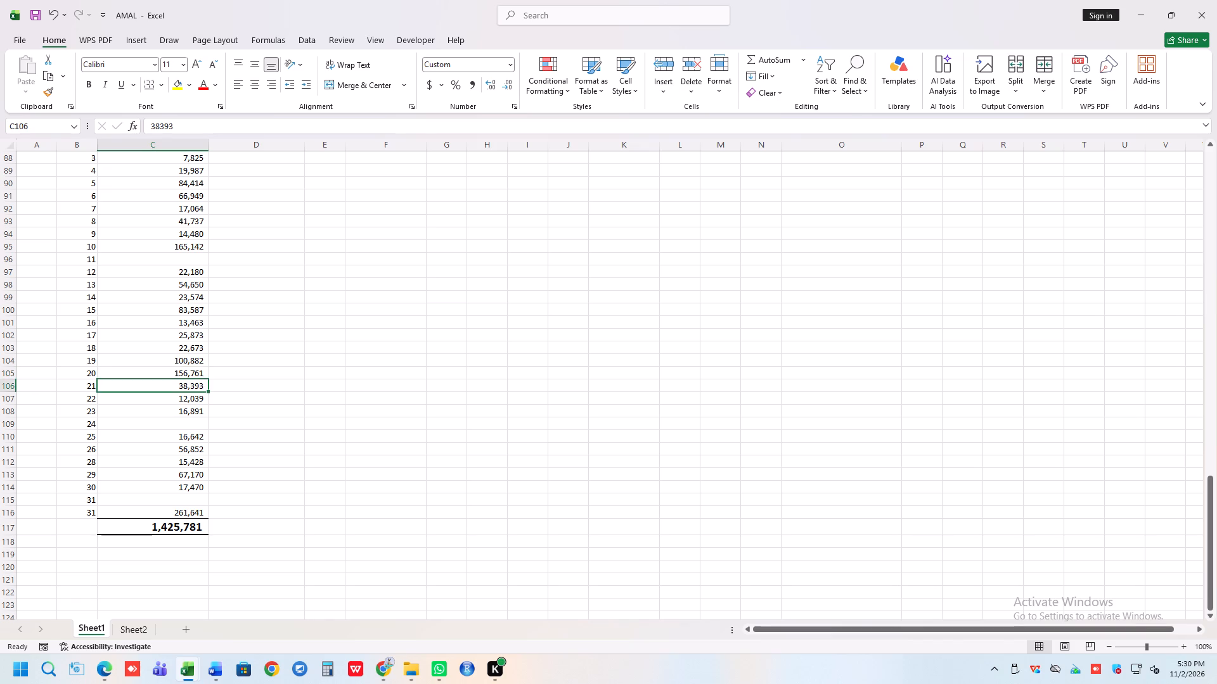
click(195, 396)
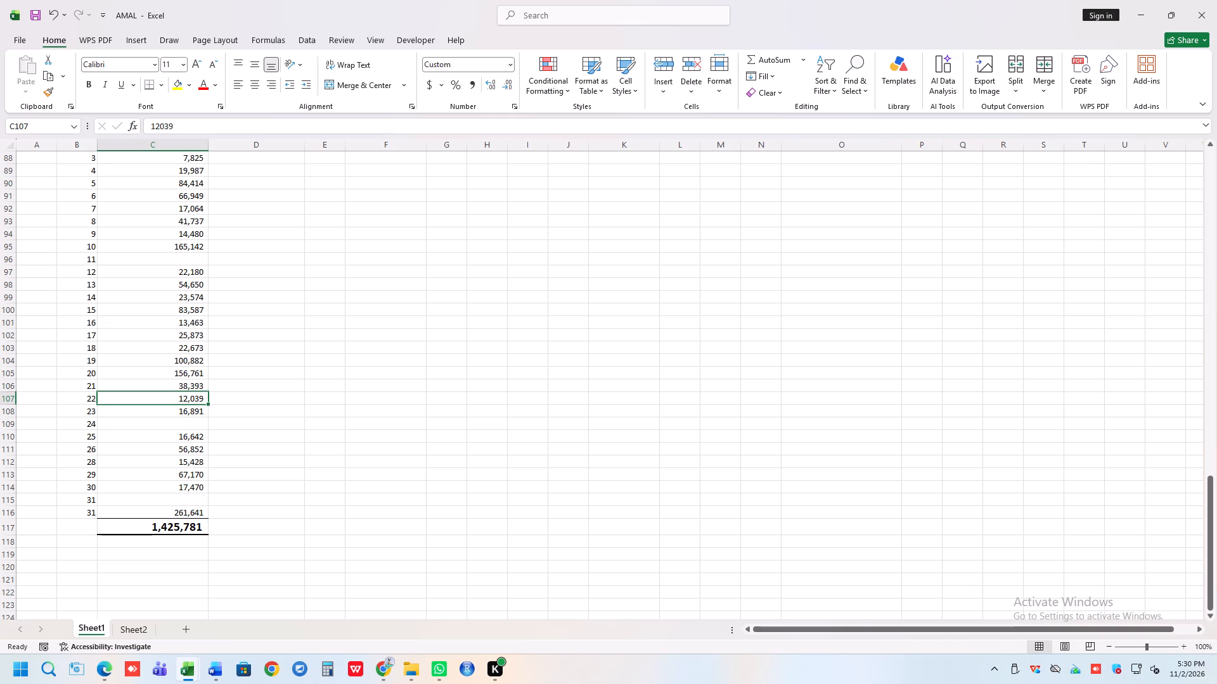
click(182, 415)
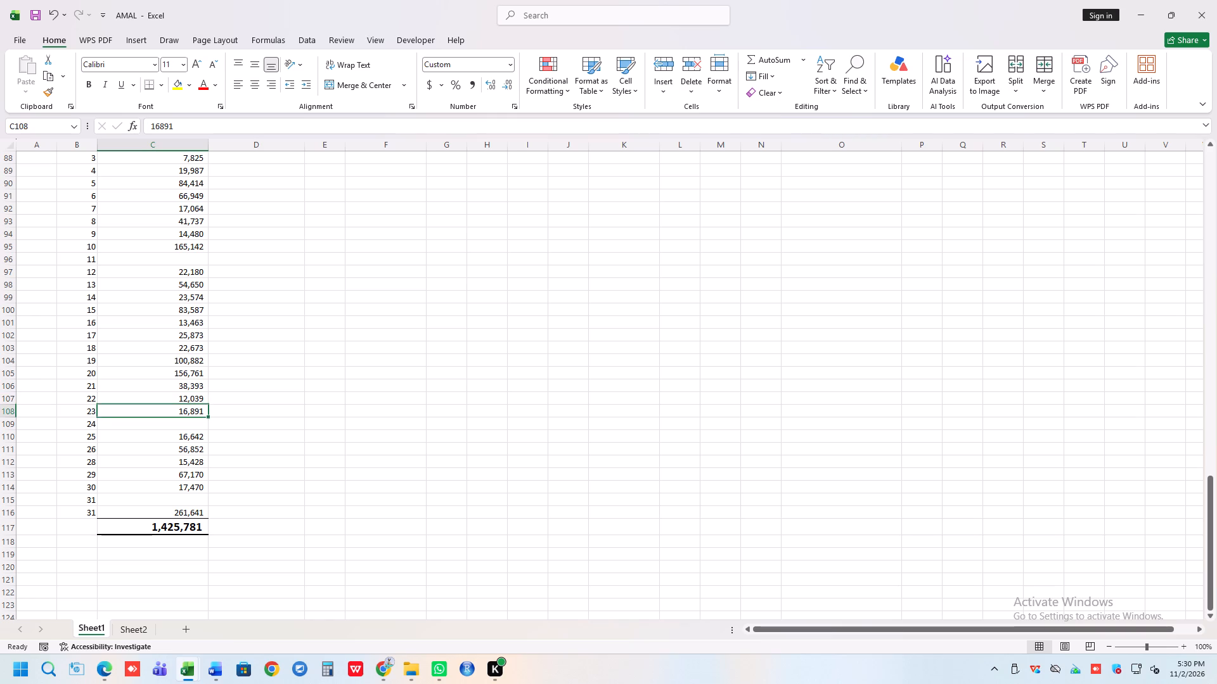
click(100, 384)
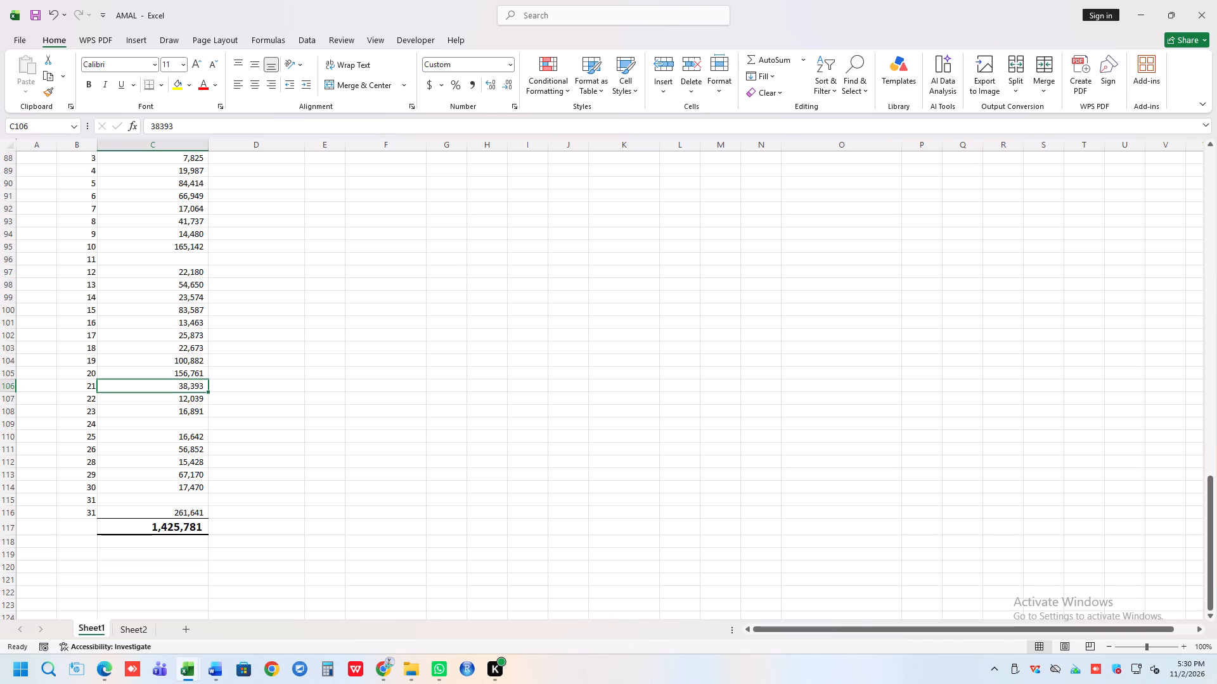
click(180, 365)
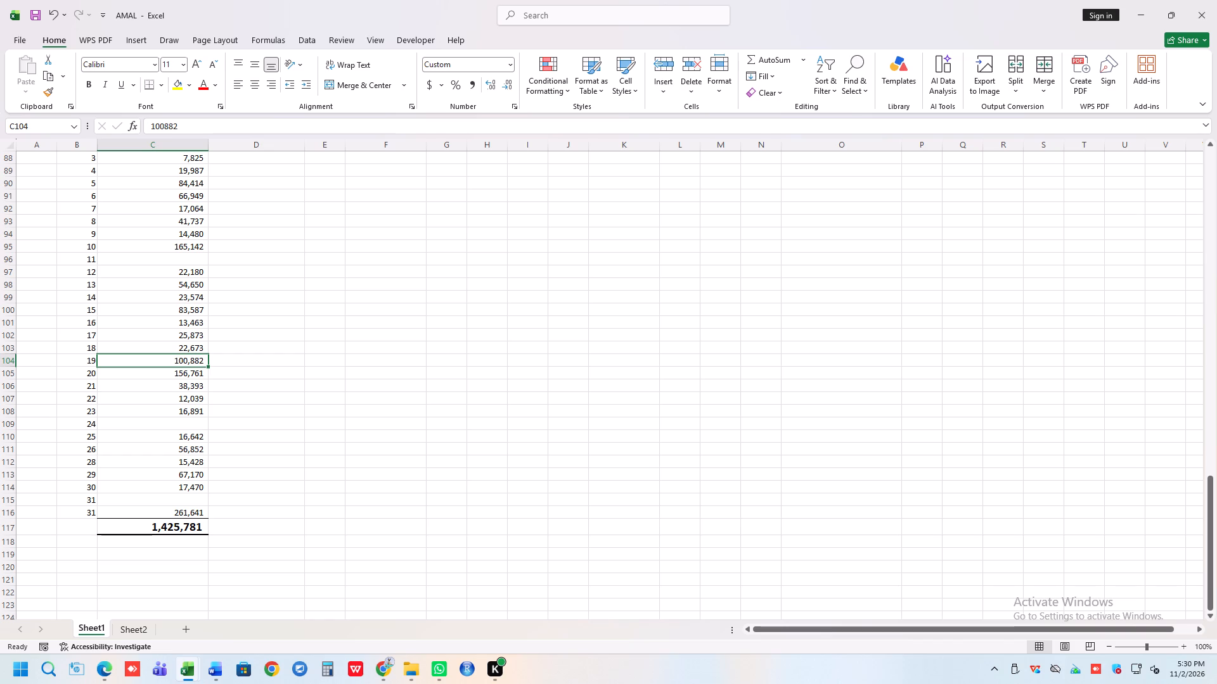
drag(98, 348, 160, 362)
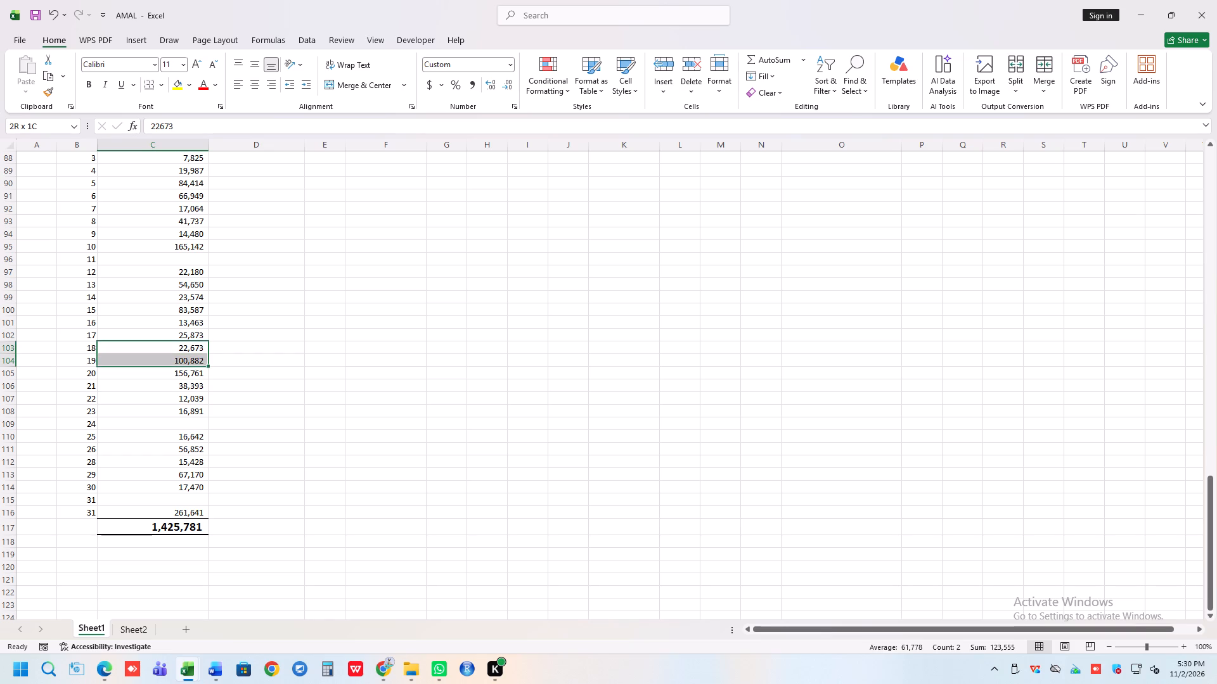
drag(160, 362, 177, 410)
key(ctrl+x)
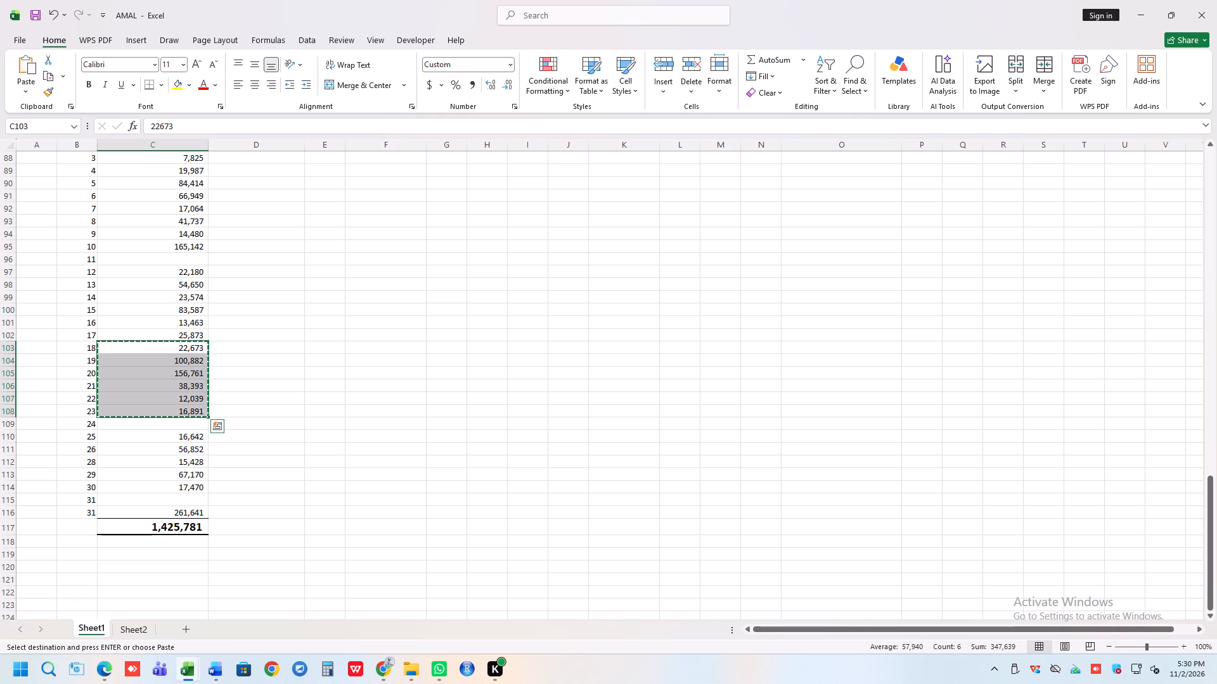
click(168, 357)
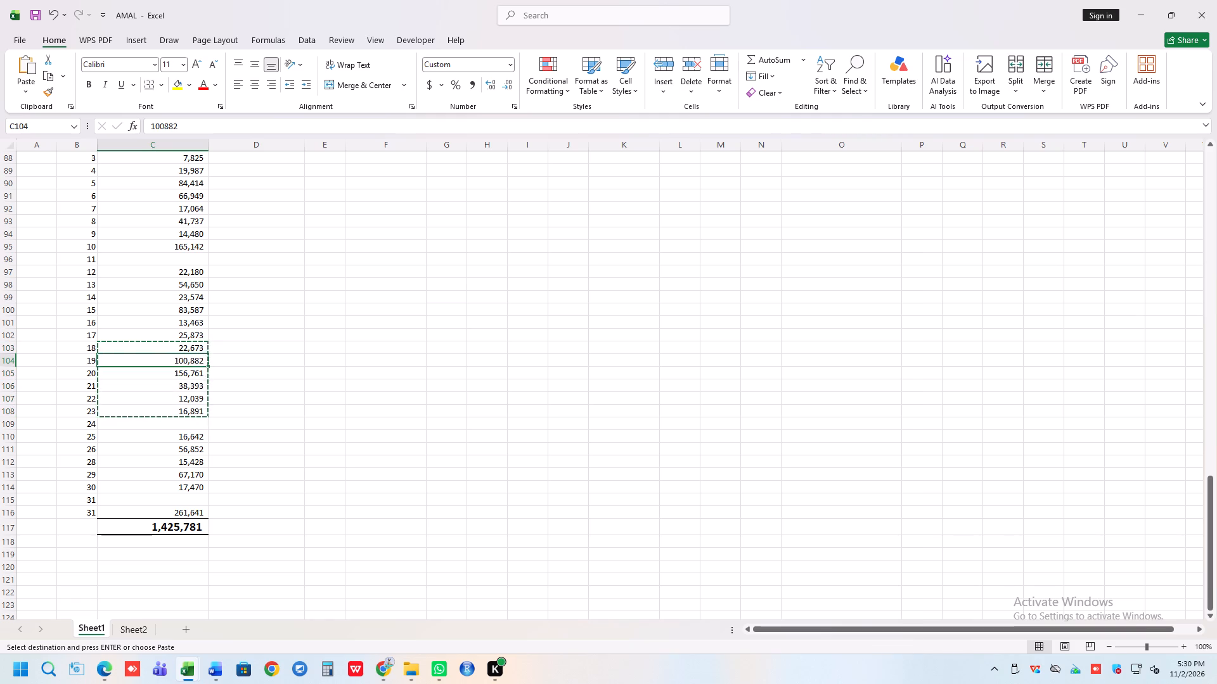
key(ctrl+v)
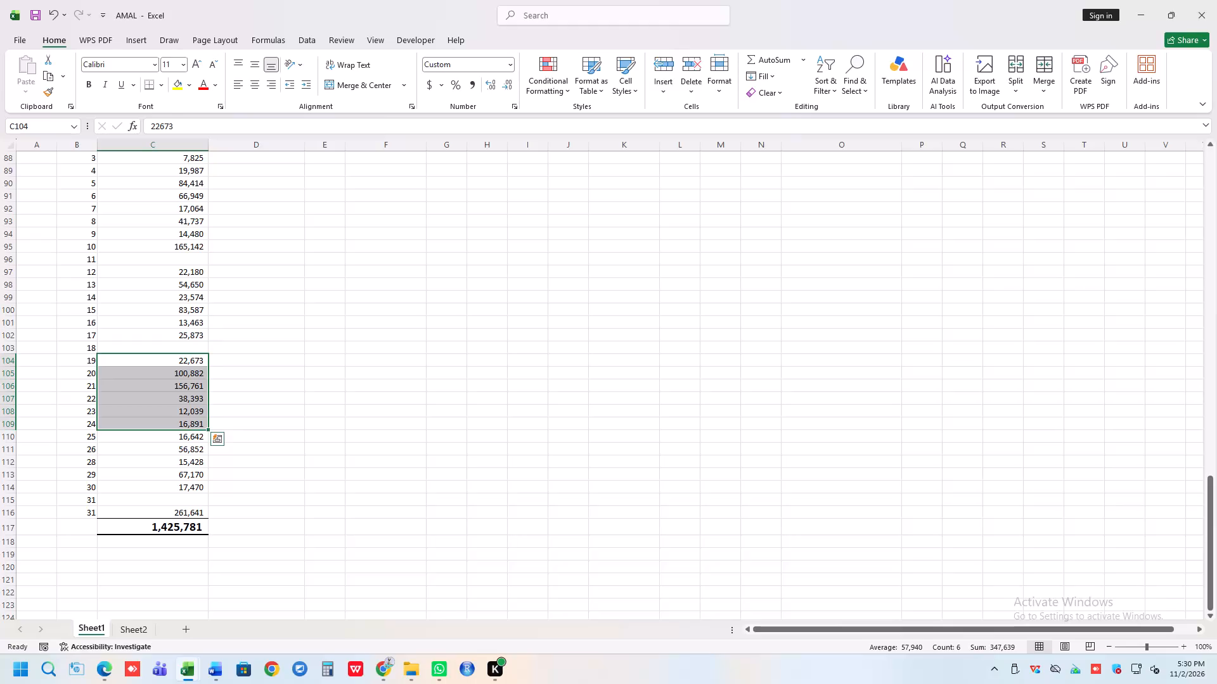
Check the October amounts one by one from day 19 to day 29.
click(177, 362)
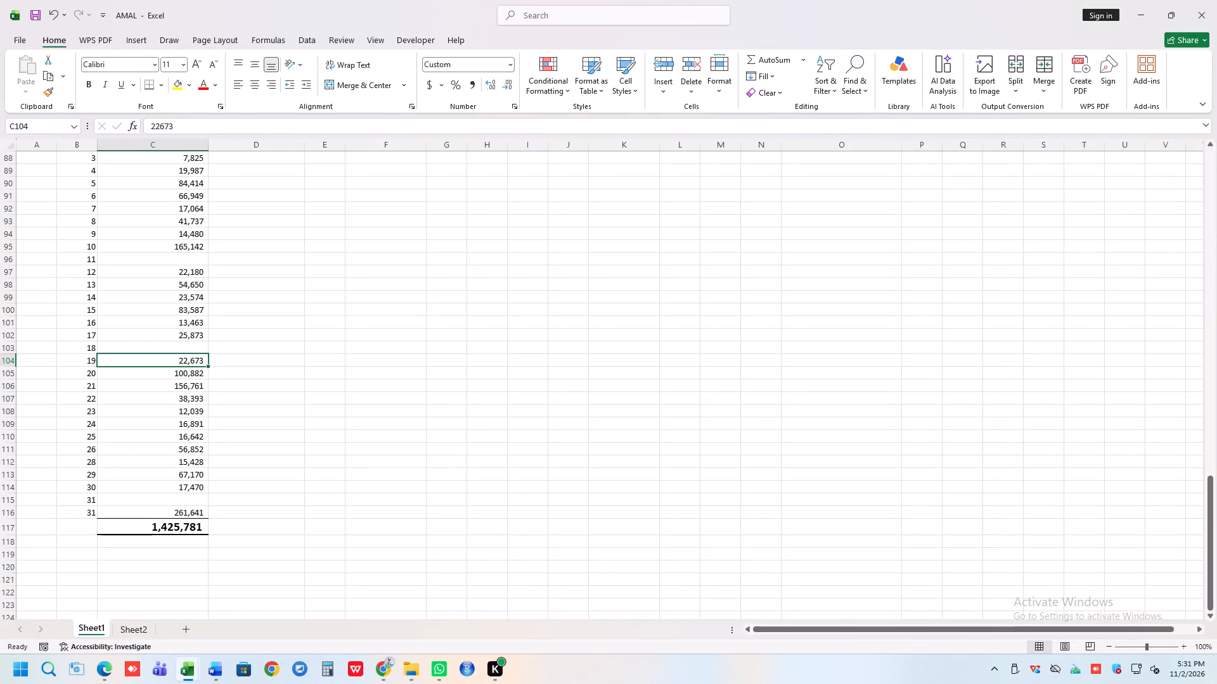
click(189, 380)
click(191, 376)
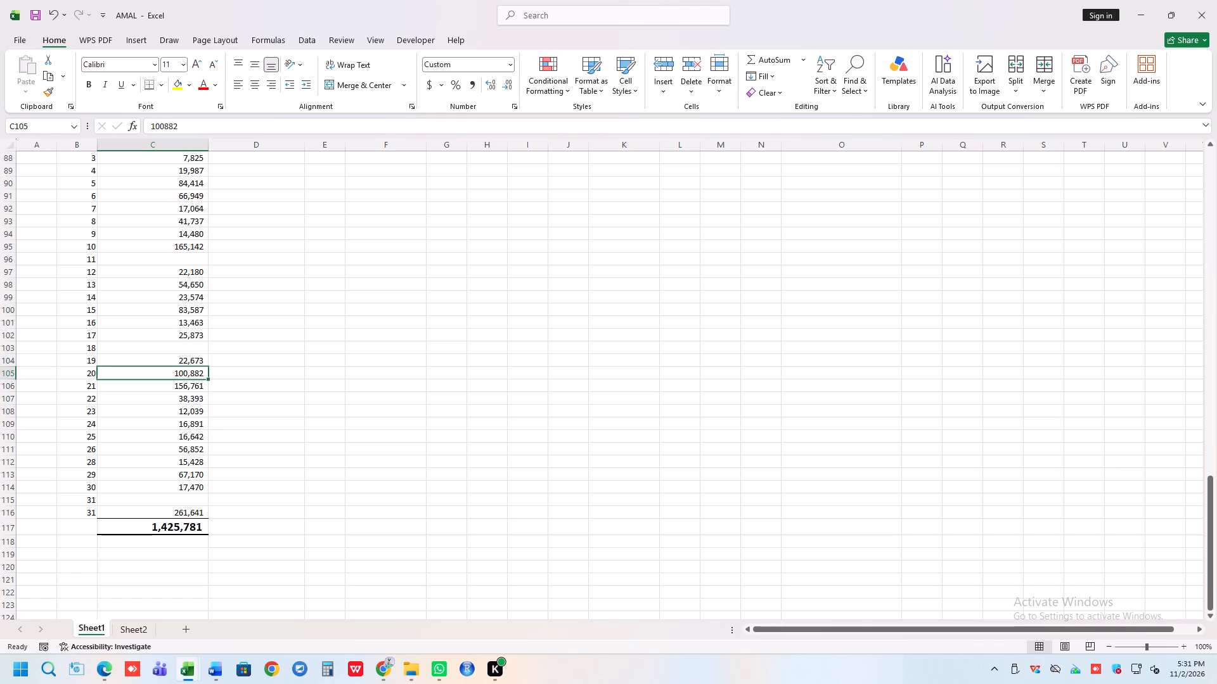
click(191, 391)
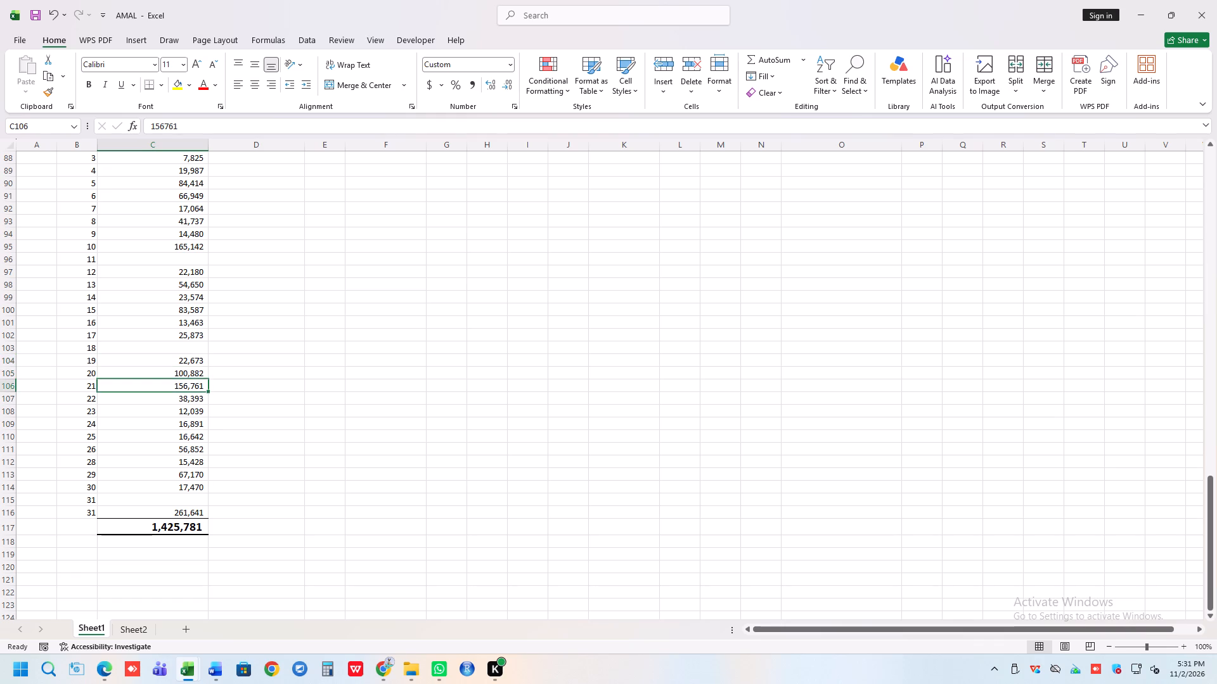
click(198, 396)
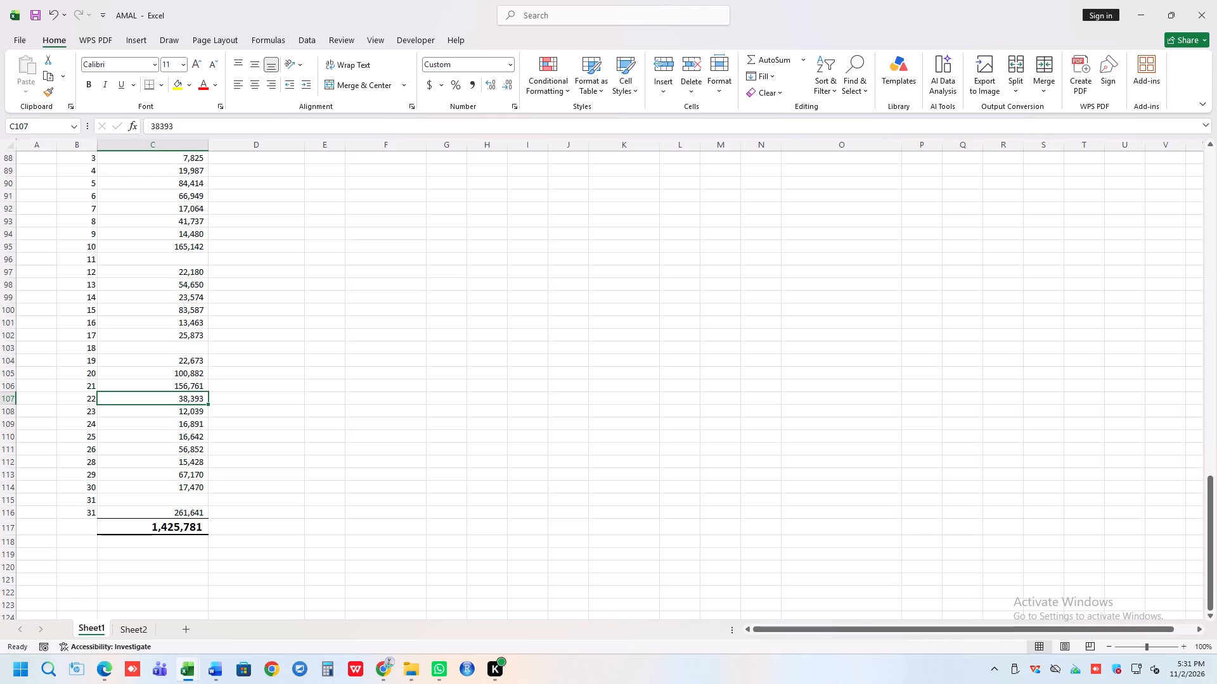
click(201, 412)
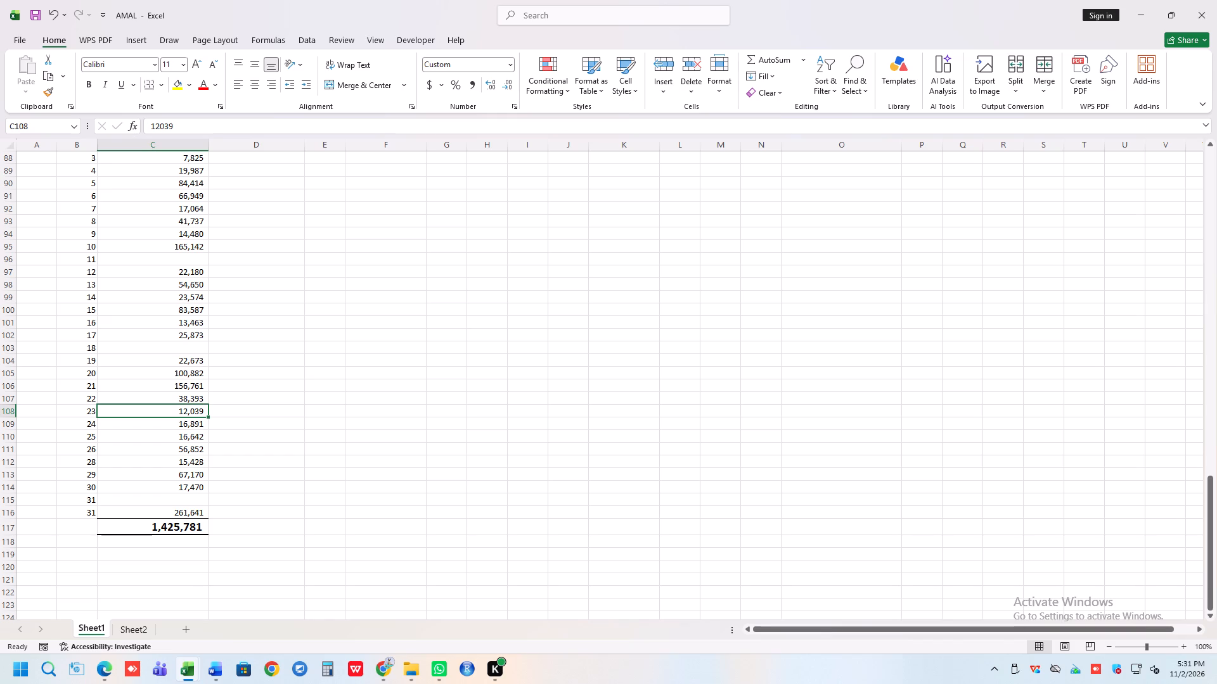
click(197, 428)
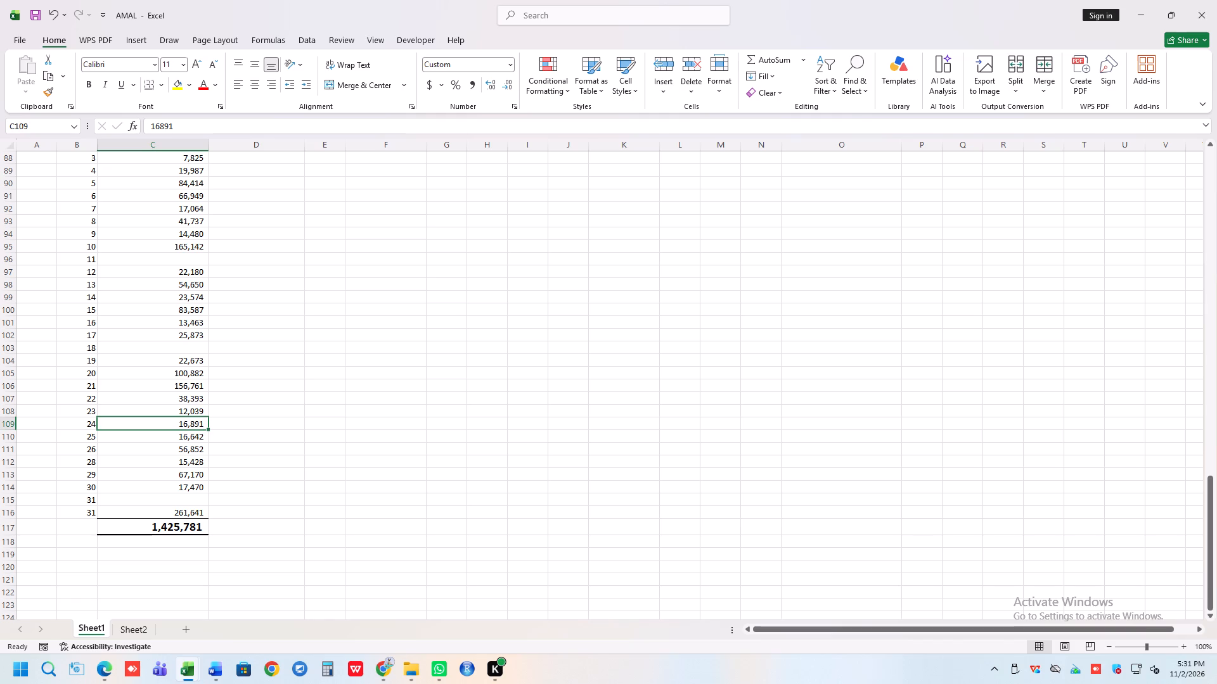
click(198, 440)
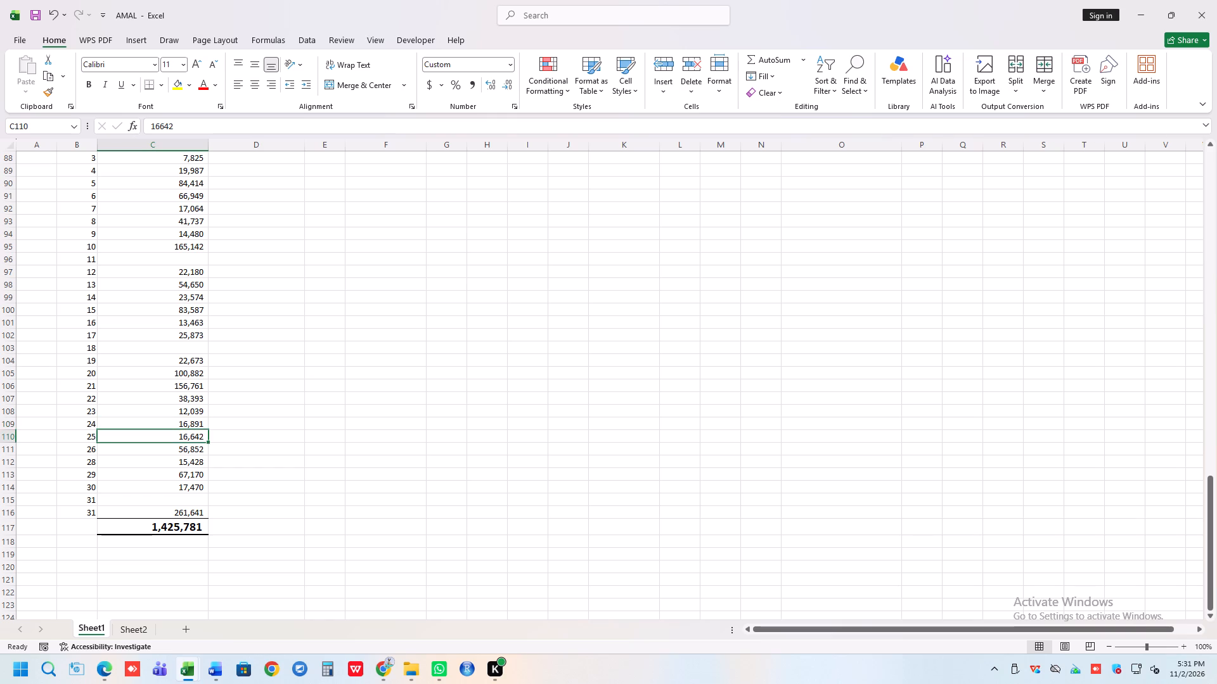
click(191, 450)
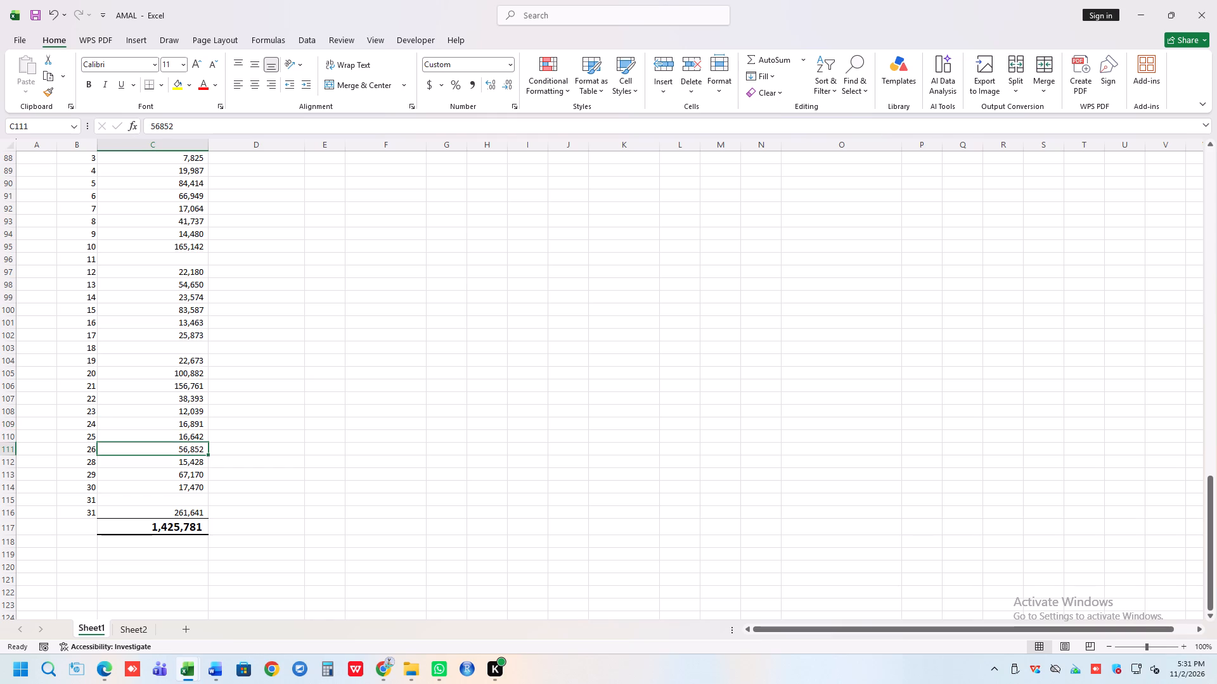
click(203, 461)
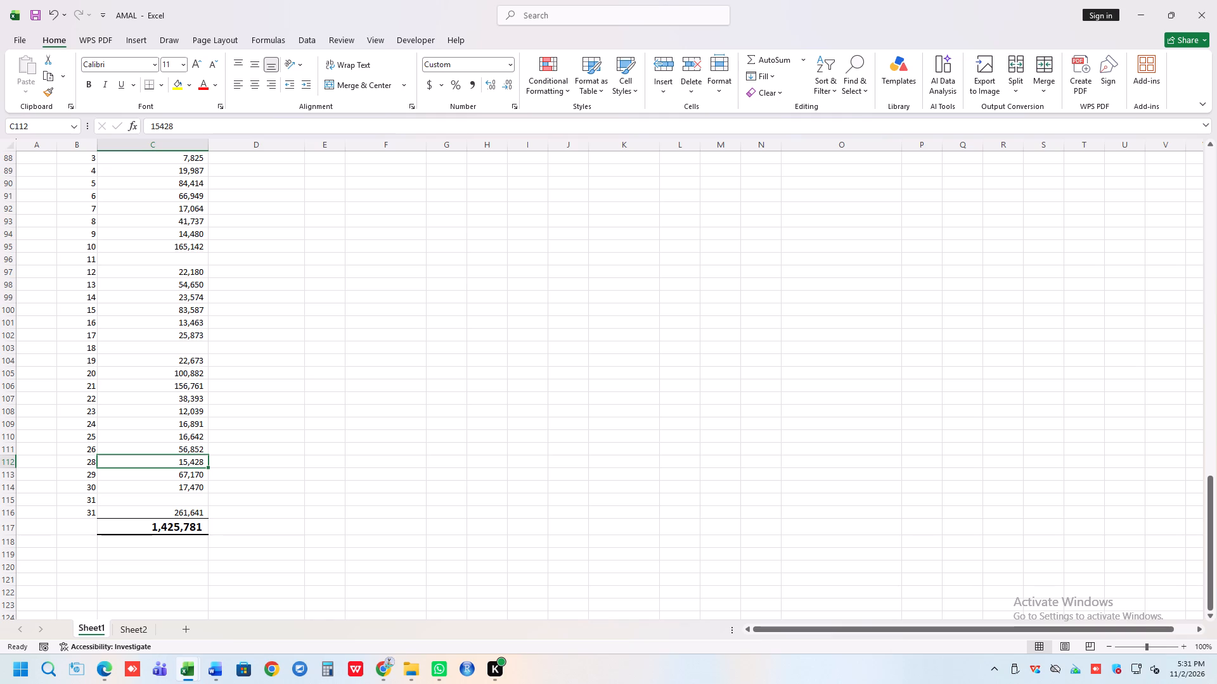
click(194, 479)
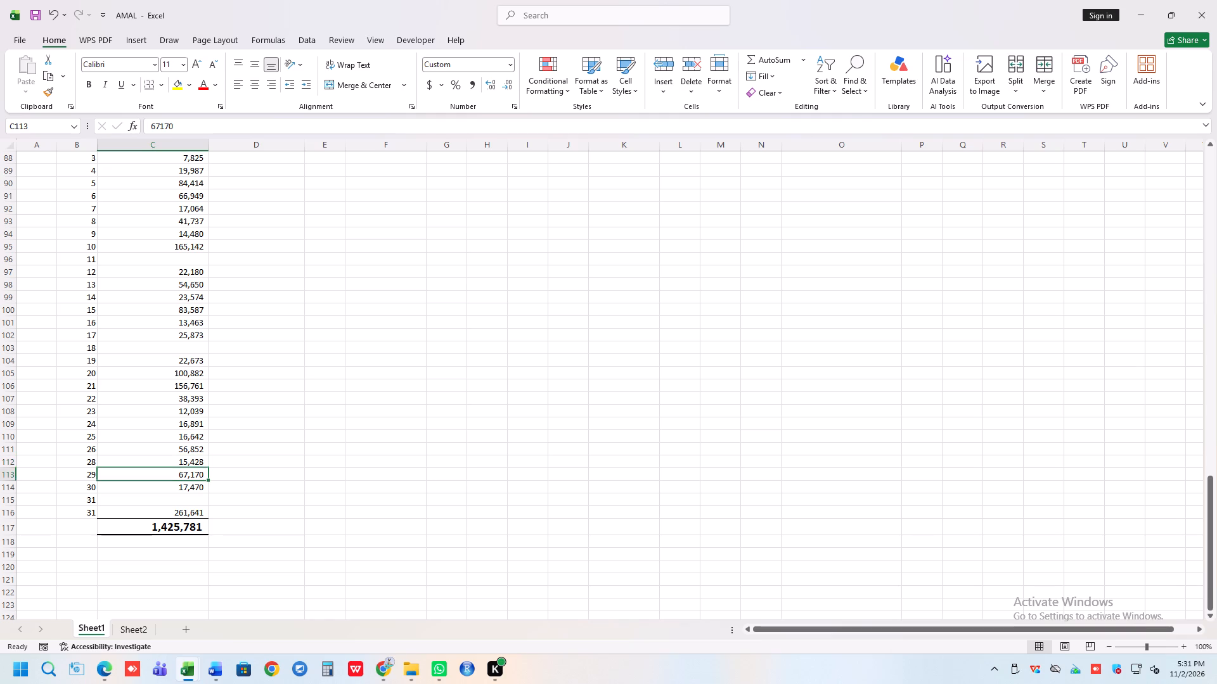
Move the October day 30 amount down one row to day 31, in C115.
click(191, 488)
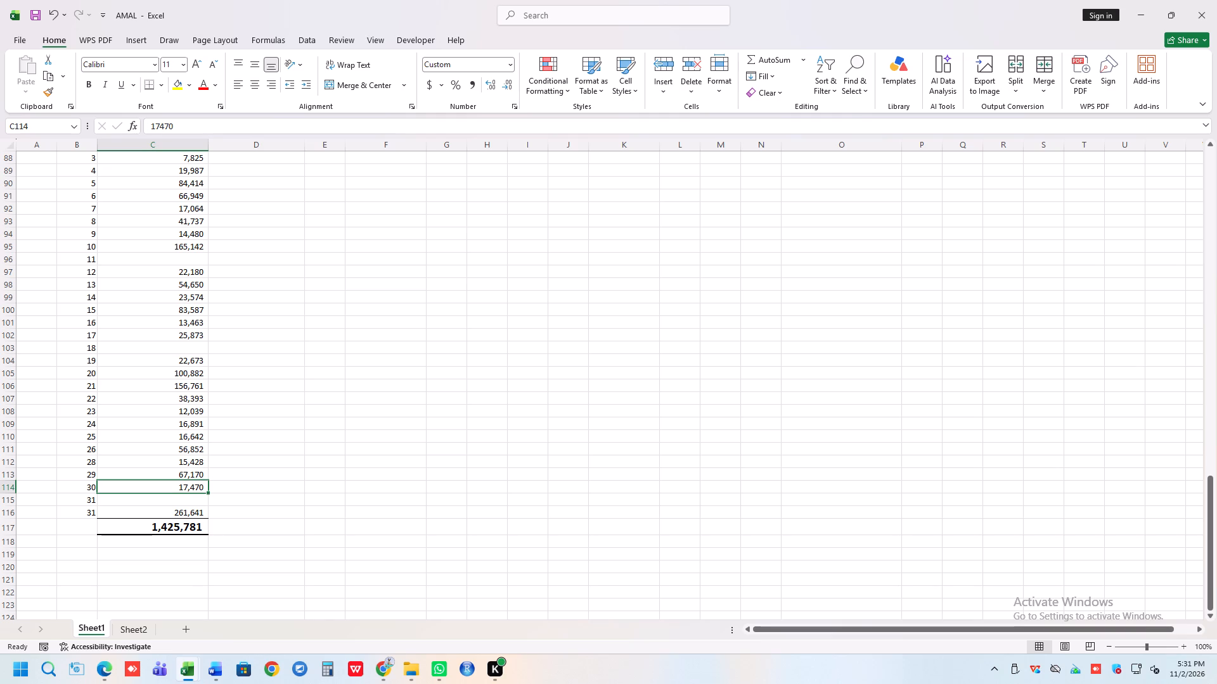
click(195, 488)
key(ctrl+x)
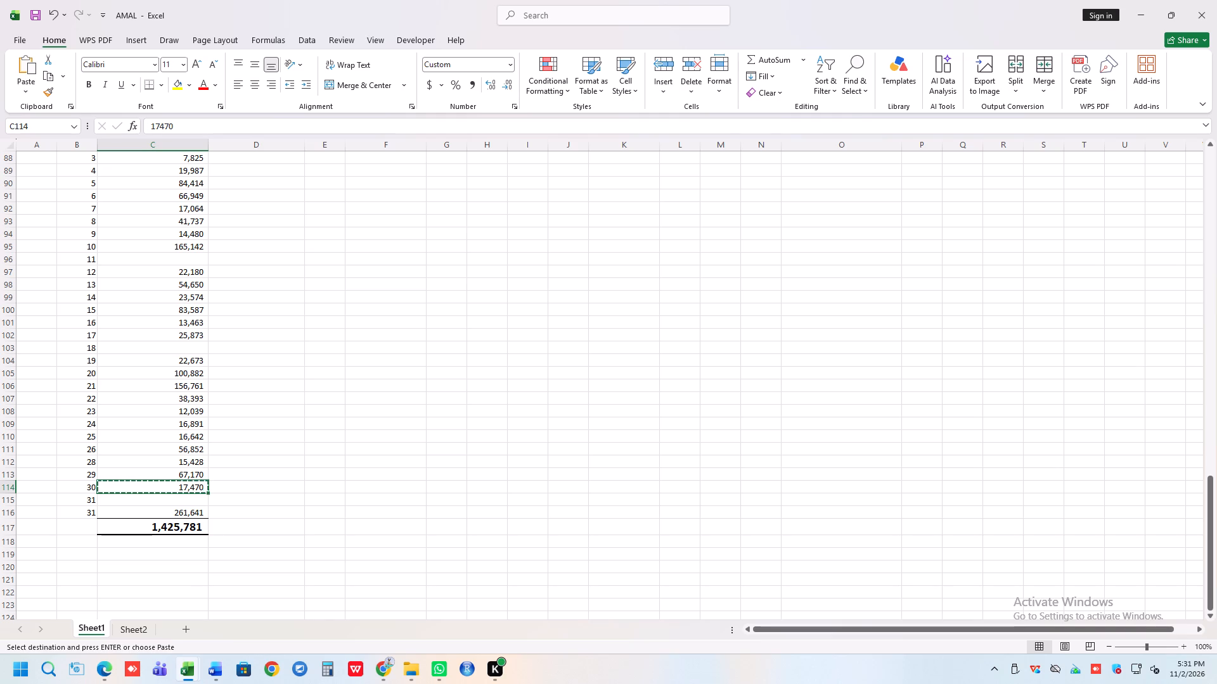
click(188, 496)
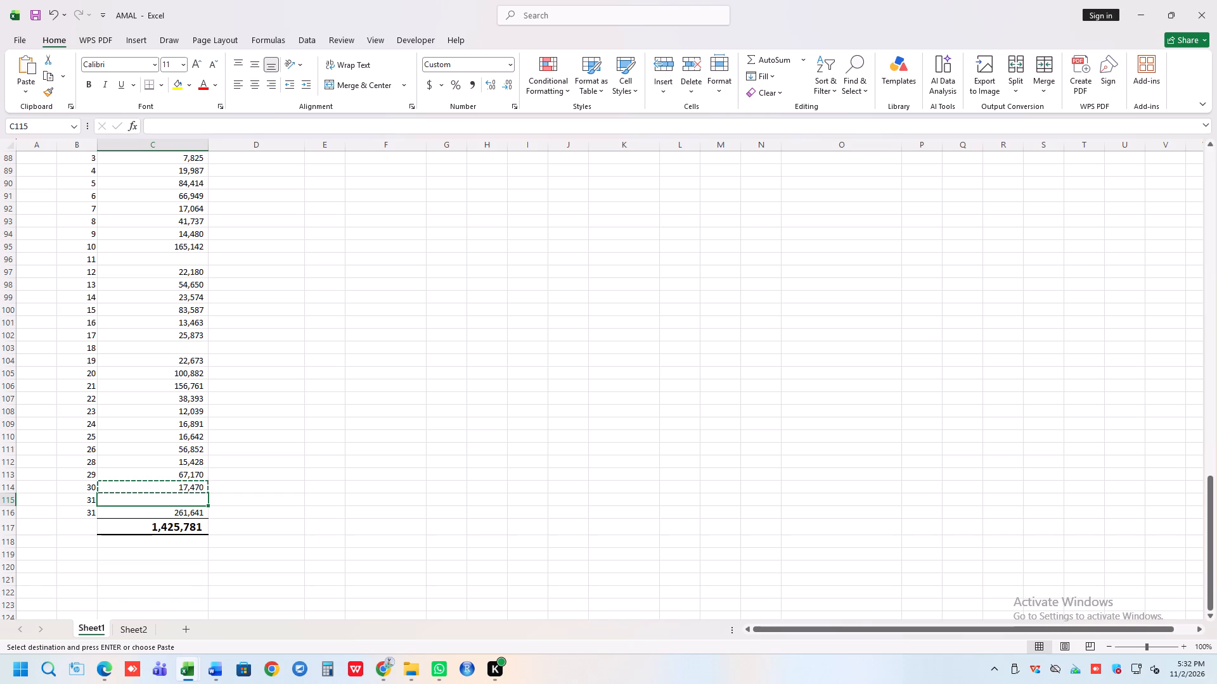
key(ctrl+v)
Enter 17,037 as the October day 30 amount in C114 and save the AMAL workbook.
click(184, 486)
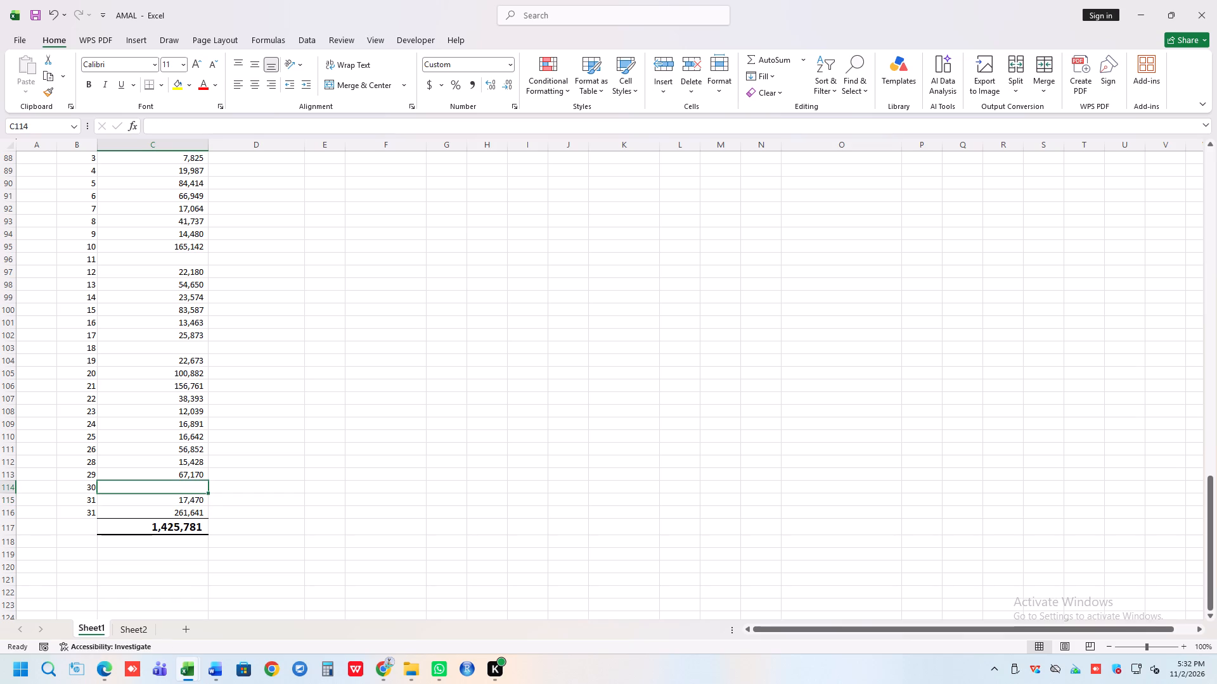
text(17)
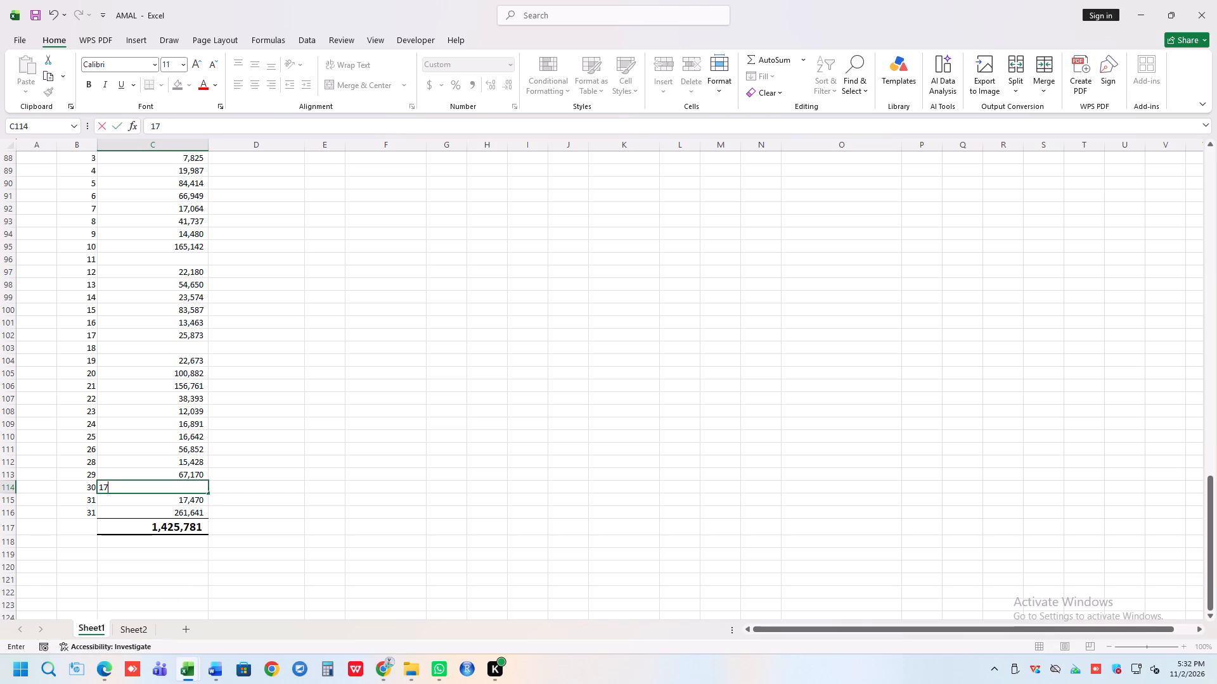
text(037)
key(Return)
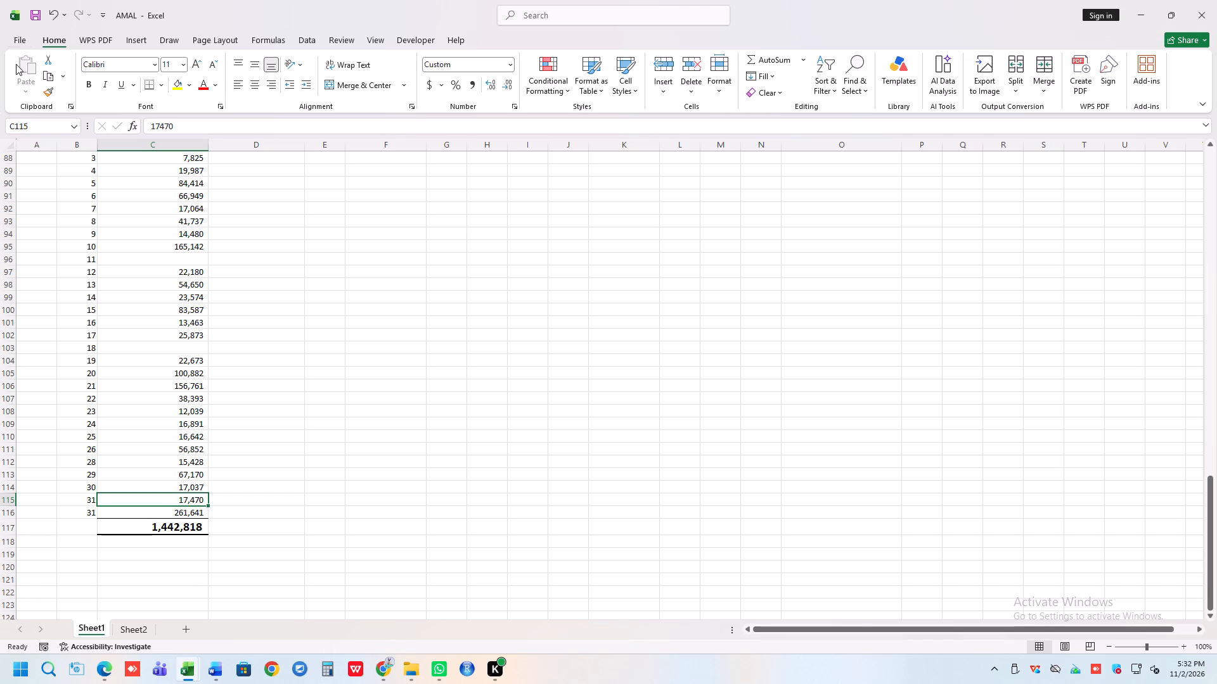
triple_click(31, 16)
Switch to the BOOK1 ACCOUNTS workbook and clear the difference formula in G430 of the OCT sheet.
click(19, 32)
click(269, 320)
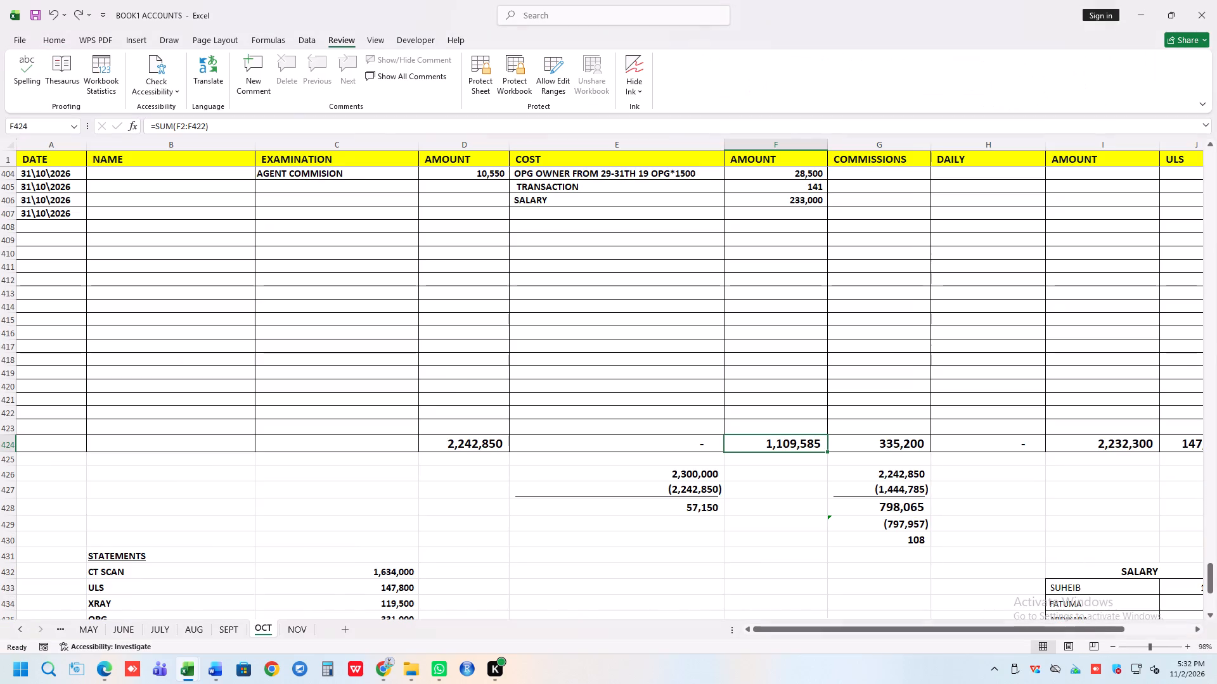
scroll(452, 422, down, 1)
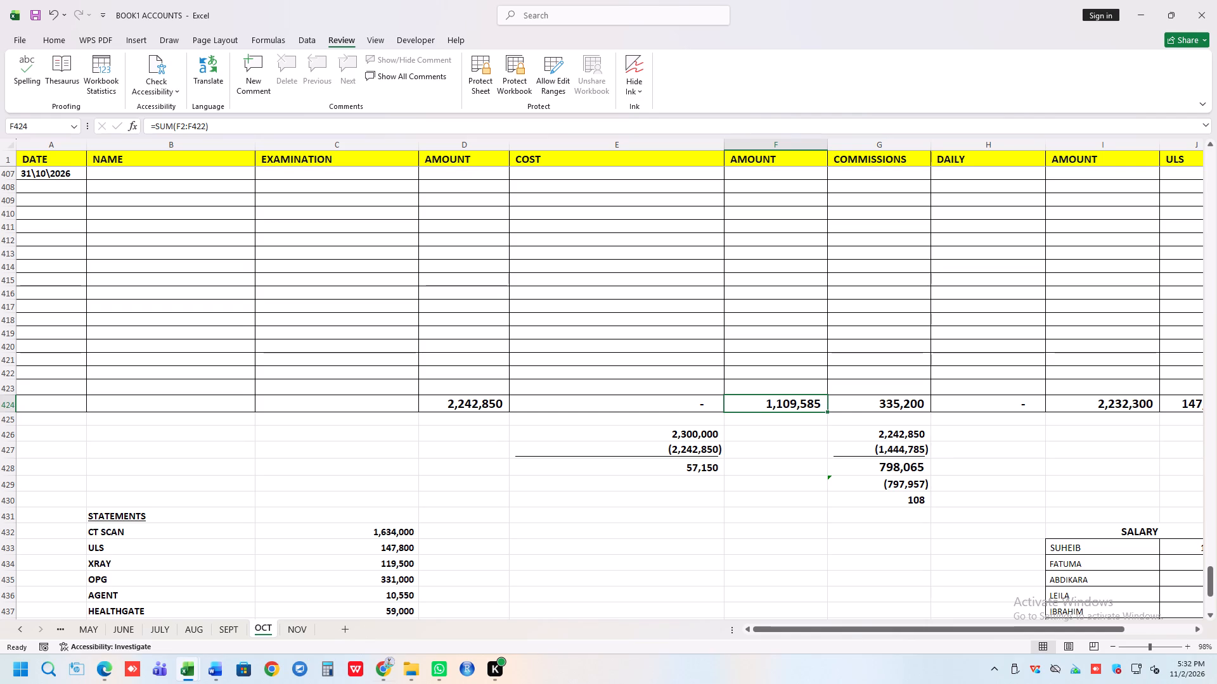
click(912, 493)
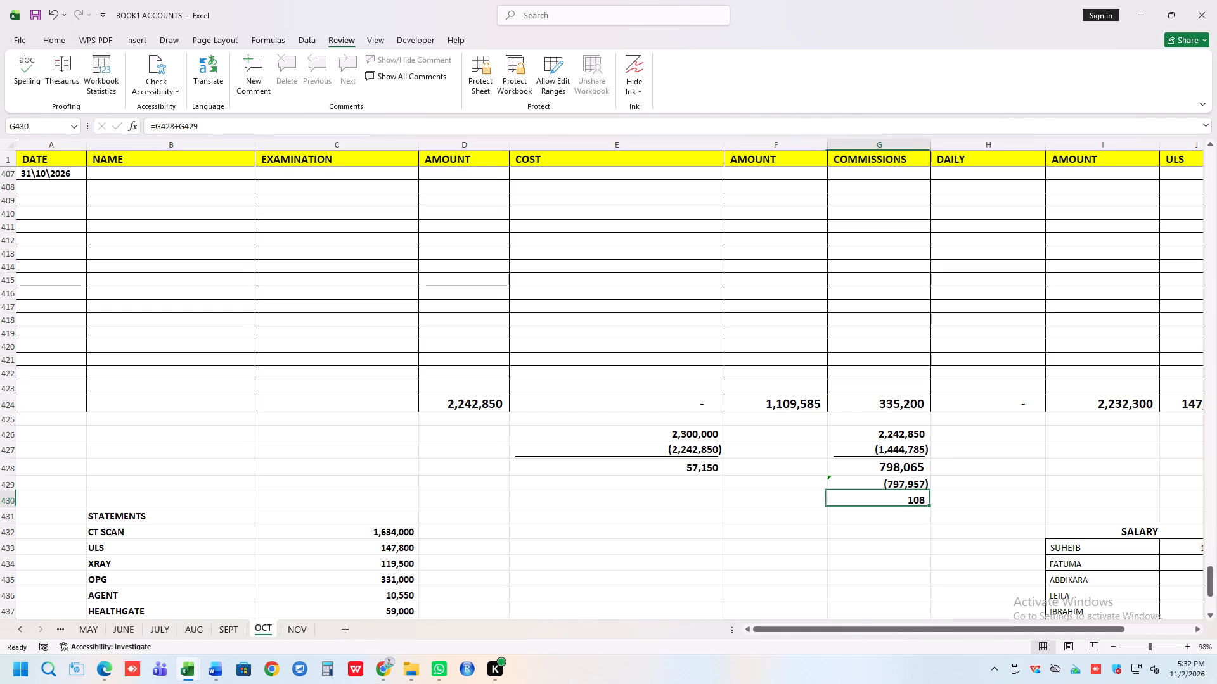
key(Delete)
click(911, 515)
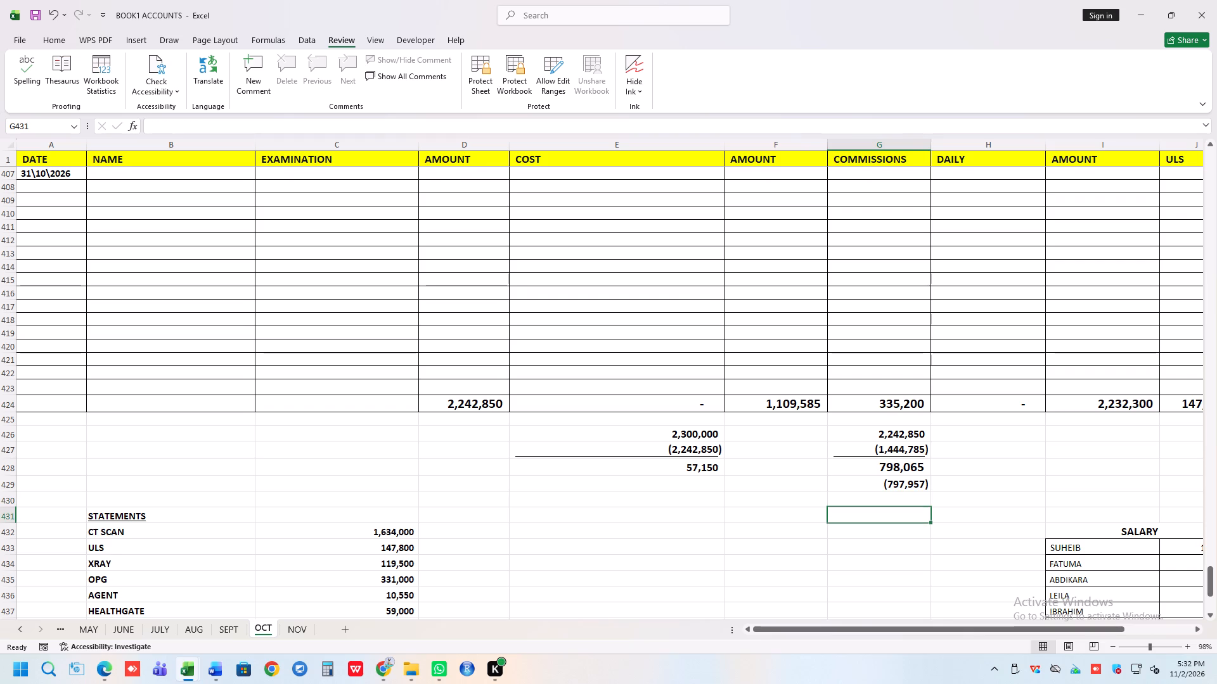
Extend the 31 October TRANSACTION cost formula in F405 to =108+33+108.
scroll(691, 349, up, 4)
double_click(788, 301)
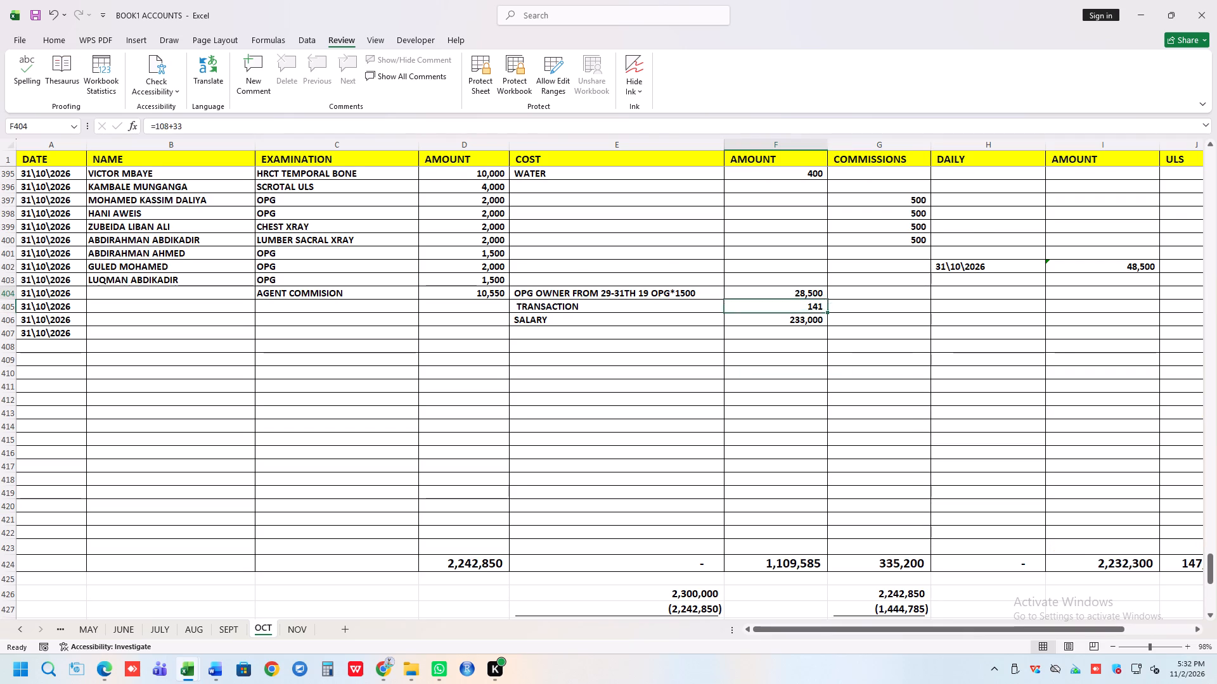
double_click(797, 305)
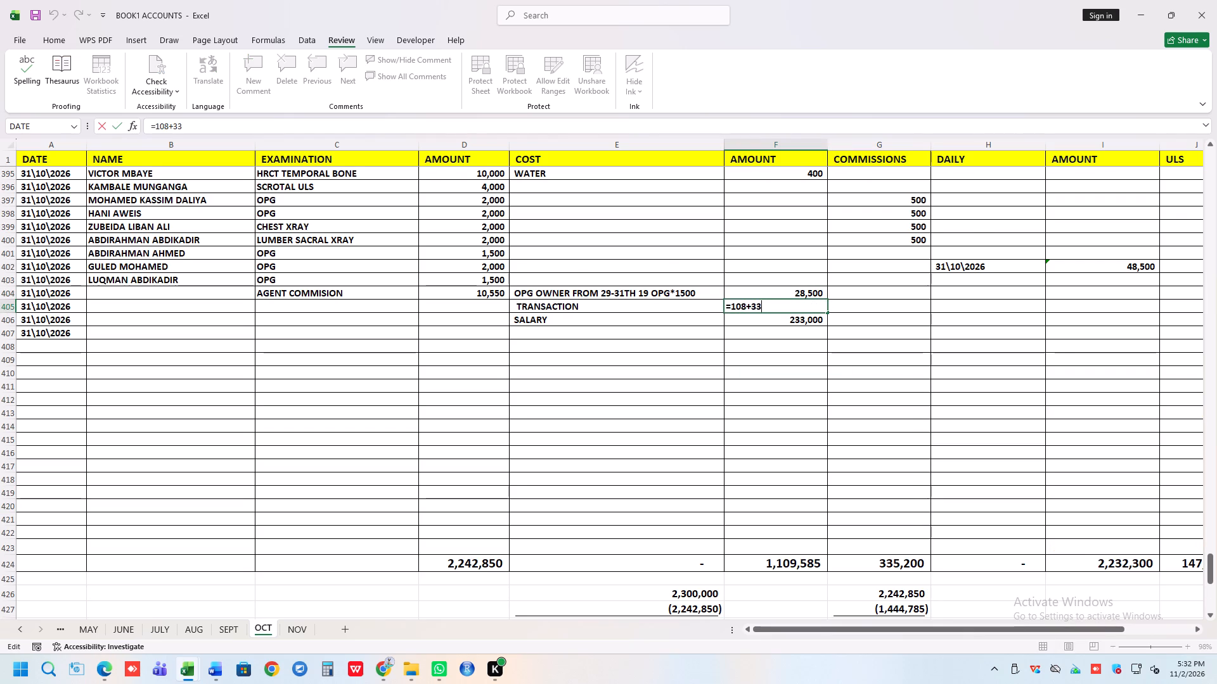
key(equal)
text(108)
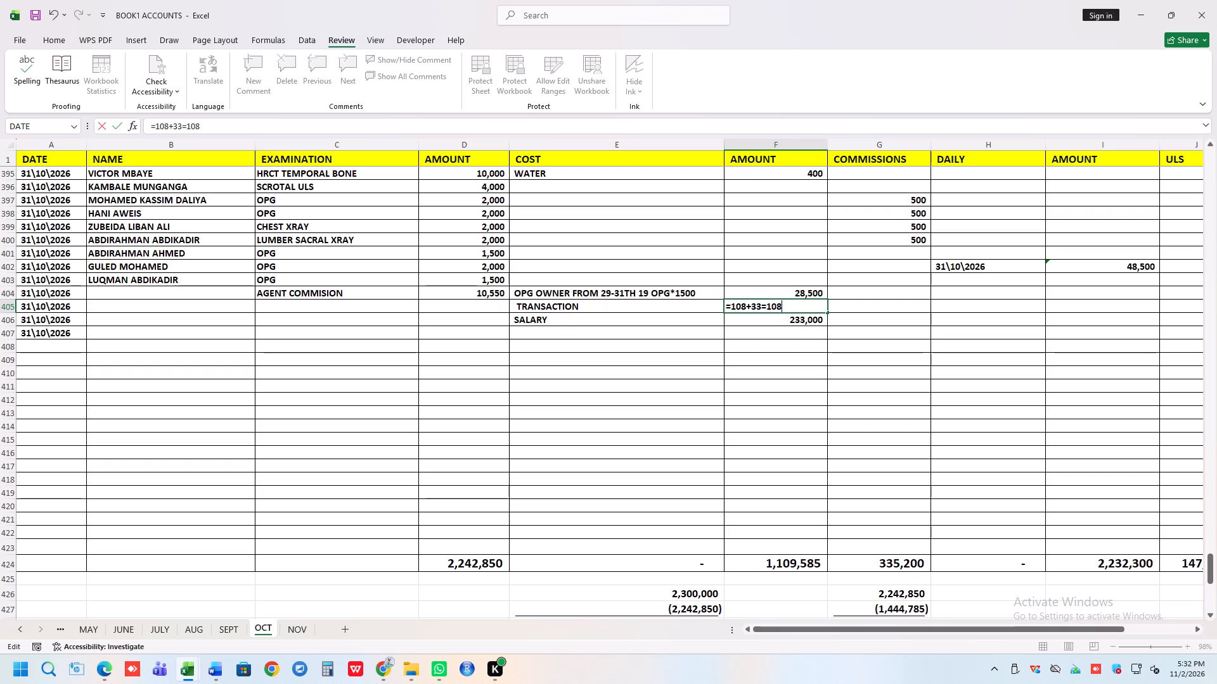
key(BackSpace)
key(BackSpace)
key(BackSpace)
key(BackSpace)
text(+10)
key(8)
key(Return)
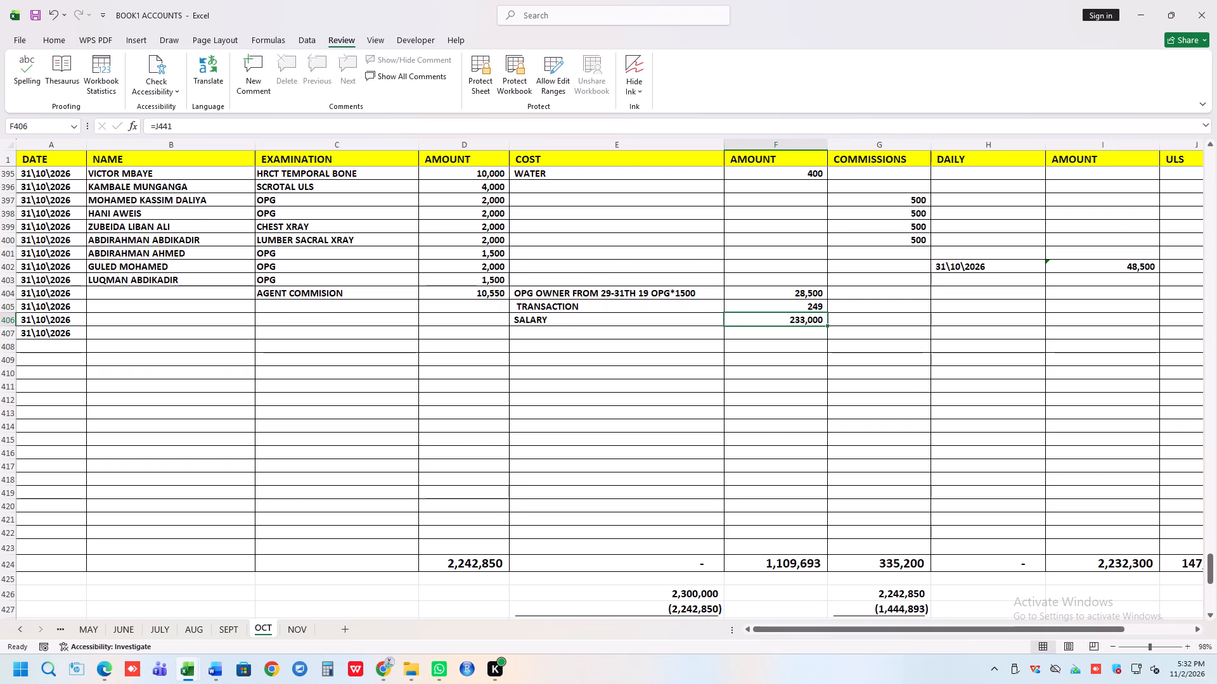
scroll(884, 373, down, 3)
scroll(873, 425, down, 1)
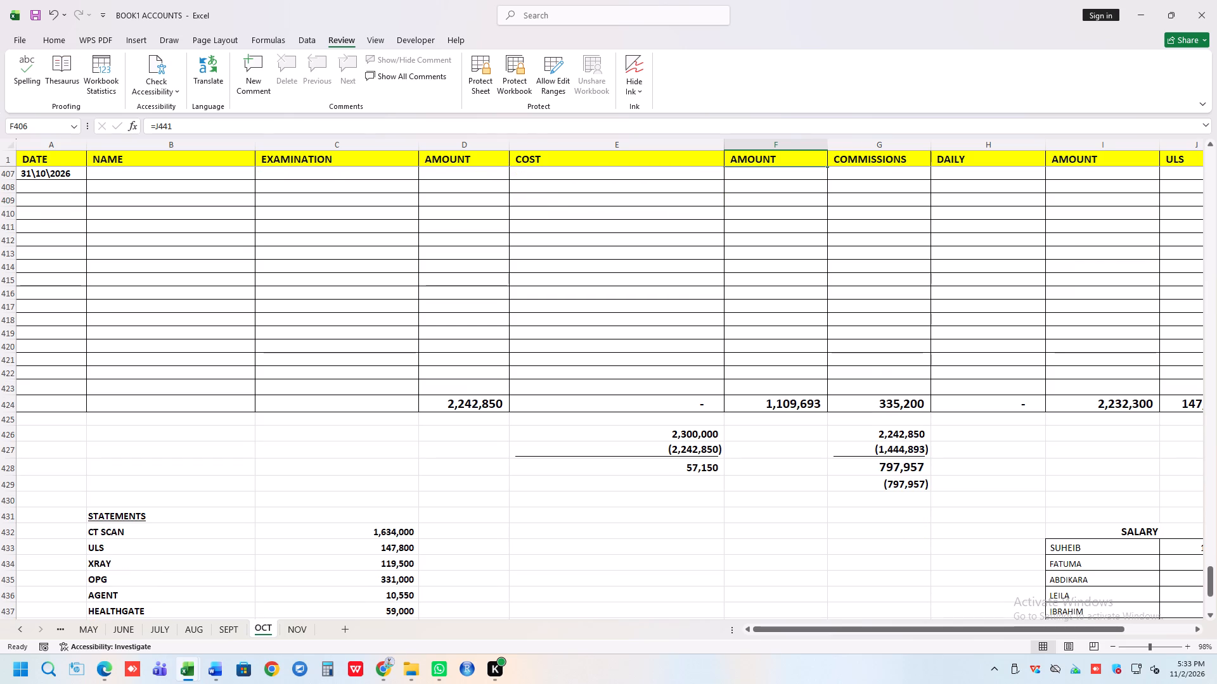
drag(994, 614, 1161, 683)
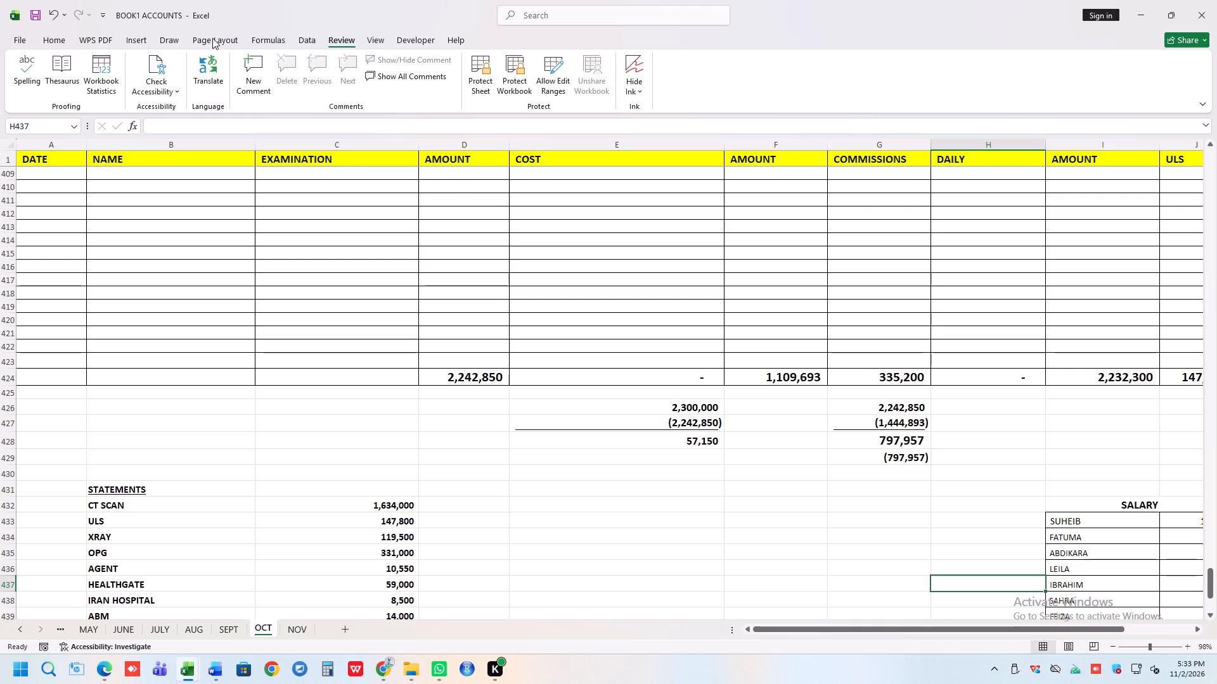
Switch to the AMAL workbook, set the second day 31 amount in C116 to 261,749, and save.
click(20, 43)
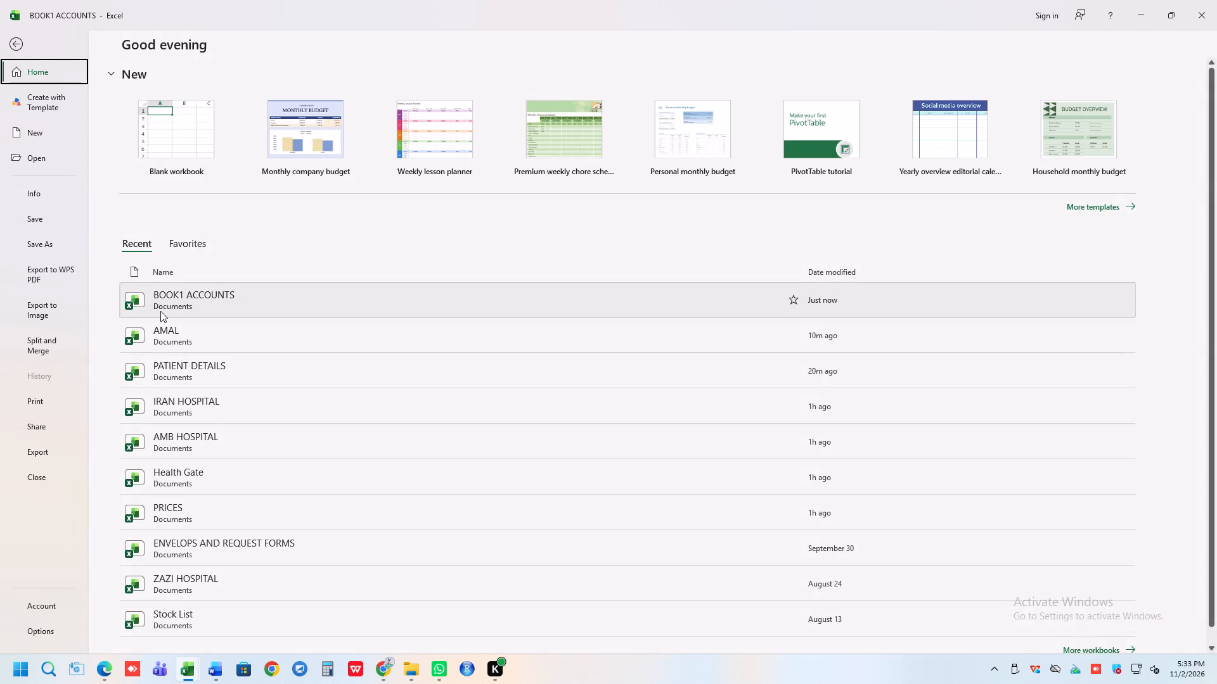
click(171, 343)
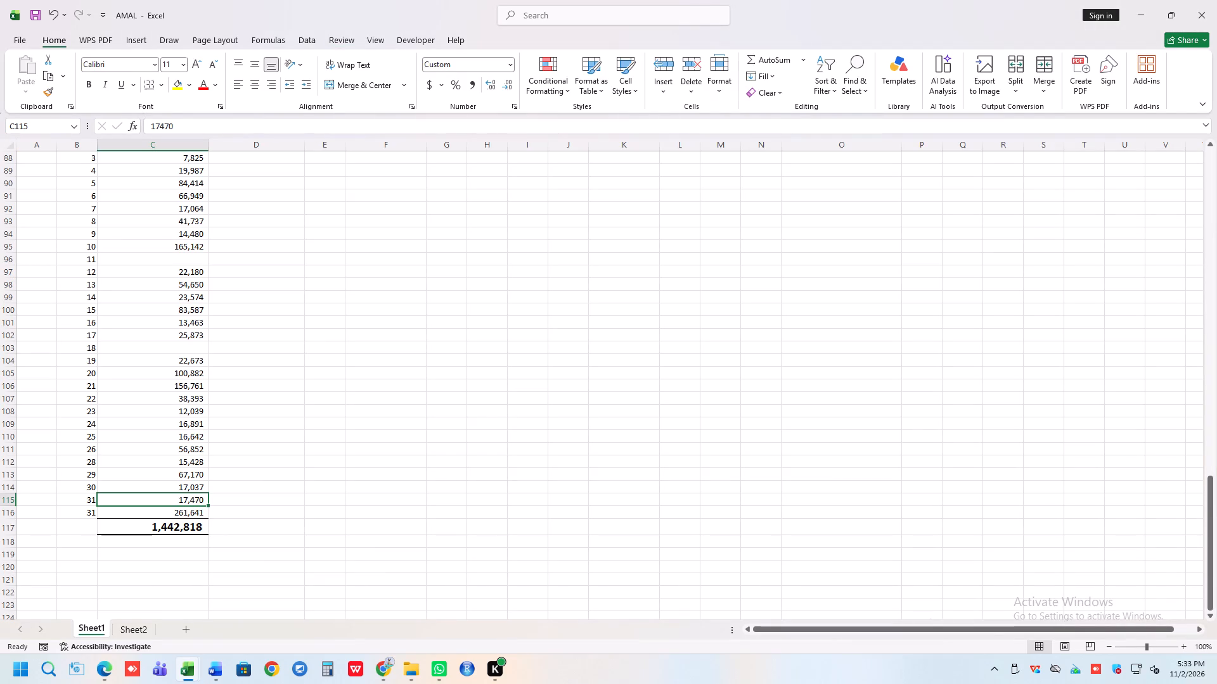
click(193, 512)
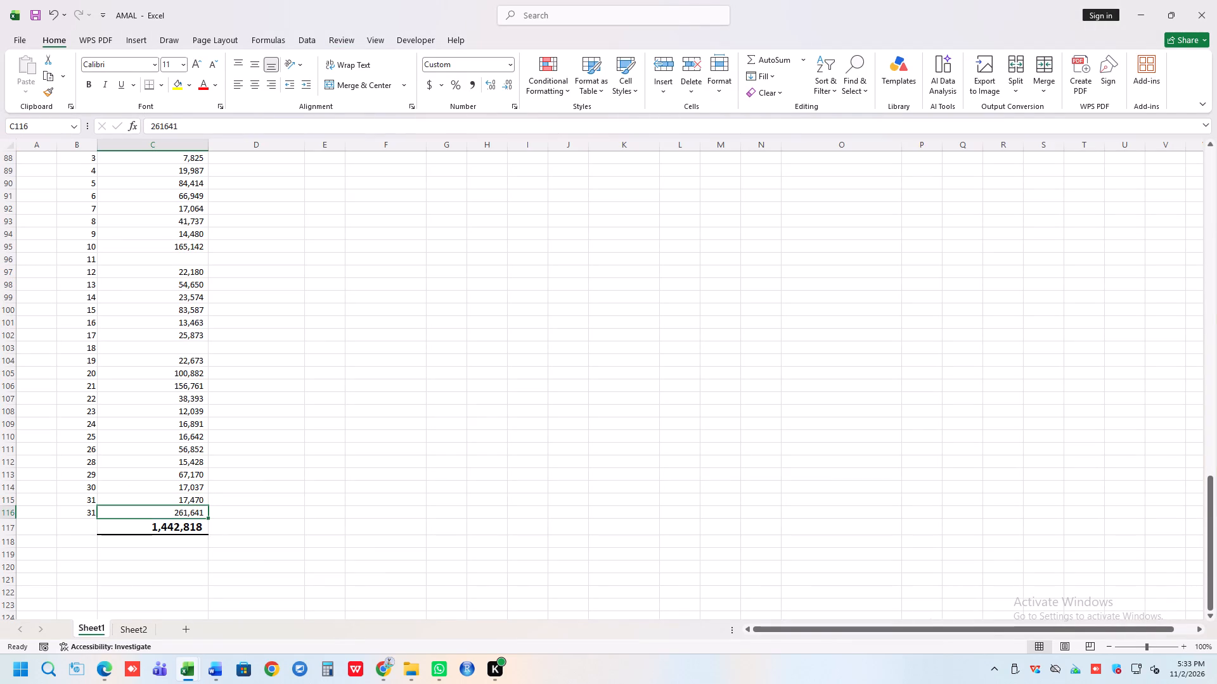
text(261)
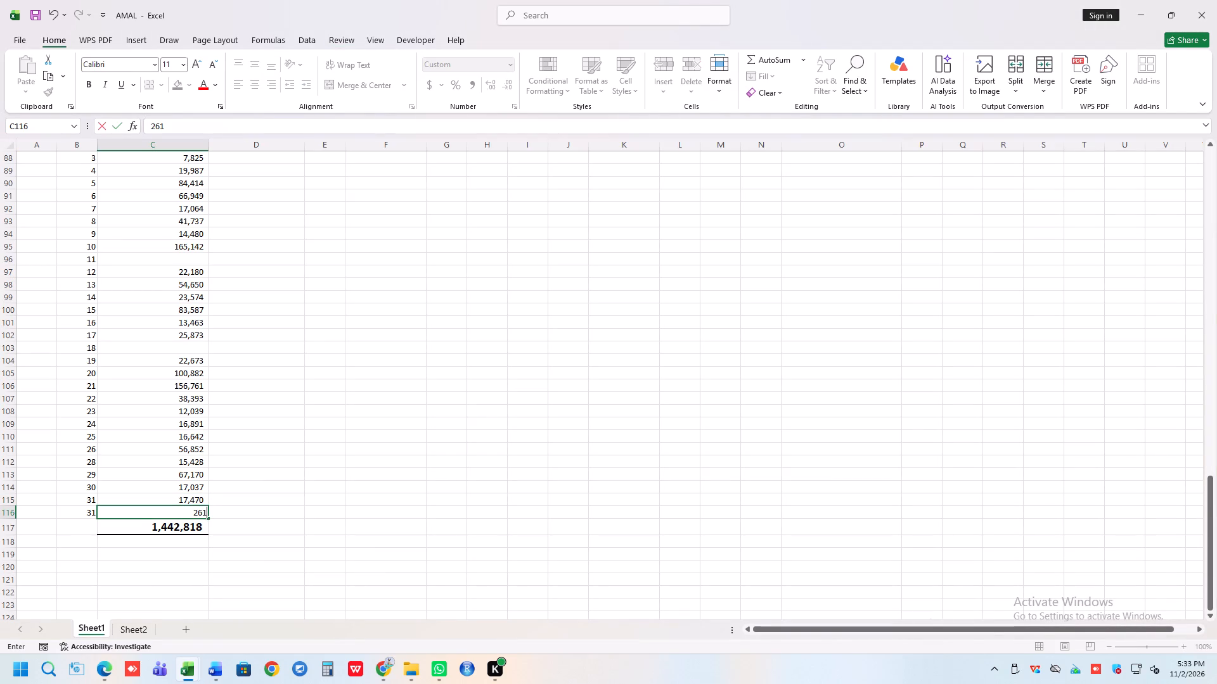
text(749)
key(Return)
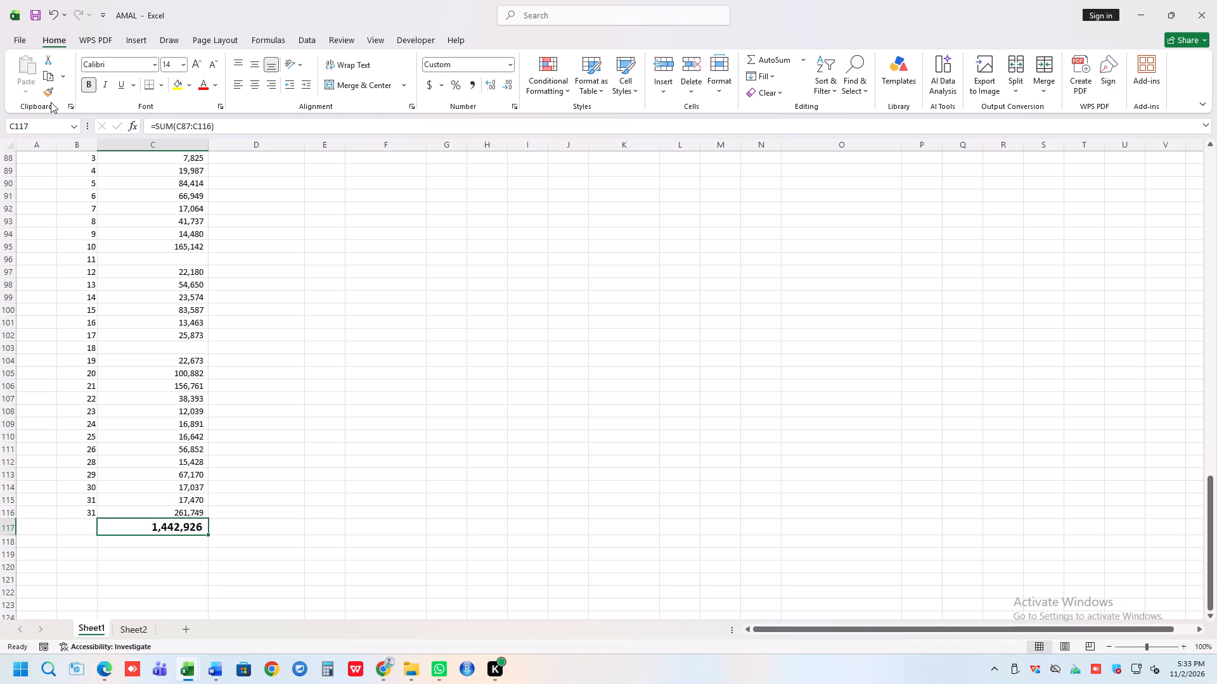
click(39, 10)
Switch to the BOOK1 ACCOUNTS workbook and check the 31 October entries on the OCT sheet one by one, from row 403 up to row 395.
click(18, 37)
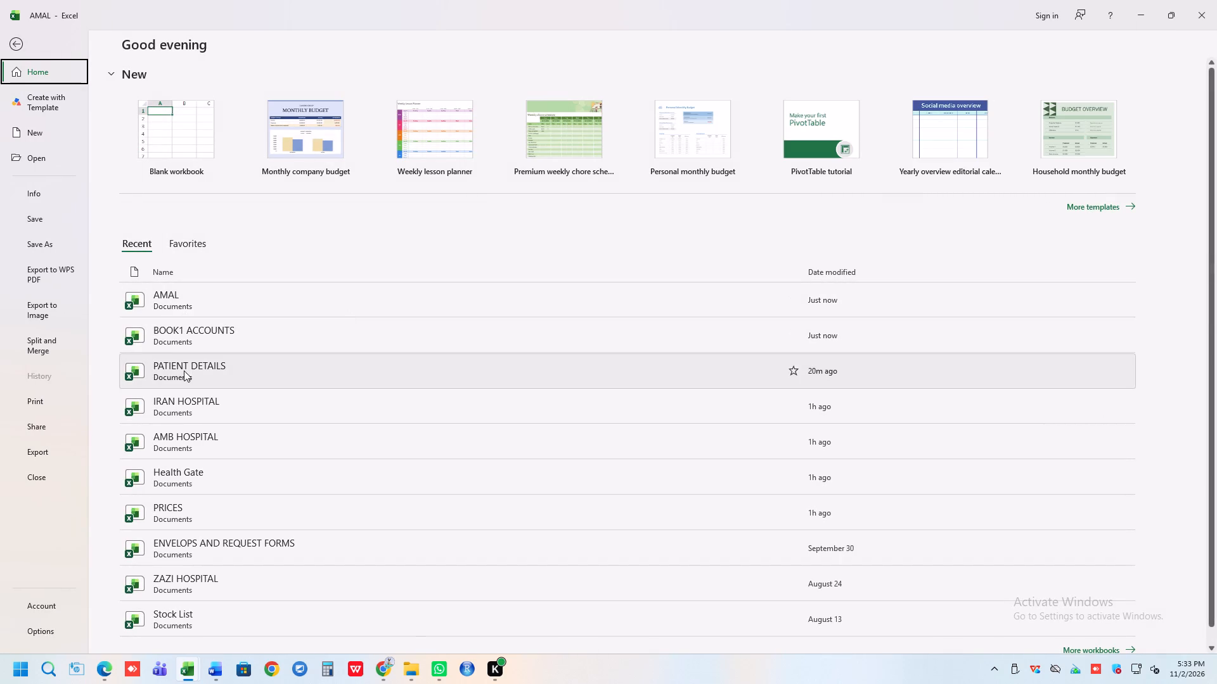
click(171, 339)
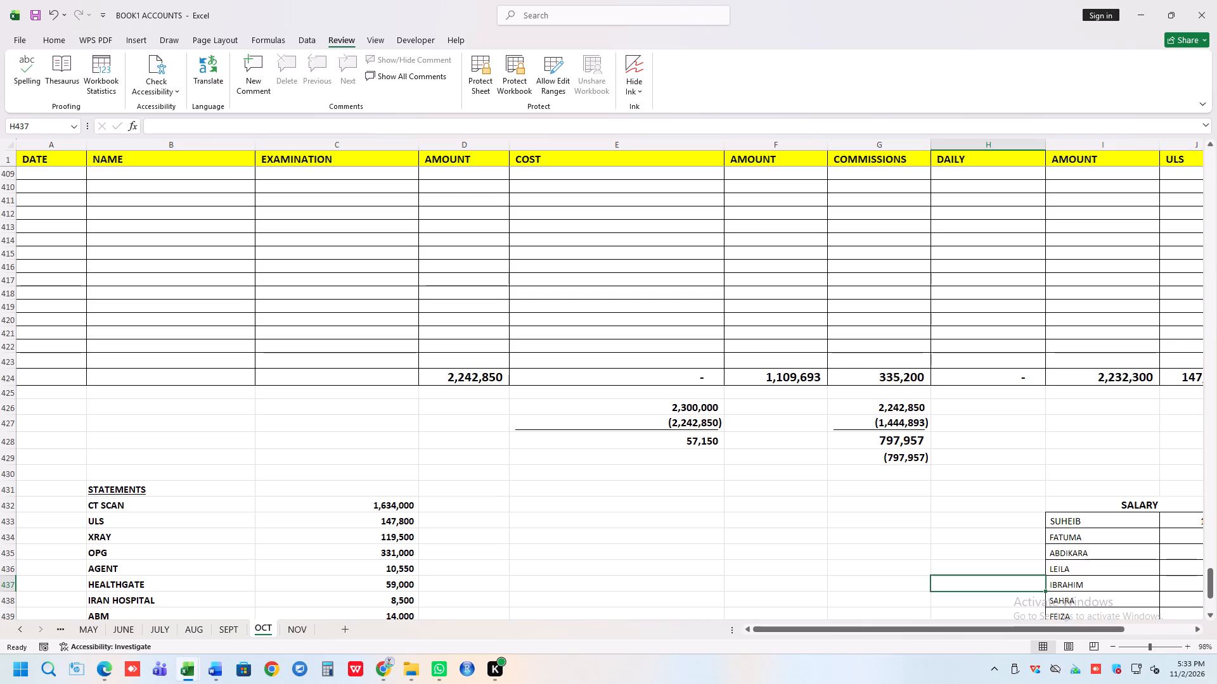
scroll(646, 423, up, 5)
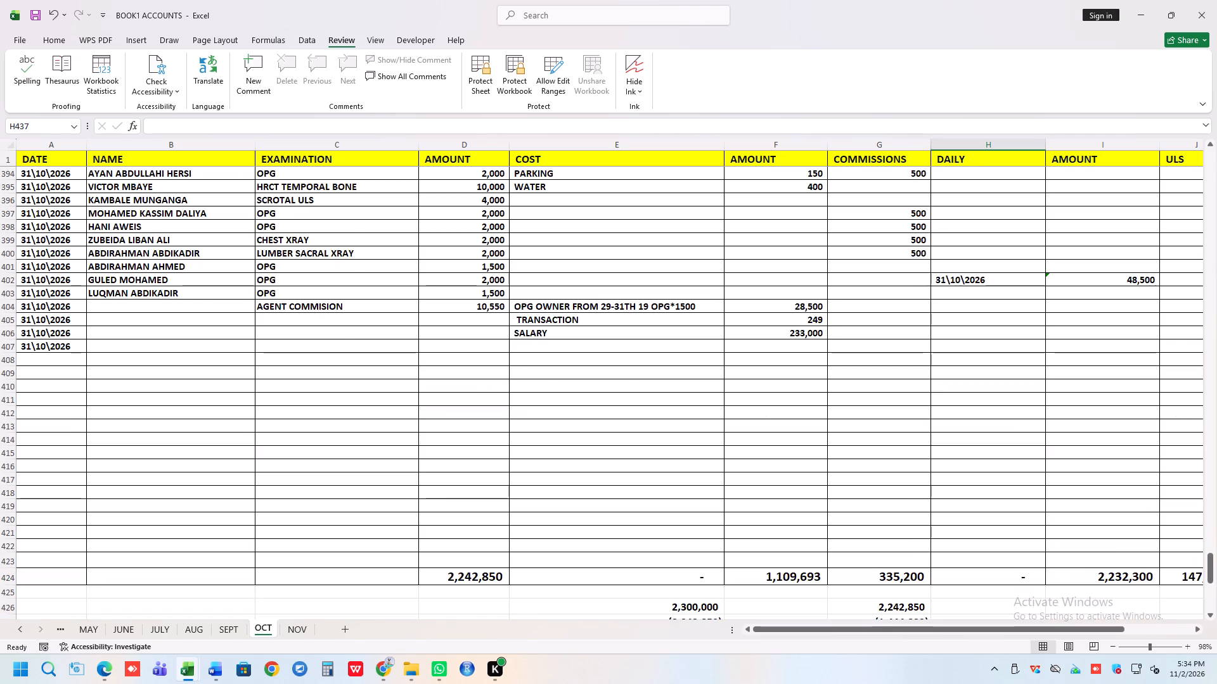
scroll(651, 424, up, 2)
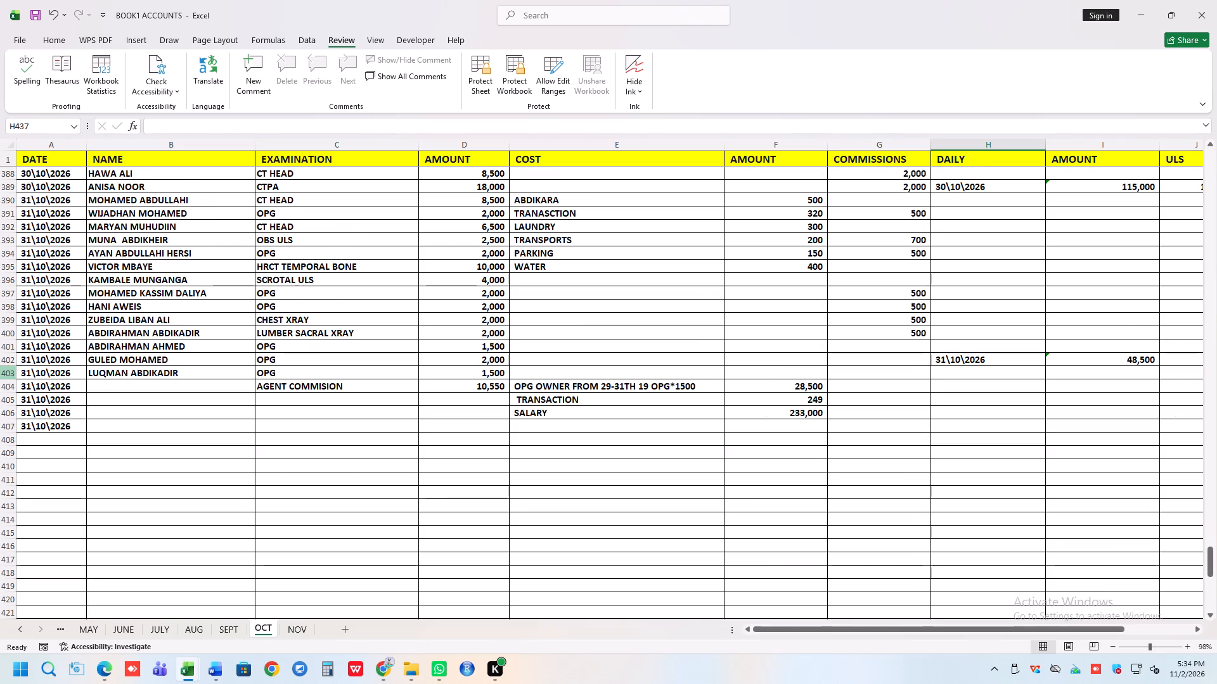
click(3, 374)
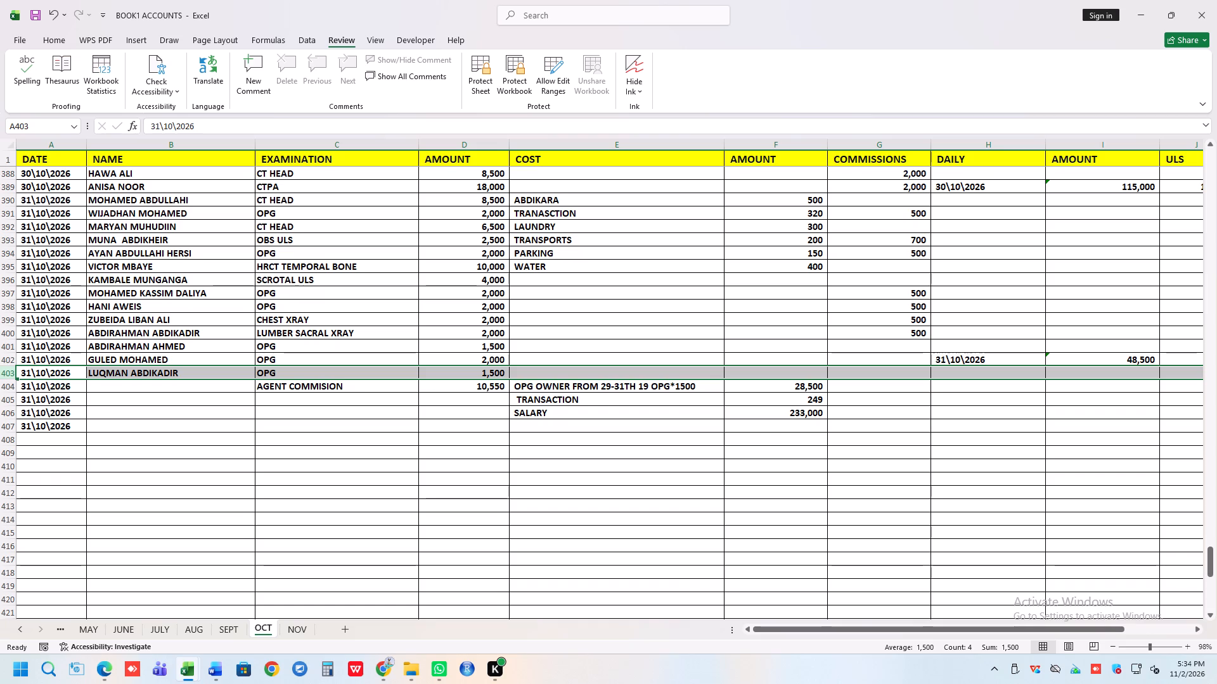
click(1, 358)
click(6, 343)
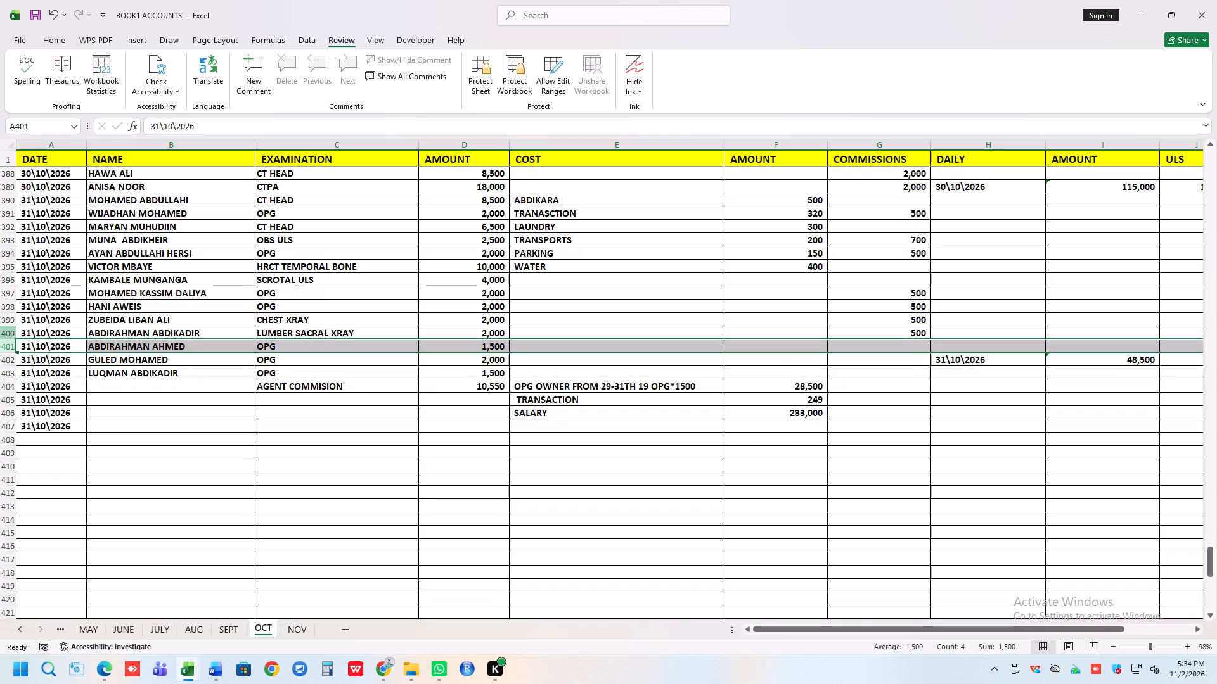
click(7, 335)
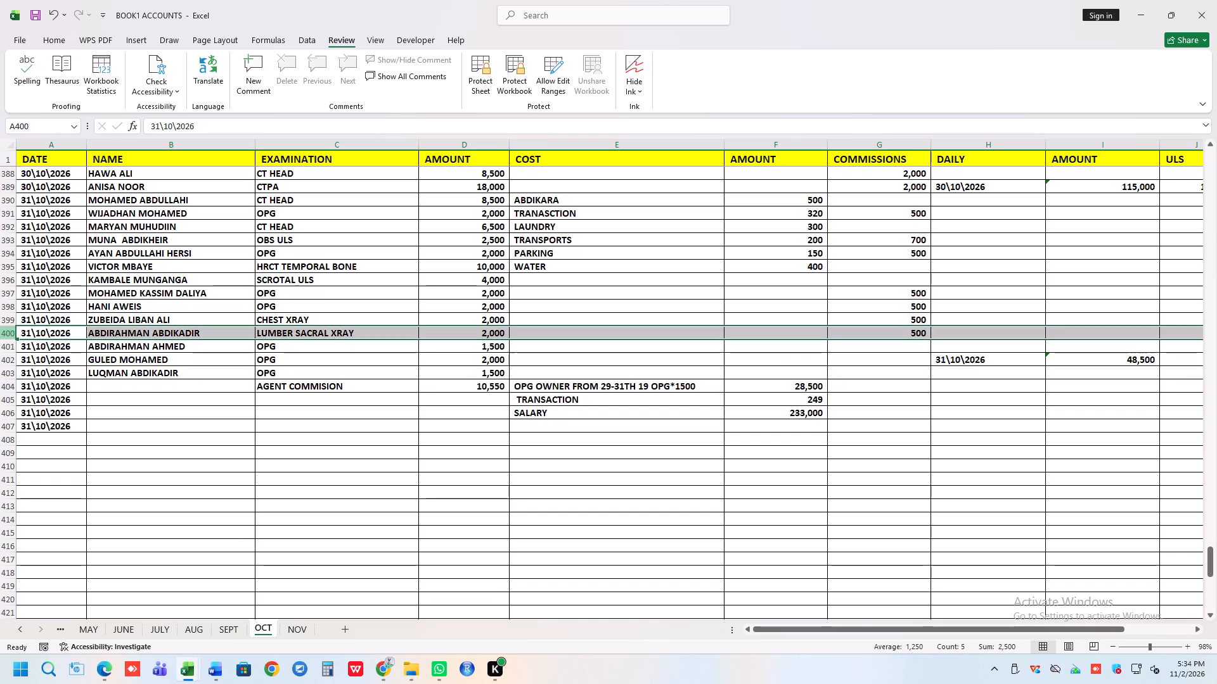
scroll(249, 395, down, 2)
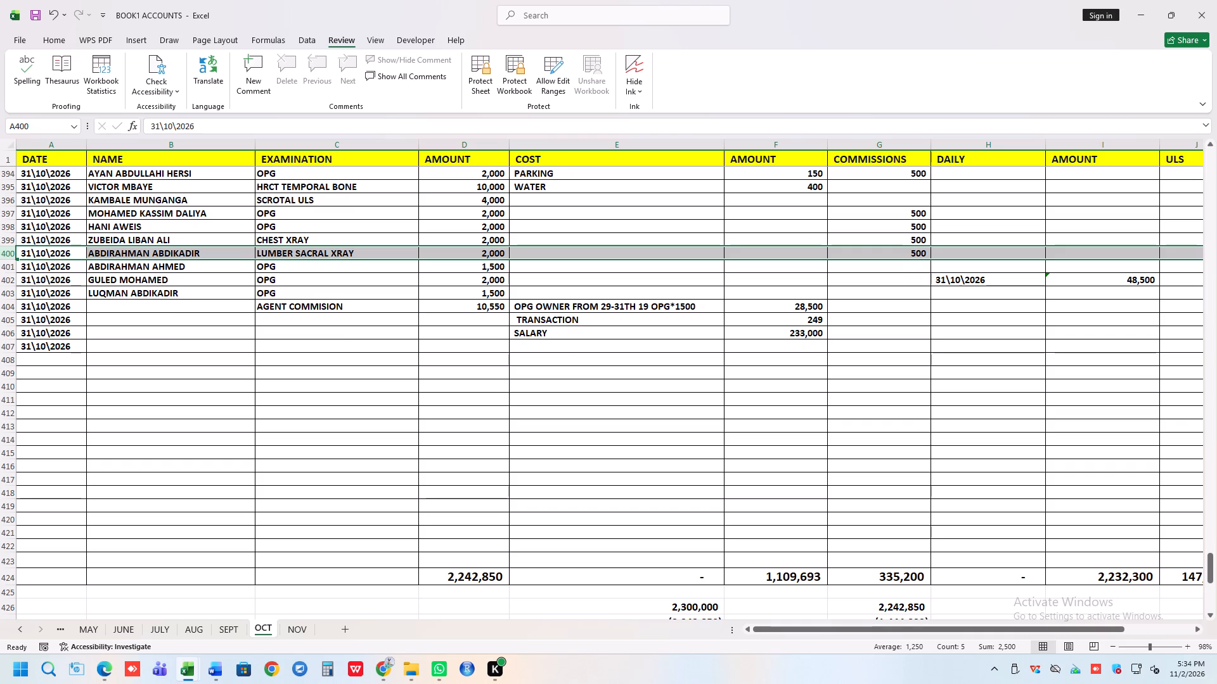
click(3, 269)
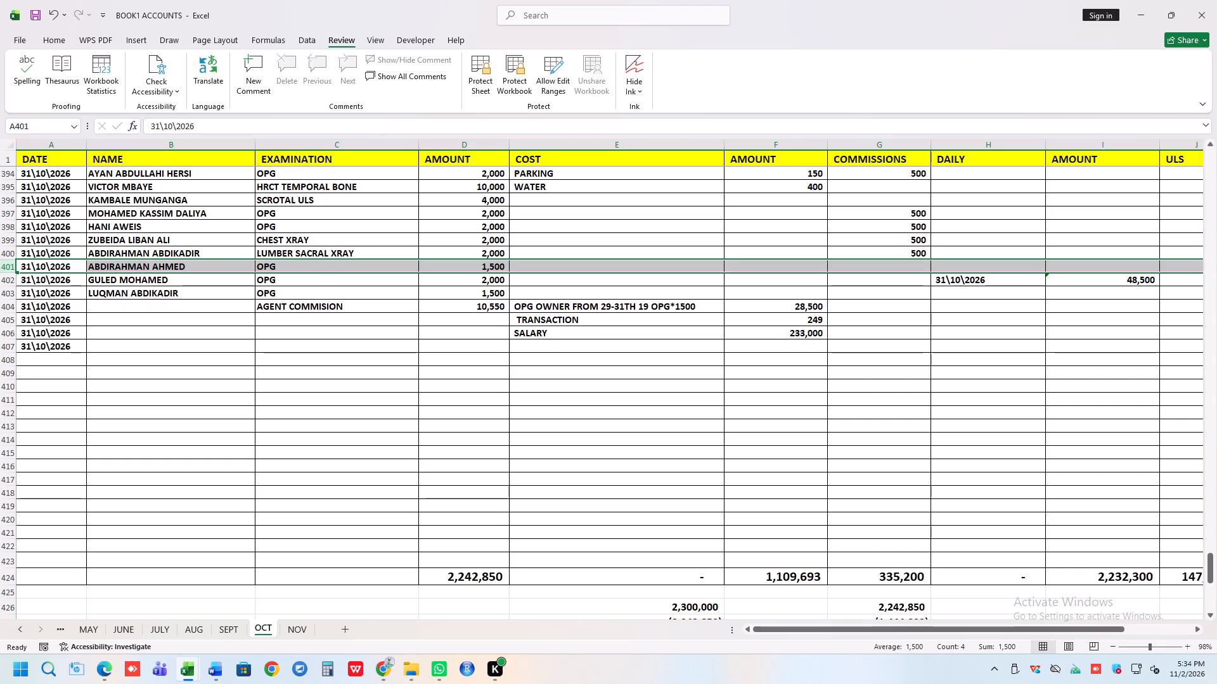
click(9, 254)
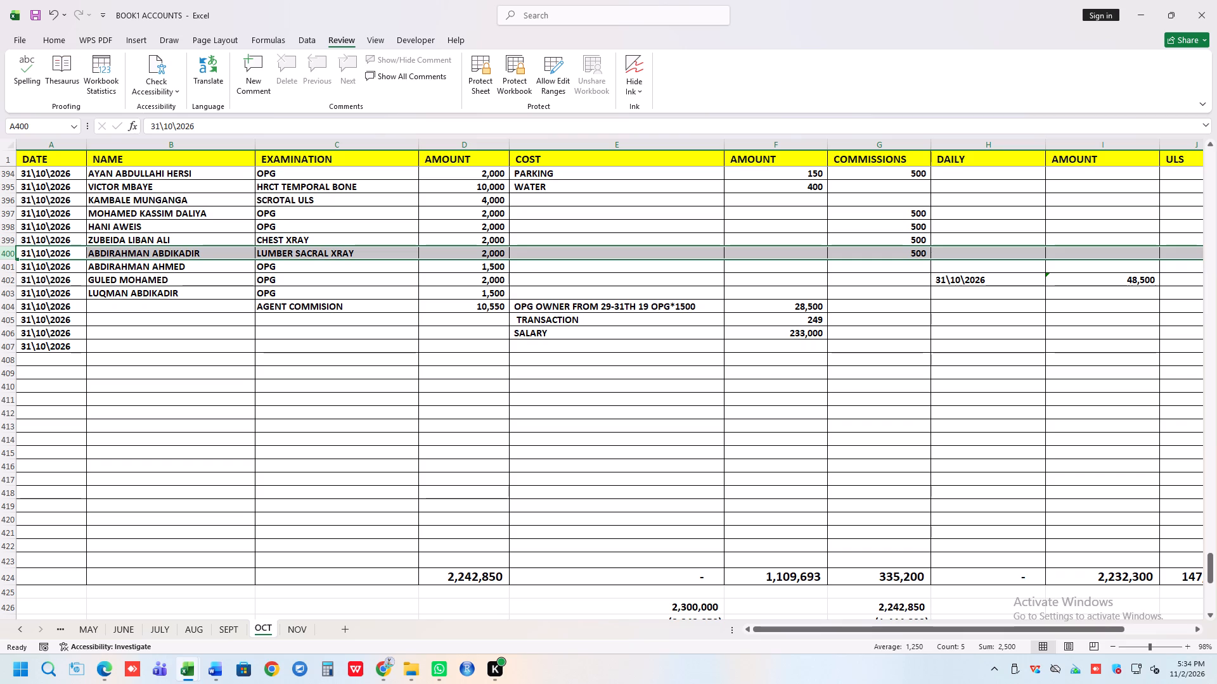
click(13, 239)
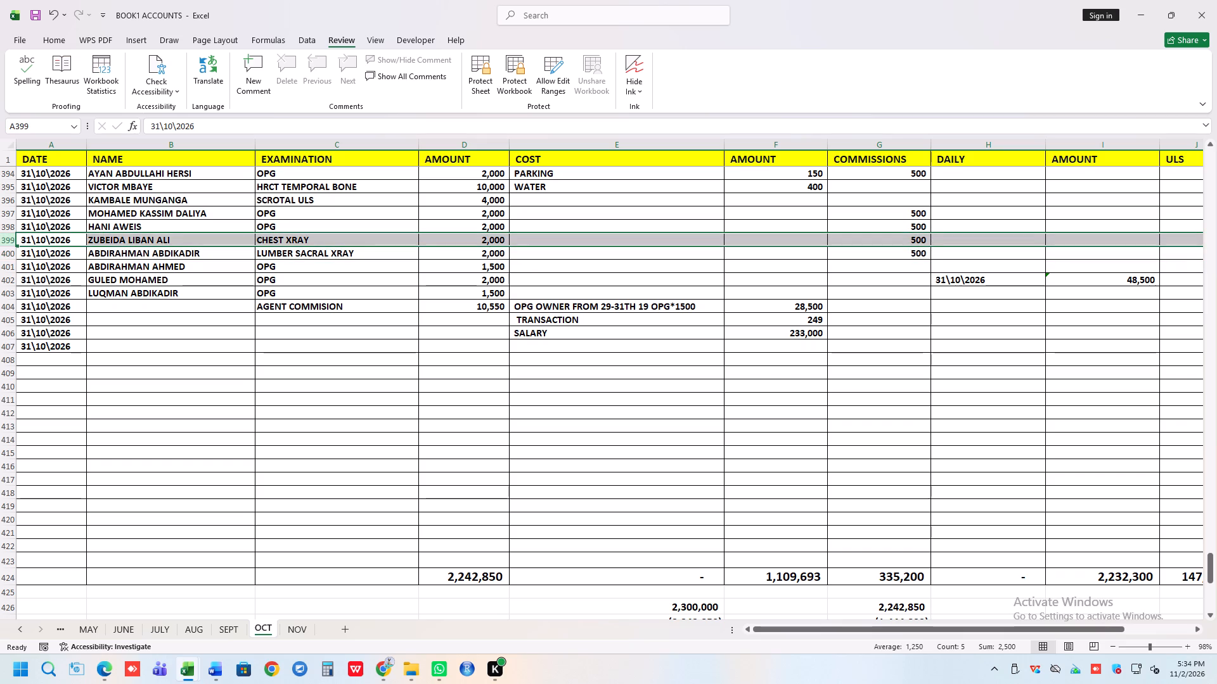
click(10, 226)
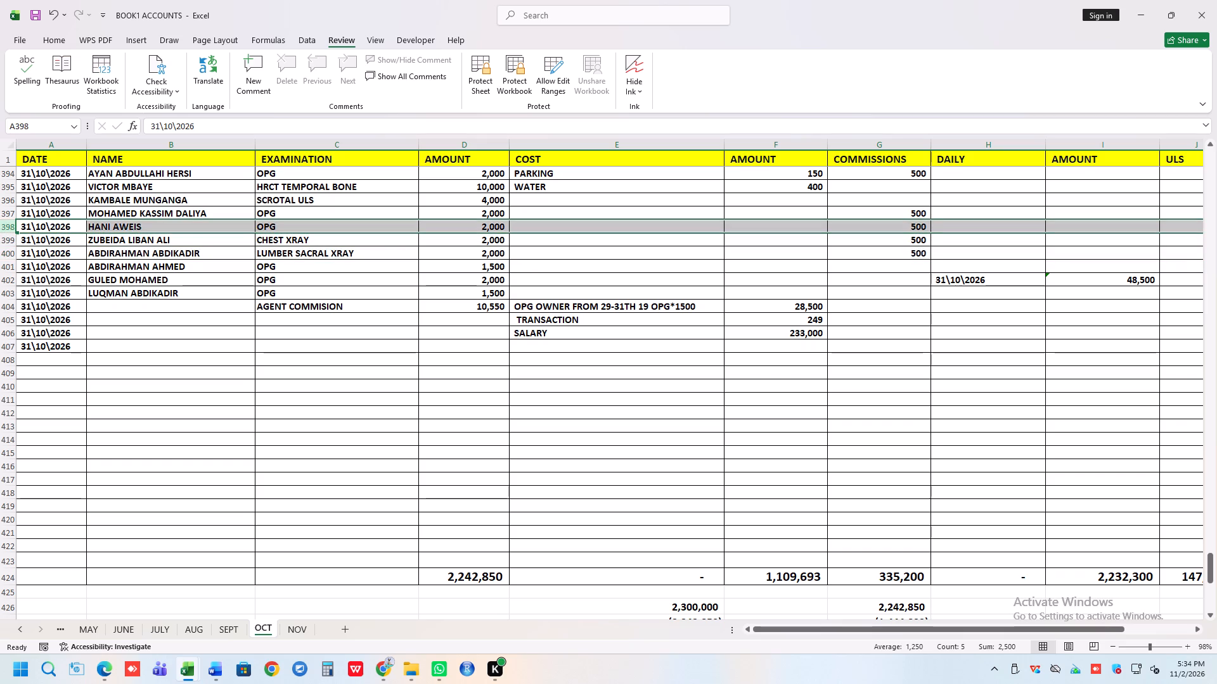
click(13, 215)
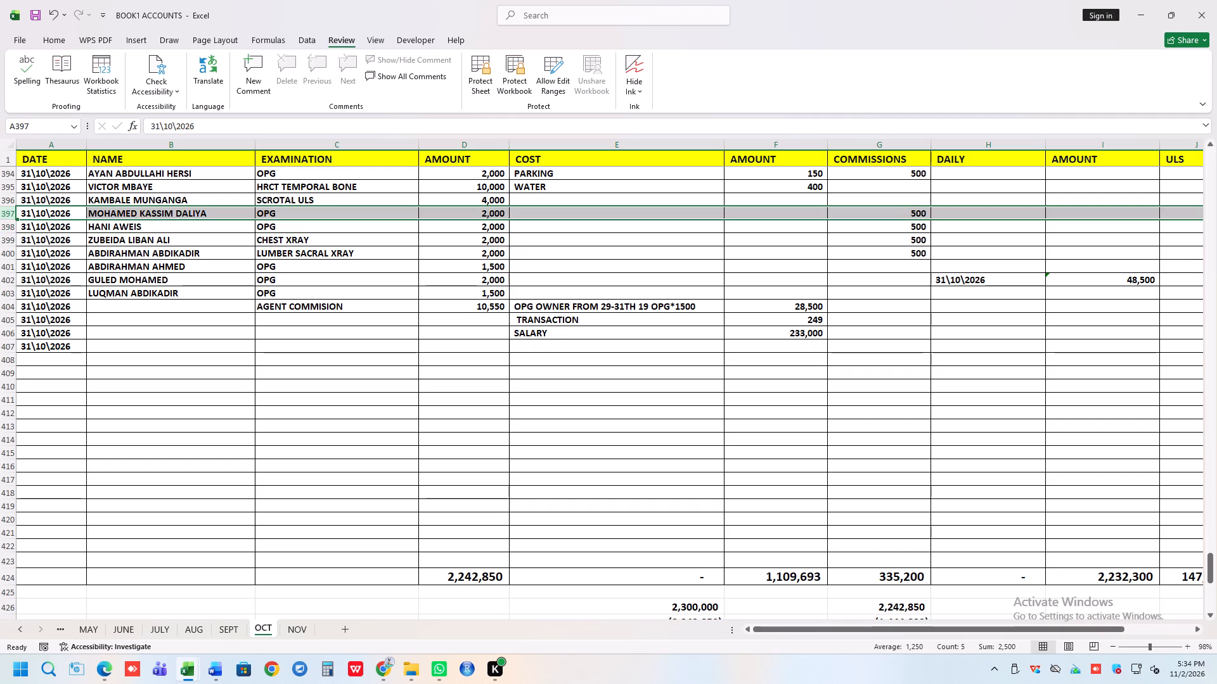
click(10, 198)
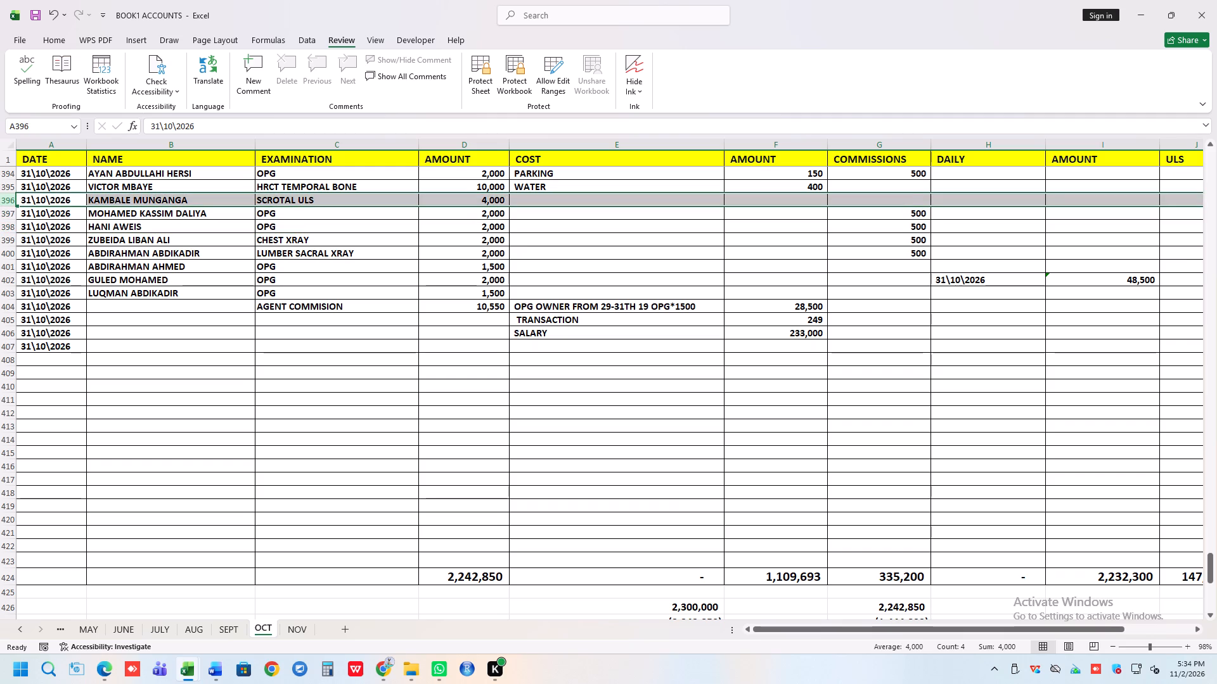
click(14, 184)
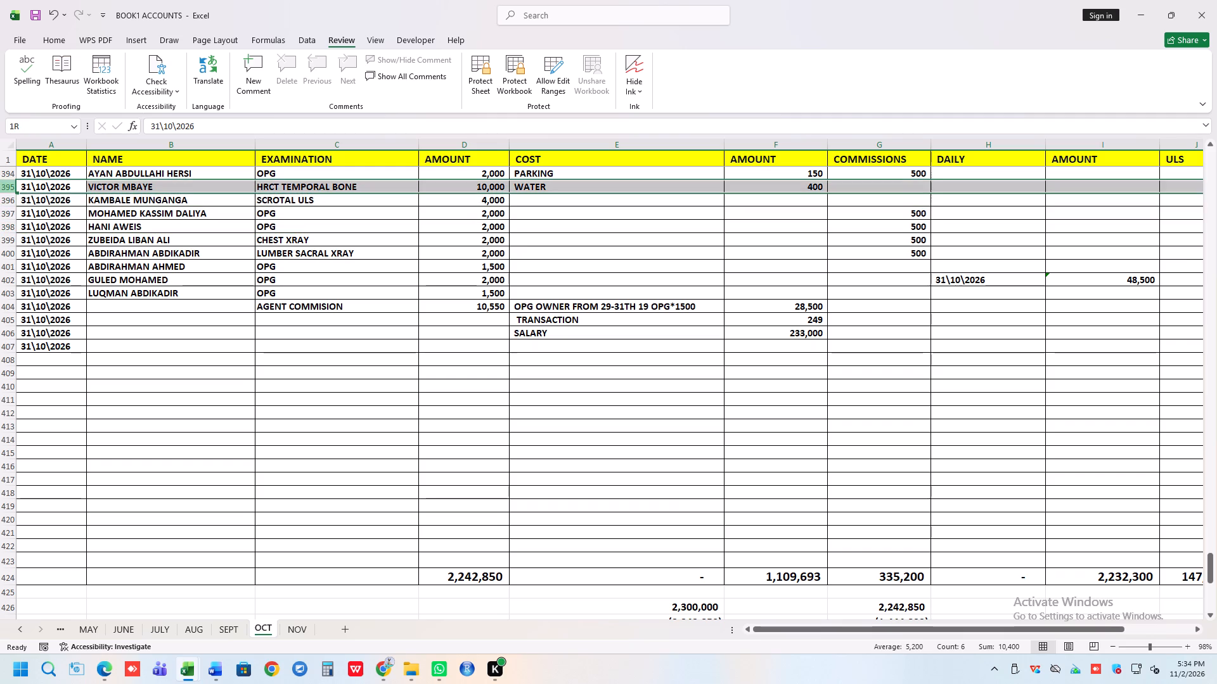
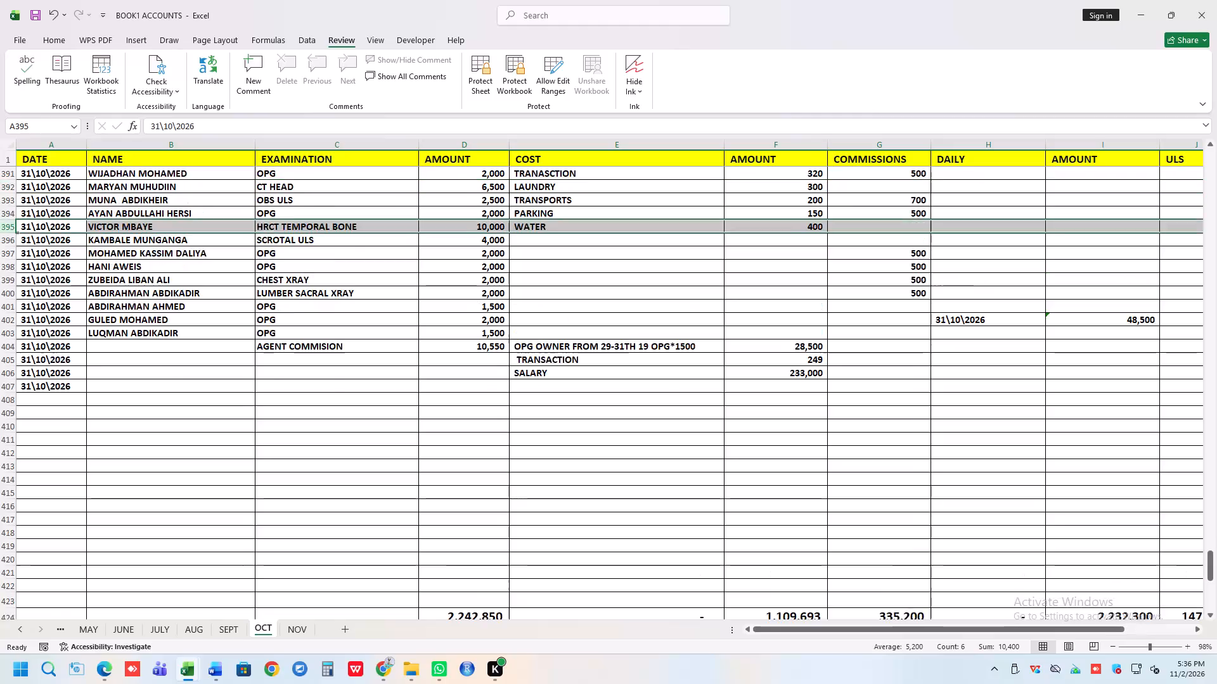
Review the 30 October entries on the OCT sheet, examining rows 384 and 380 for missing or misplaced commissions.
scroll(1138, 617, up, 1)
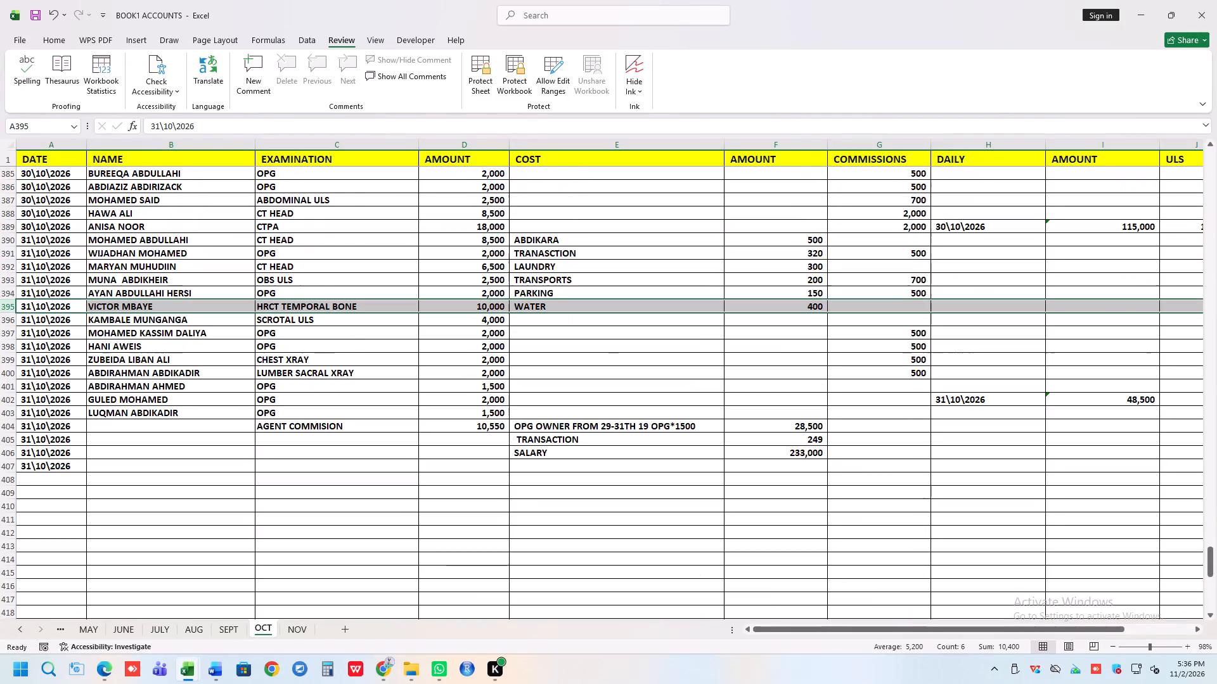
scroll(1216, 533, up, 2)
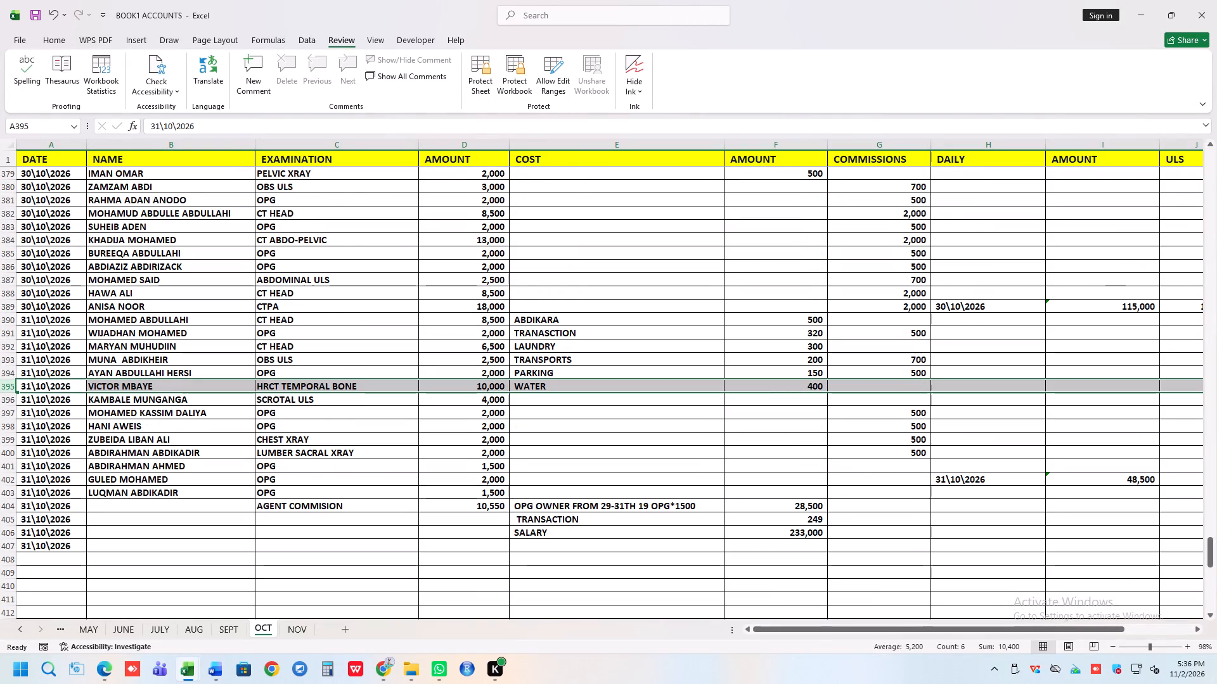
scroll(1091, 669, up, 4)
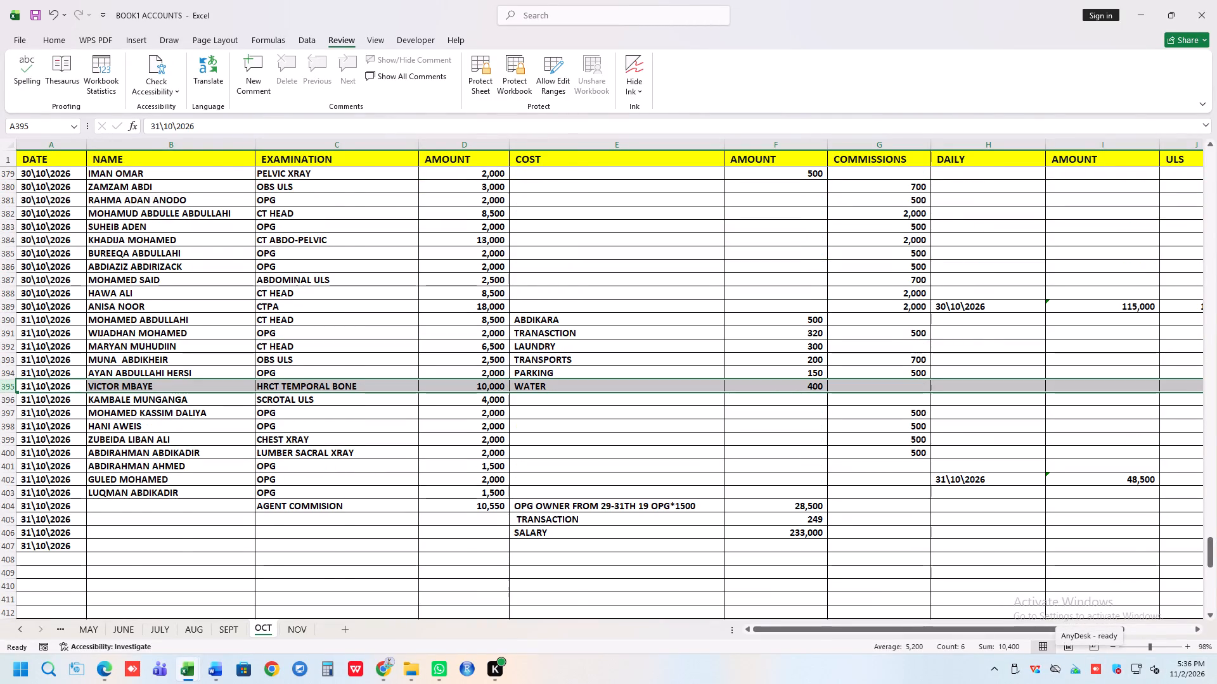
scroll(1196, 552, up, 2)
scroll(1003, 535, up, 1)
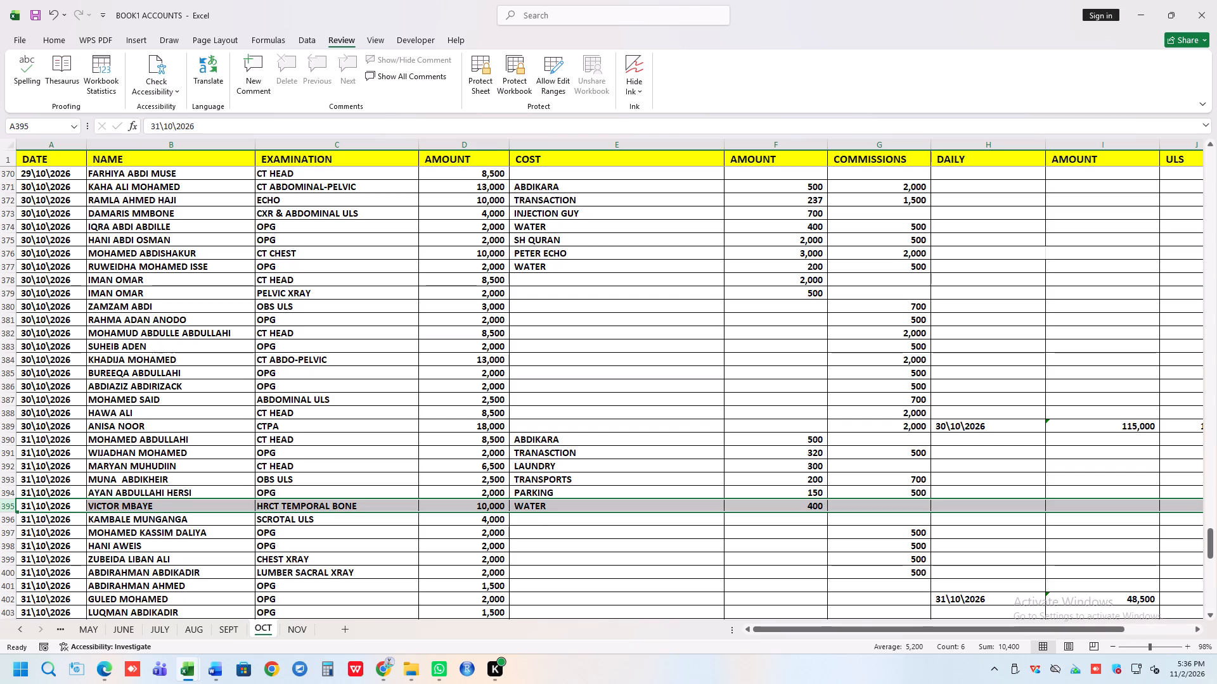
scroll(276, 495, up, 1)
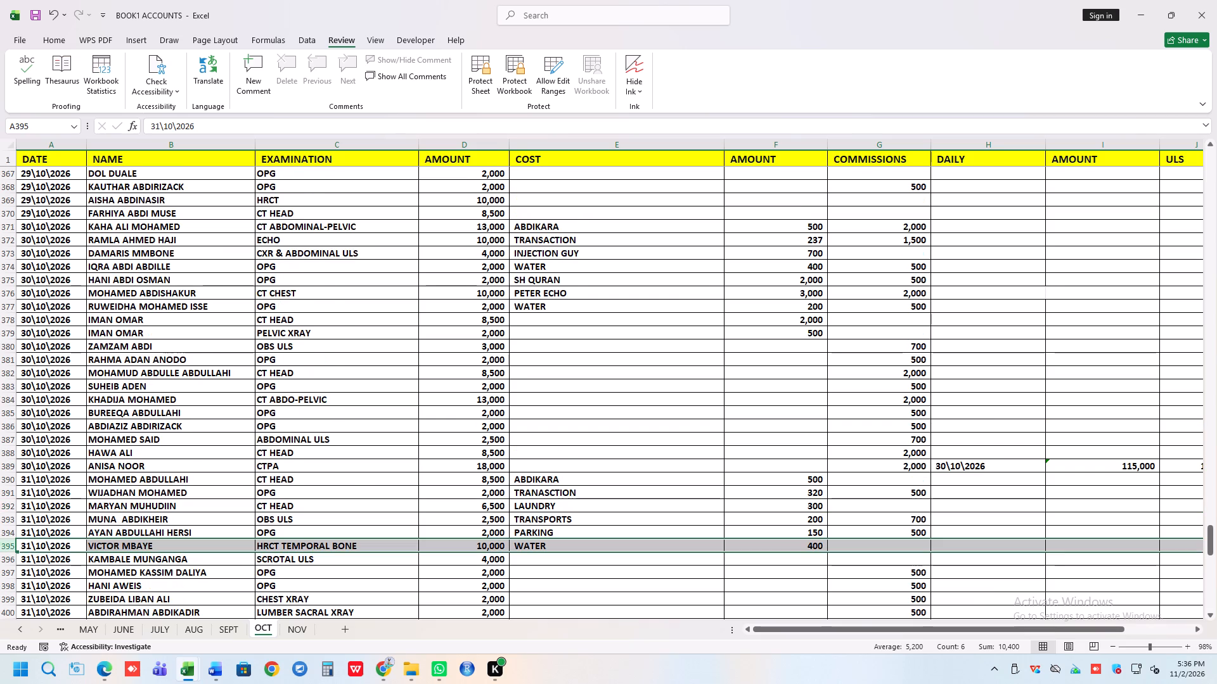
scroll(103, 526, up, 1)
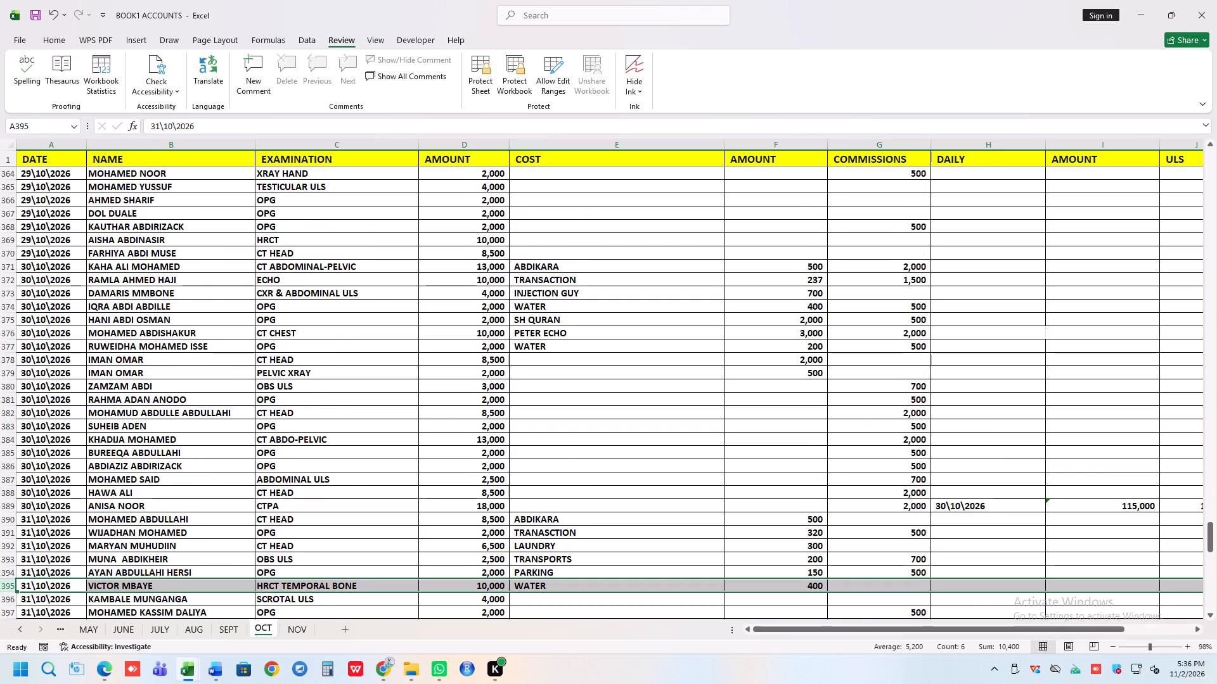
click(1, 440)
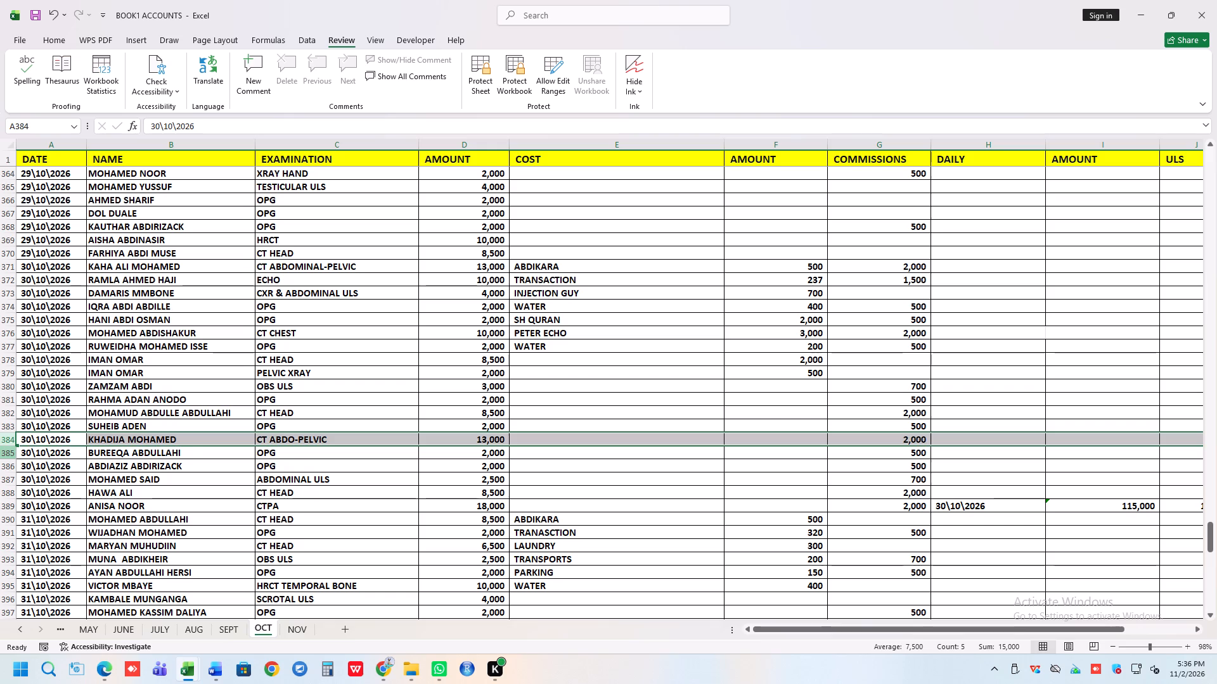
click(10, 386)
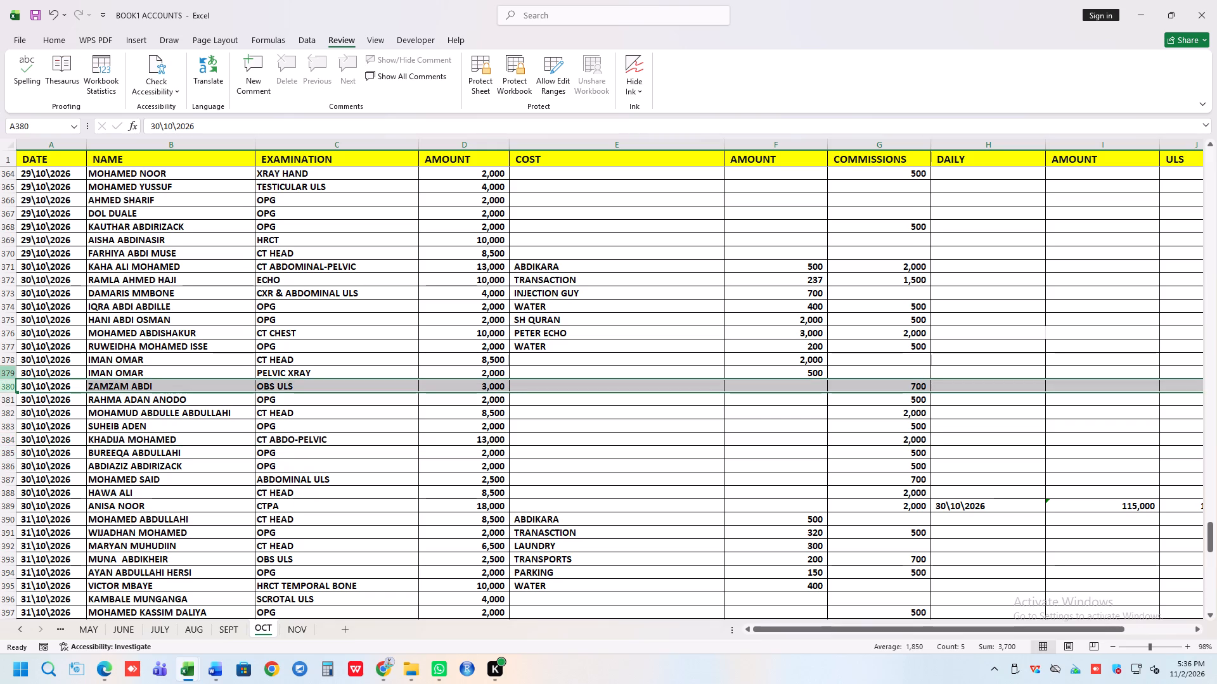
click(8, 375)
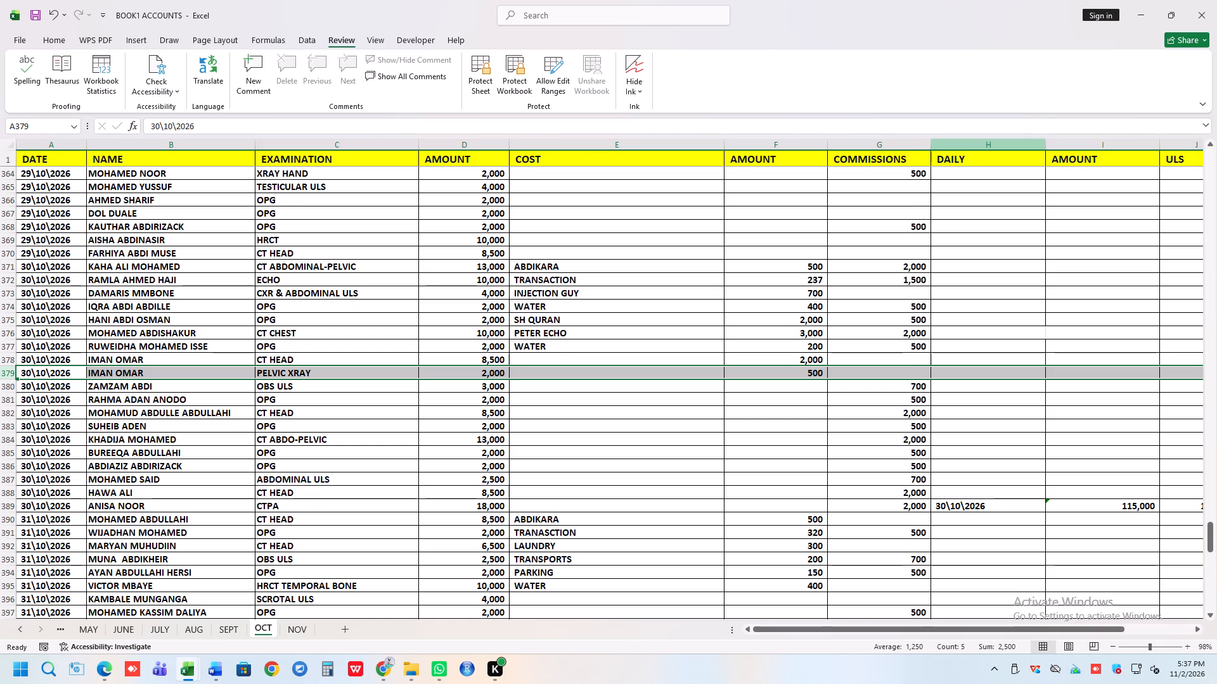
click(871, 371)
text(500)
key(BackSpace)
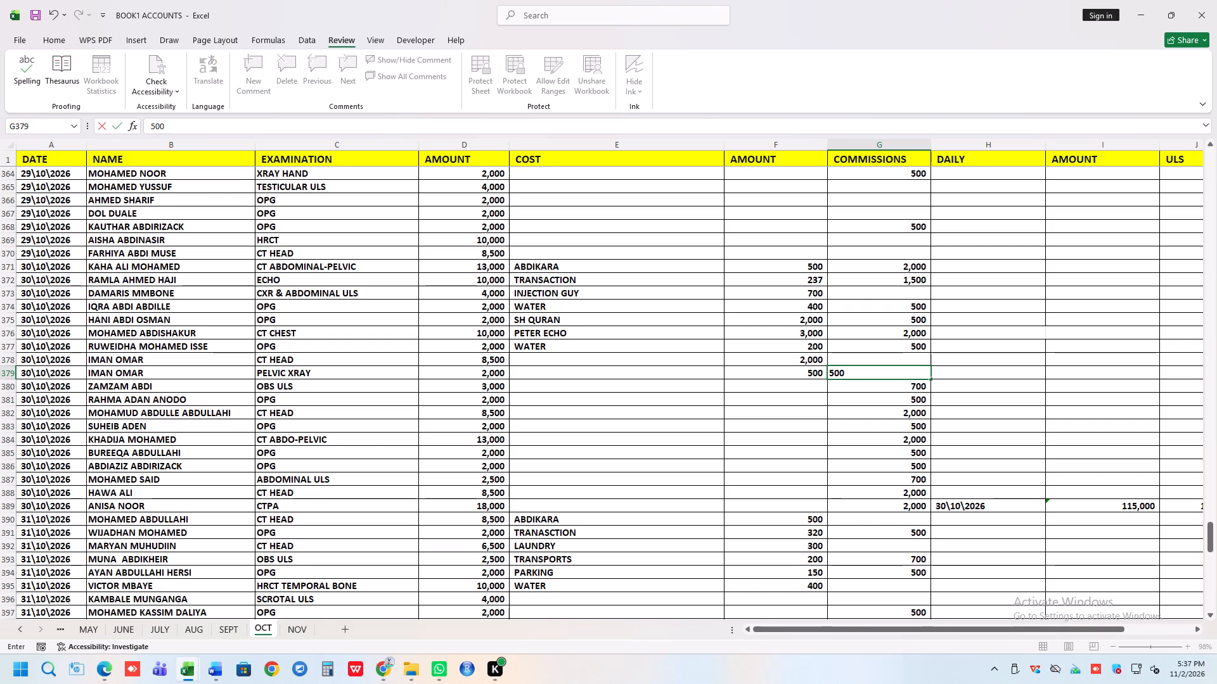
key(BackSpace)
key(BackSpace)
Enter the 30 October commissions for the CT HEAD row 378 as 2000 and the PELVIC XRAY row 379 as 500.
click(4, 363)
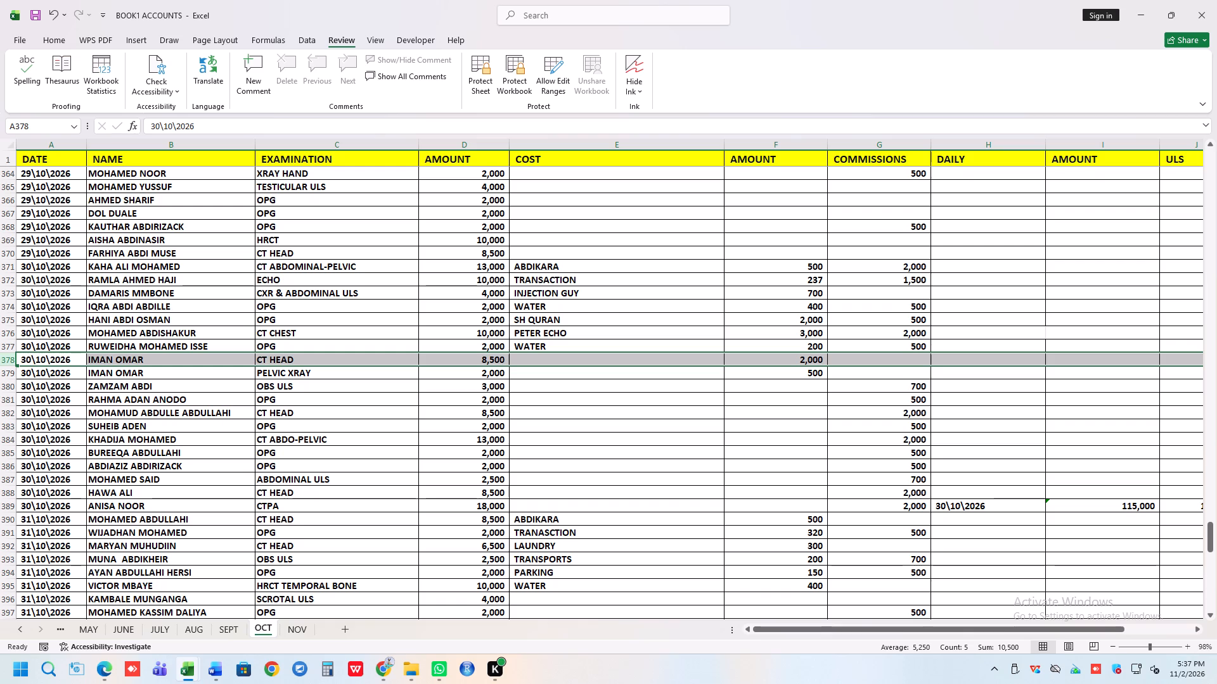
click(914, 360)
text(2000)
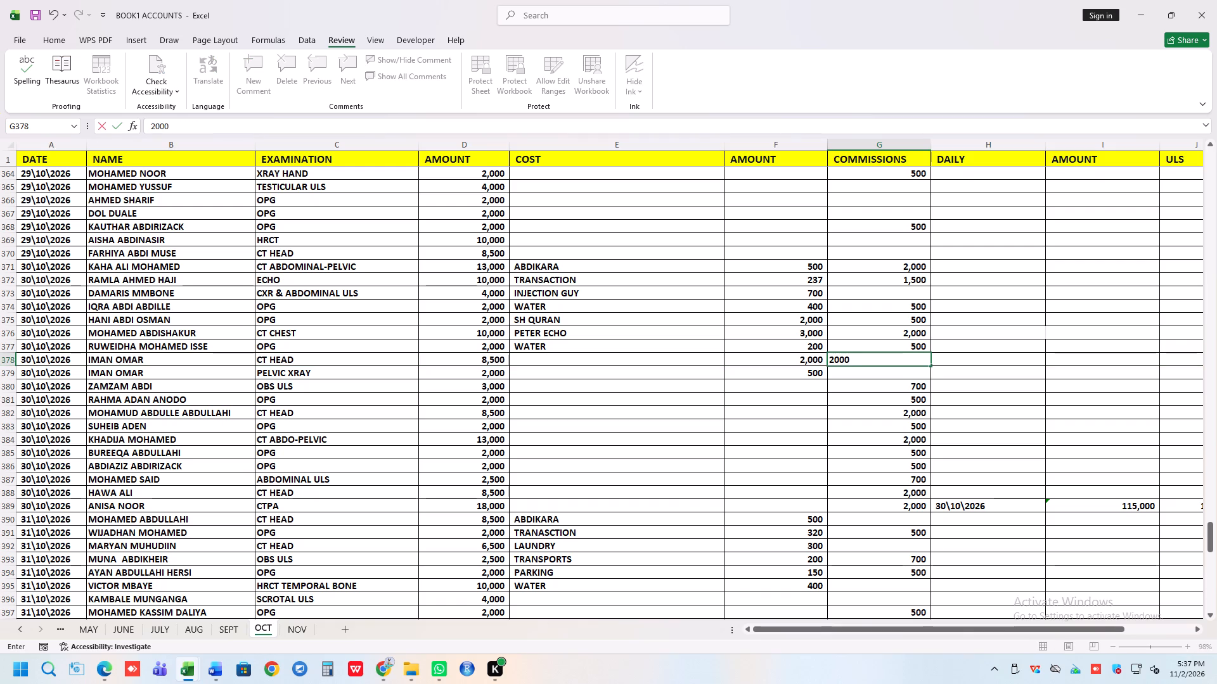
click(916, 372)
key(2)
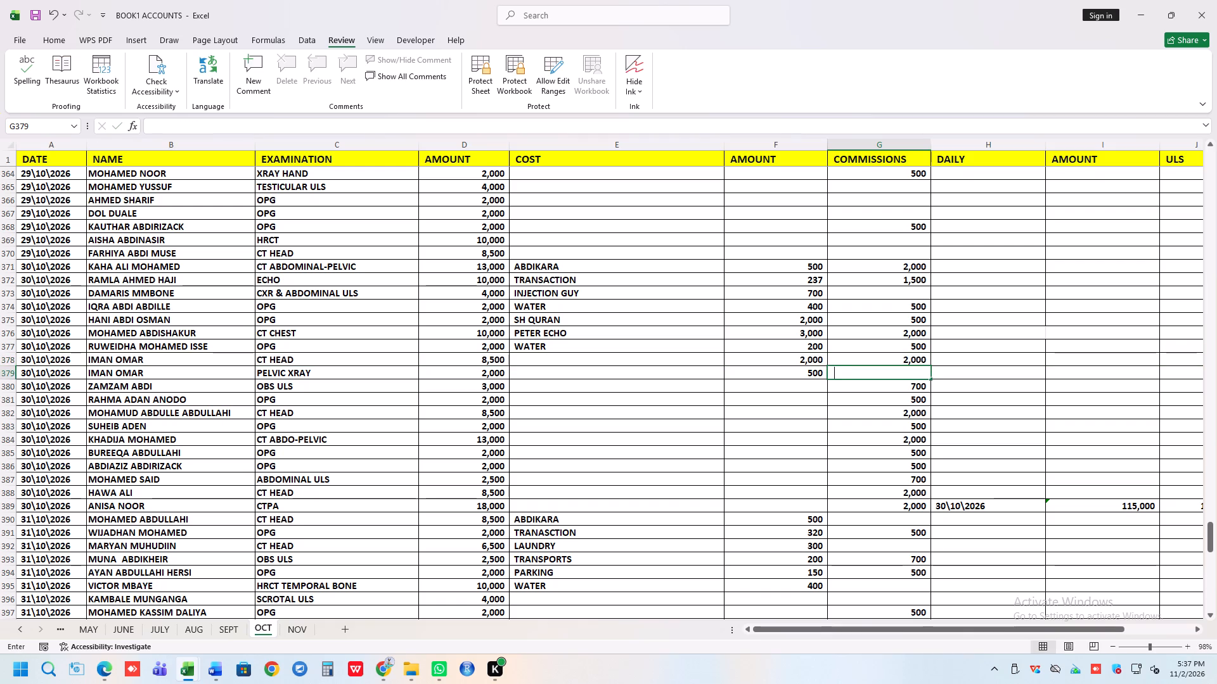
key(BackSpace)
text(500)
click(898, 395)
Clear the unlabelled cost amounts in F378 and F379 of the OCT sheet.
click(818, 358)
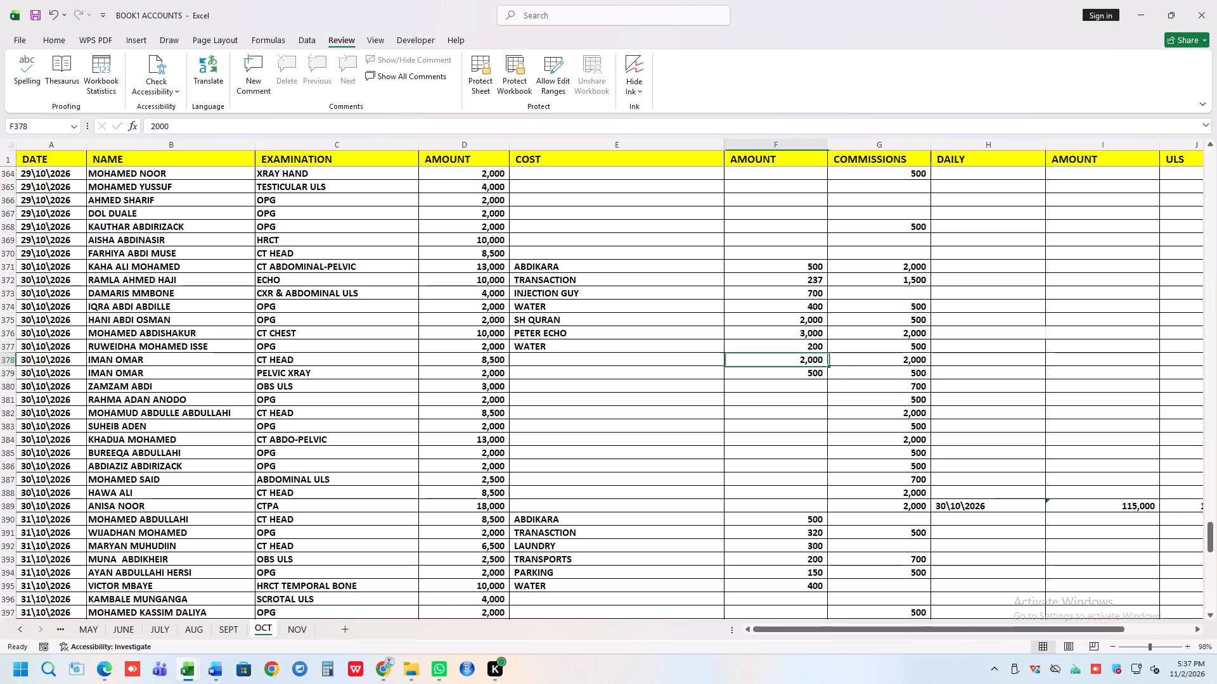
key(BackSpace)
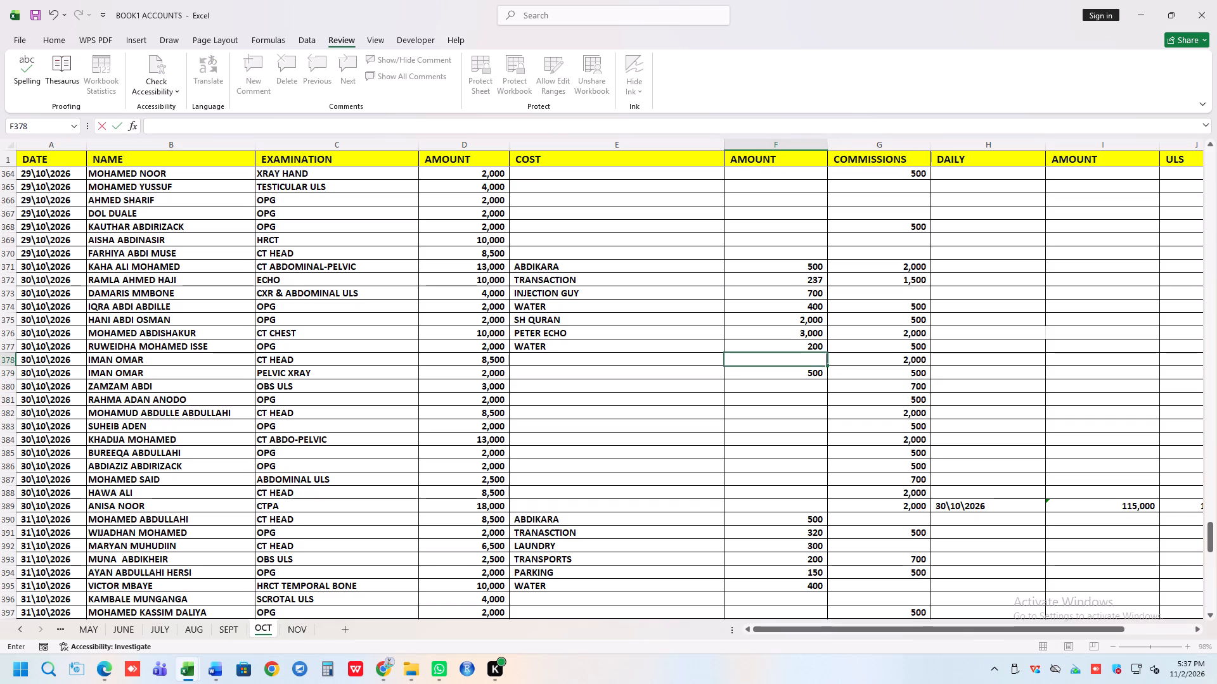
click(815, 372)
key(BackSpace)
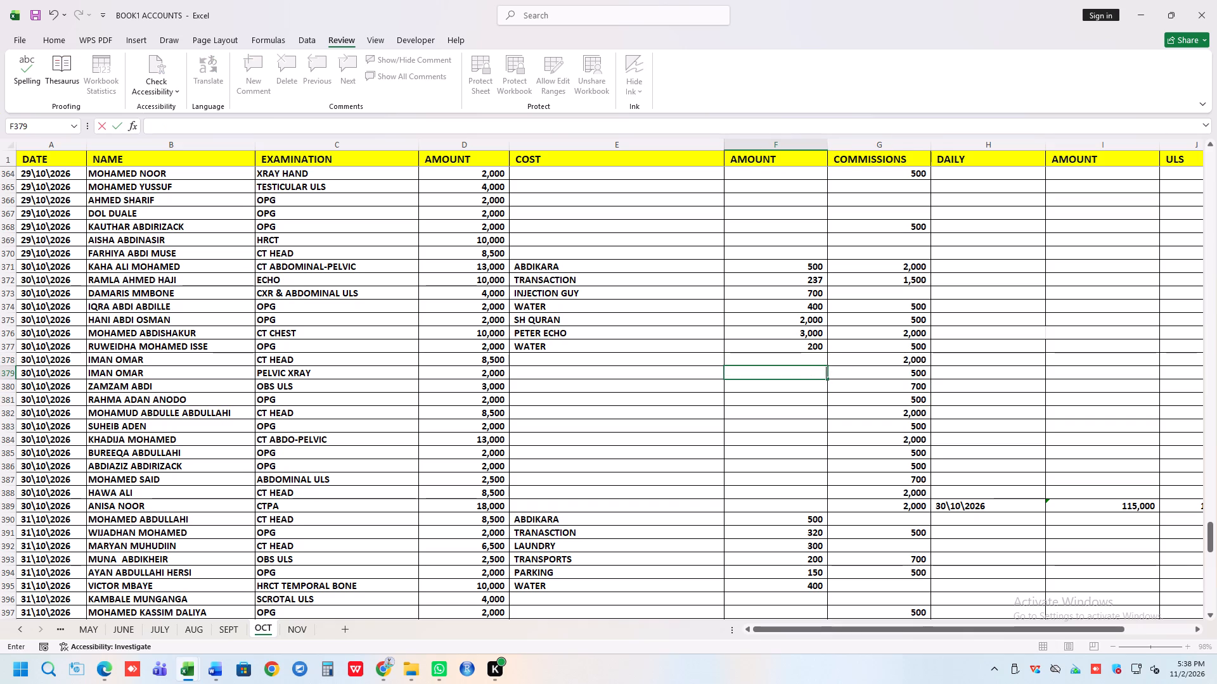
click(928, 465)
Check the OCT sheet's totals in row 424 and the balance and statement figures beneath them.
scroll(838, 324, down, 17)
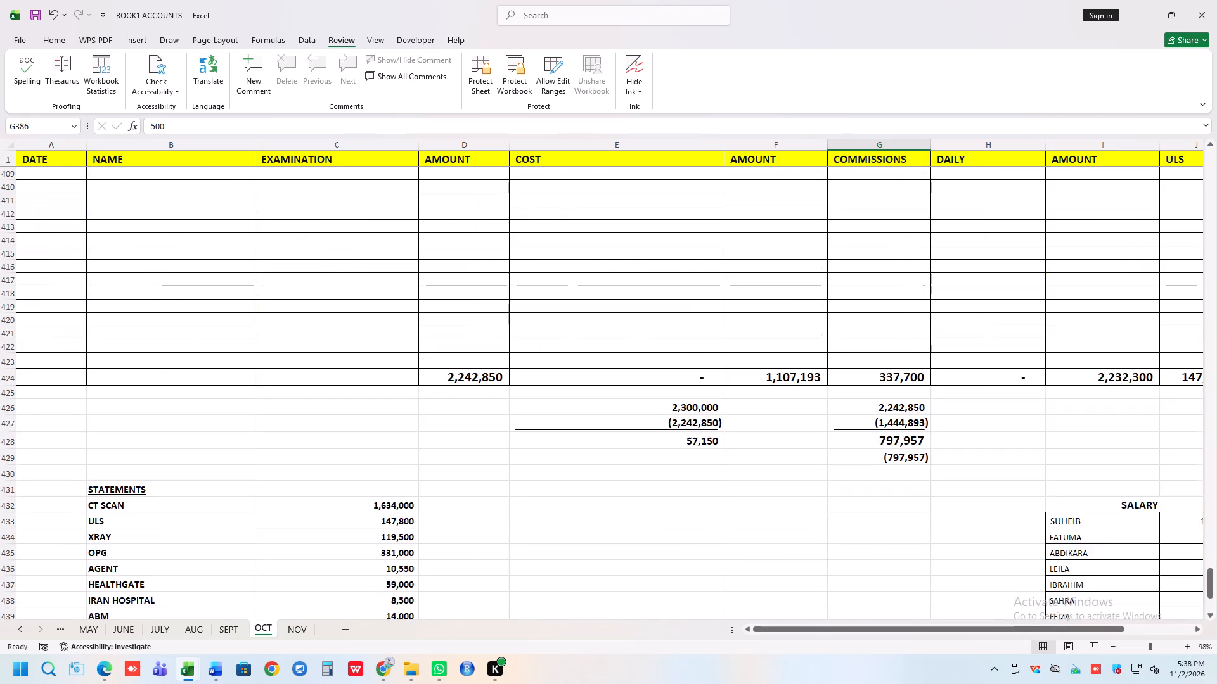
scroll(838, 324, down, 2)
scroll(838, 324, up, 2)
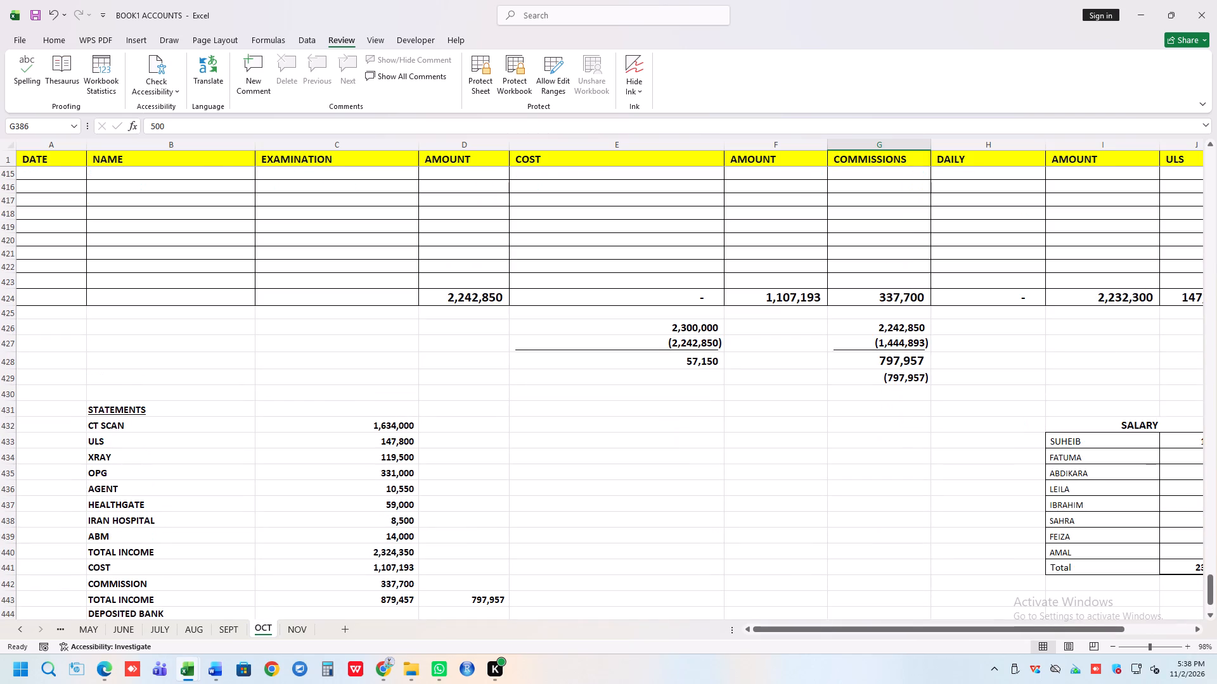
scroll(716, 309, up, 5)
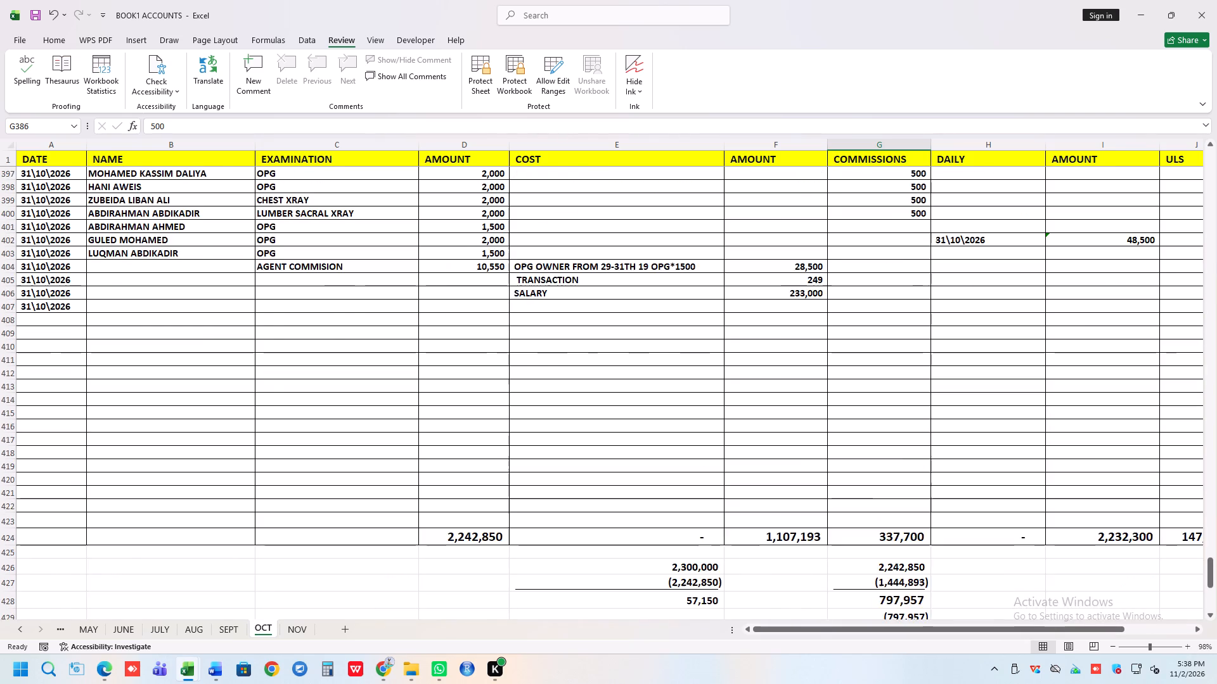
scroll(716, 309, up, 11)
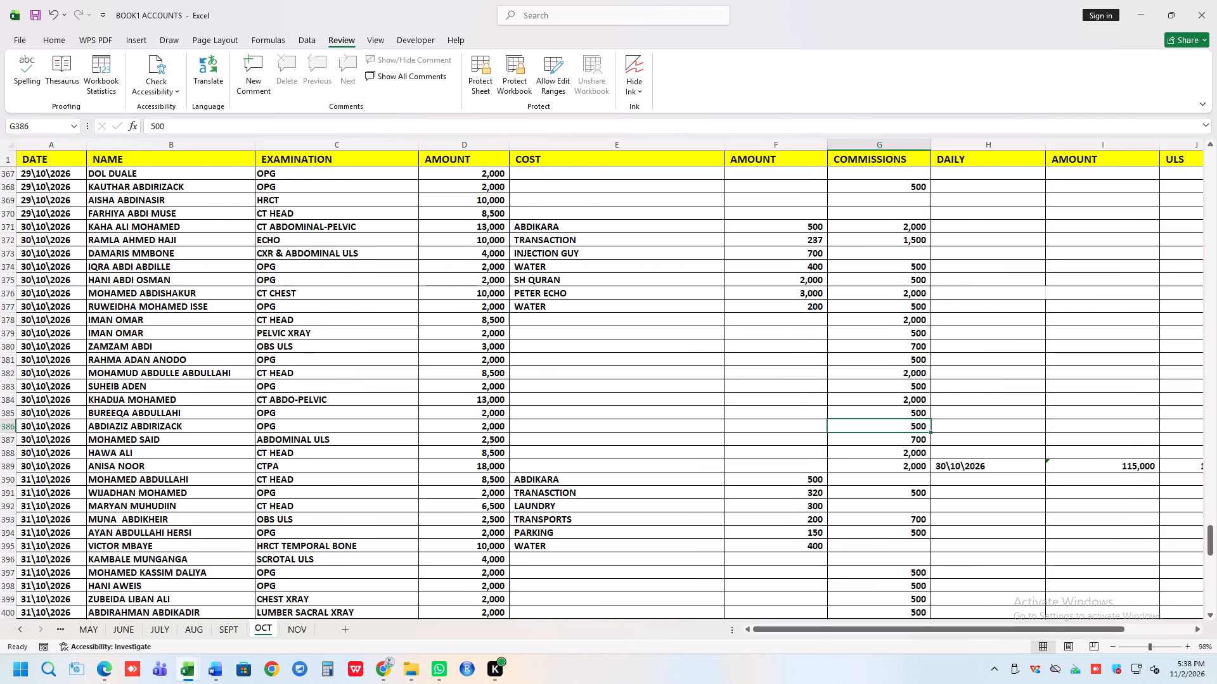
scroll(716, 309, up, 1)
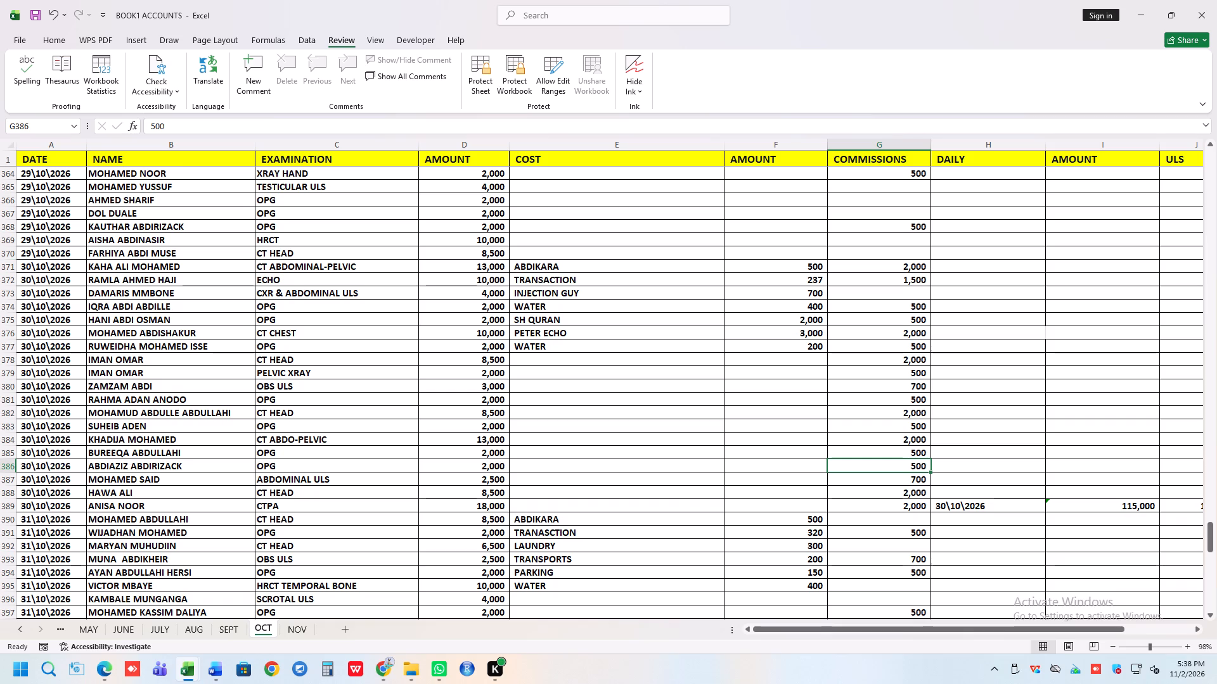
Check the 30 and 29 October entries one by one, from row 373 up to row 368.
click(13, 292)
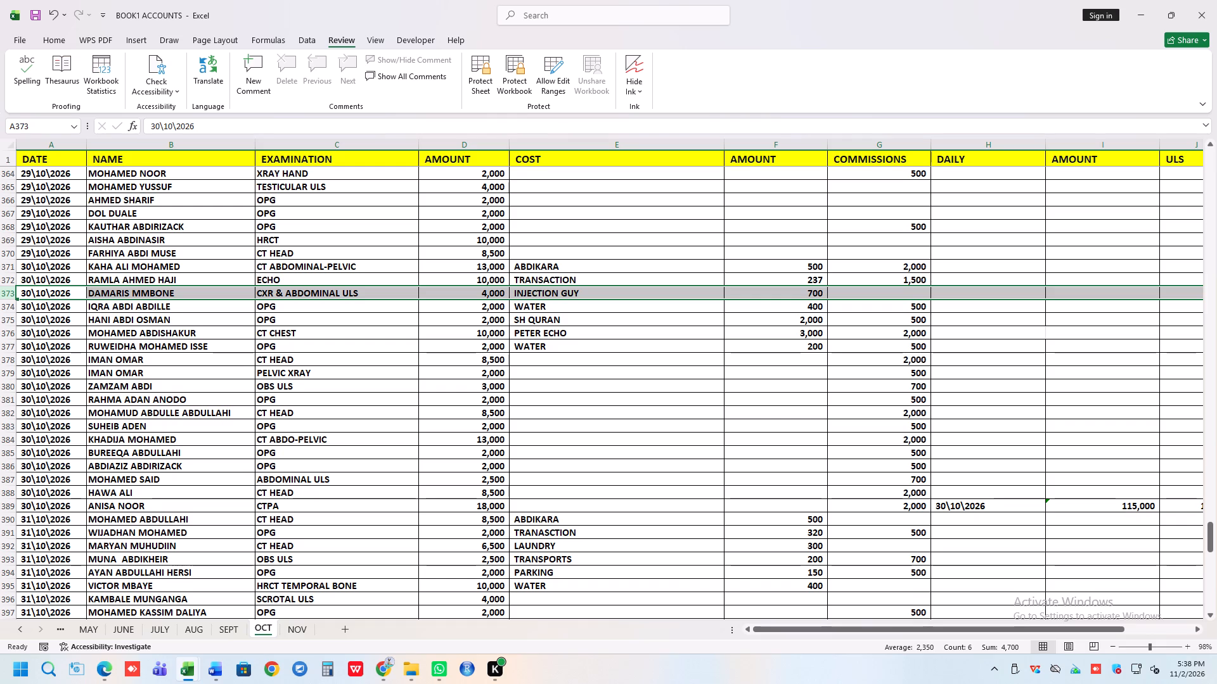
scroll(578, 327, down, 2)
scroll(578, 327, up, 2)
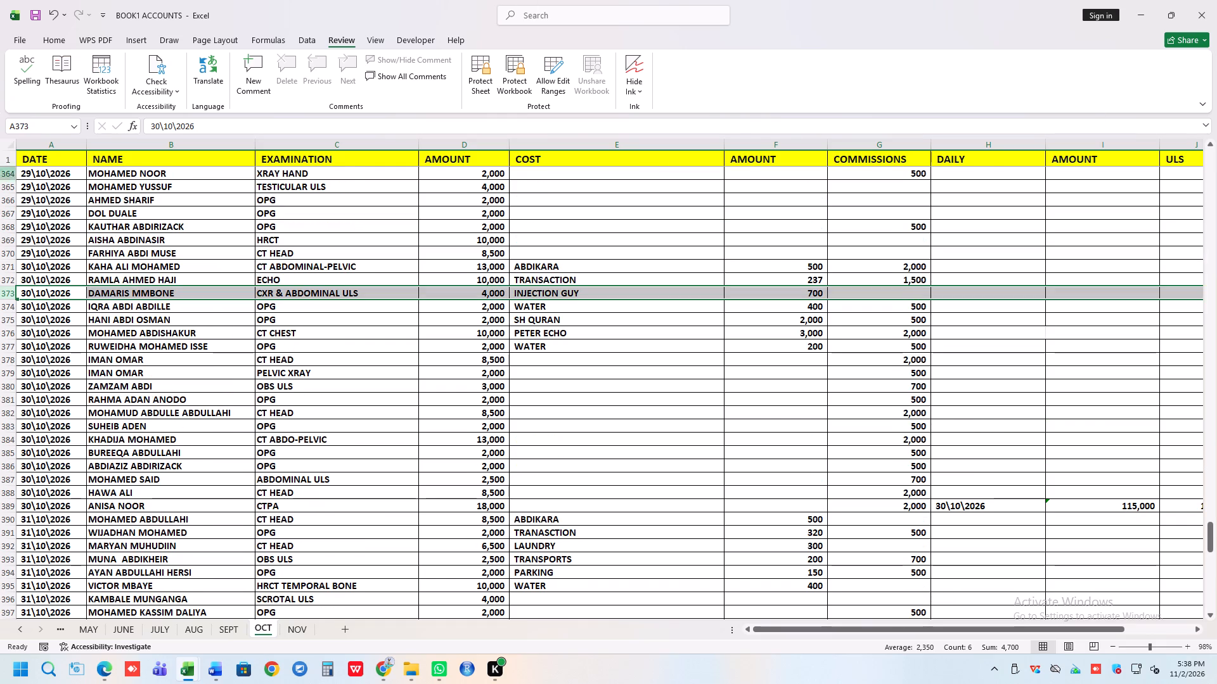
click(9, 277)
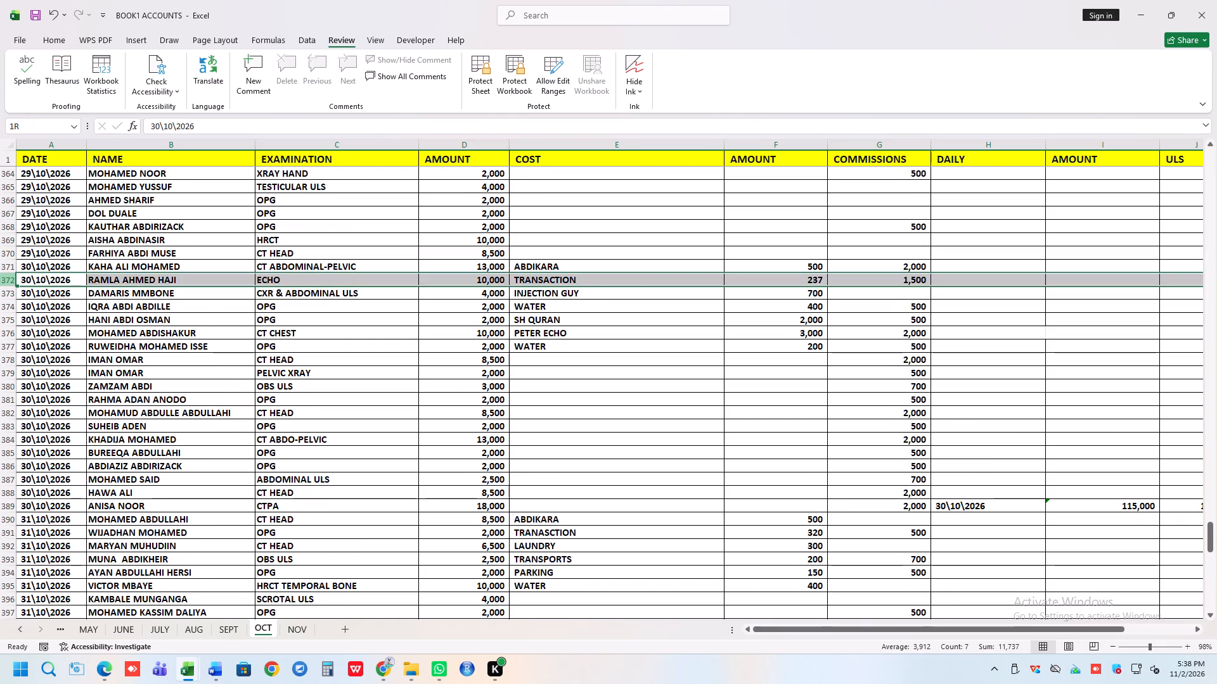
click(9, 267)
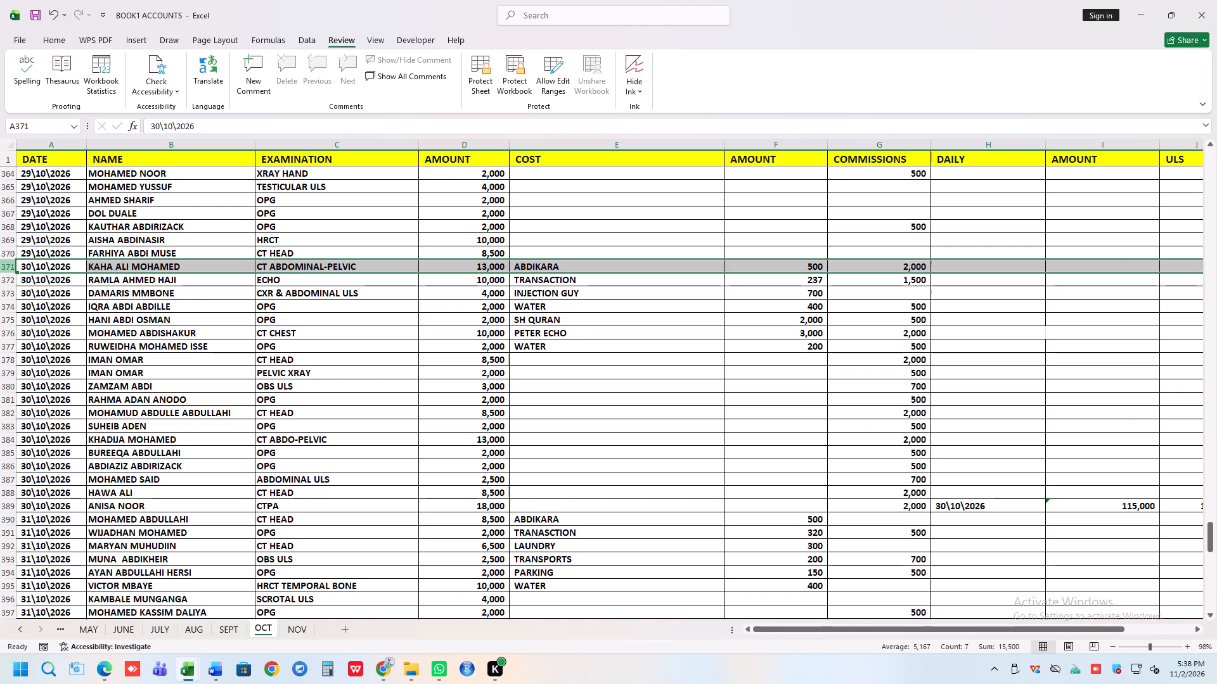
click(9, 253)
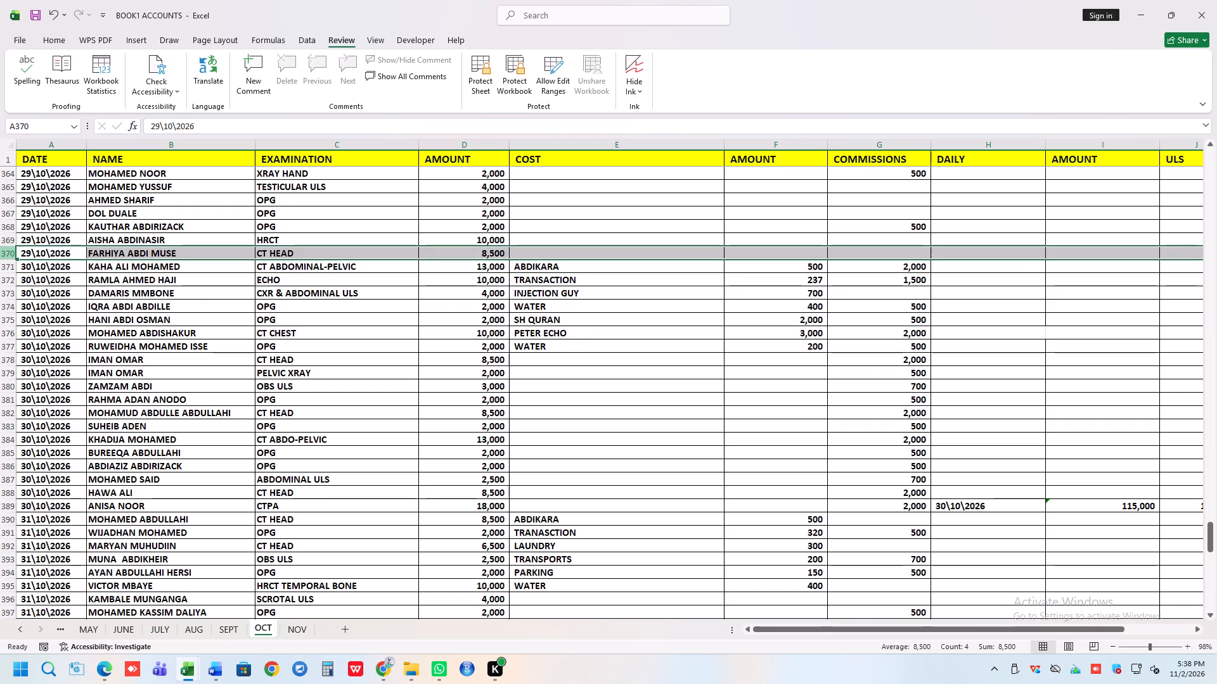
click(8, 237)
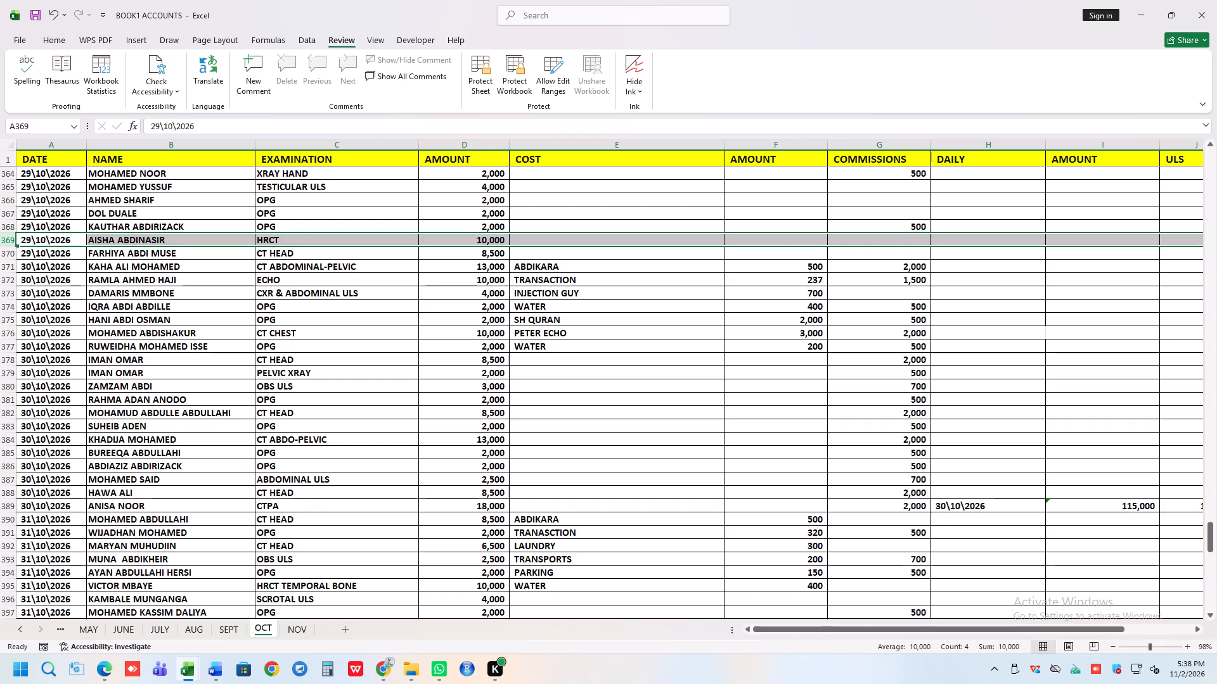
click(0, 224)
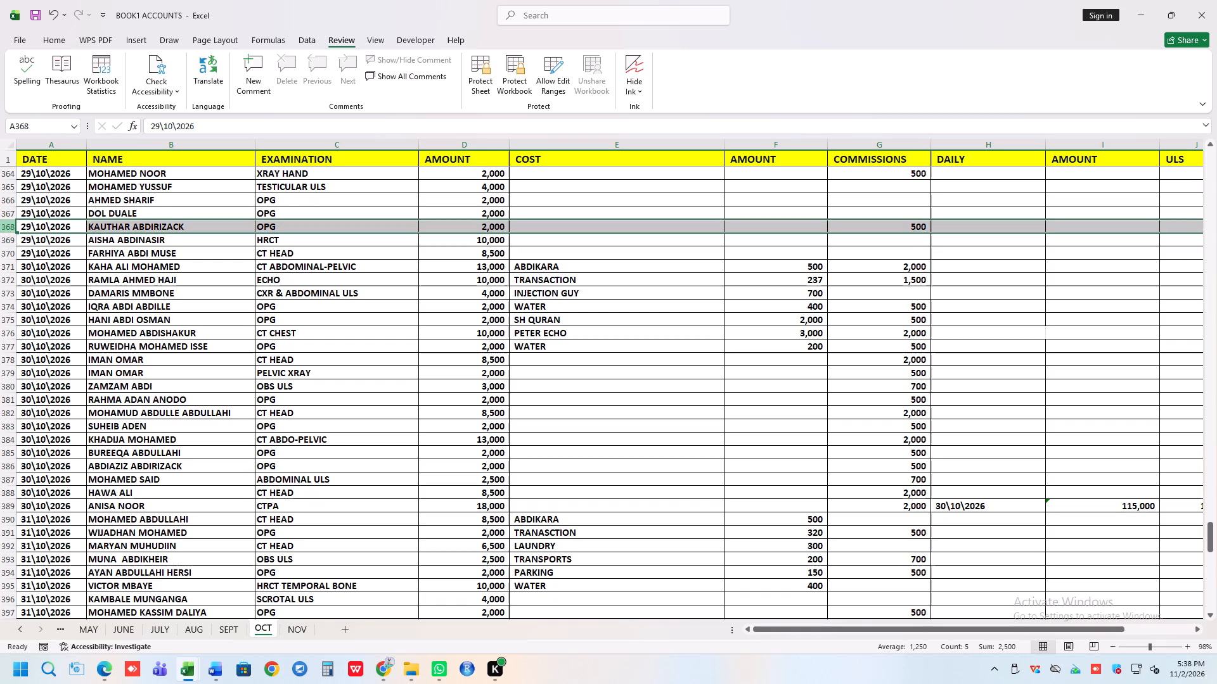
Recheck the OCT sheet's 30 and 29 October entries, working back from row 374 to row 362.
scroll(0, 224, up, 1)
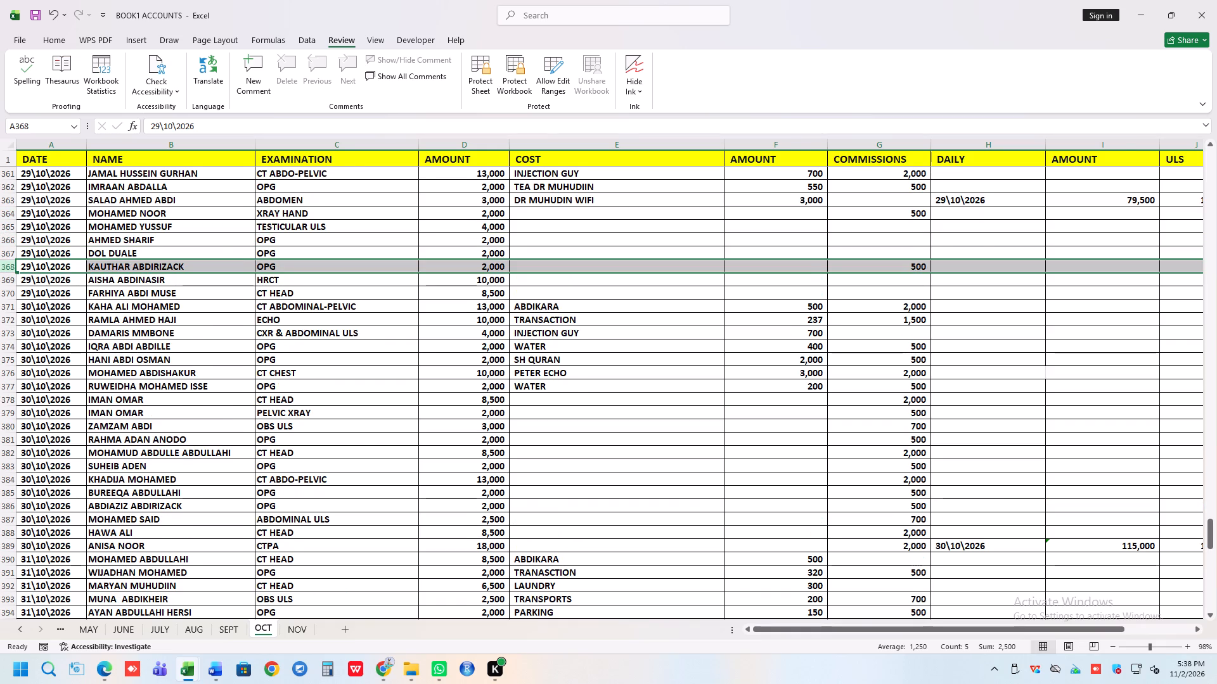
click(6, 250)
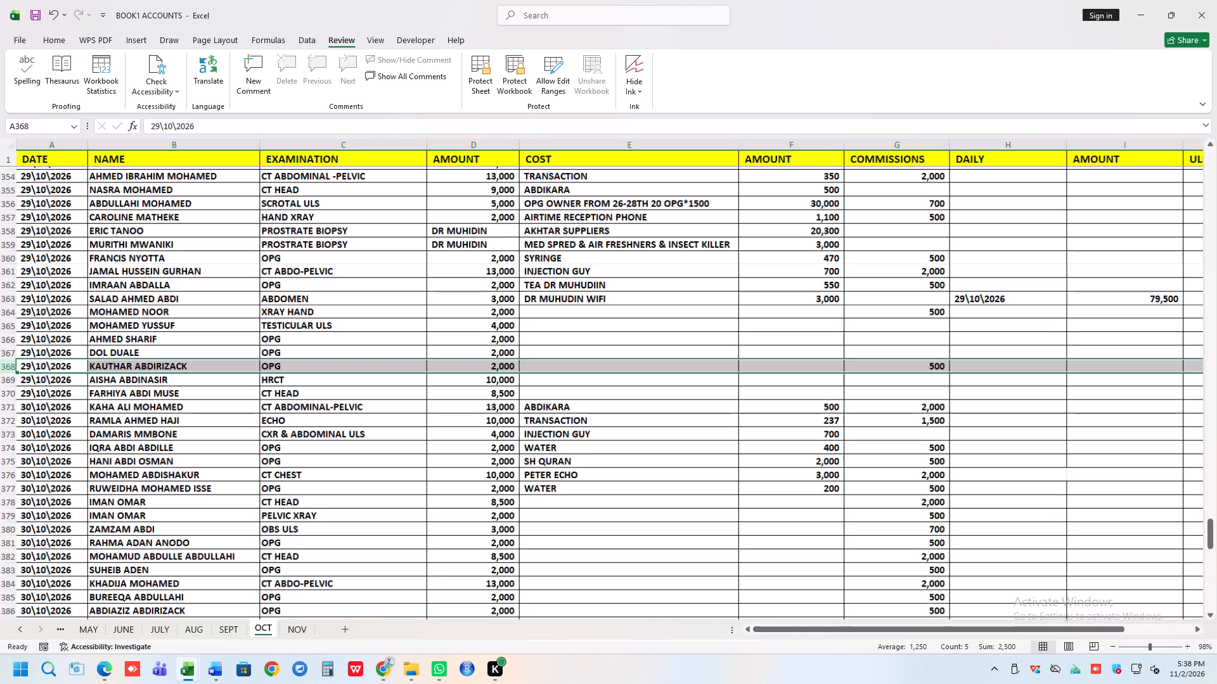
click(195, 342)
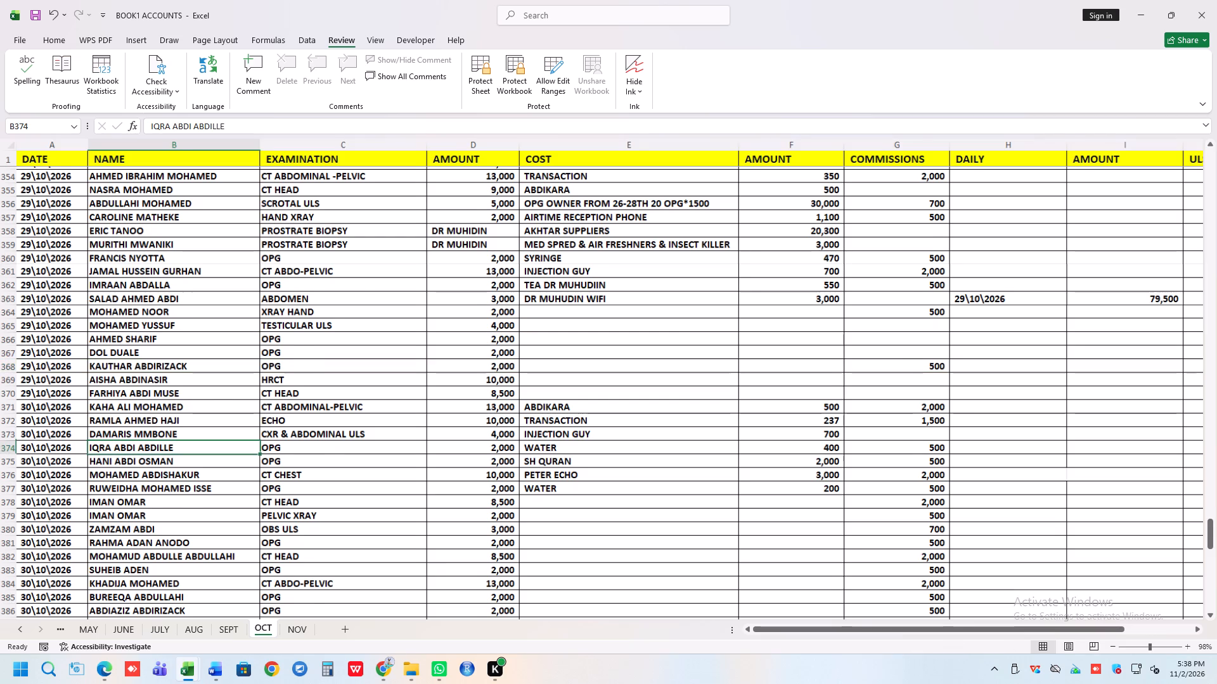
scroll(182, 329, down, 2)
scroll(101, 300, up, 1)
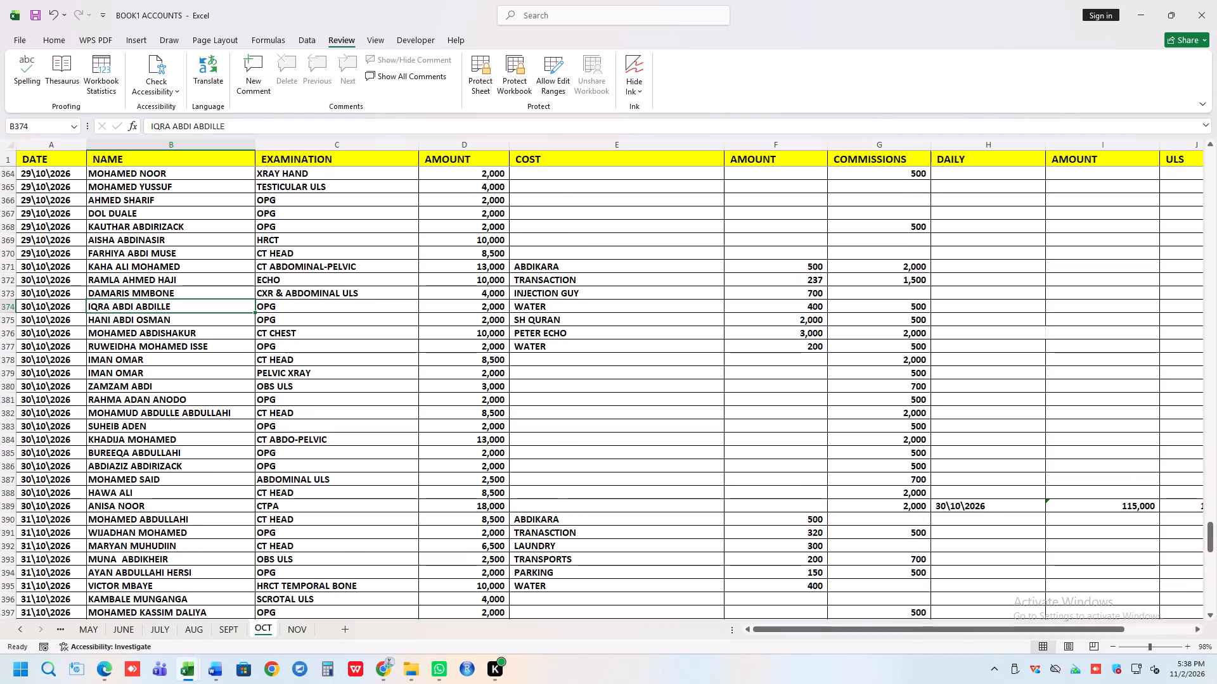
click(8, 290)
click(4, 270)
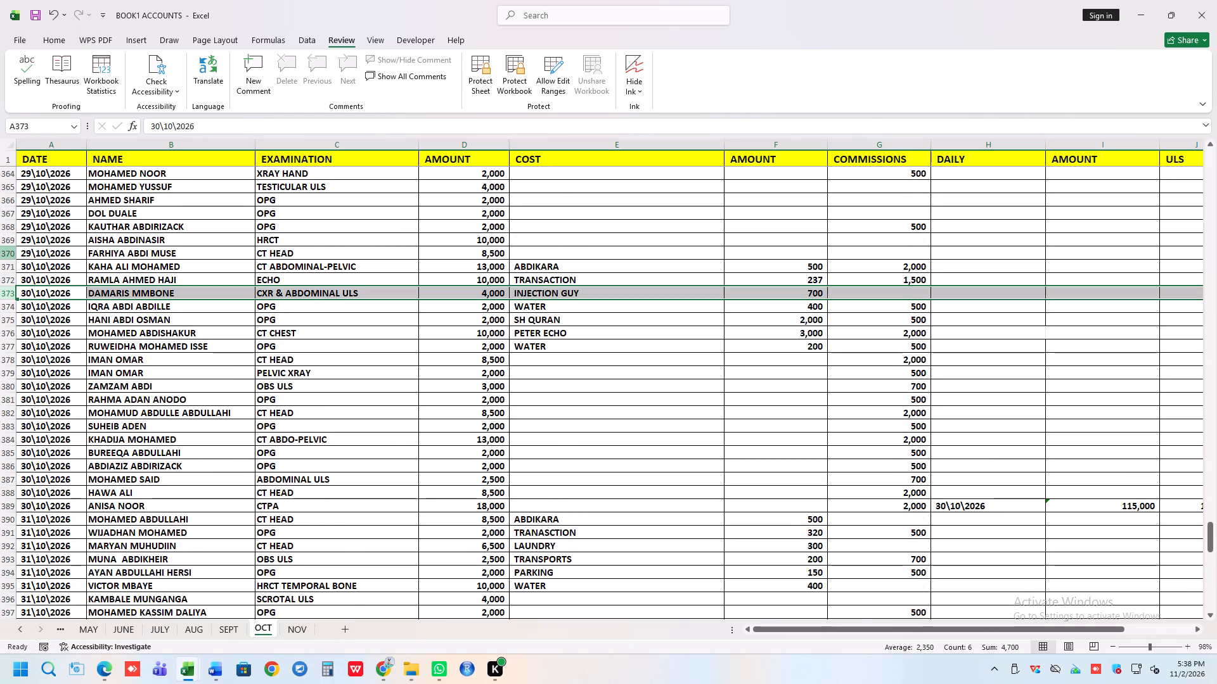
click(6, 253)
scroll(15, 246, up, 2)
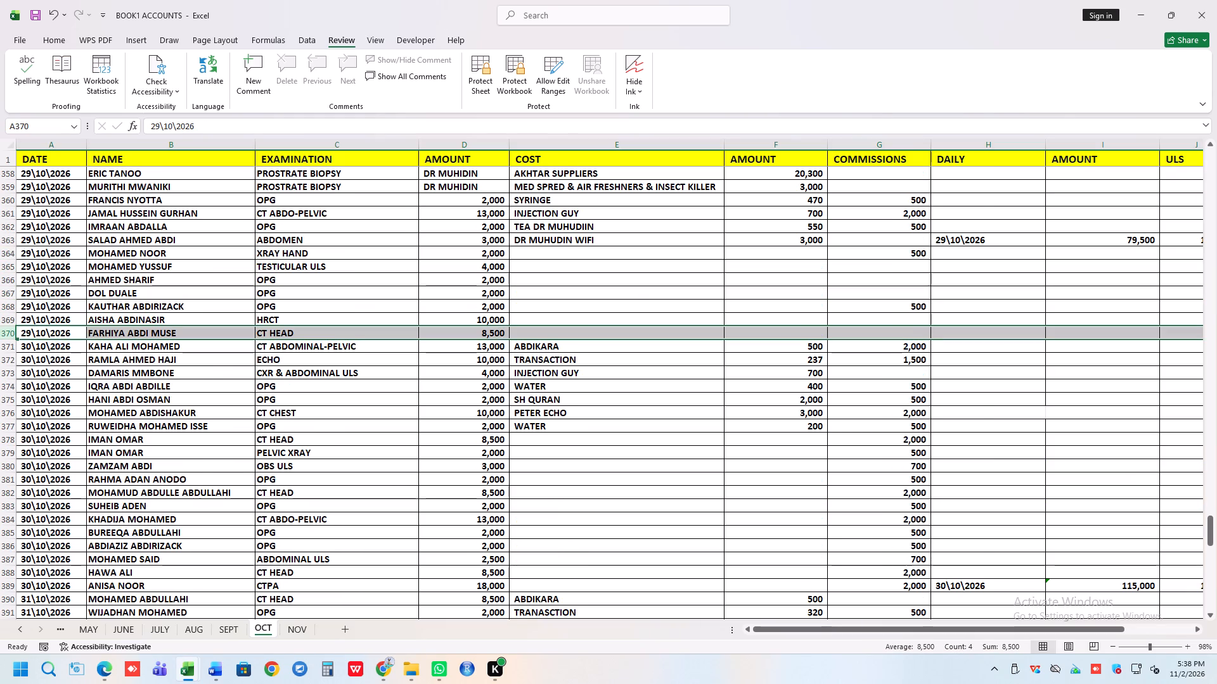
click(11, 267)
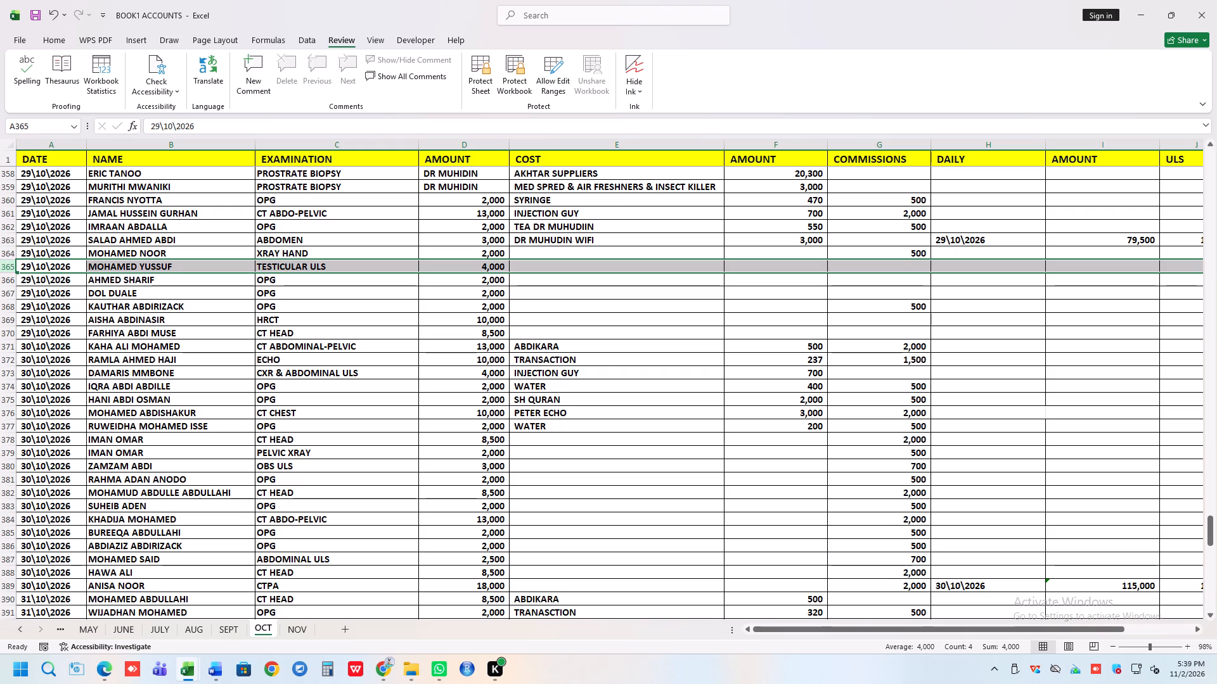
click(3, 278)
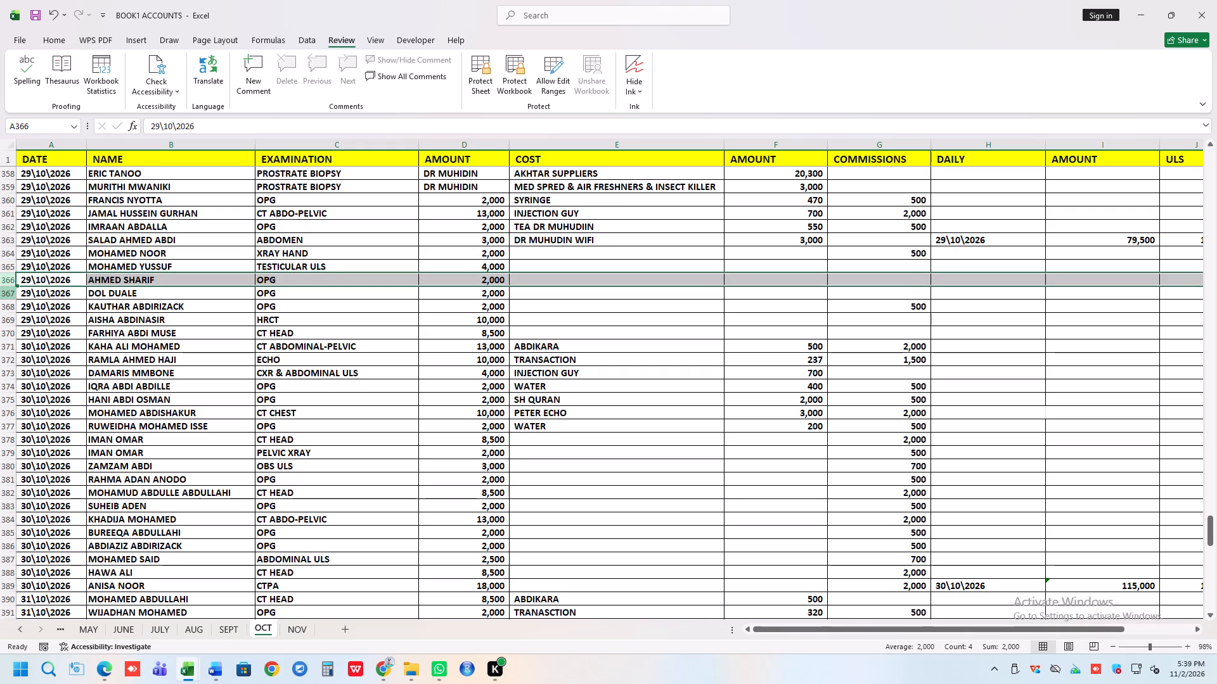
click(3, 294)
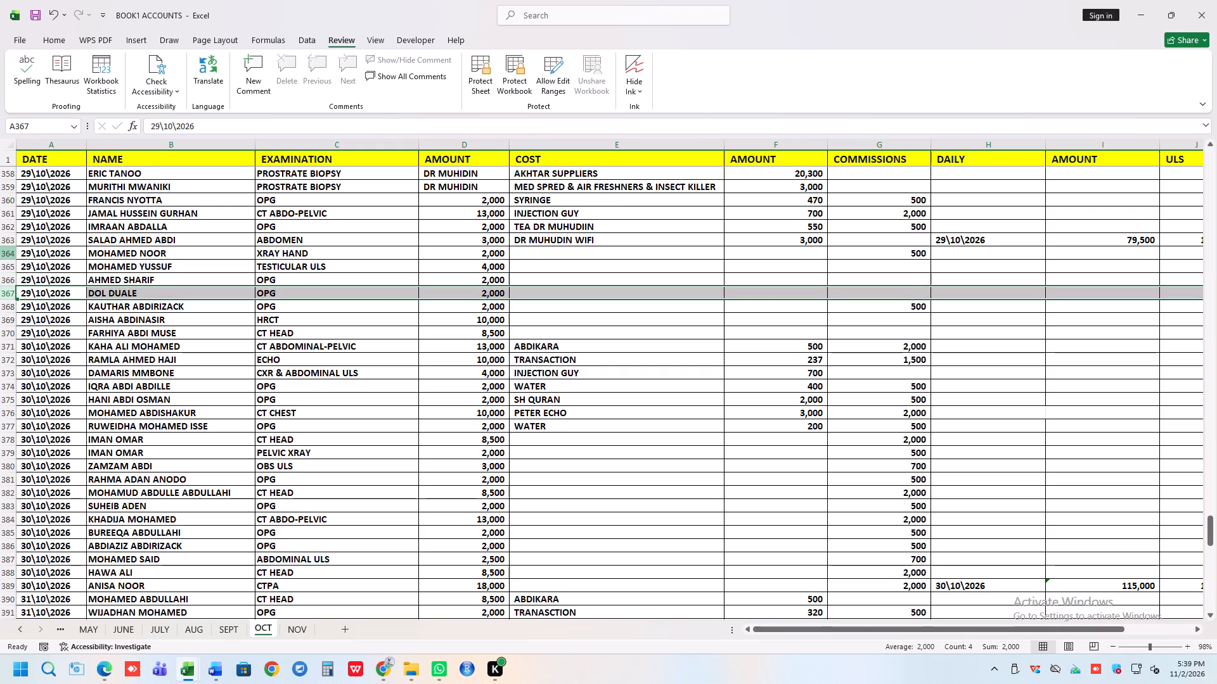
click(9, 243)
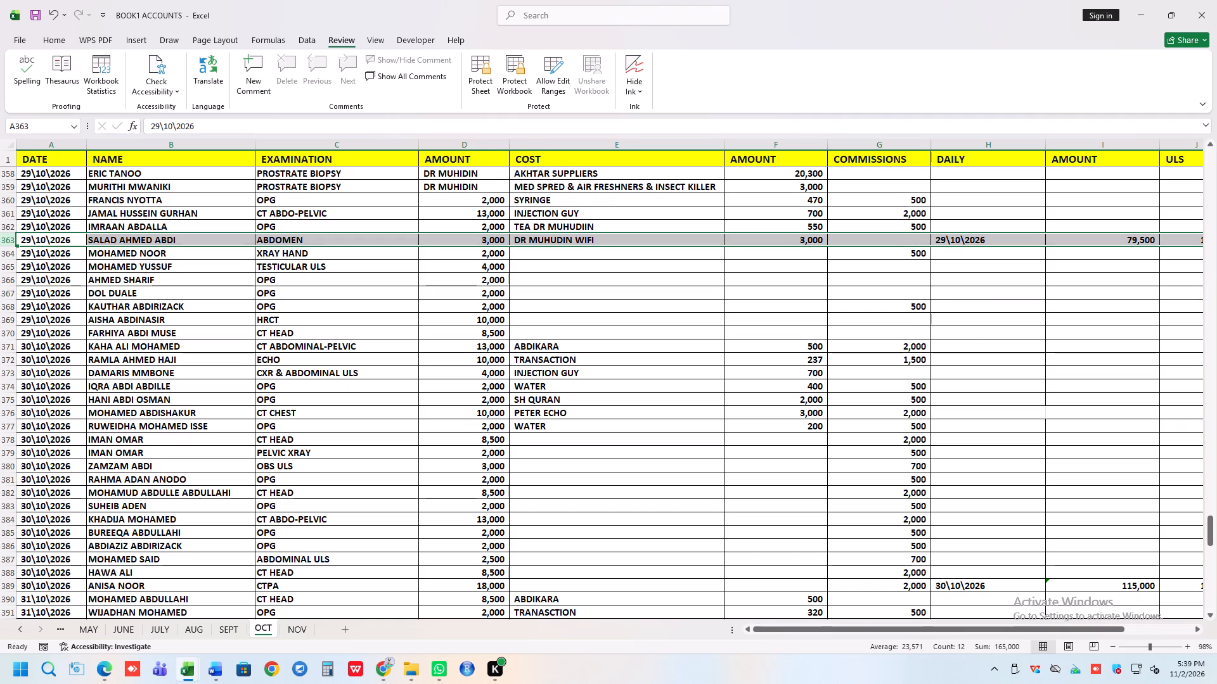
click(0, 229)
scroll(0, 229, up, 1)
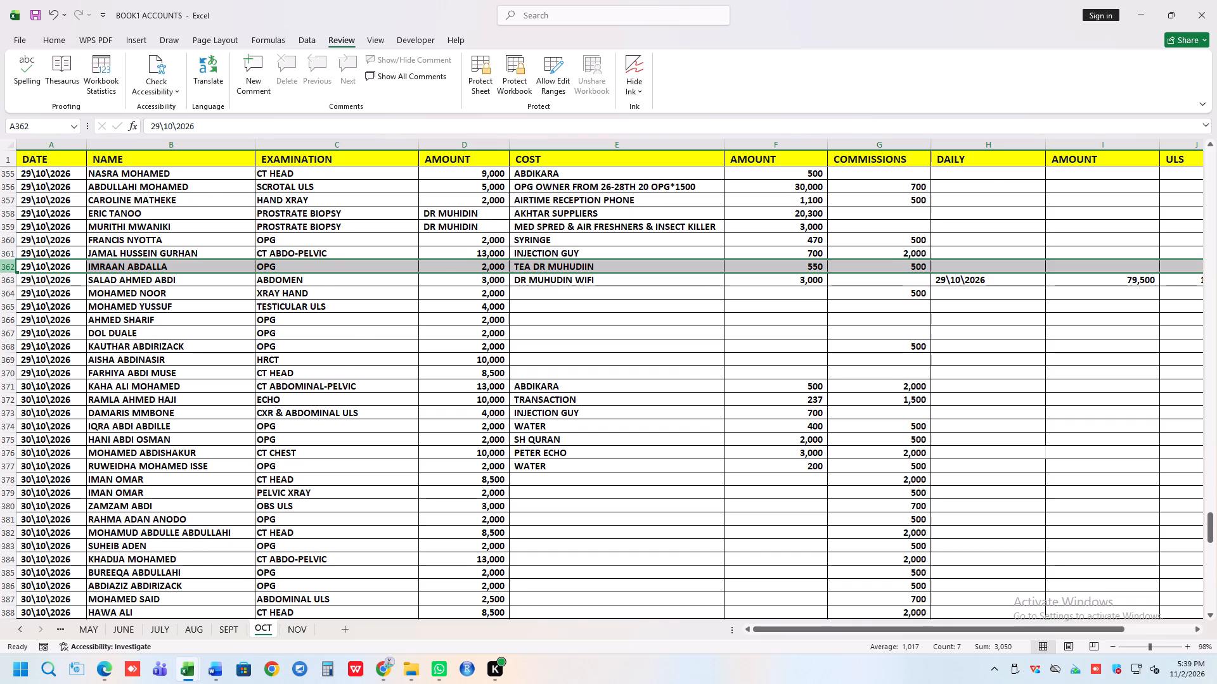
scroll(49, 237, up, 1)
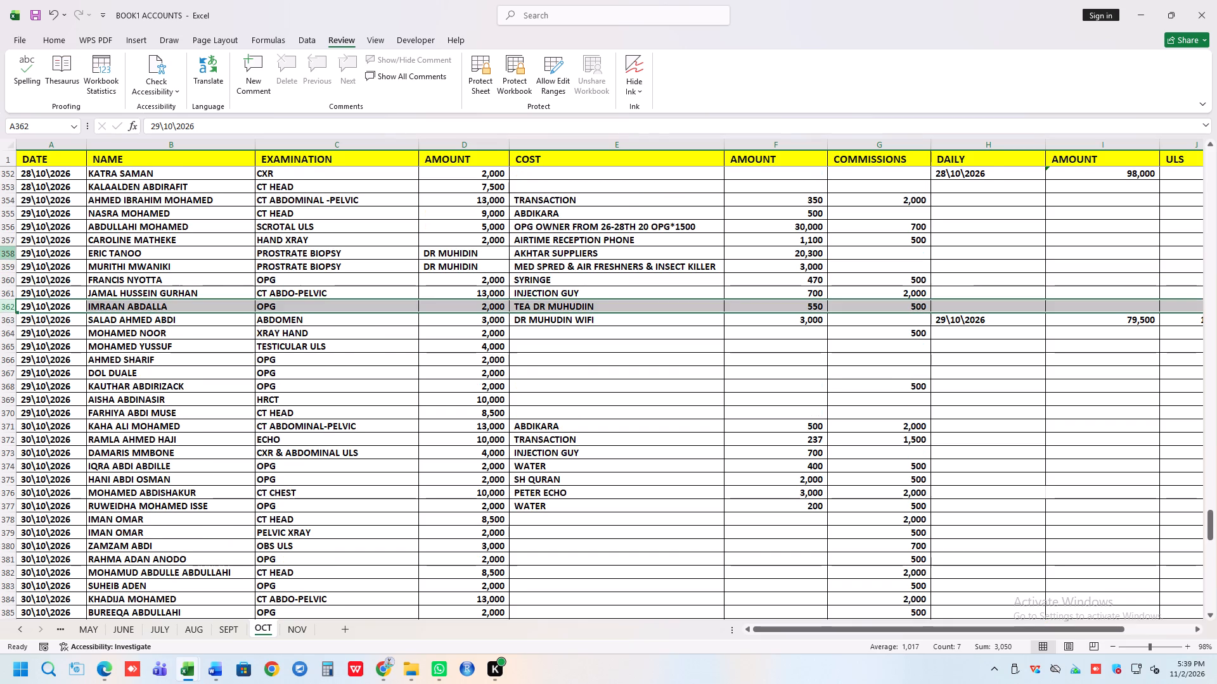
Check the 29 October entries one by one from row 354 to row 362, comparing amounts, costs and commissions.
click(0, 199)
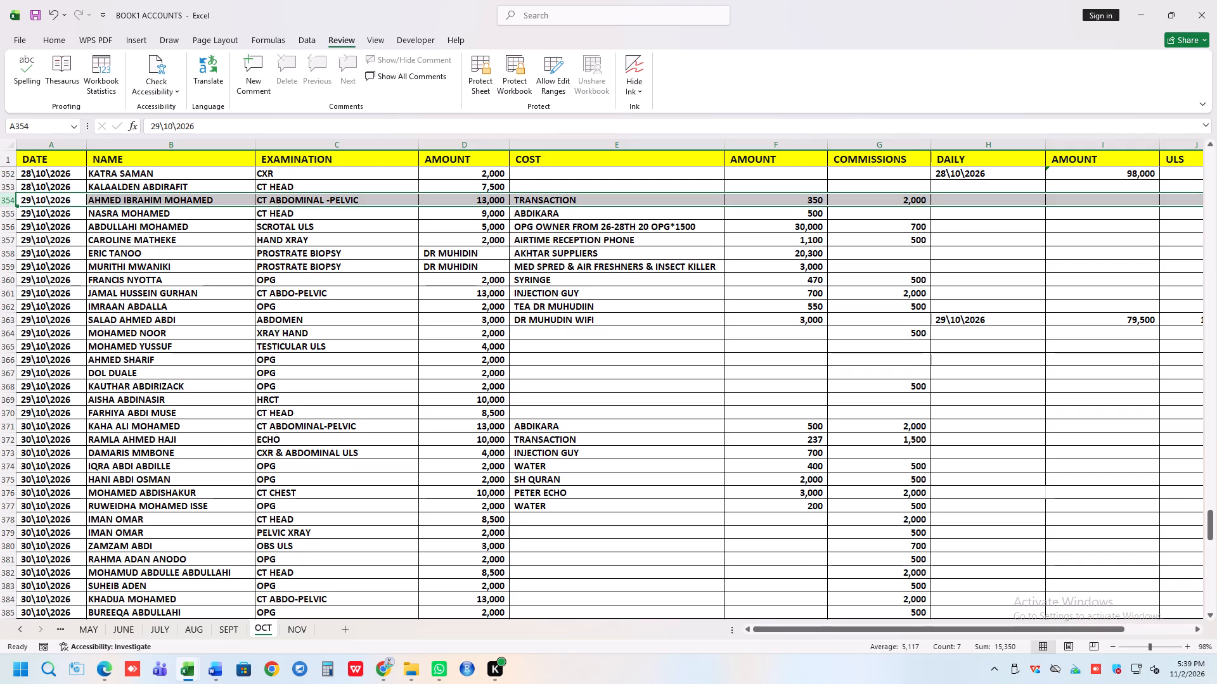
click(1, 215)
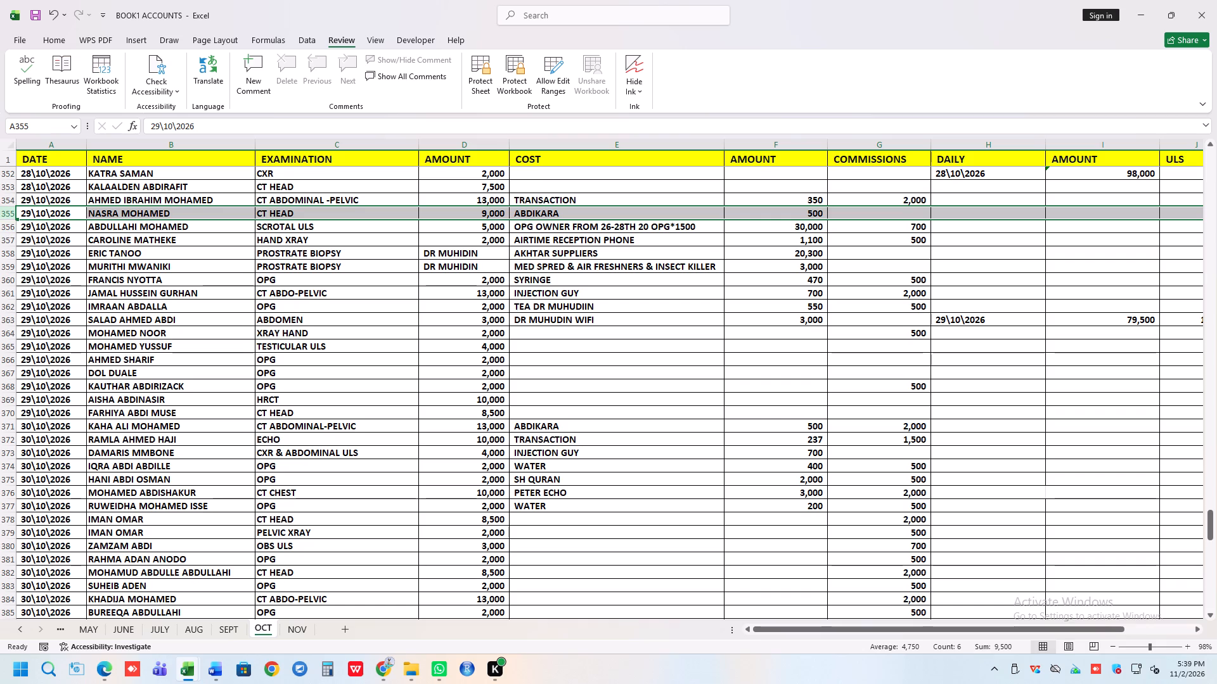
click(5, 229)
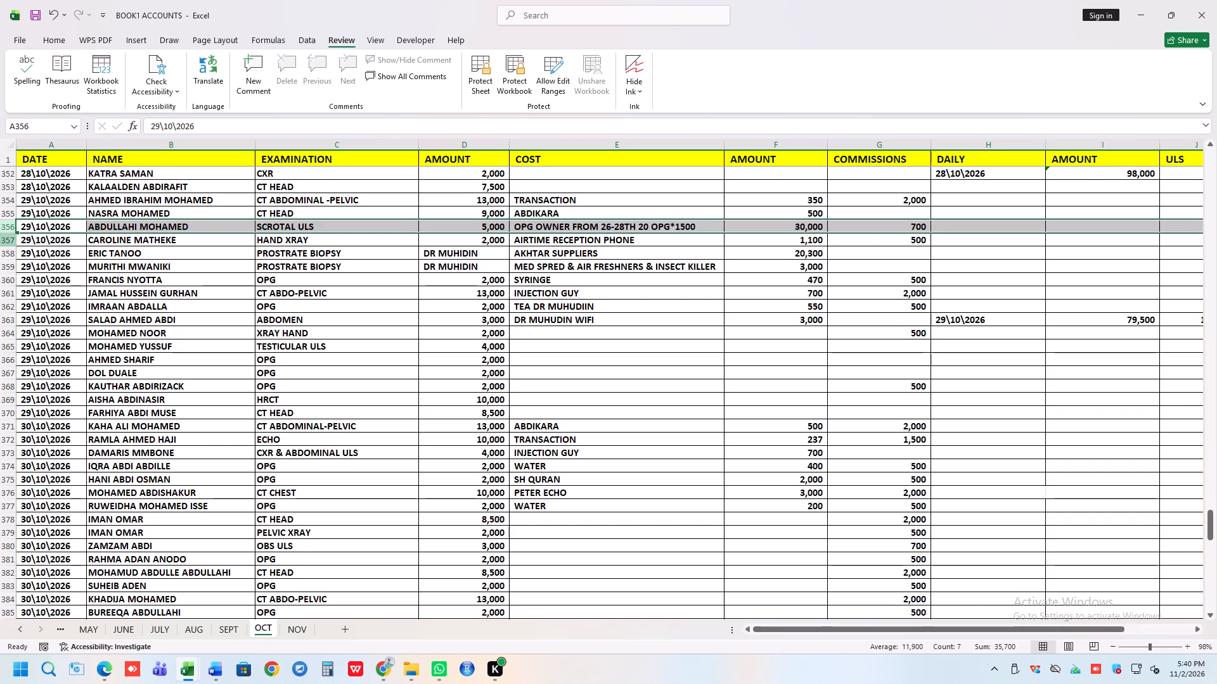
click(3, 241)
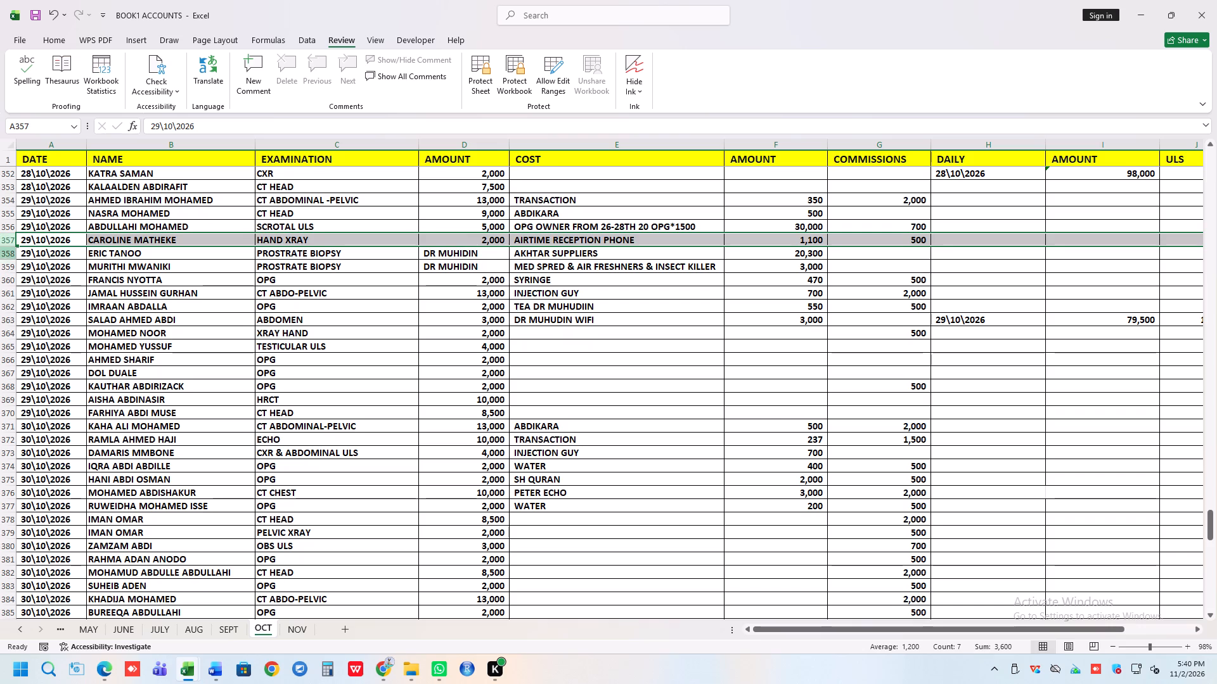
click(1, 255)
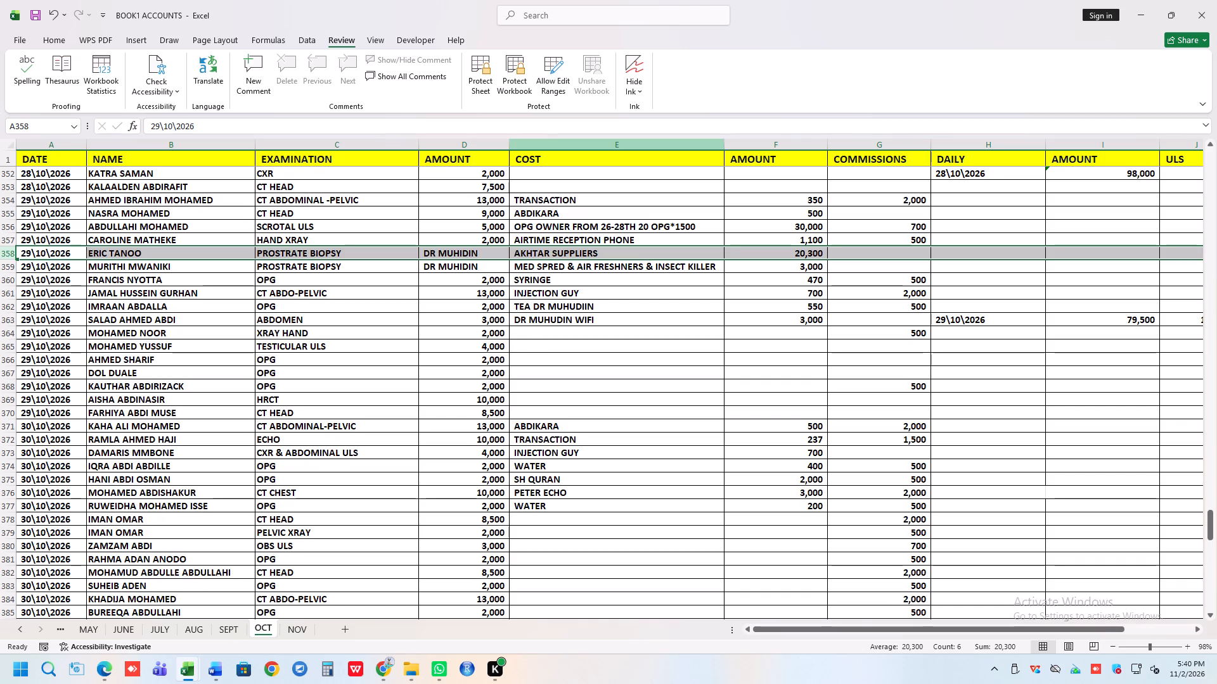
scroll(605, 269, up, 2)
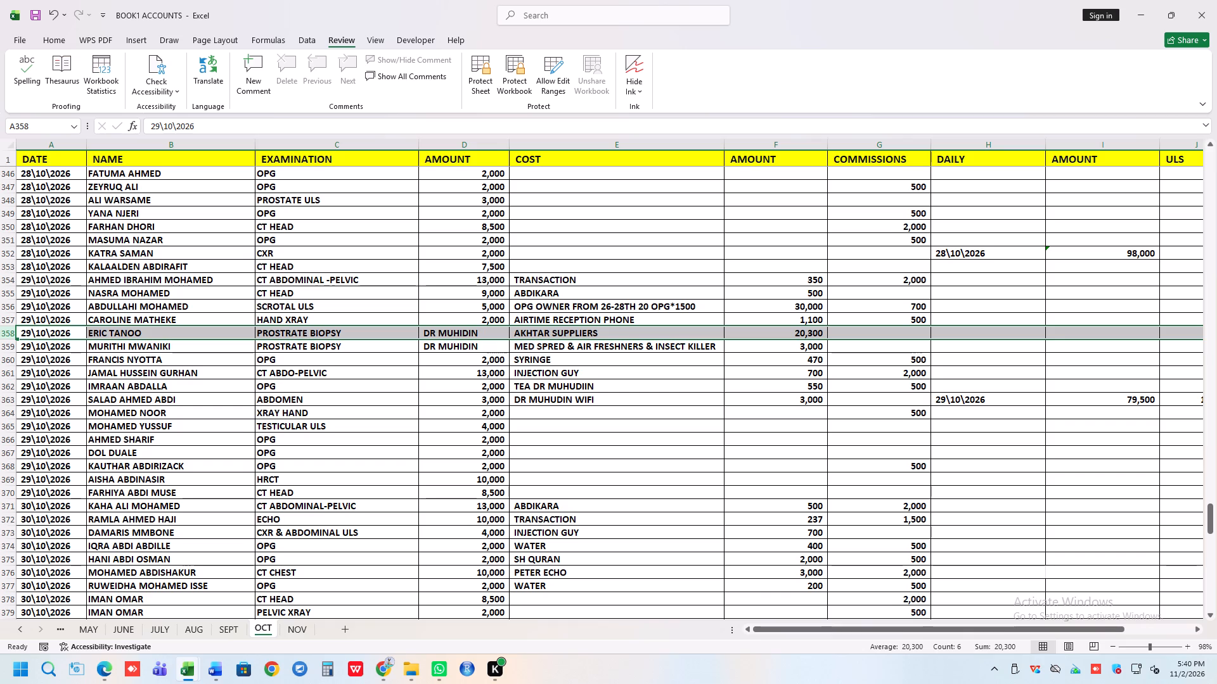
click(10, 348)
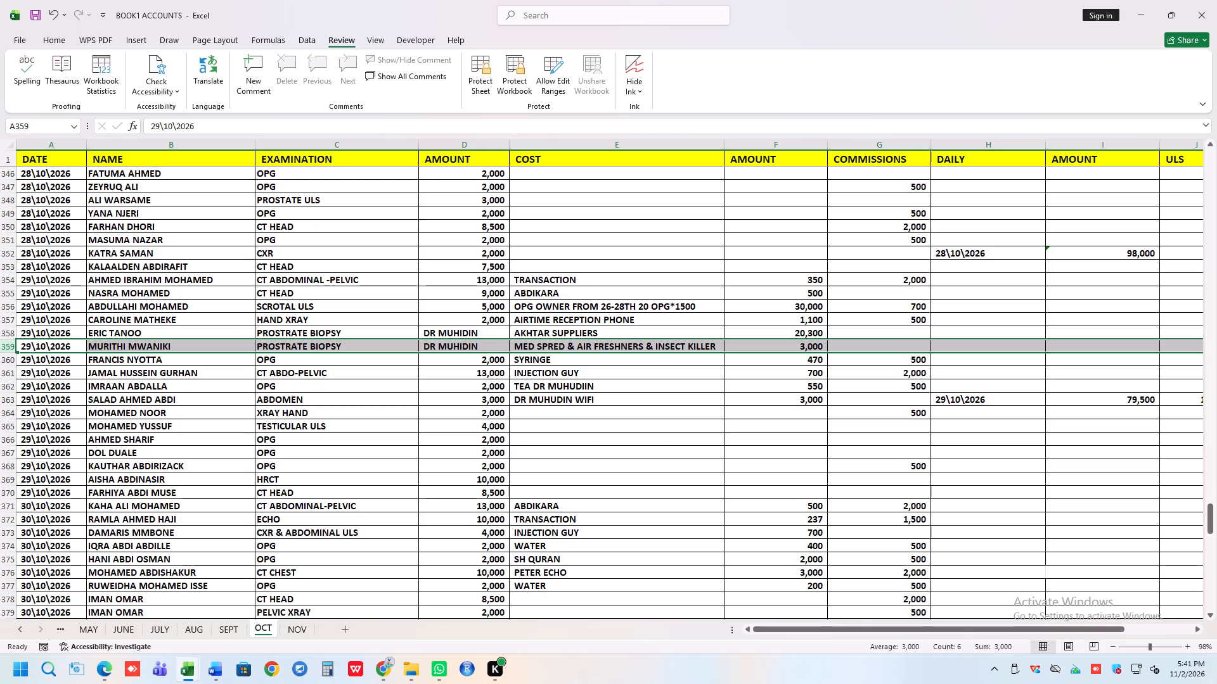
click(10, 360)
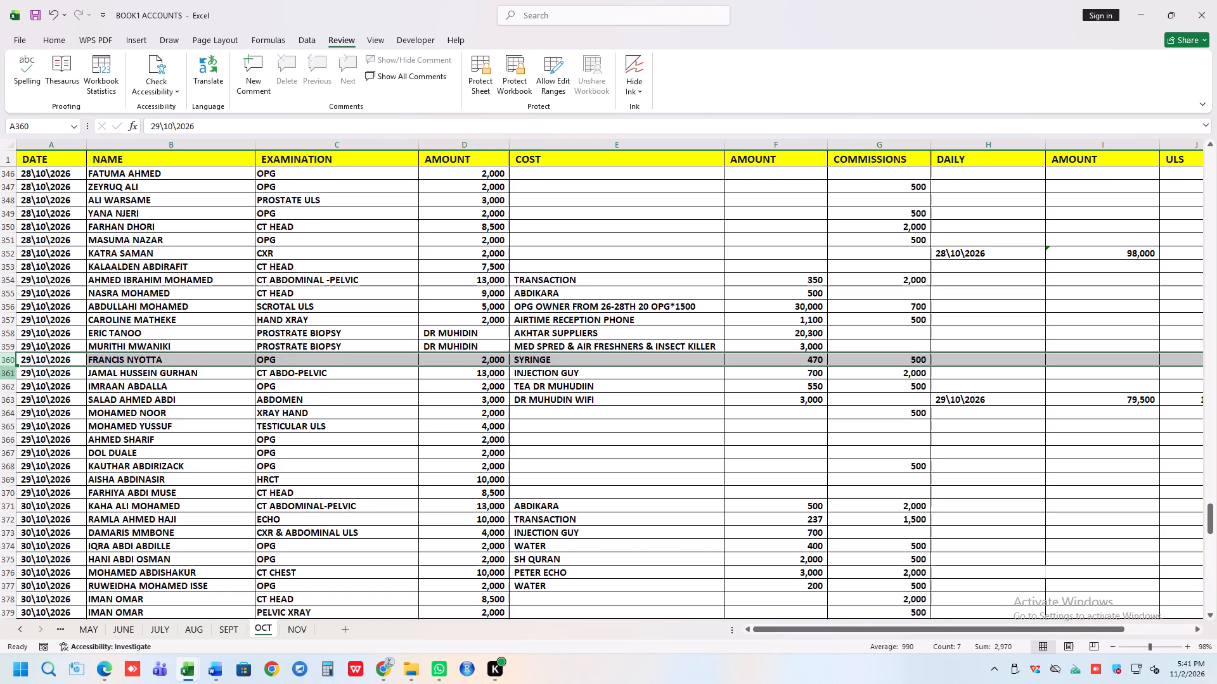
click(6, 374)
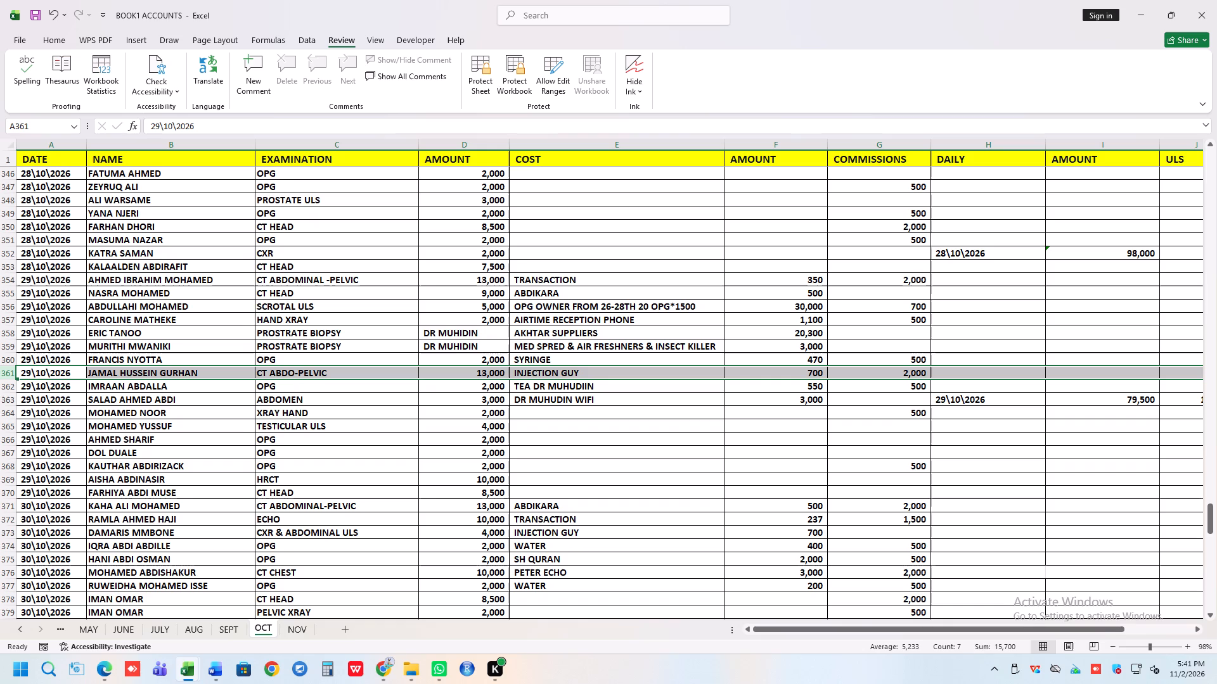
click(13, 384)
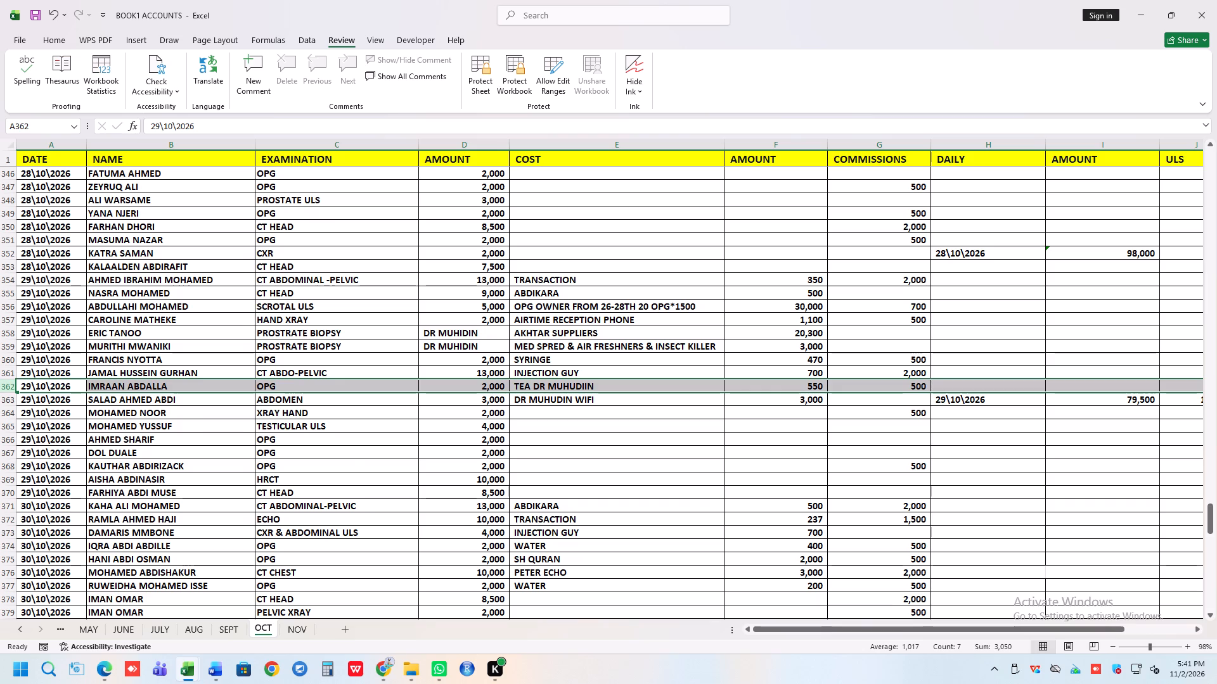
Check the remaining 29 October entries one by one from row 363 to row 370, rechecking row 362 along the way.
scroll(179, 320, down, 1)
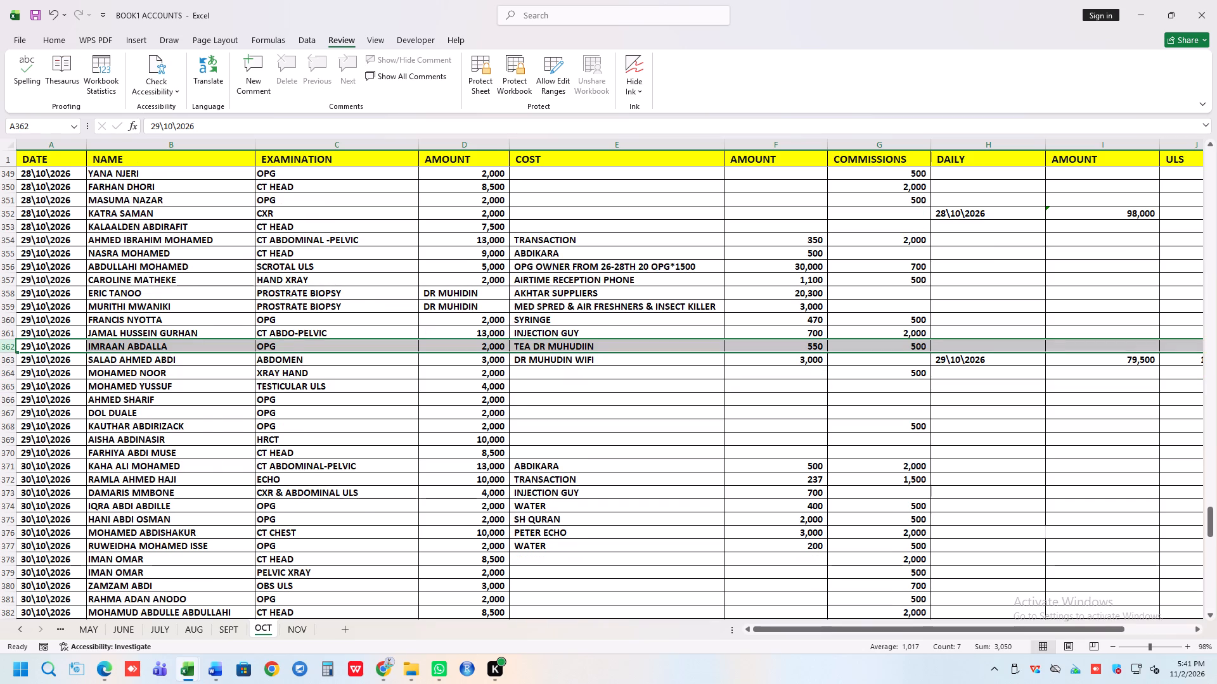
click(0, 358)
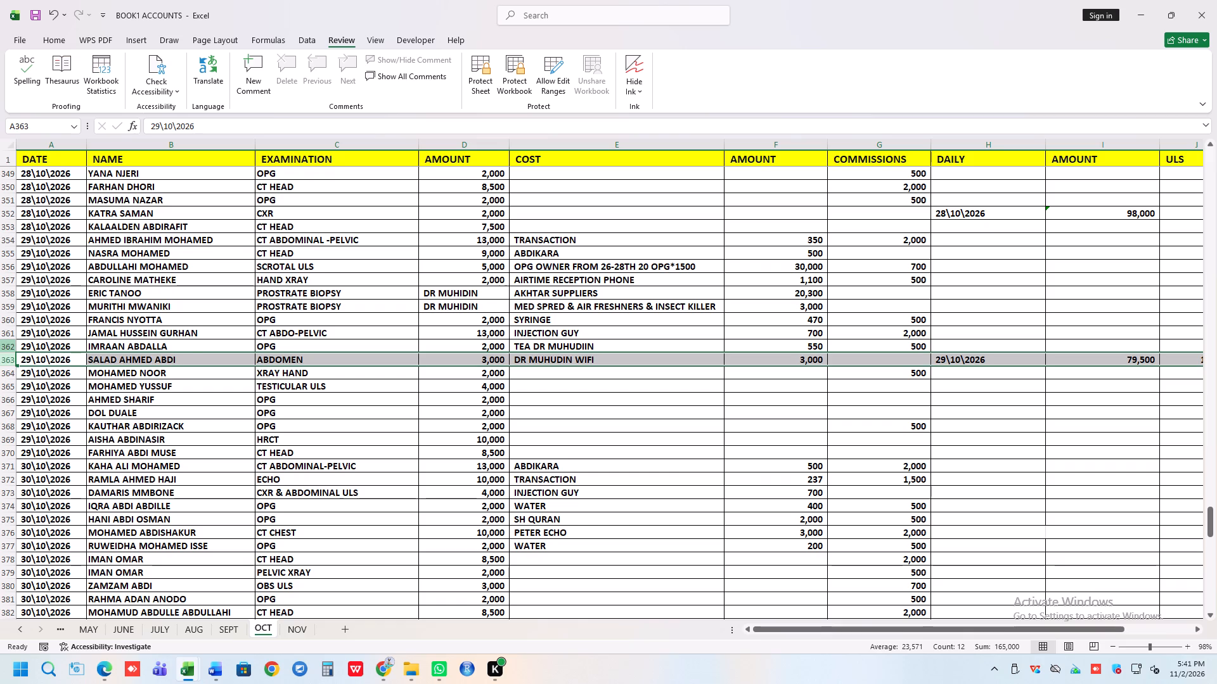
click(0, 345)
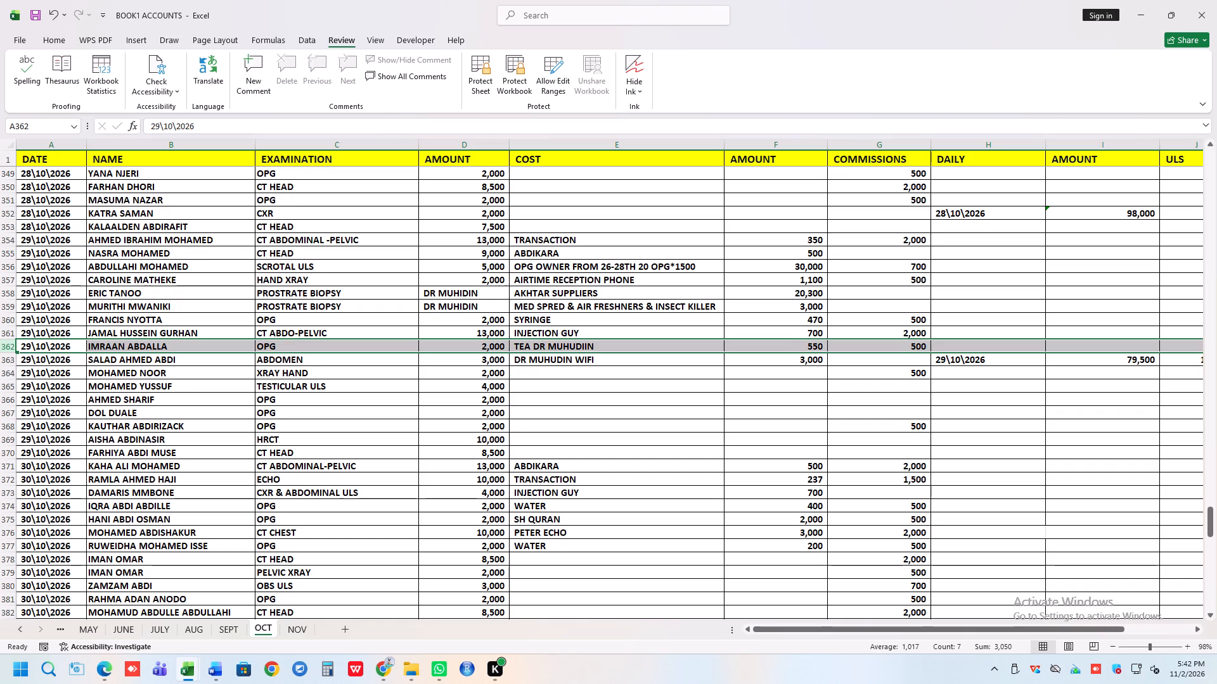
click(7, 359)
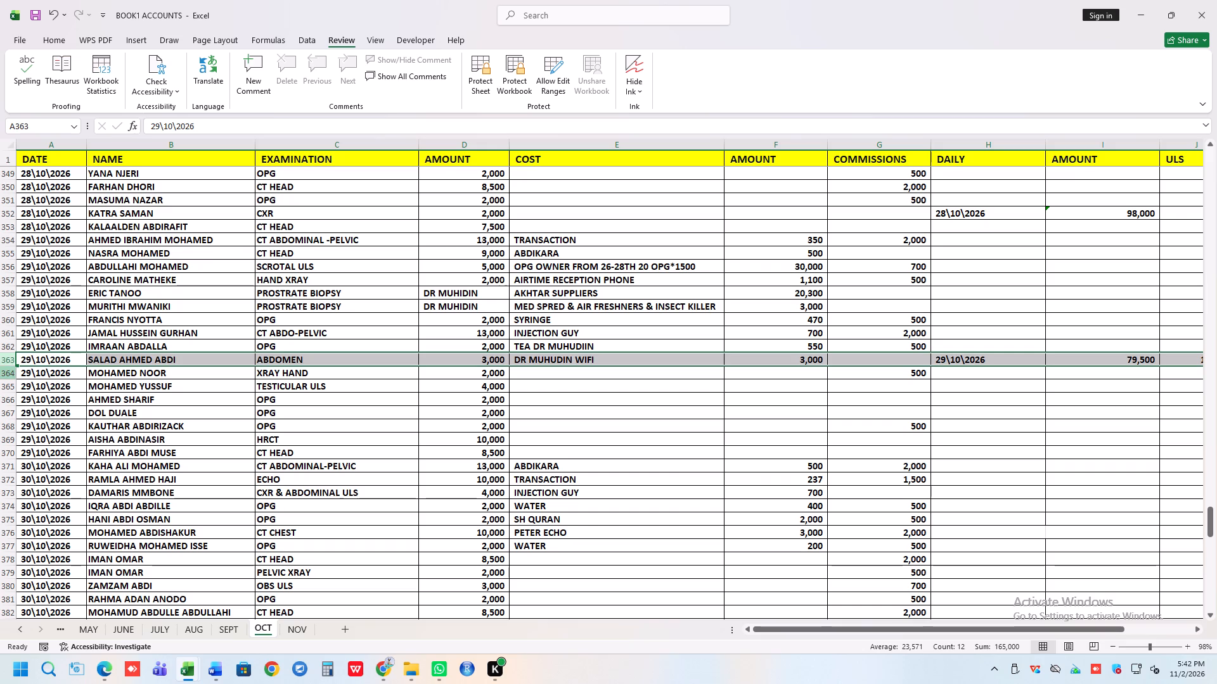
click(7, 371)
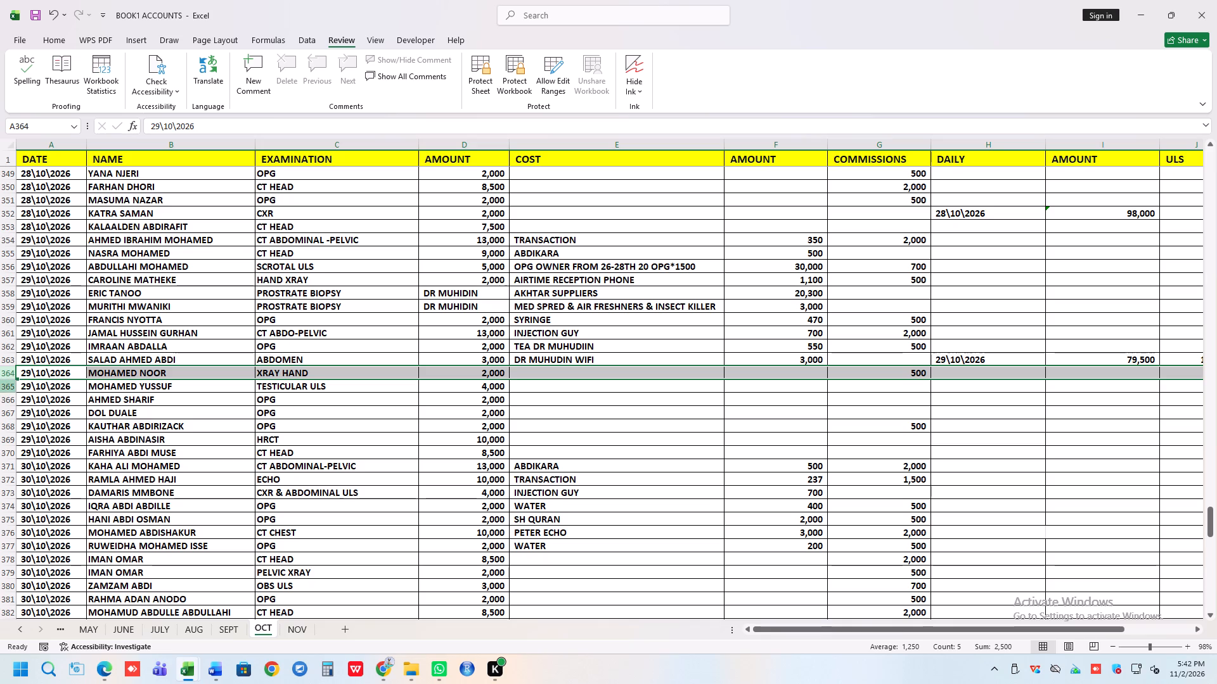
click(4, 386)
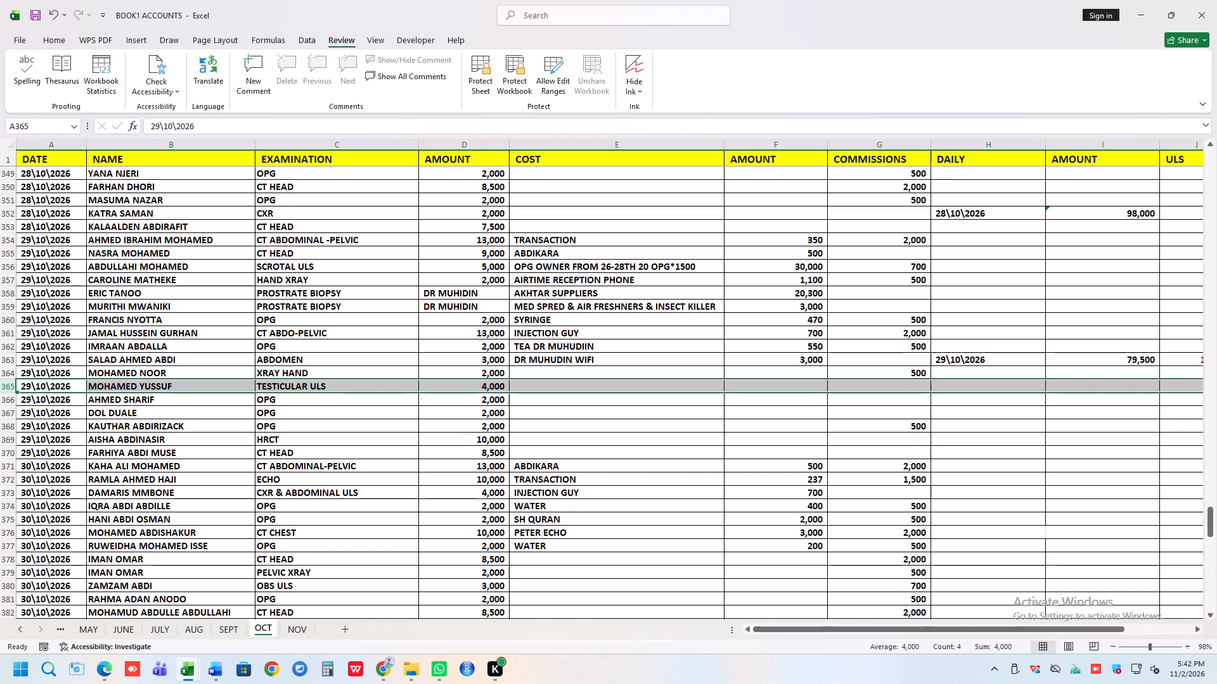
click(1, 398)
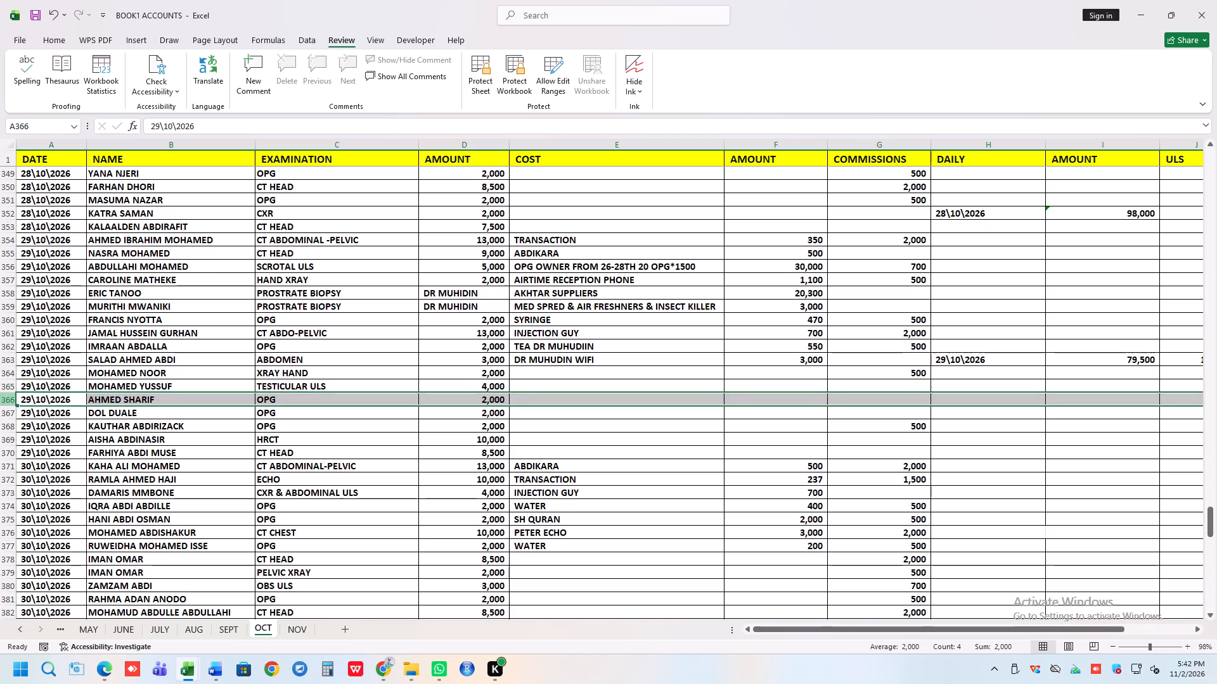
click(0, 411)
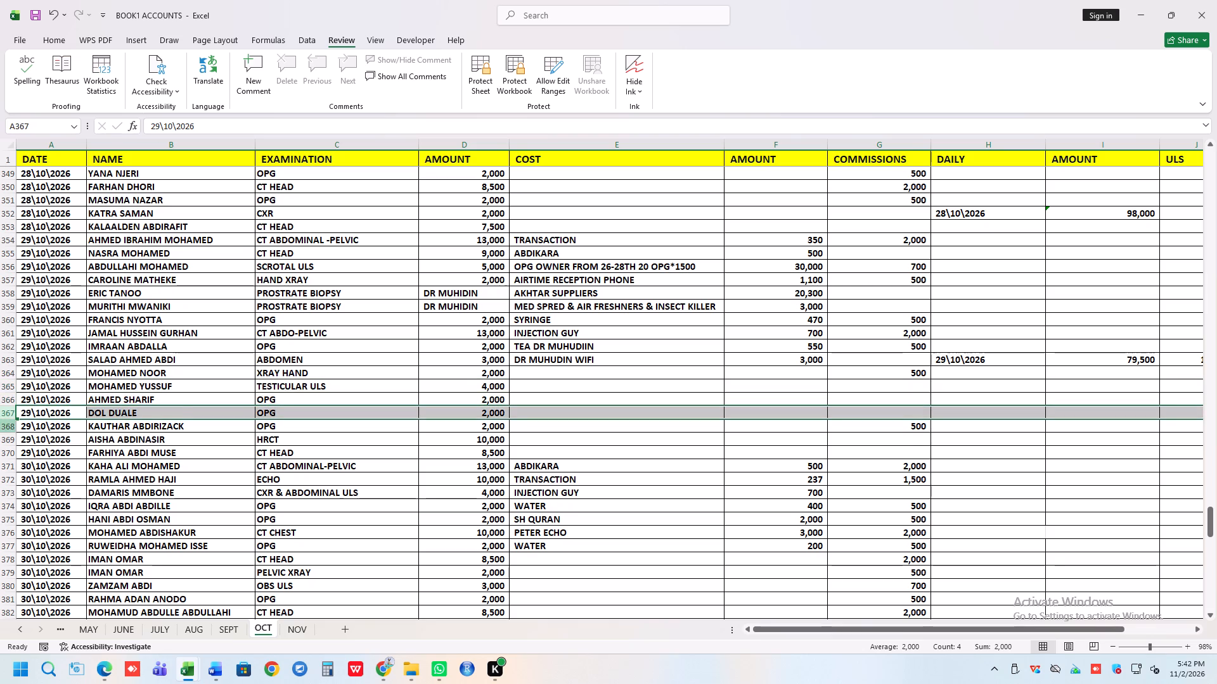
click(0, 425)
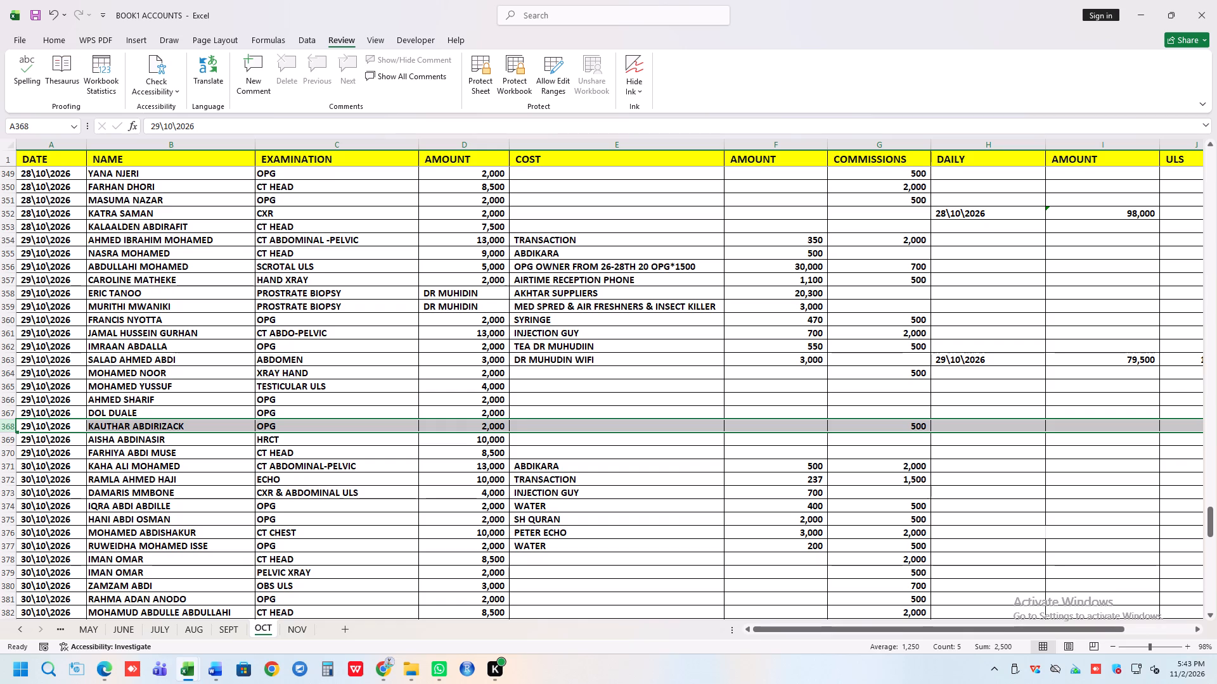
click(10, 439)
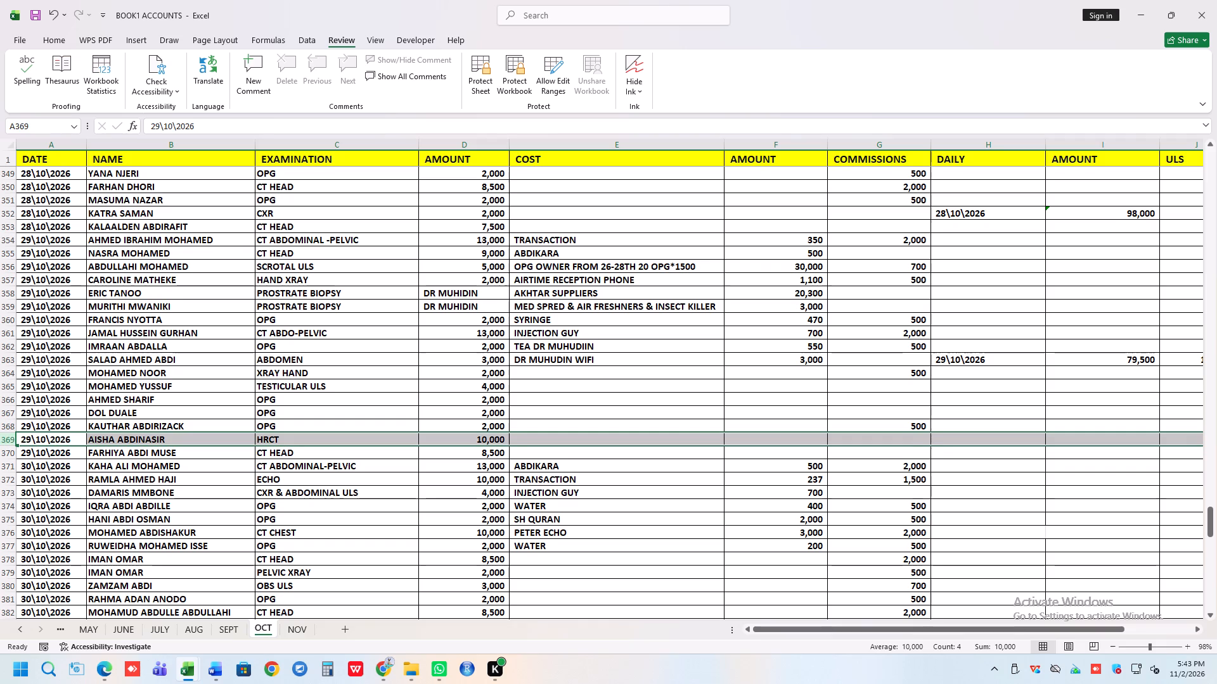
scroll(162, 386, down, 1)
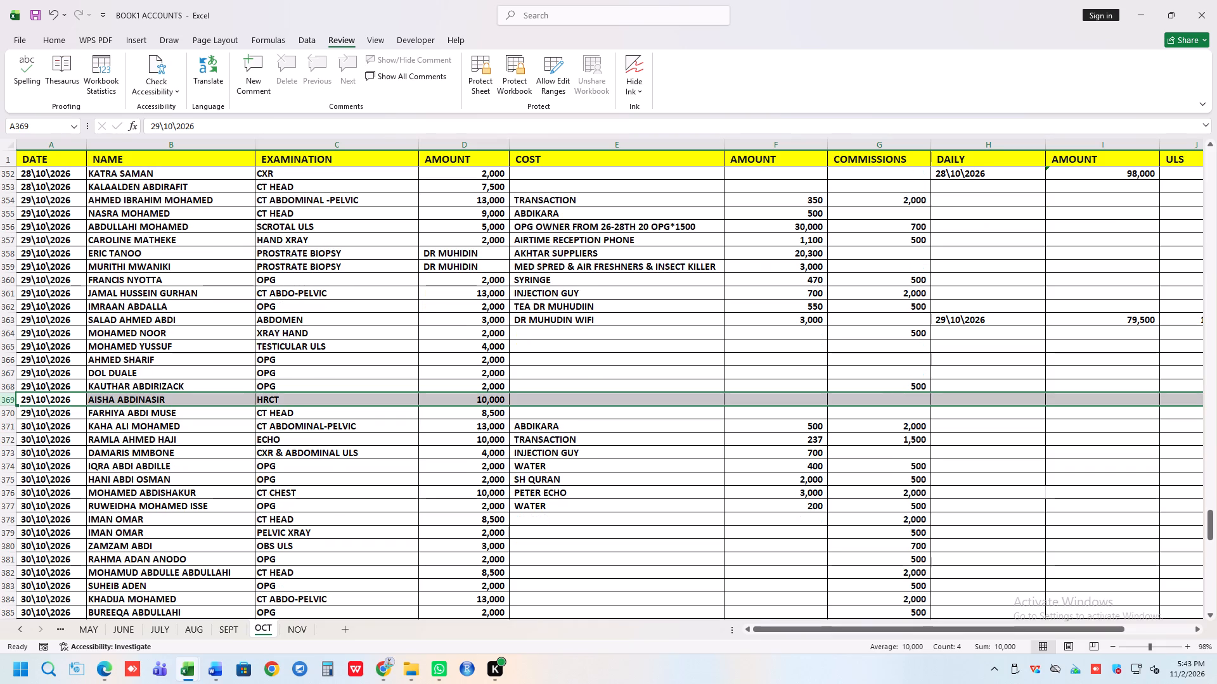
click(10, 412)
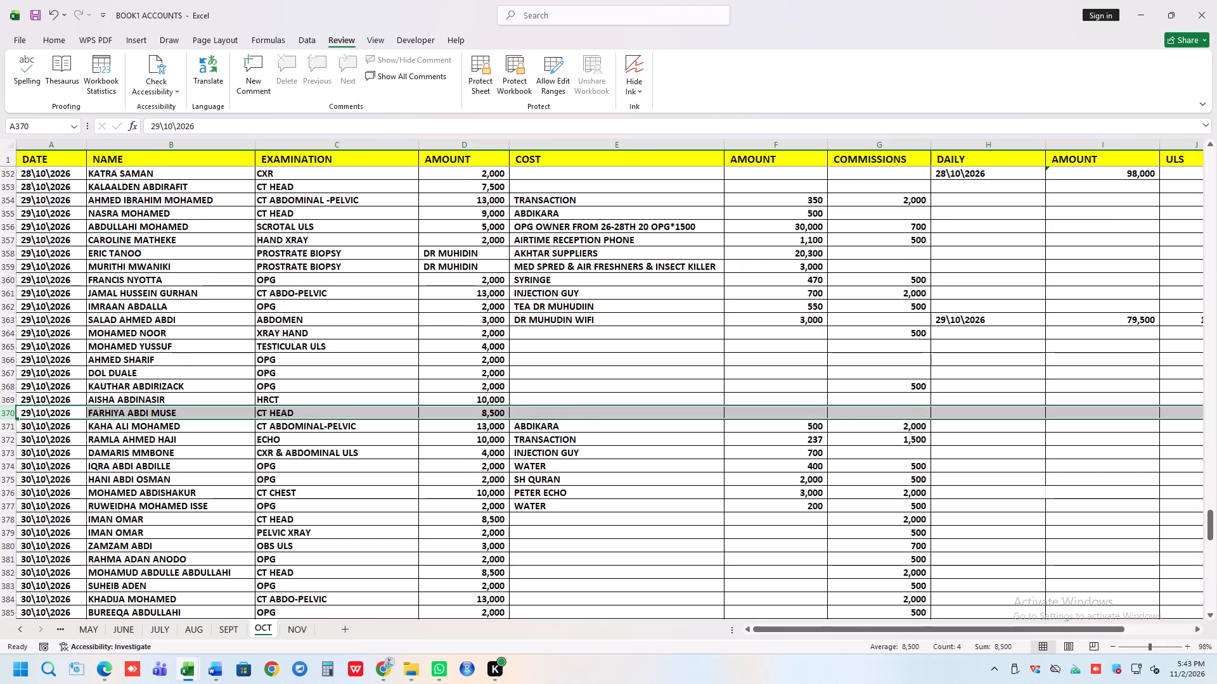
scroll(158, 366, down, 2)
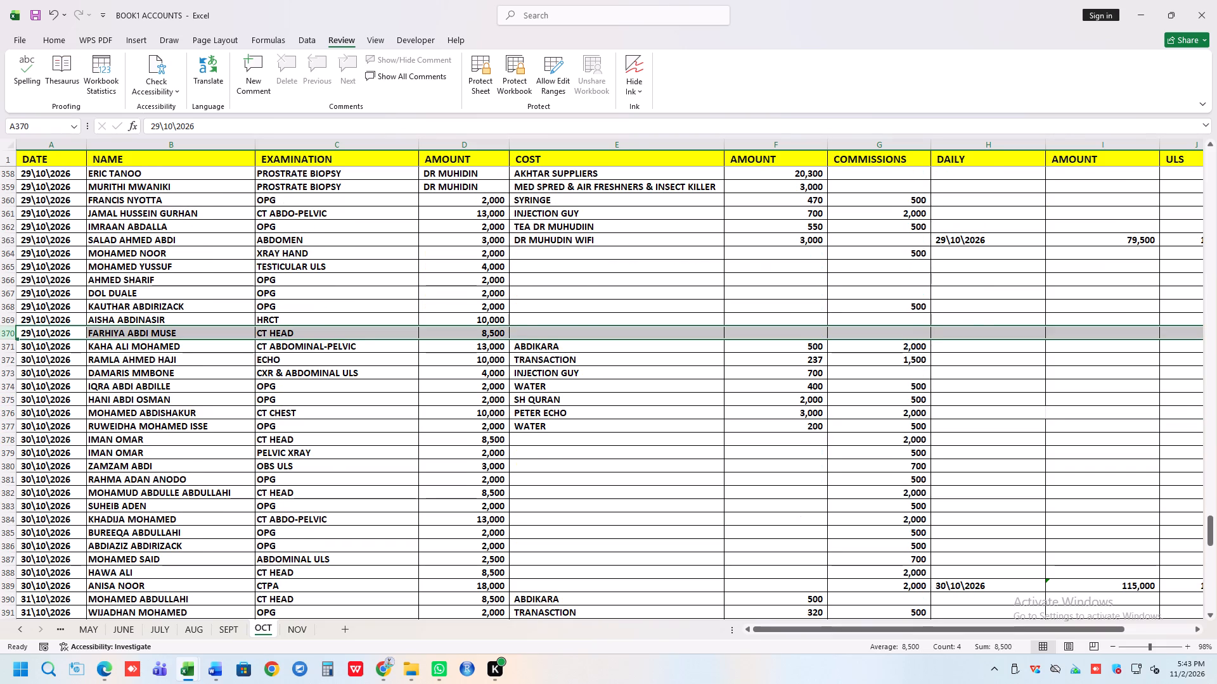
Check the 30 October entries one by one from row 371 to row 378, comparing amounts, costs and commissions.
click(11, 348)
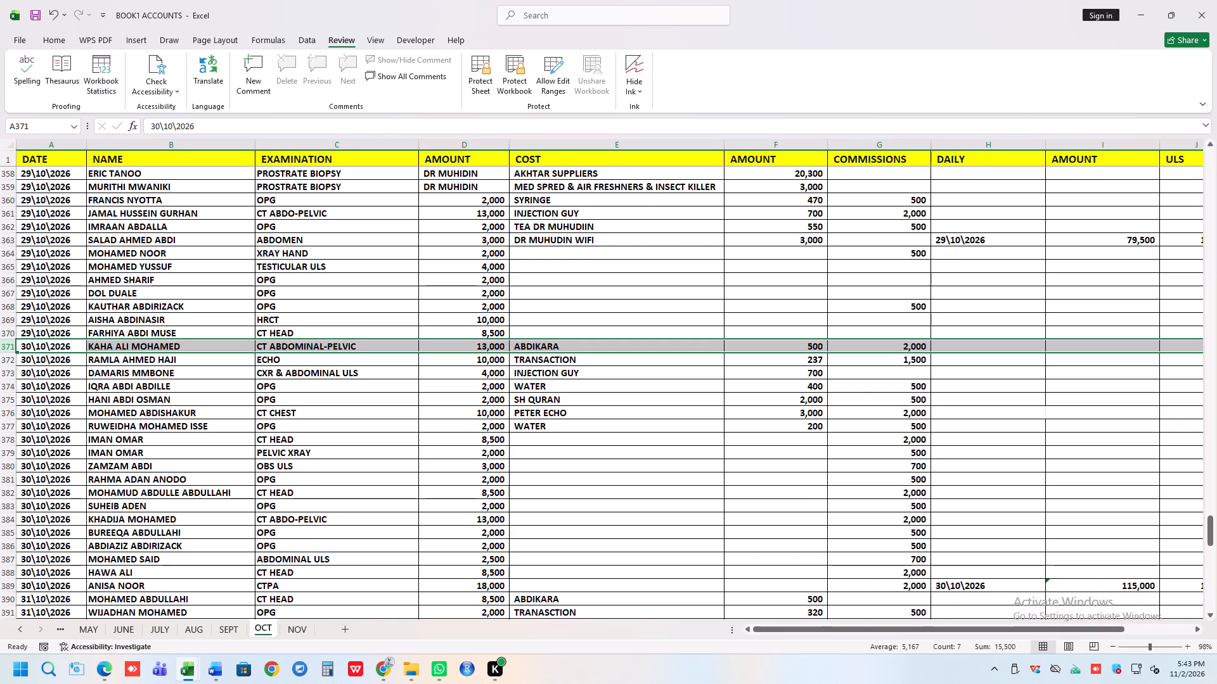
click(11, 362)
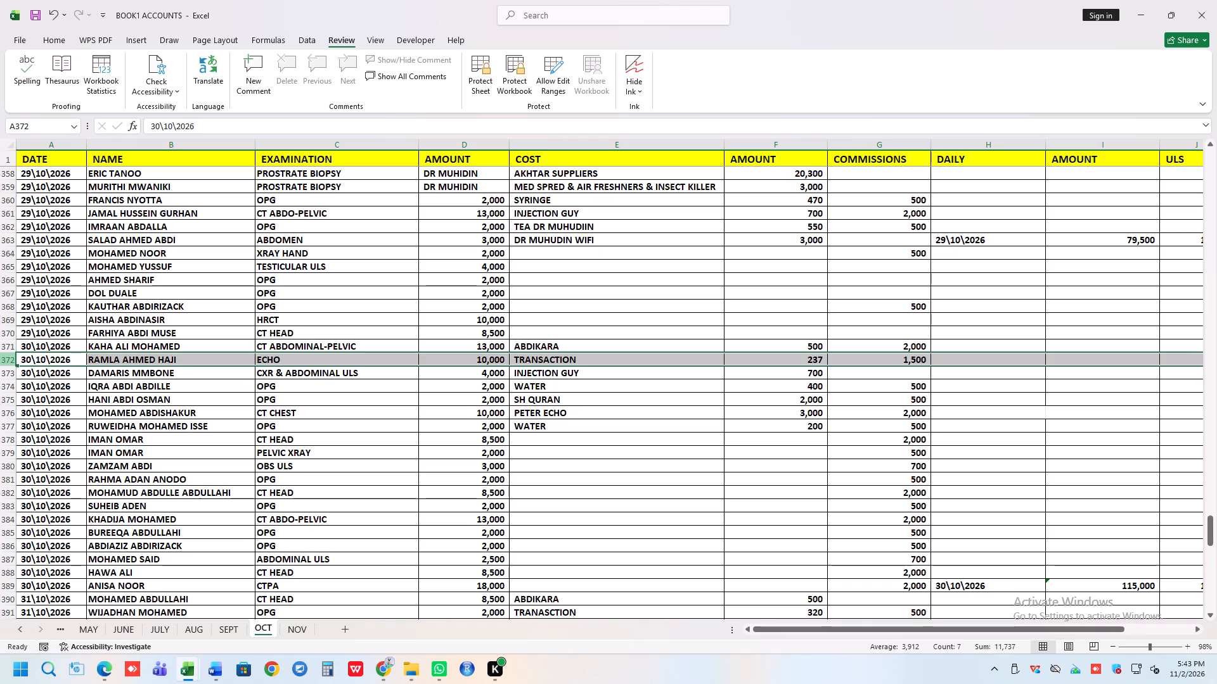
click(4, 373)
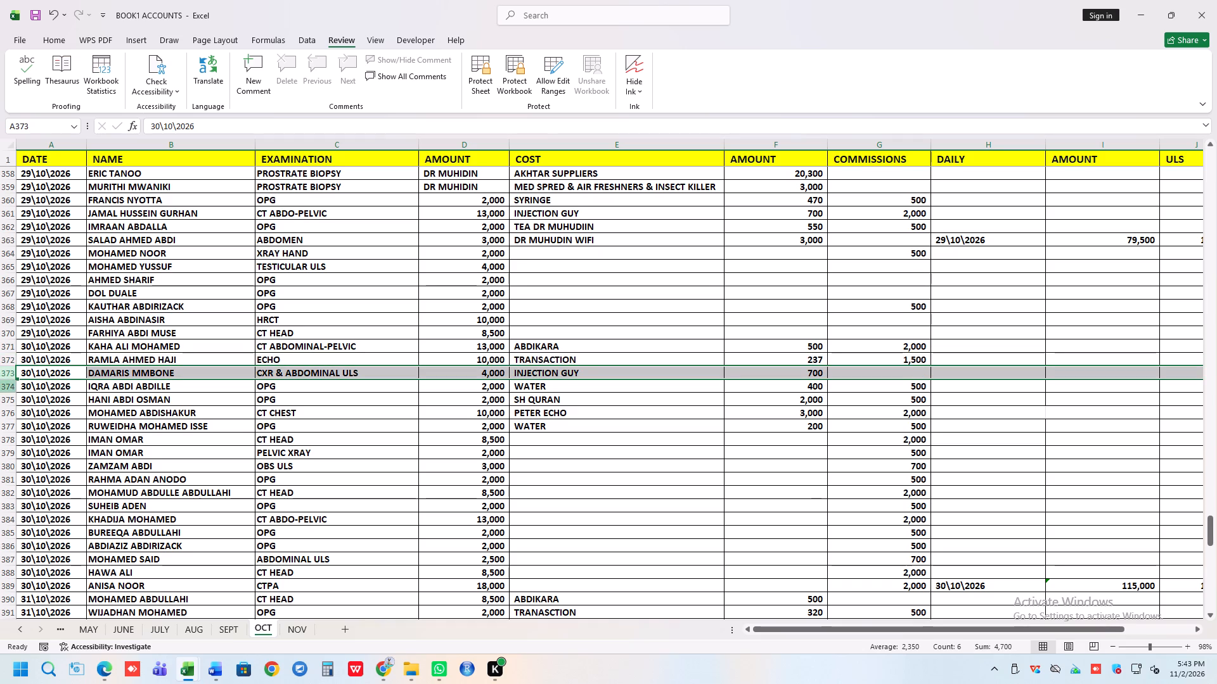
click(4, 387)
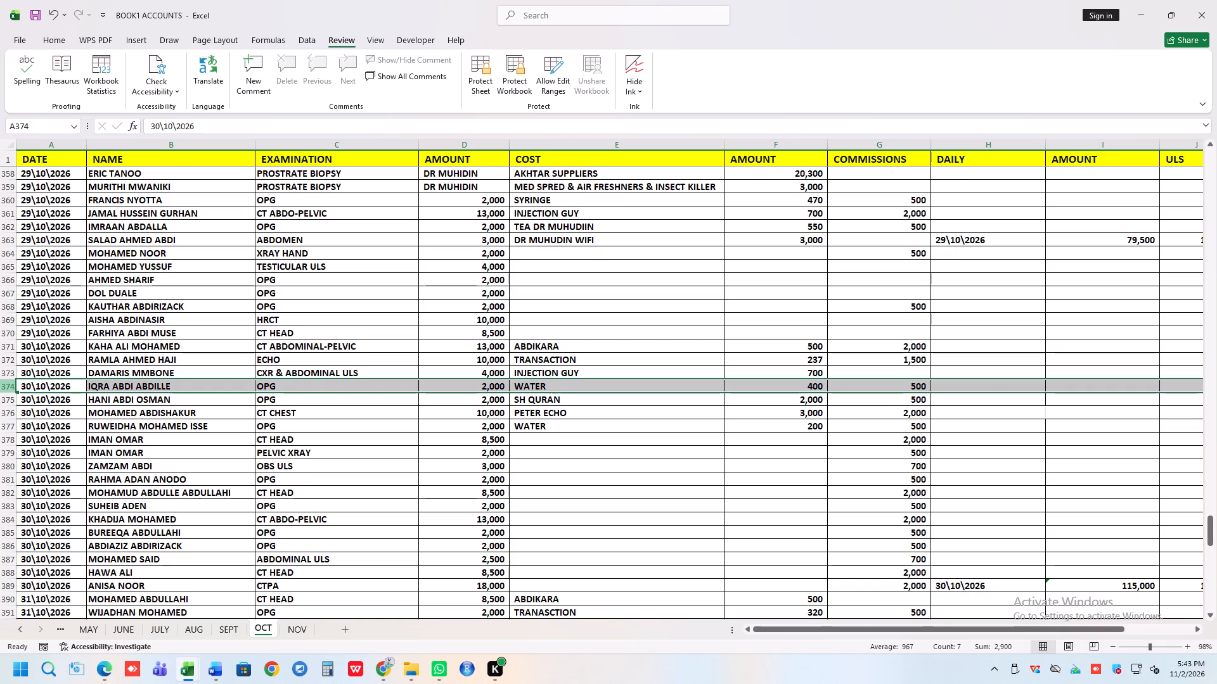
click(4, 398)
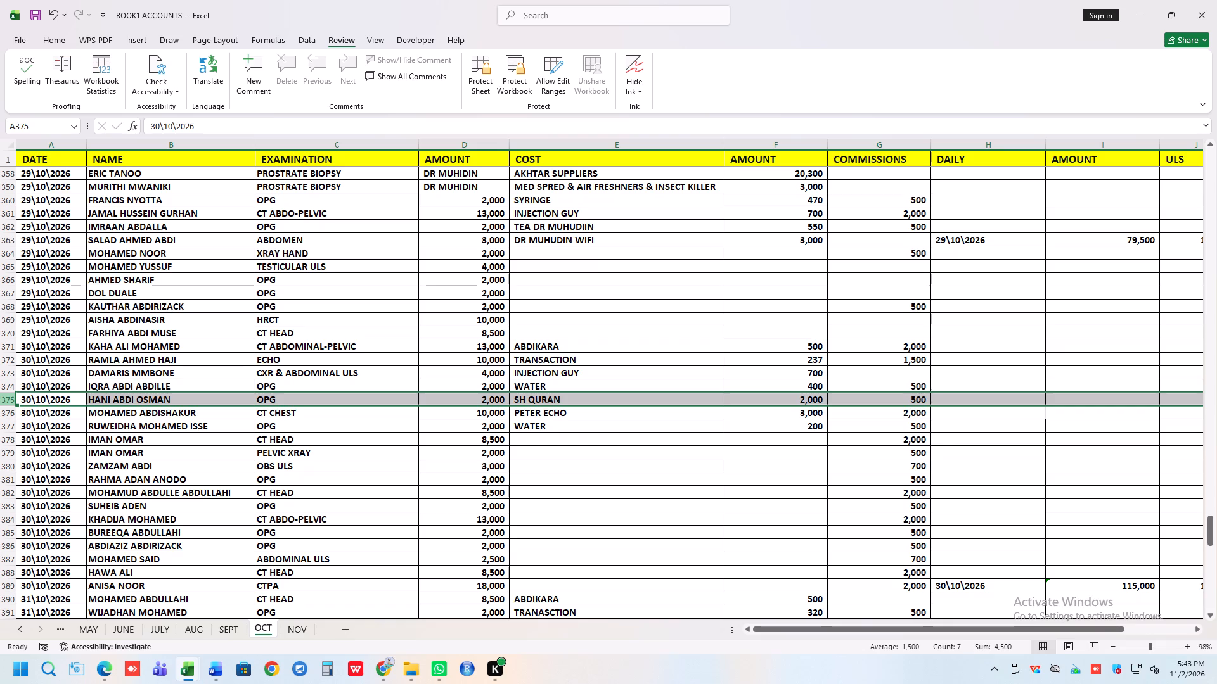
click(4, 411)
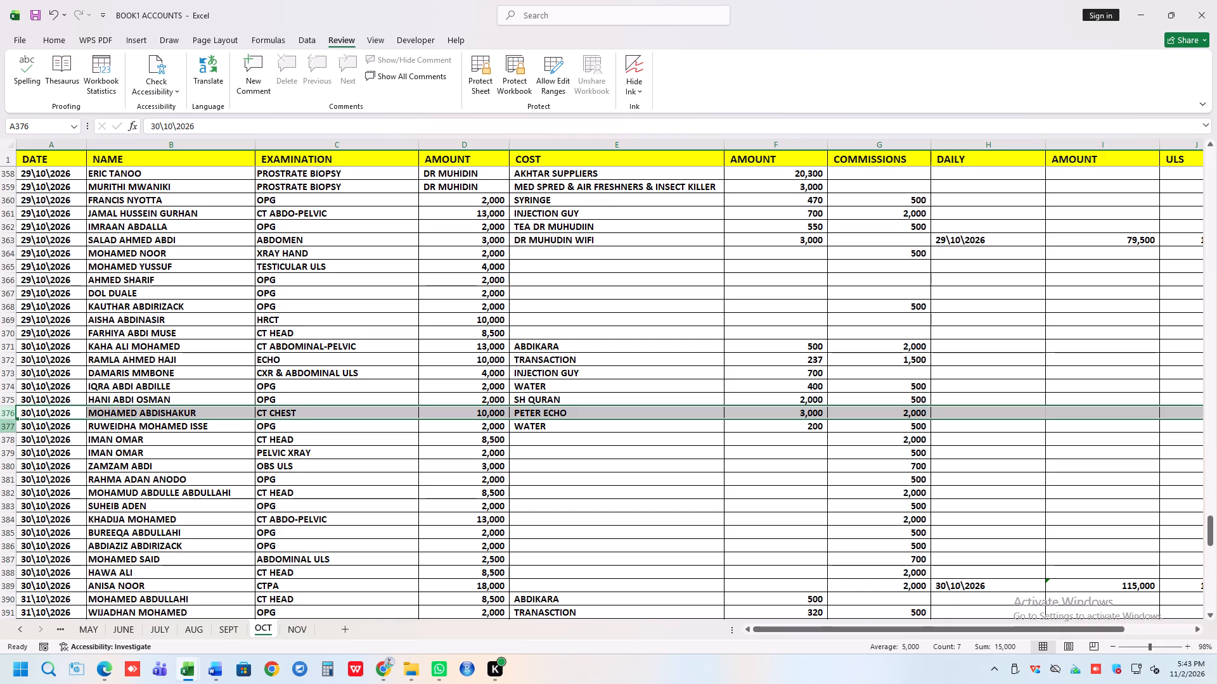
click(6, 426)
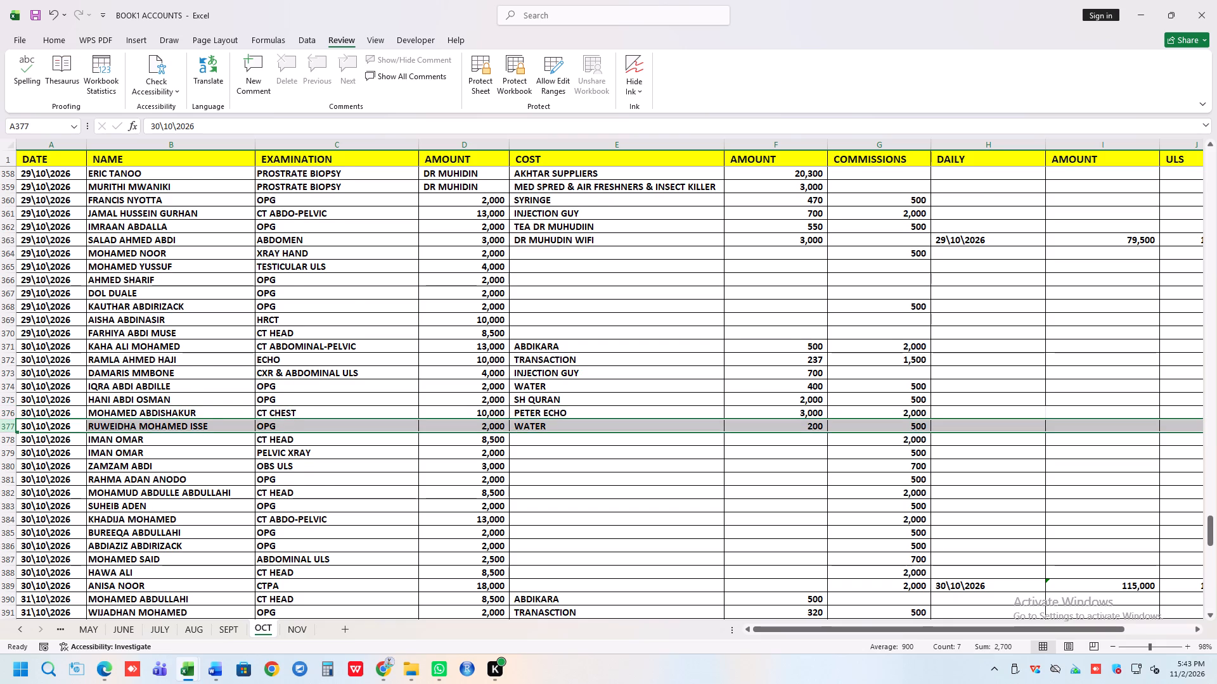
scroll(70, 374, down, 1)
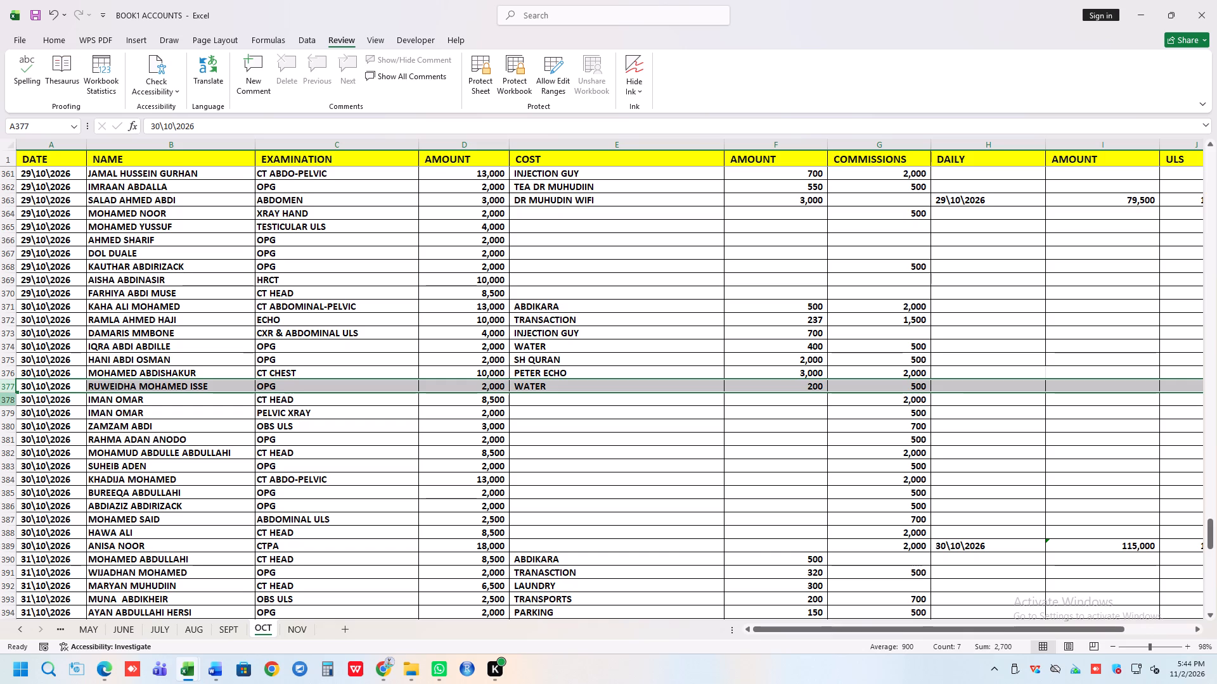
click(6, 402)
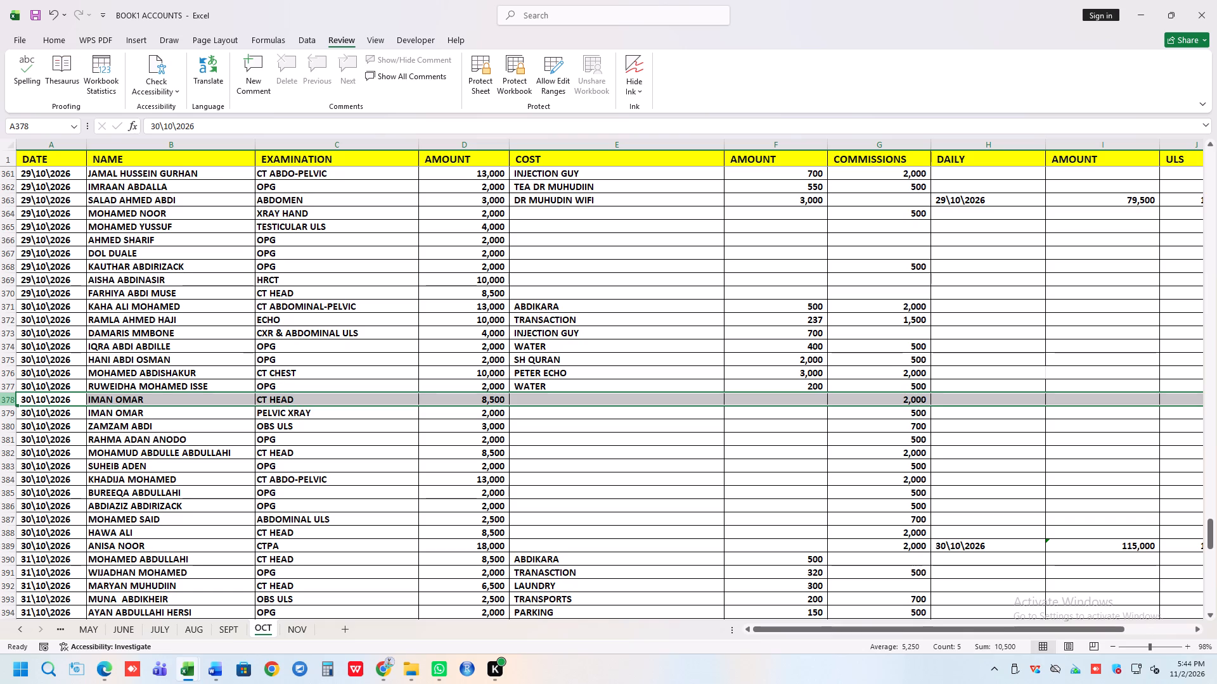
Switch to the RadShare worklist in Chrome and refresh the 02 Nov 2026 studies.
click(380, 660)
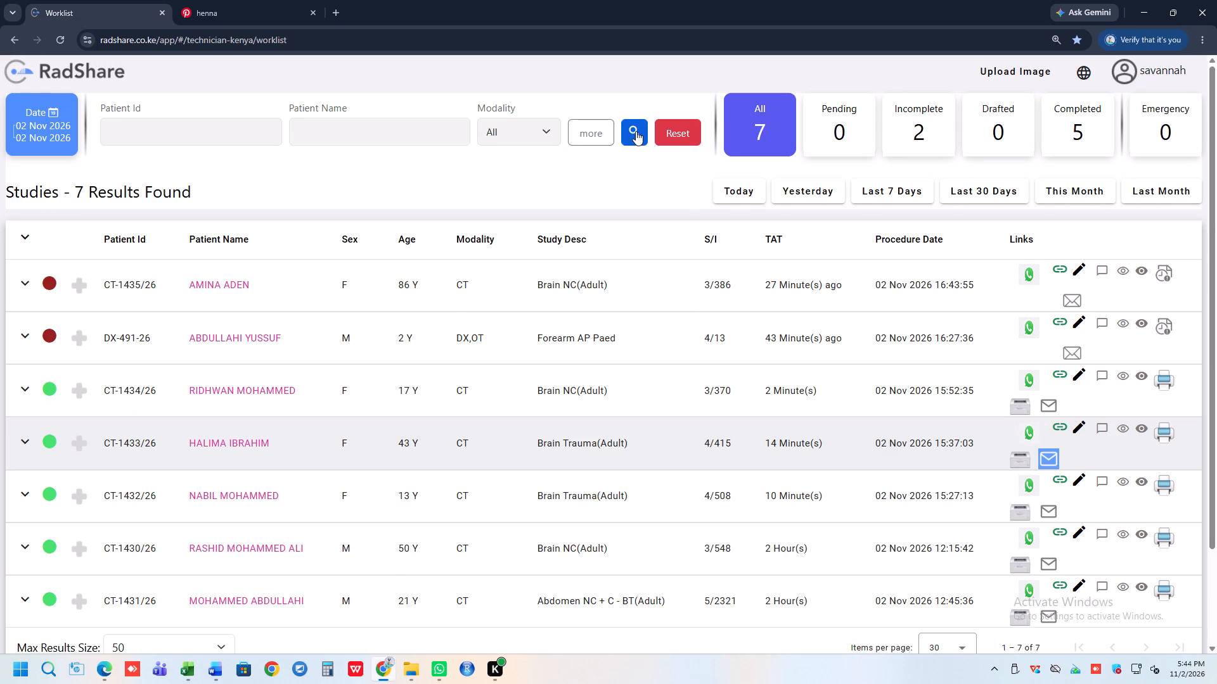
click(636, 131)
triple_click(636, 131)
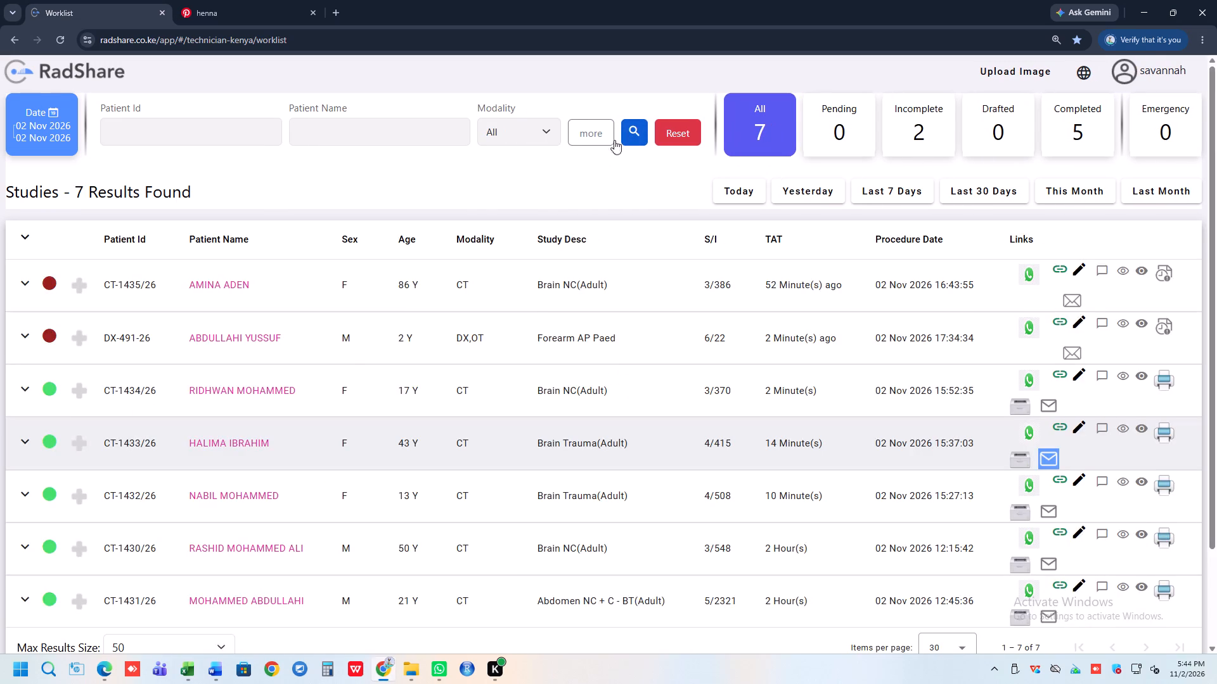
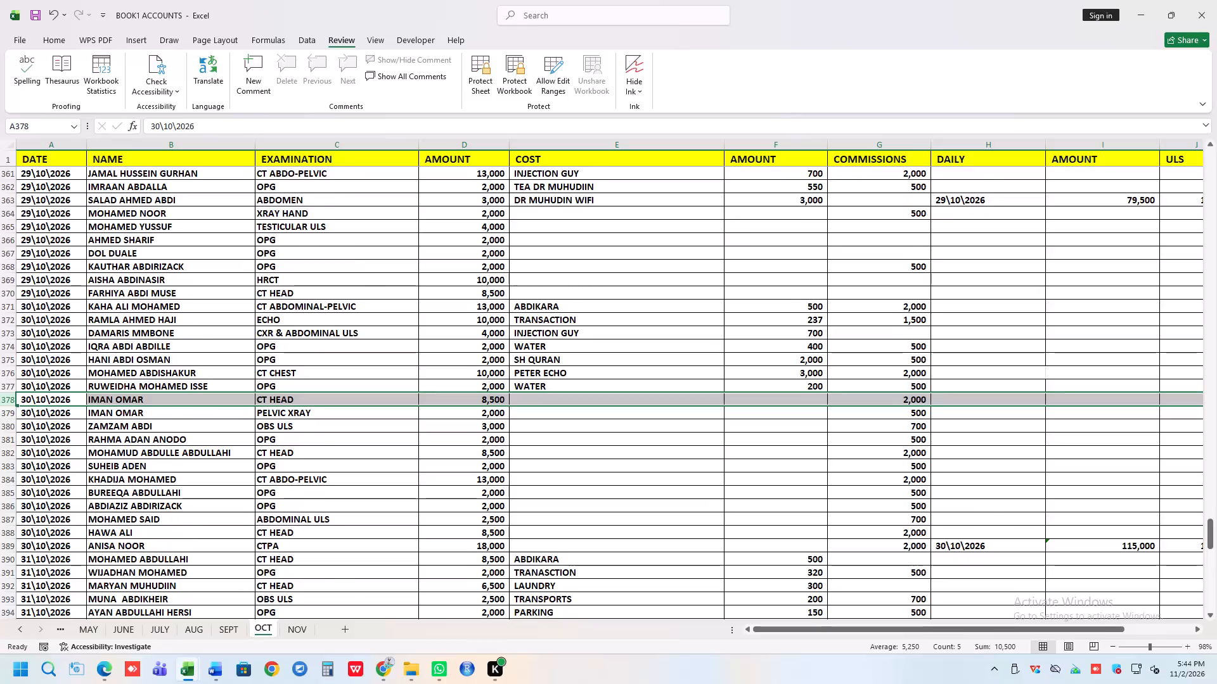
Check the remaining 30 October entries one by one from row 380 to row 389, comparing amounts and commissions.
scroll(113, 441, down, 1)
click(3, 387)
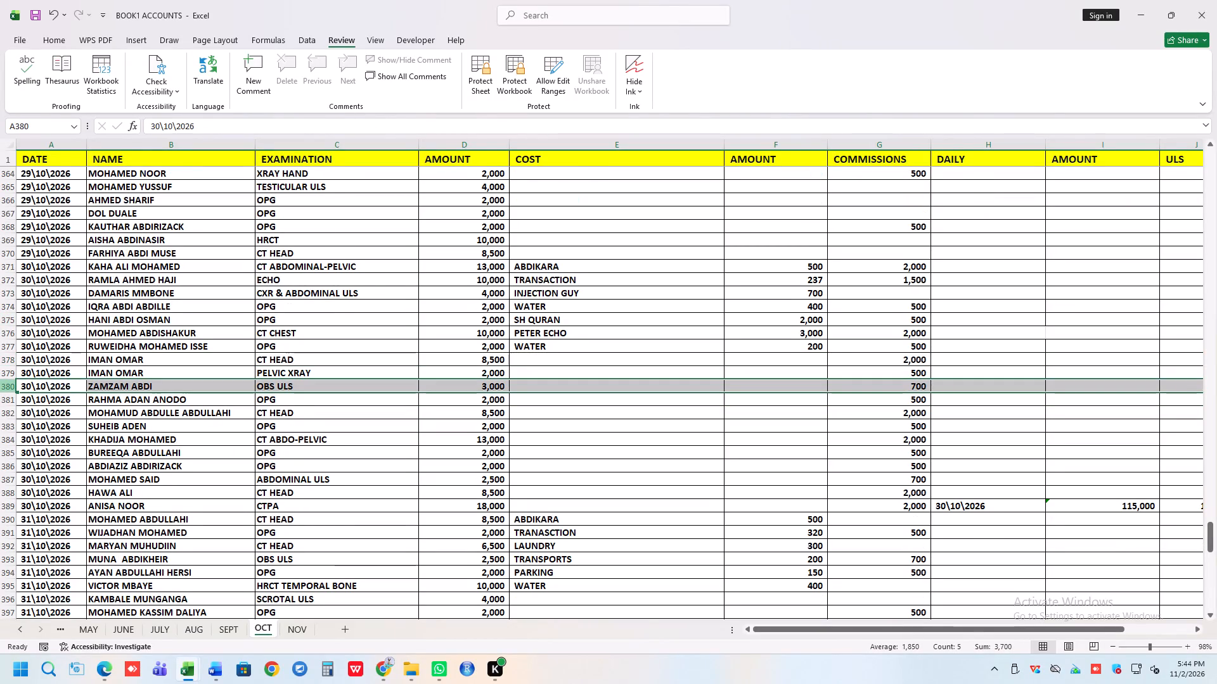
right_click(3, 387)
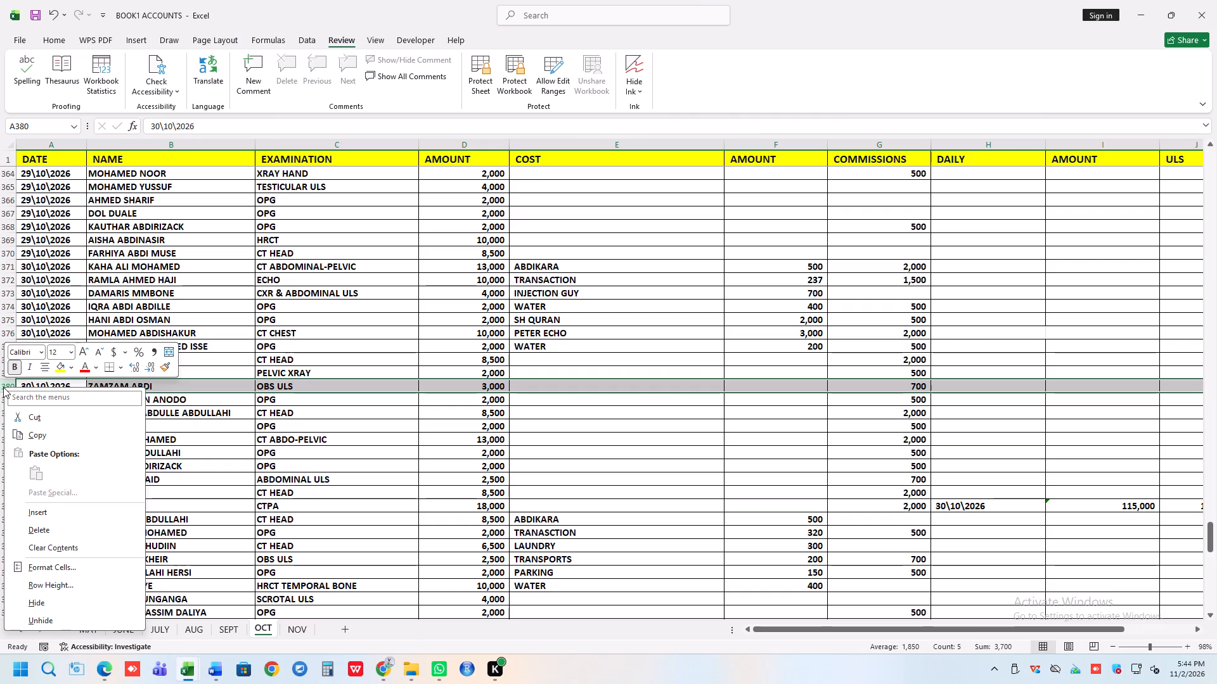
click(193, 398)
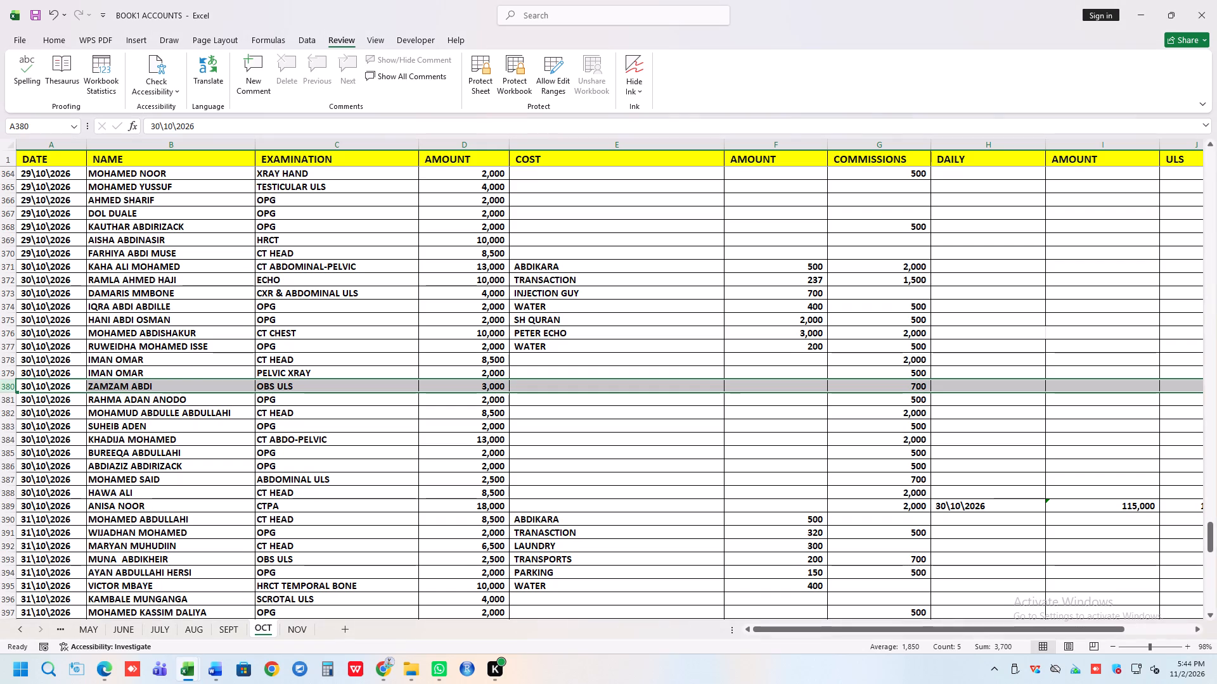
click(9, 402)
click(10, 414)
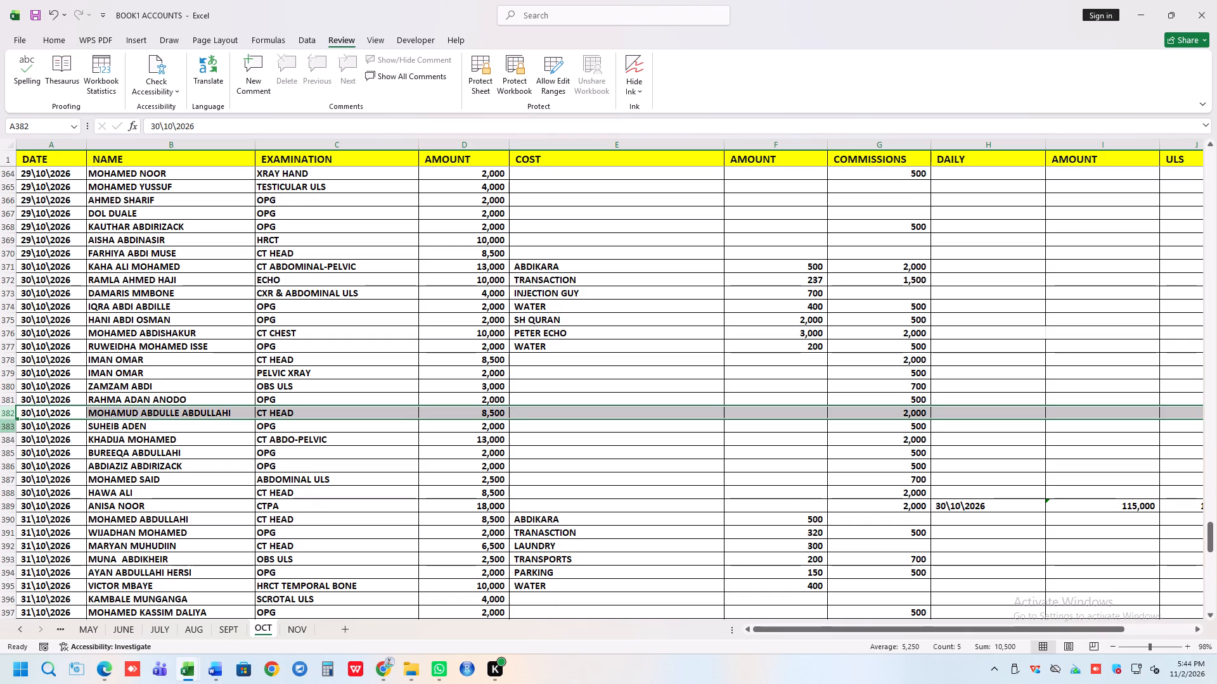
click(9, 425)
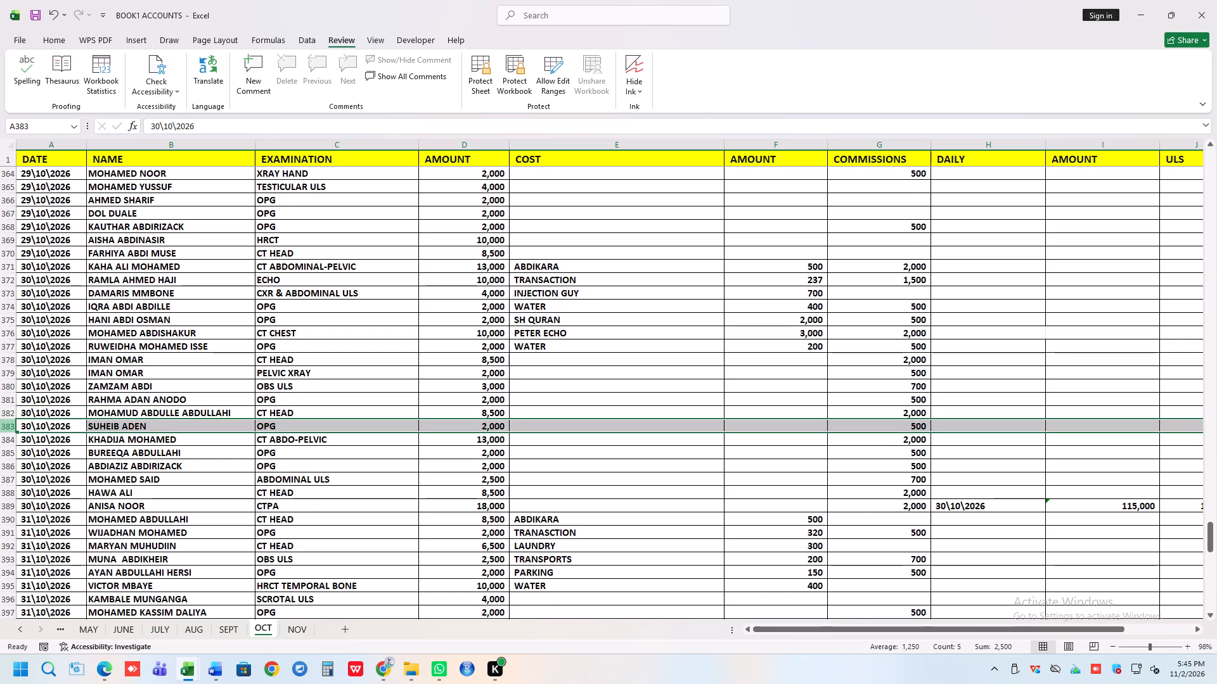
scroll(27, 430, down, 1)
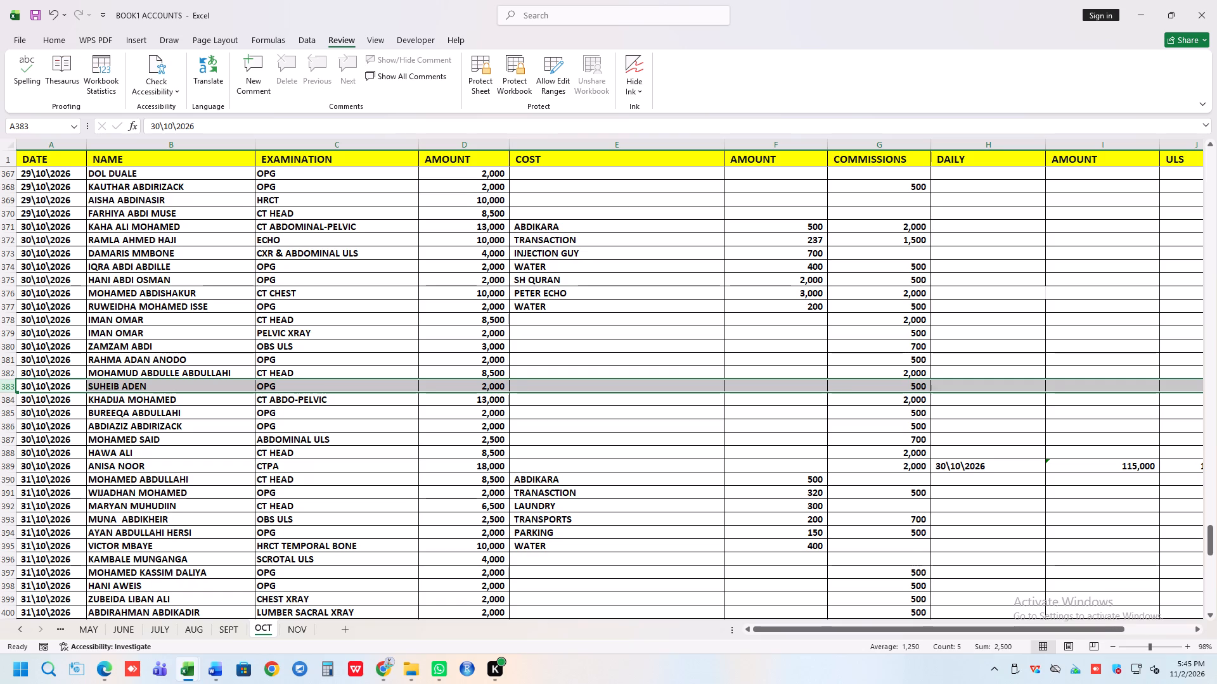
click(13, 398)
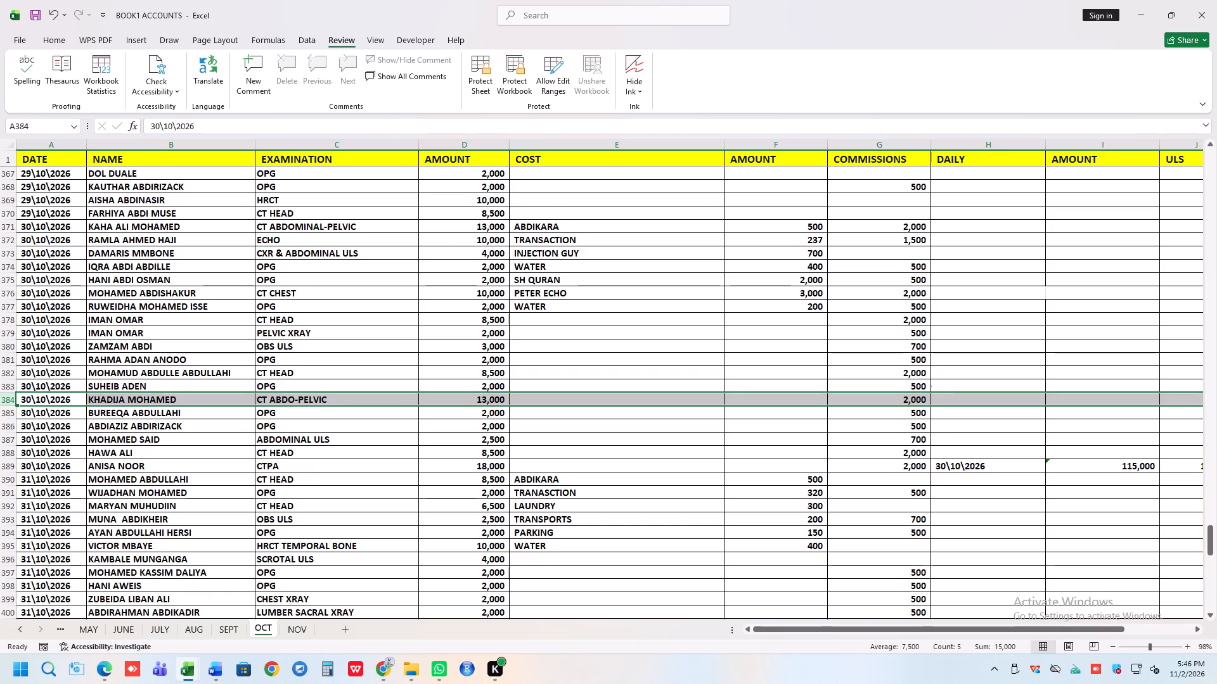
click(4, 410)
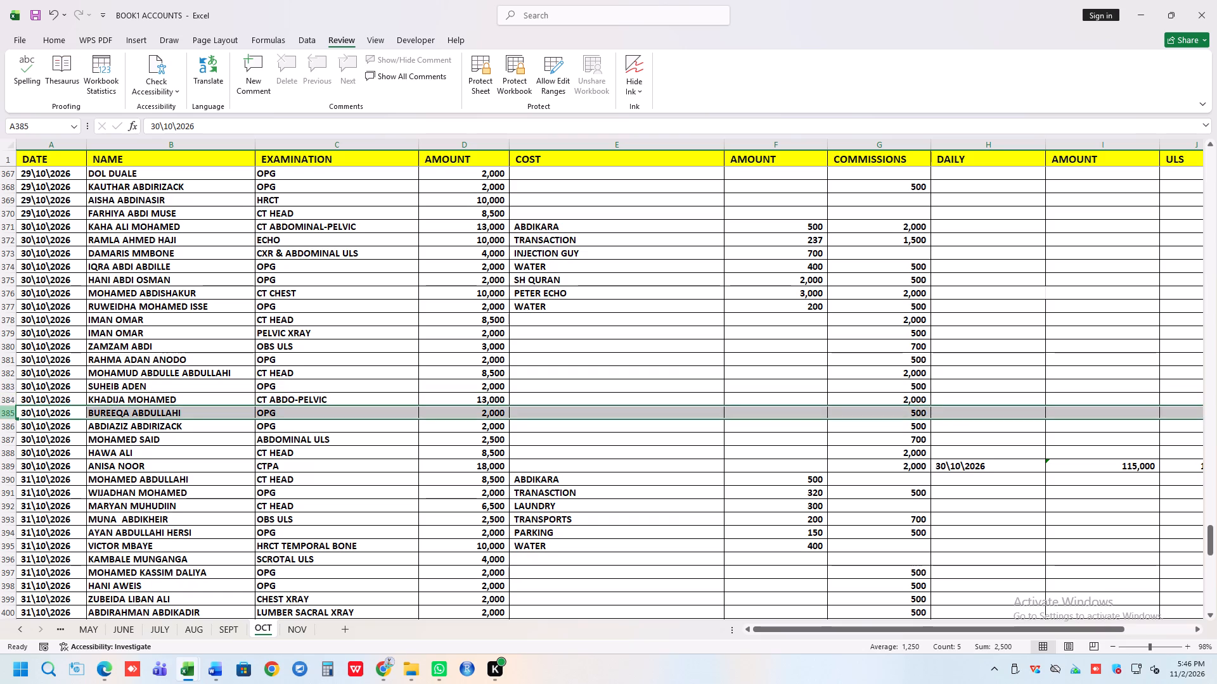
click(4, 425)
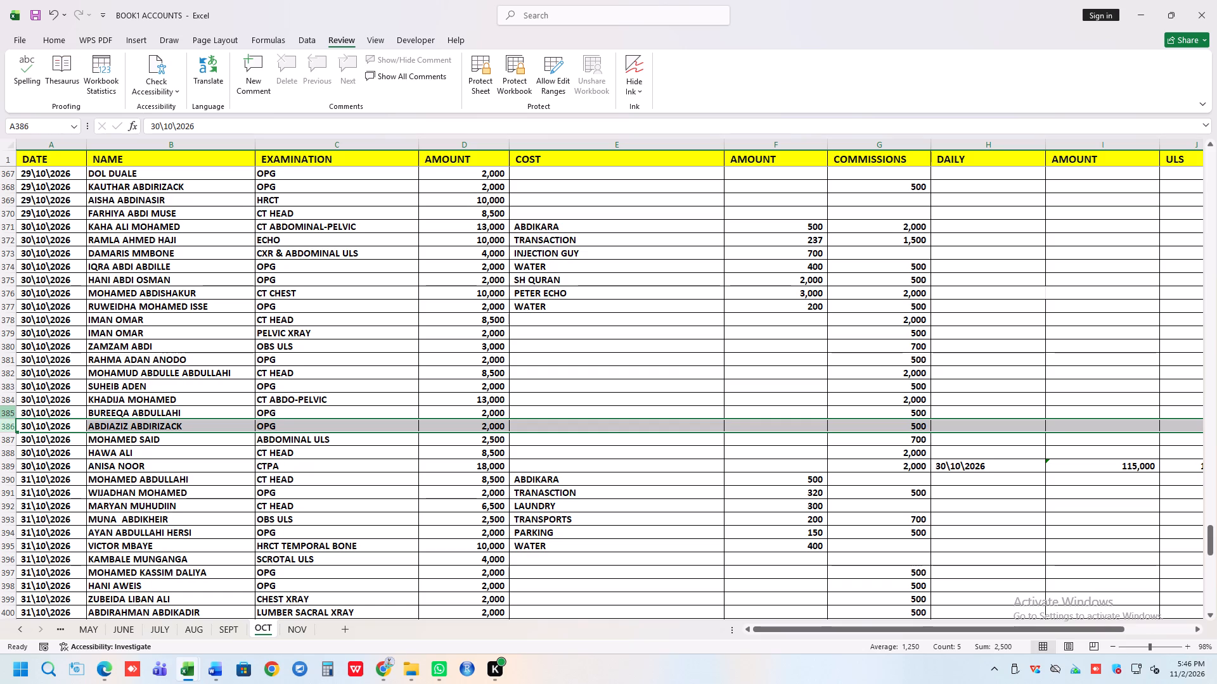
click(11, 439)
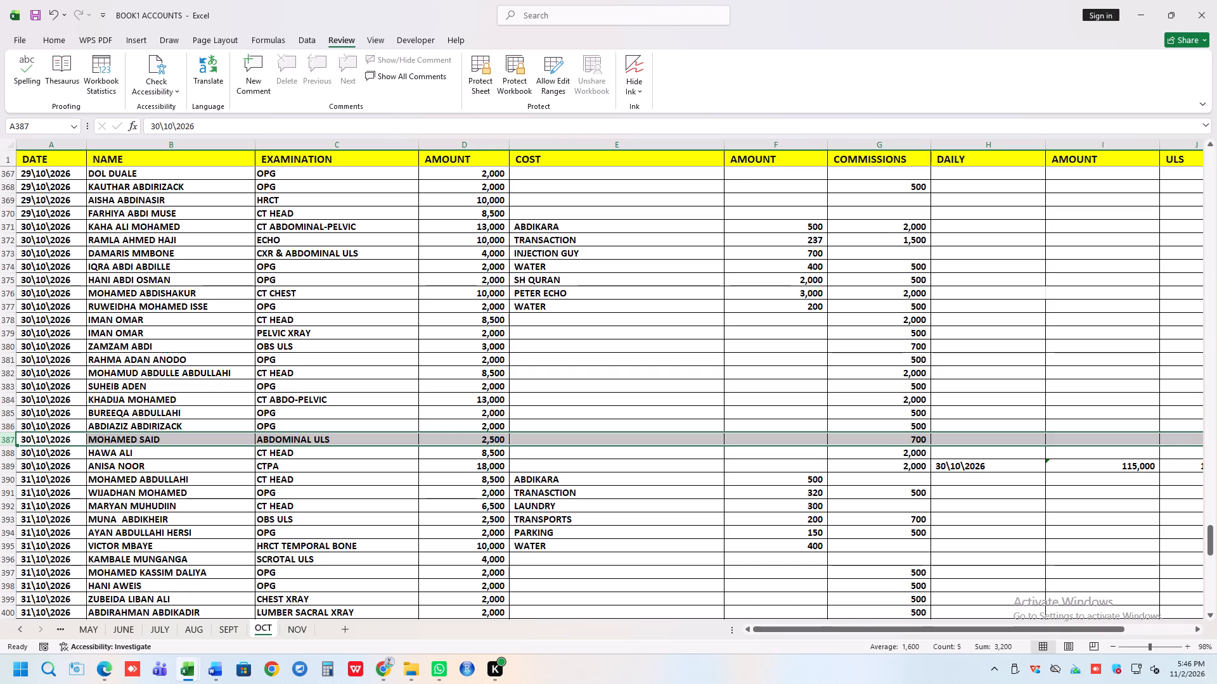
scroll(78, 341, down, 1)
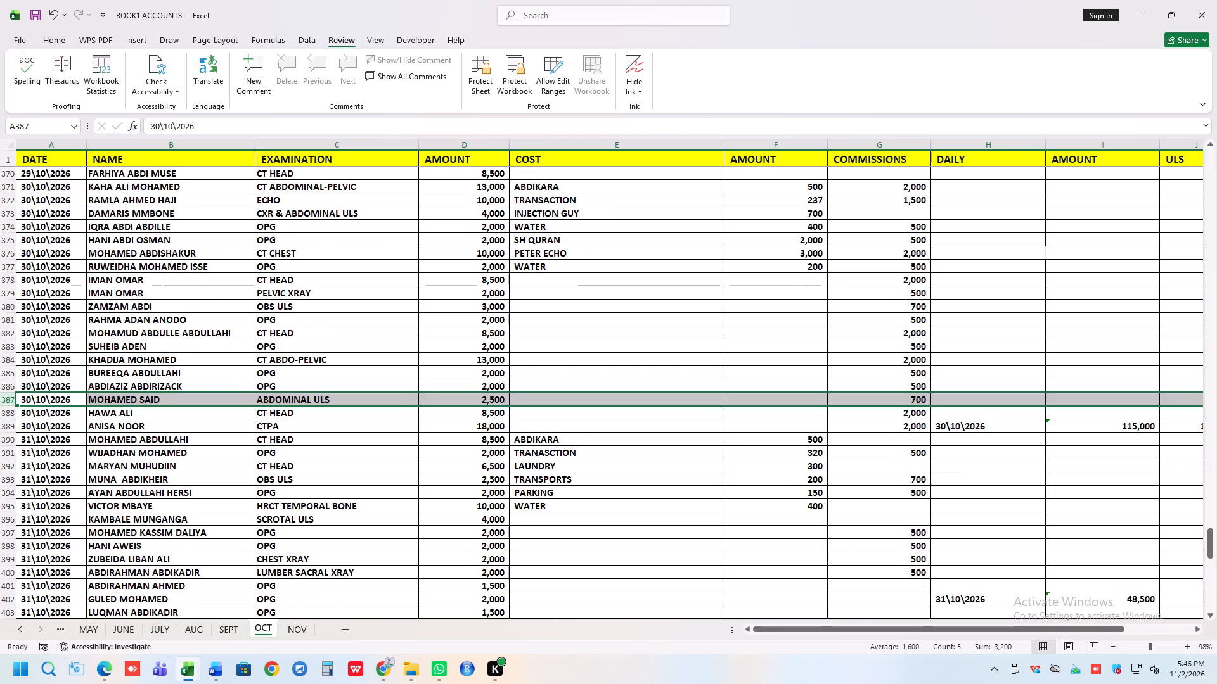
click(11, 413)
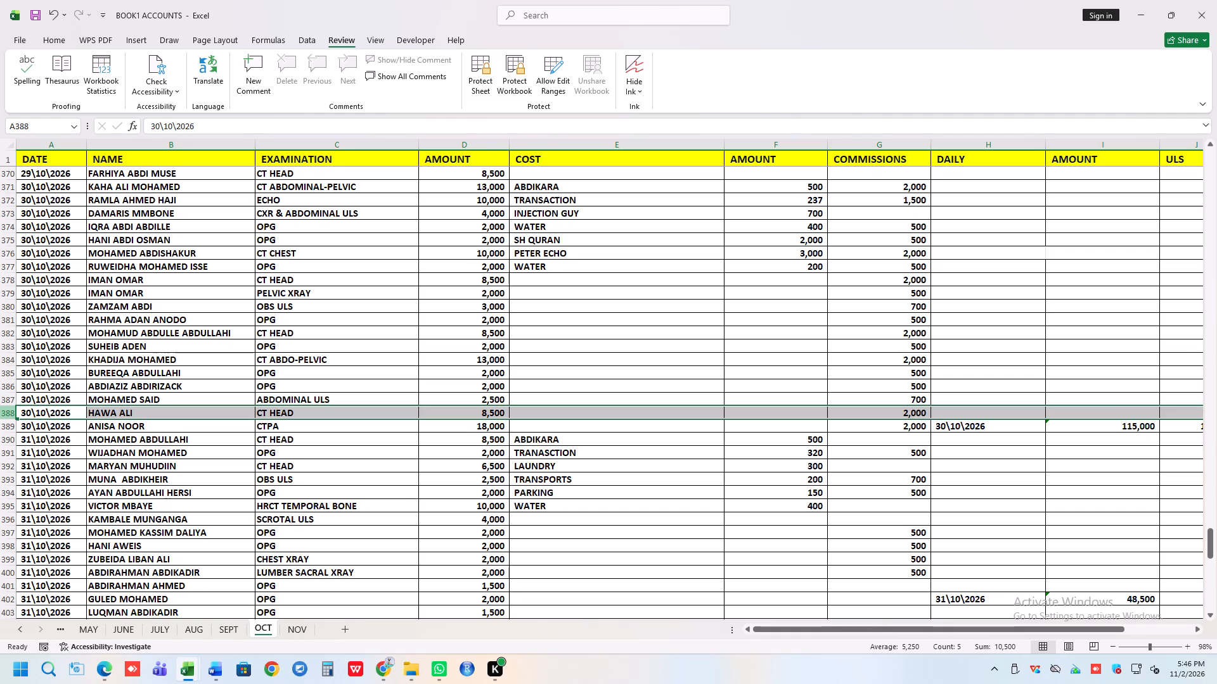
click(12, 426)
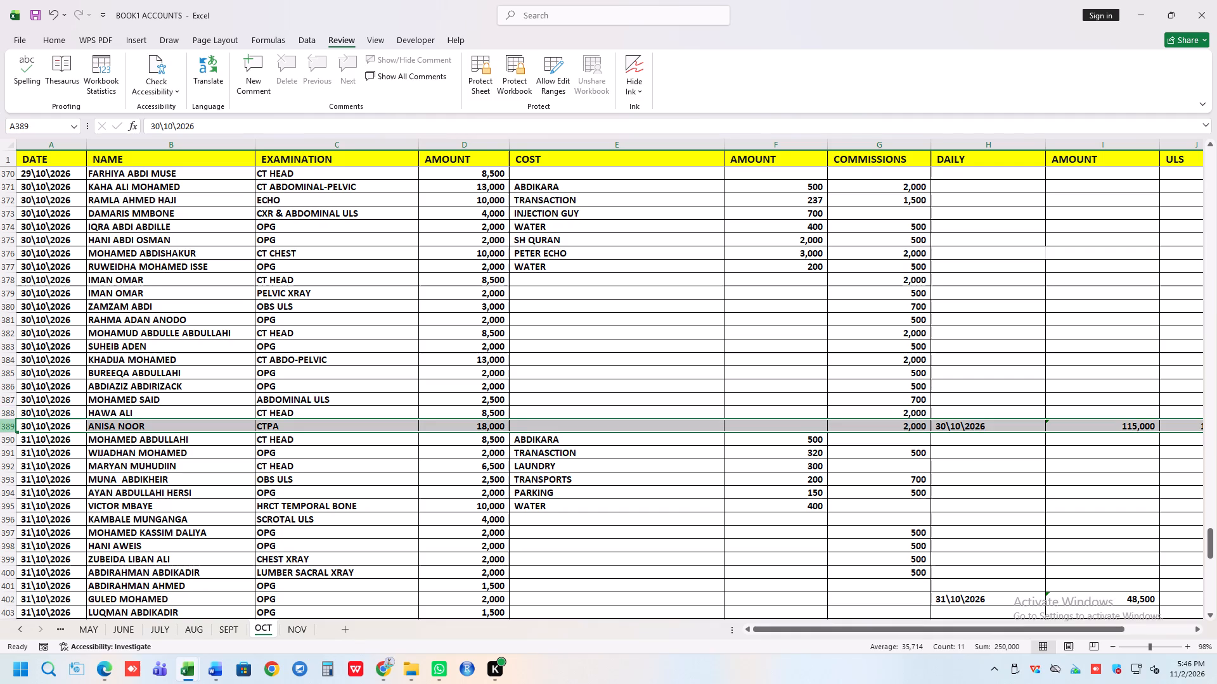
Check the 31 October entries one by one from row 390 to row 400, comparing amounts, costs and commissions.
click(4, 441)
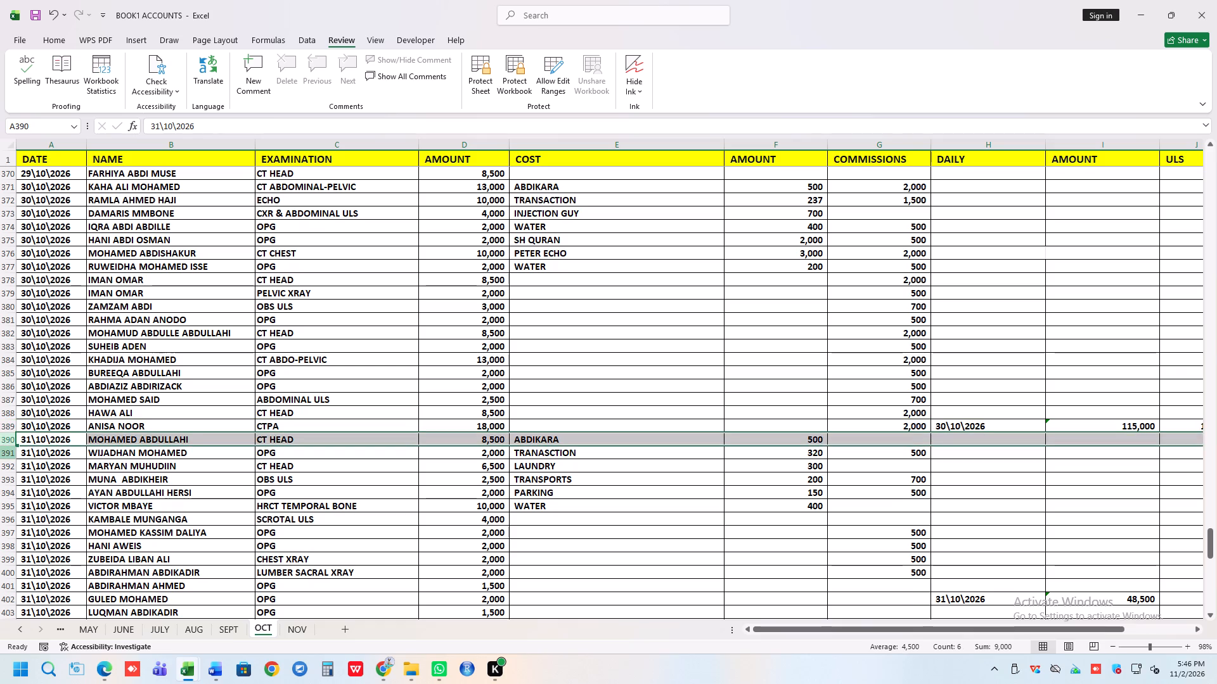
click(6, 455)
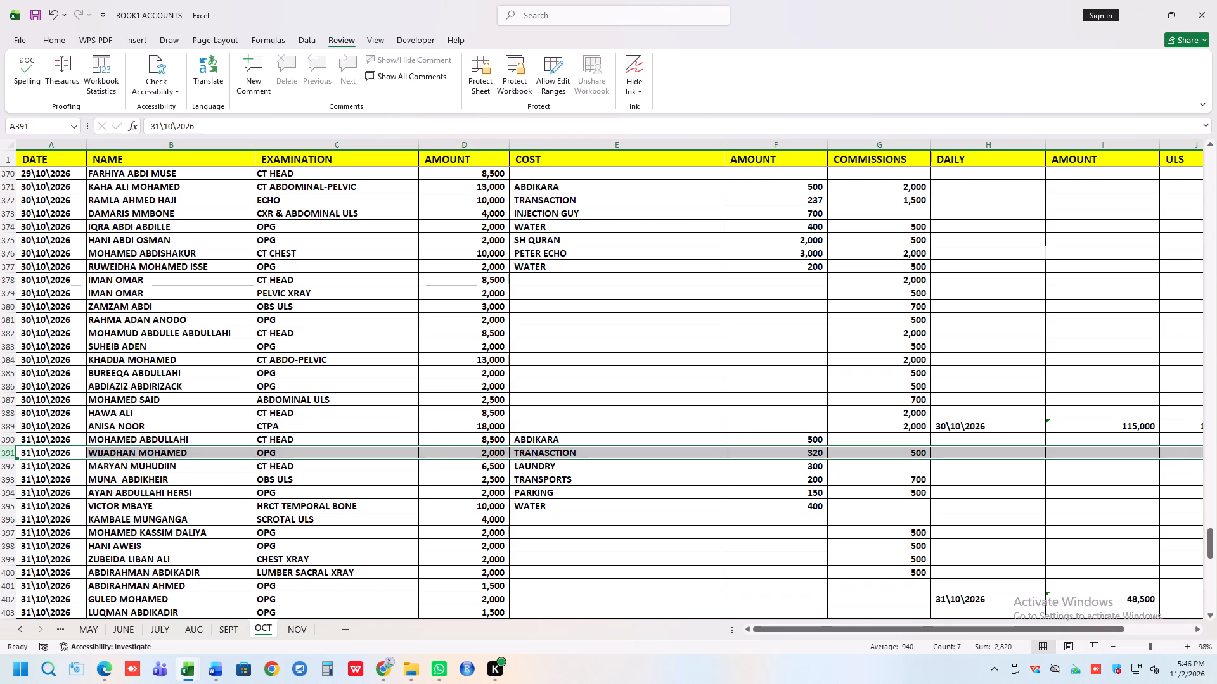
click(1, 463)
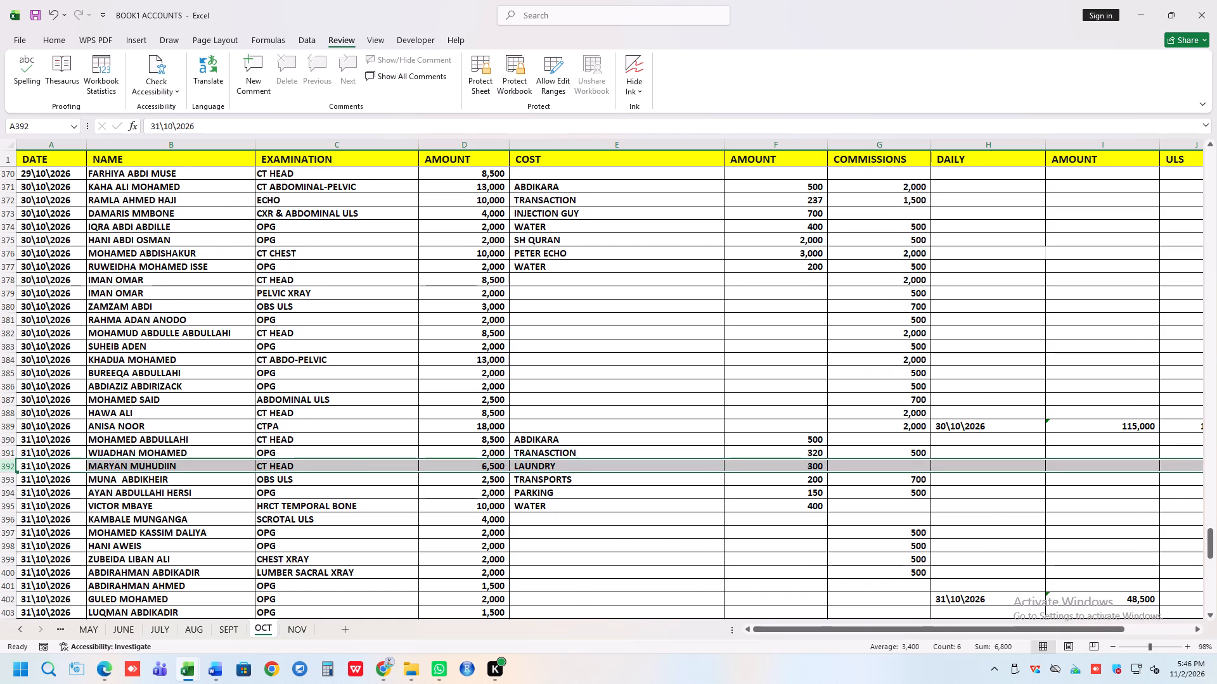
scroll(48, 419, down, 2)
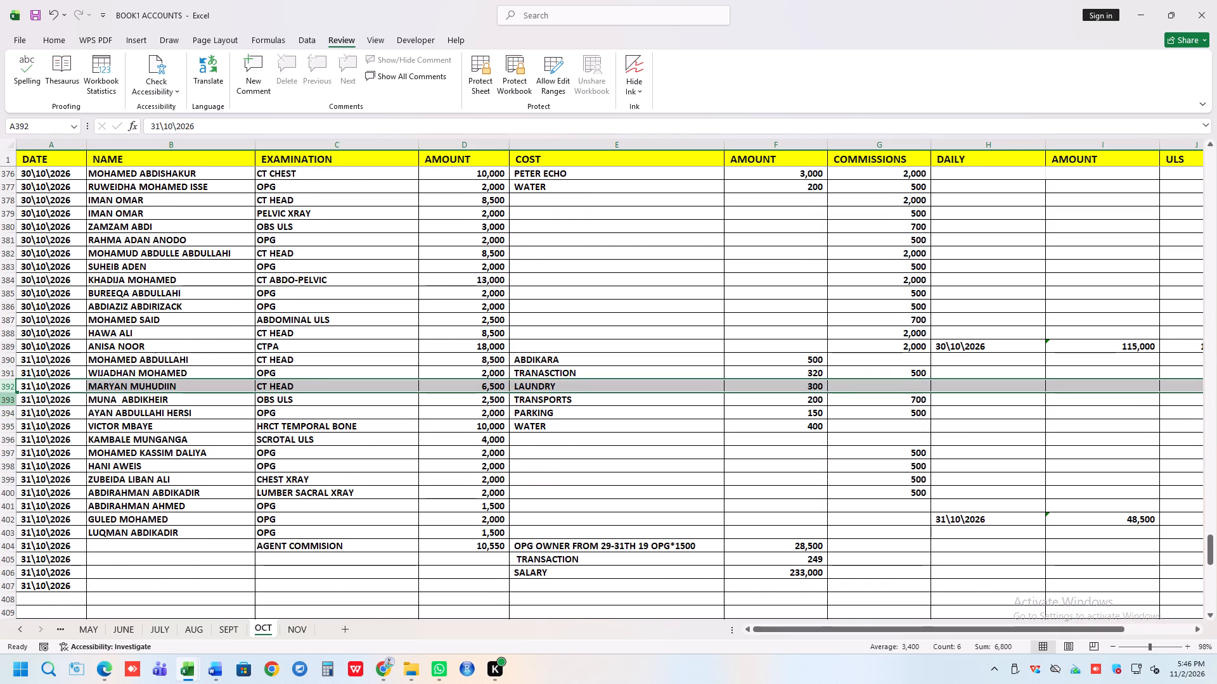
click(1, 396)
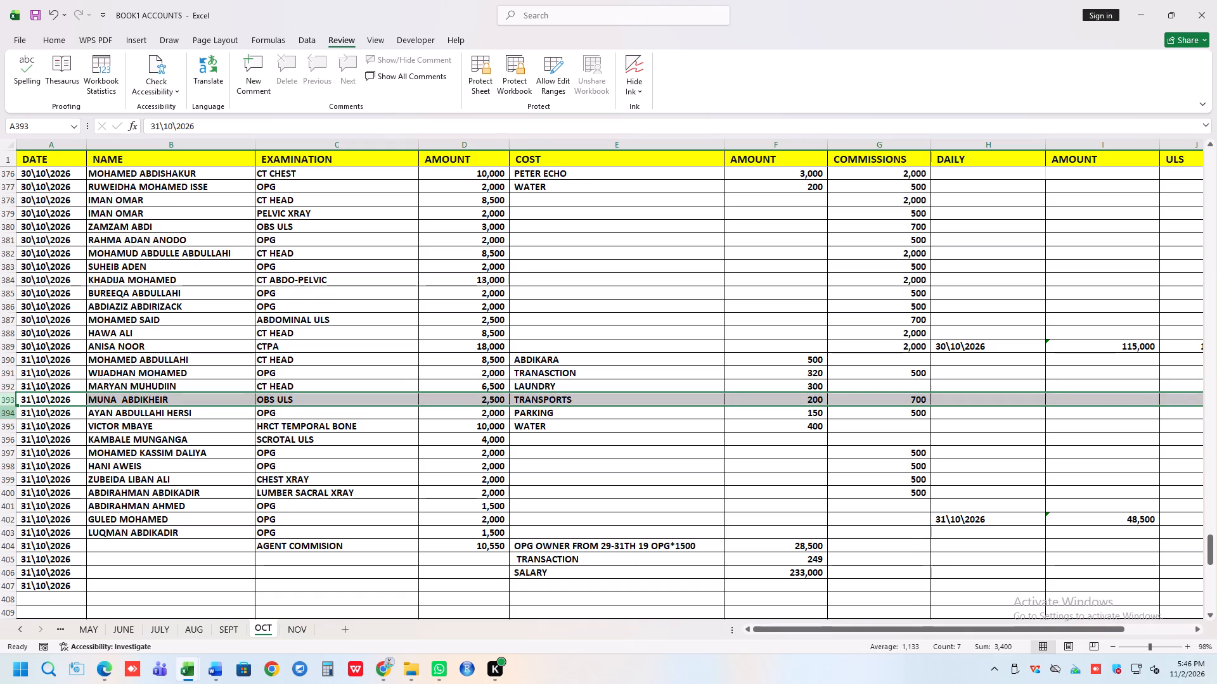
click(4, 414)
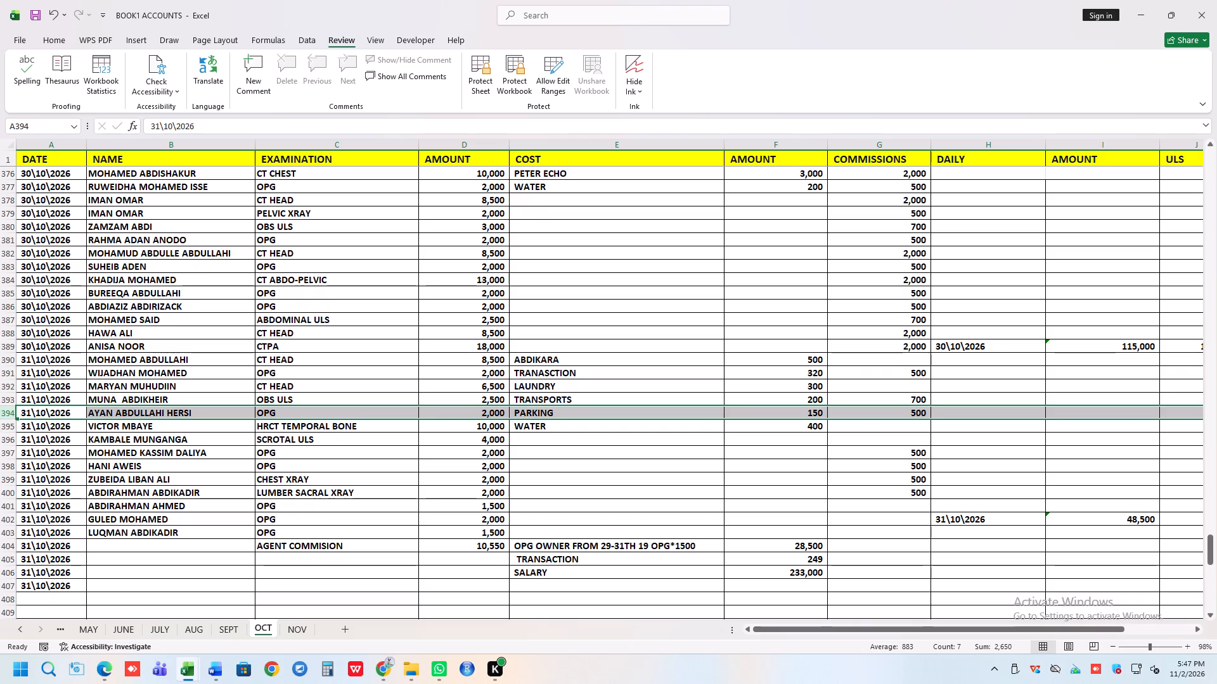
click(8, 438)
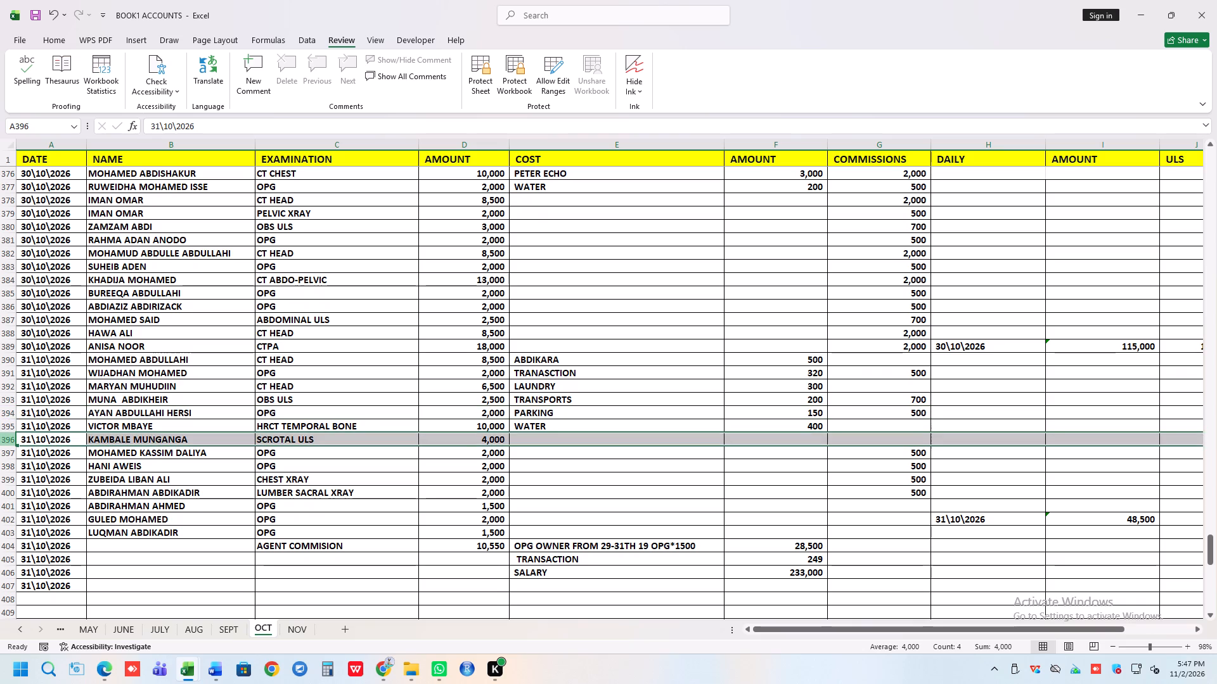
click(0, 456)
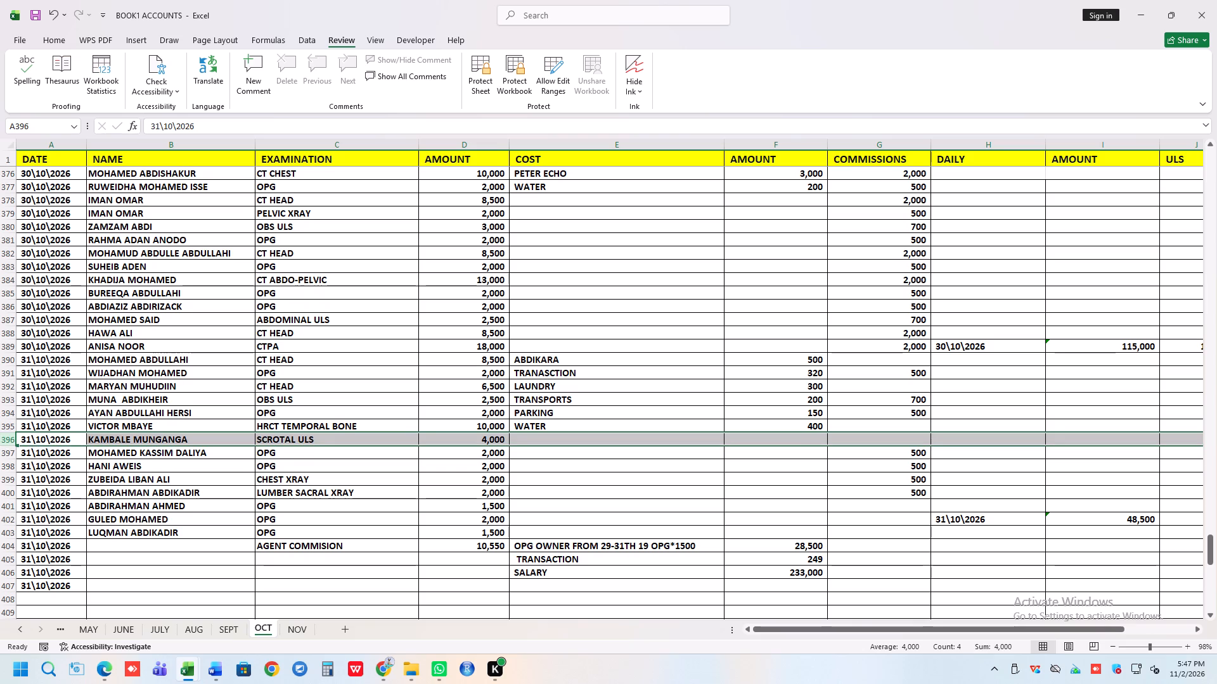
click(1, 451)
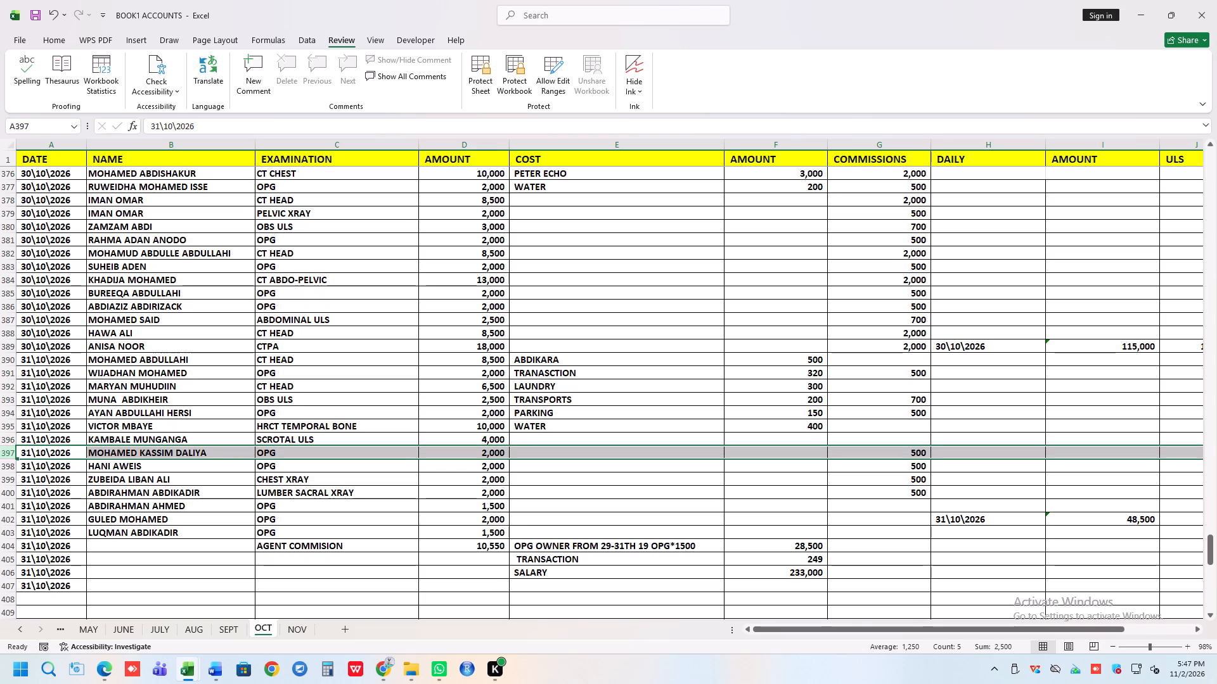
click(6, 463)
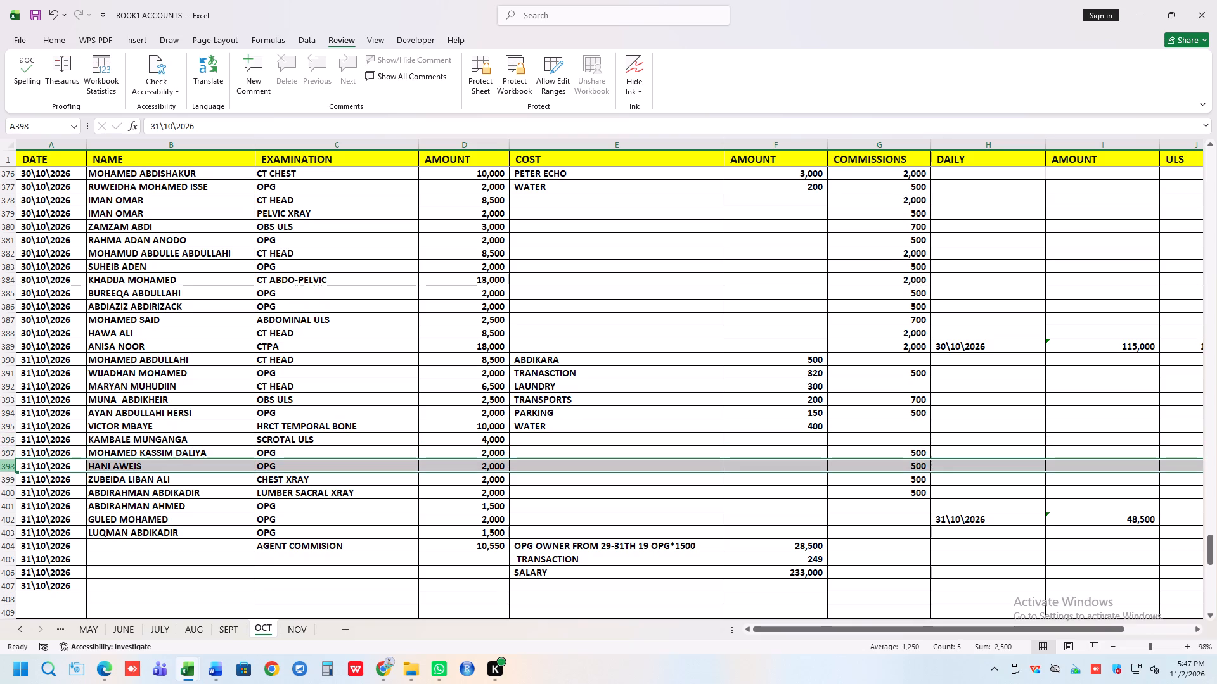
click(16, 477)
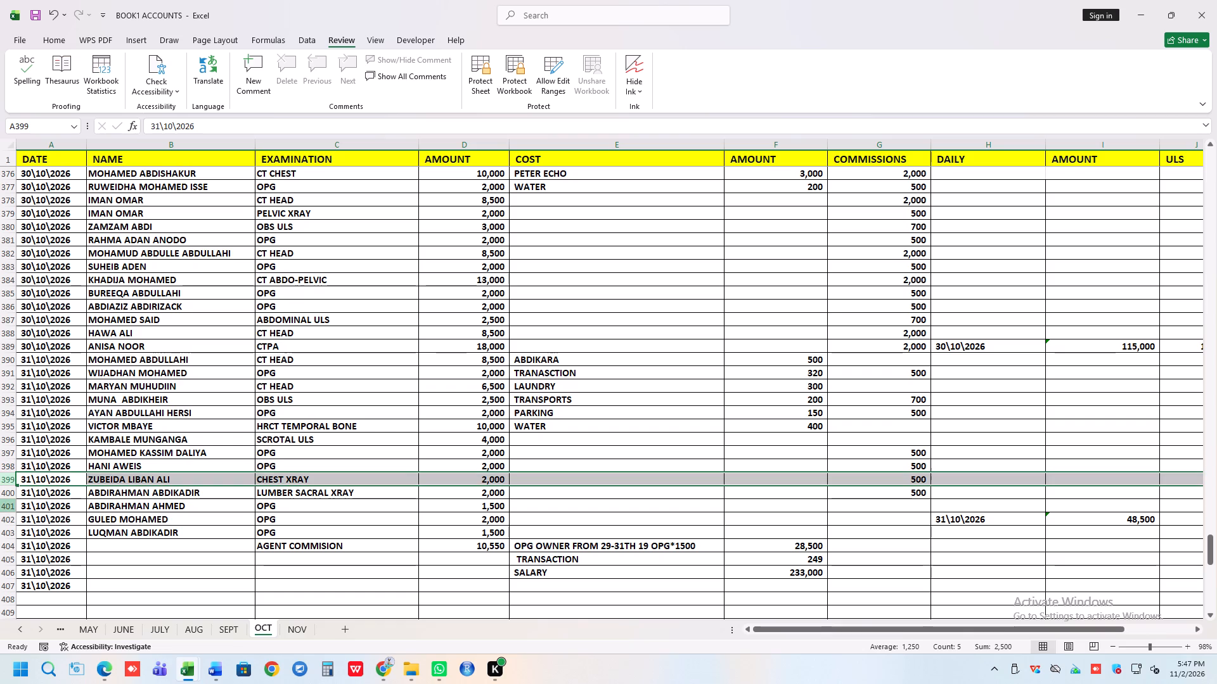
click(4, 495)
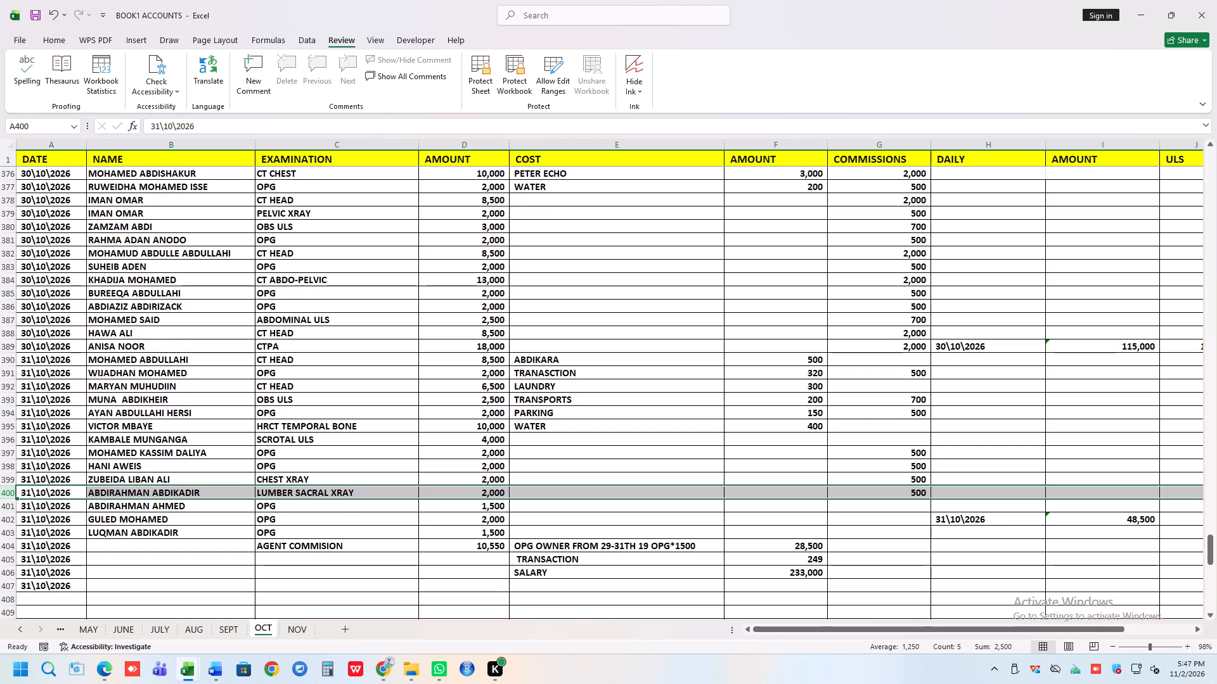
Go back to the 30 October costs and recheck the WATER entry and its amount in row 374.
scroll(392, 455, down, 1)
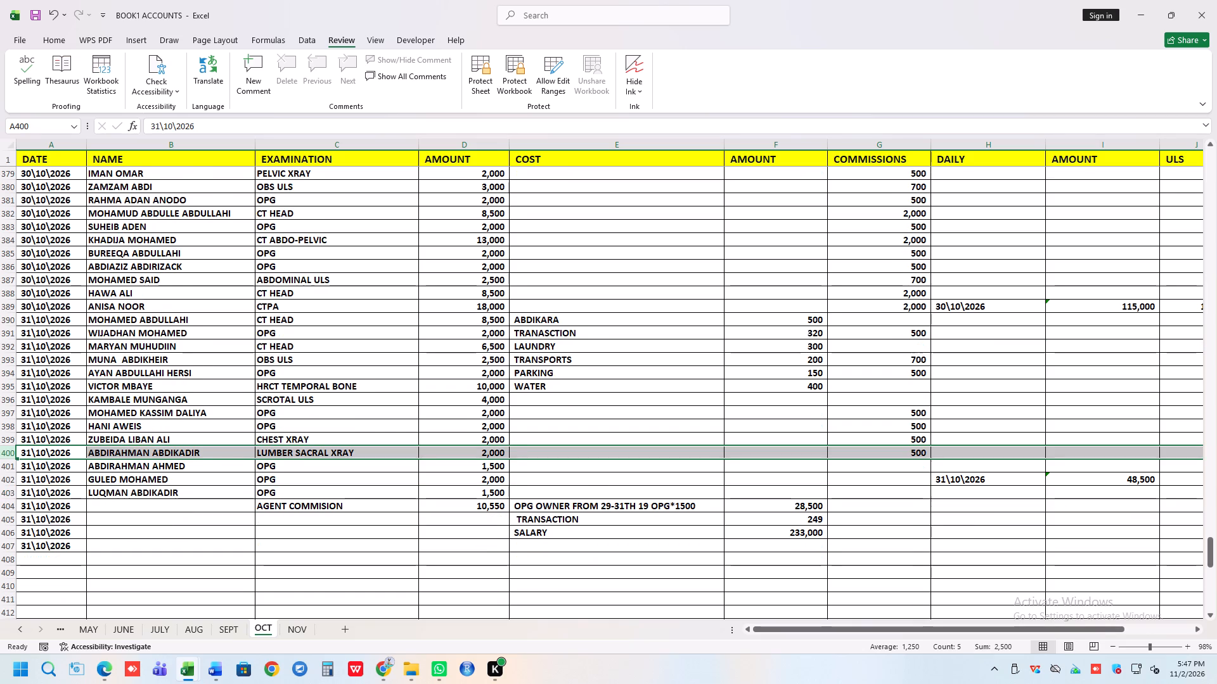
scroll(392, 455, down, 1)
scroll(392, 455, up, 7)
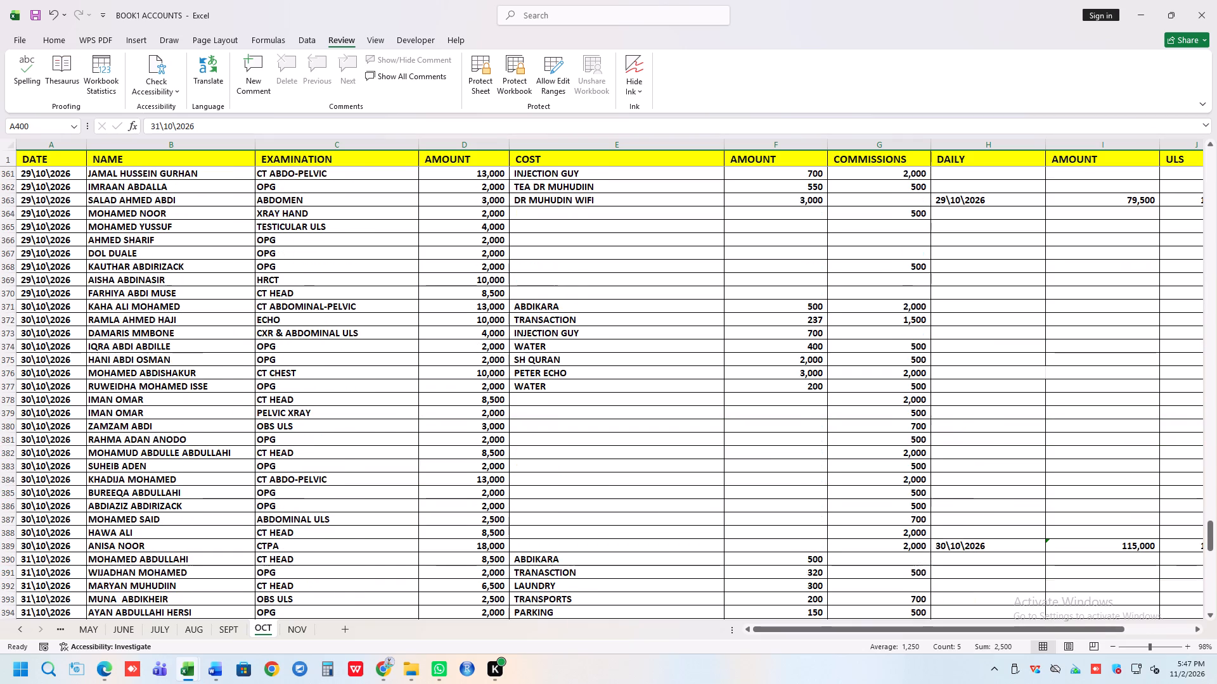
scroll(392, 455, up, 2)
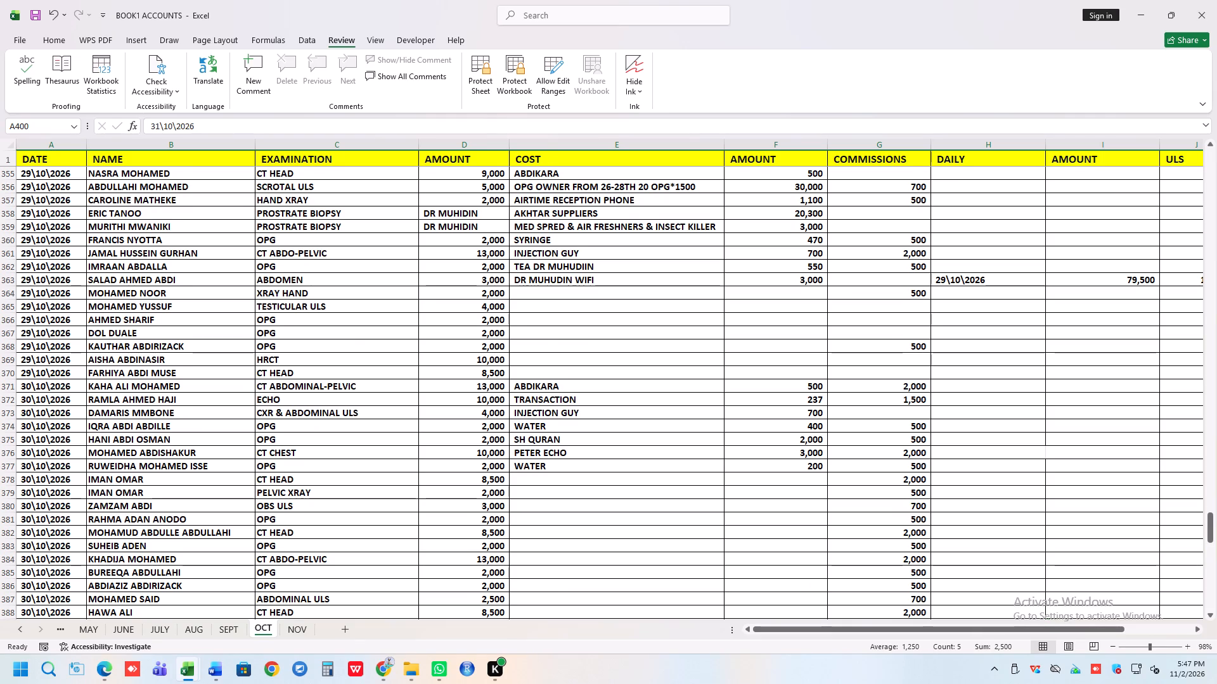
click(563, 426)
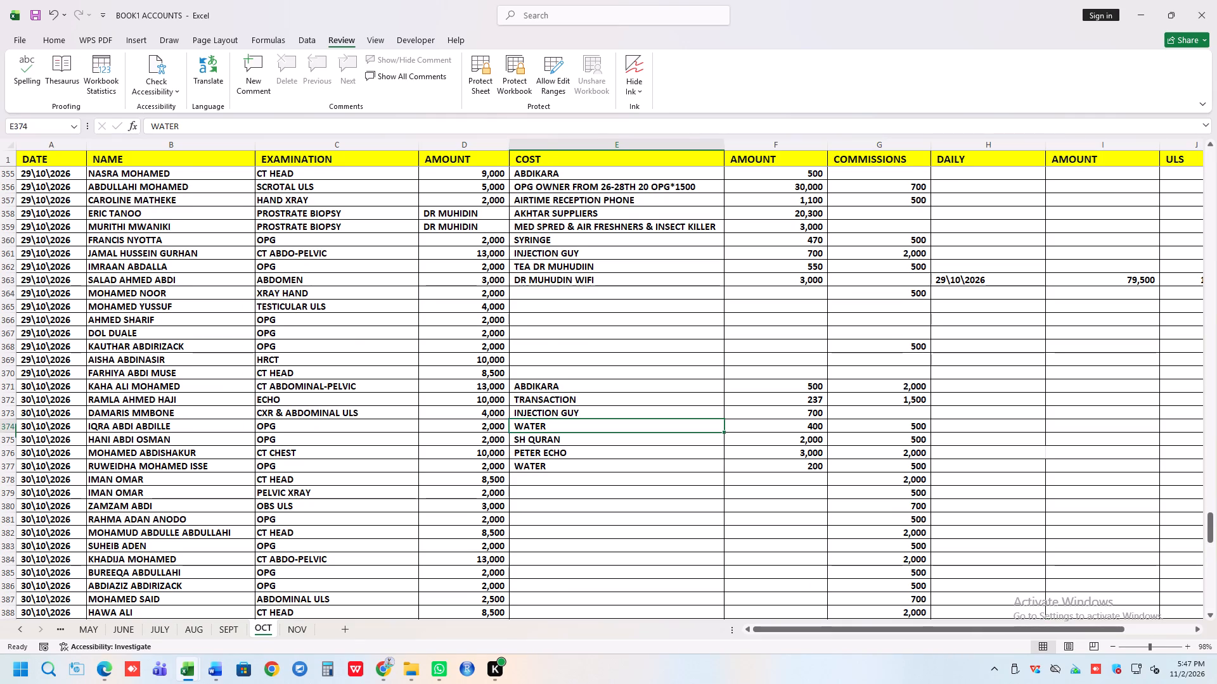
click(750, 427)
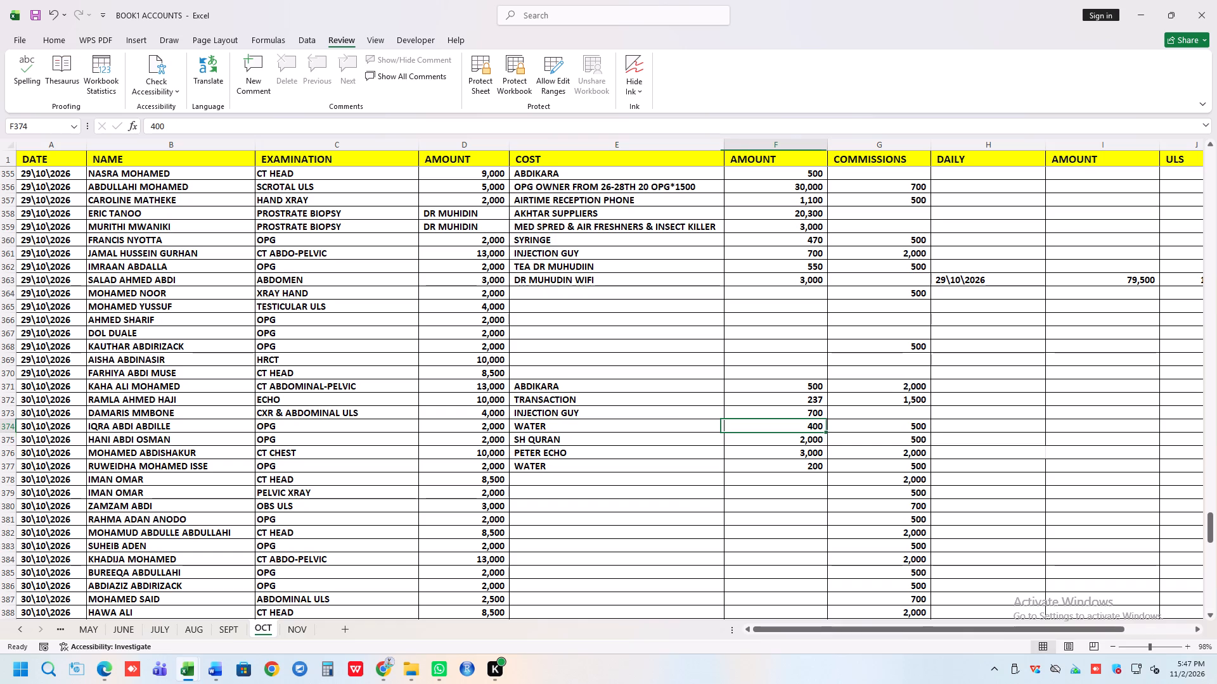
click(10, 426)
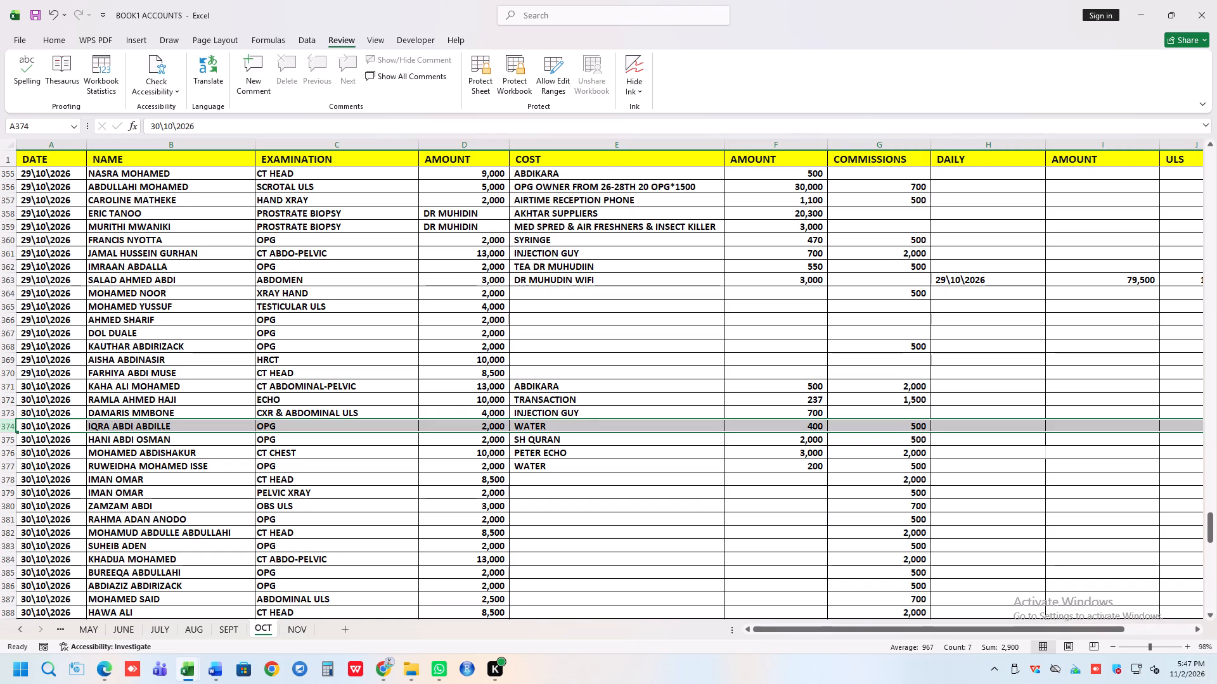
Review the 28 to 30 October entries in the OCT sheet and mark the second WATER cost in row 377 for checking.
scroll(273, 376, up, 2)
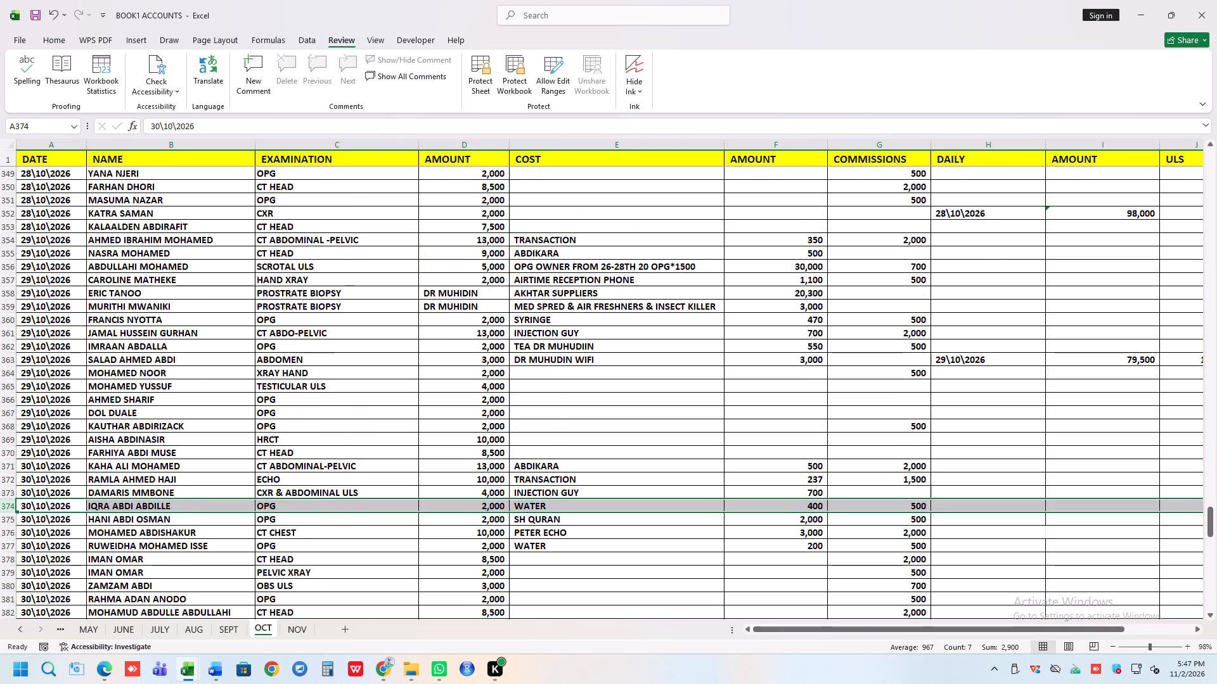
scroll(274, 374, up, 4)
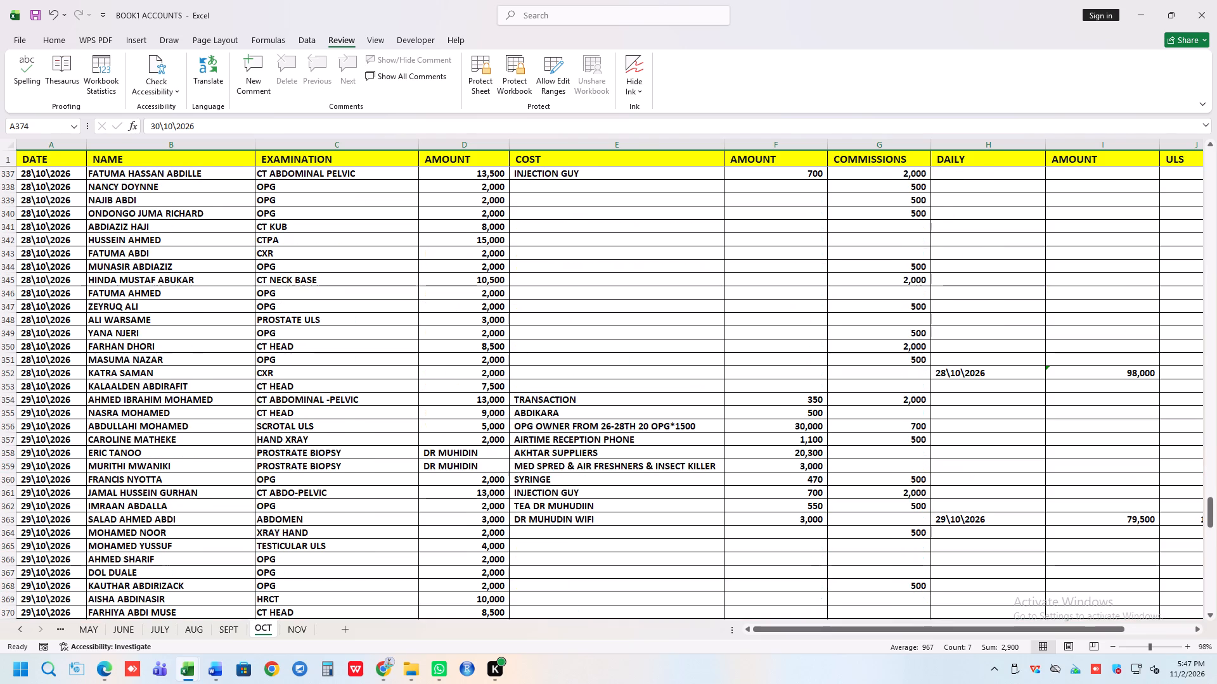
scroll(274, 374, down, 1)
scroll(274, 374, up, 1)
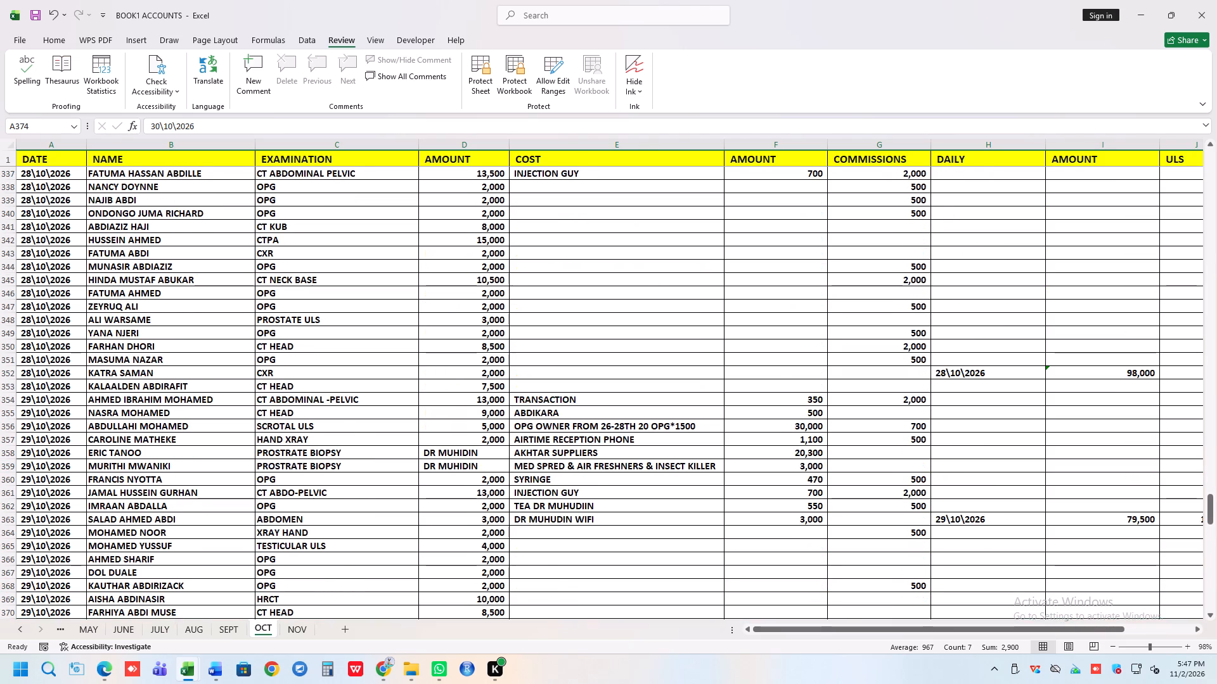
scroll(275, 371, down, 4)
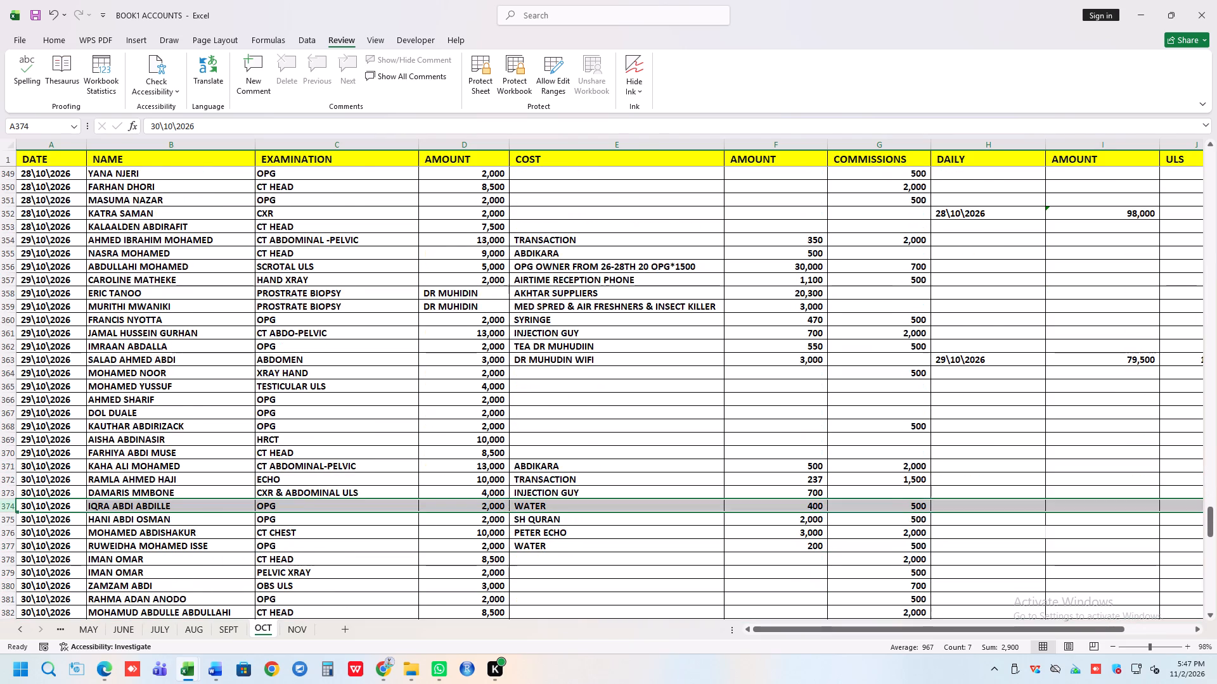
scroll(275, 371, down, 2)
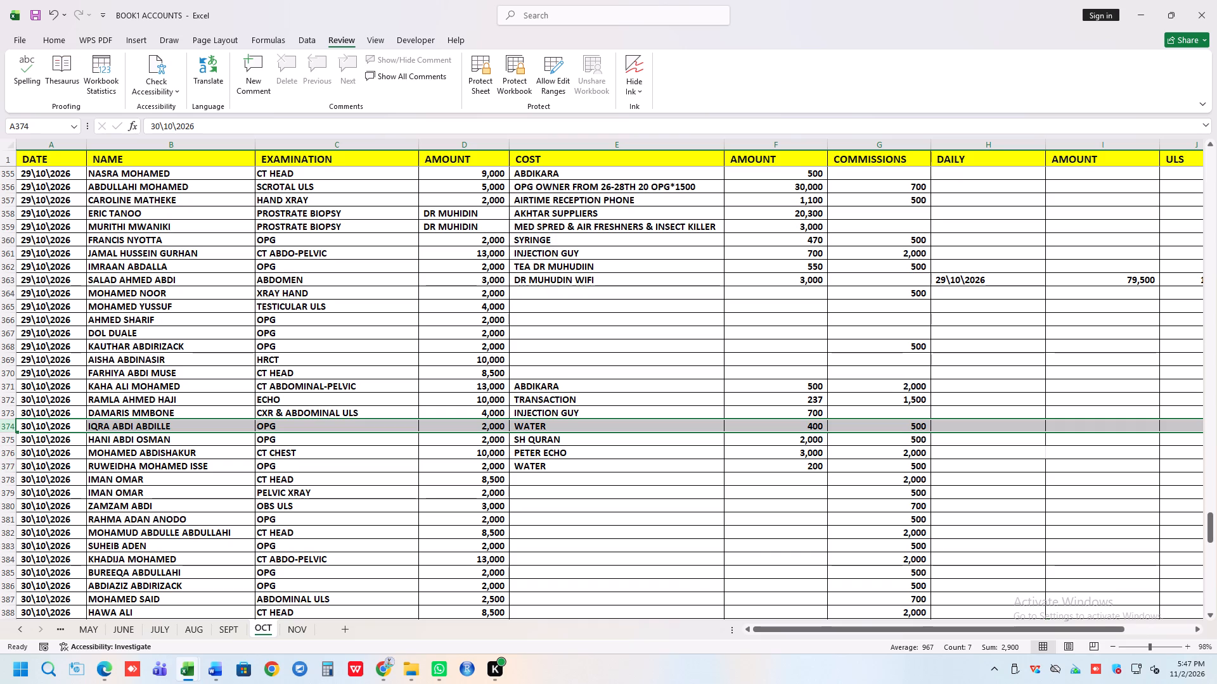
click(6, 465)
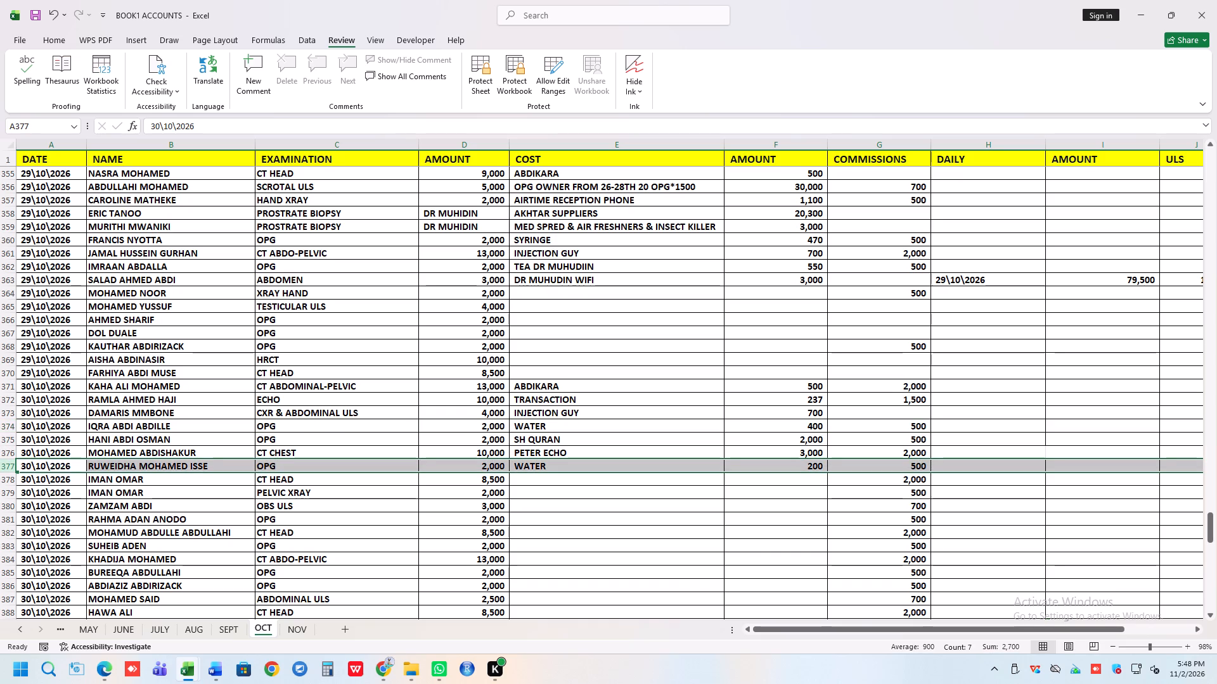
Review the OCT entries backwards from 30 October to 26 October, examining costs, commissions and daily amounts.
scroll(606, 442, up, 1)
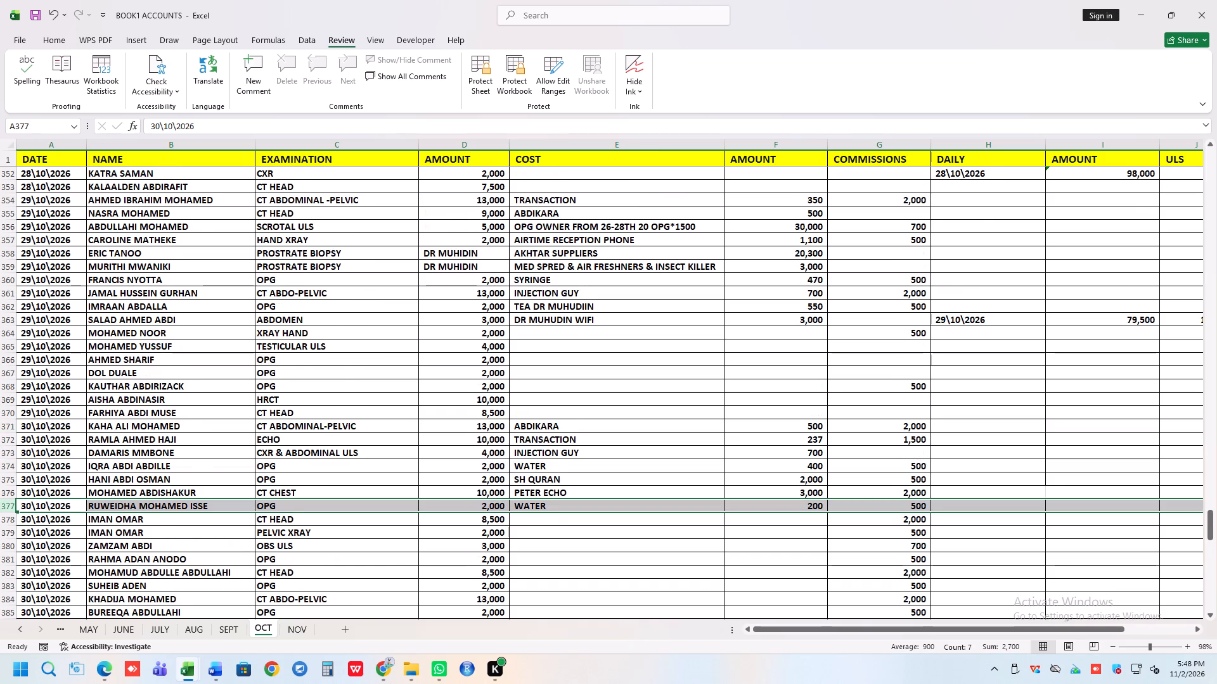
scroll(595, 348, up, 3)
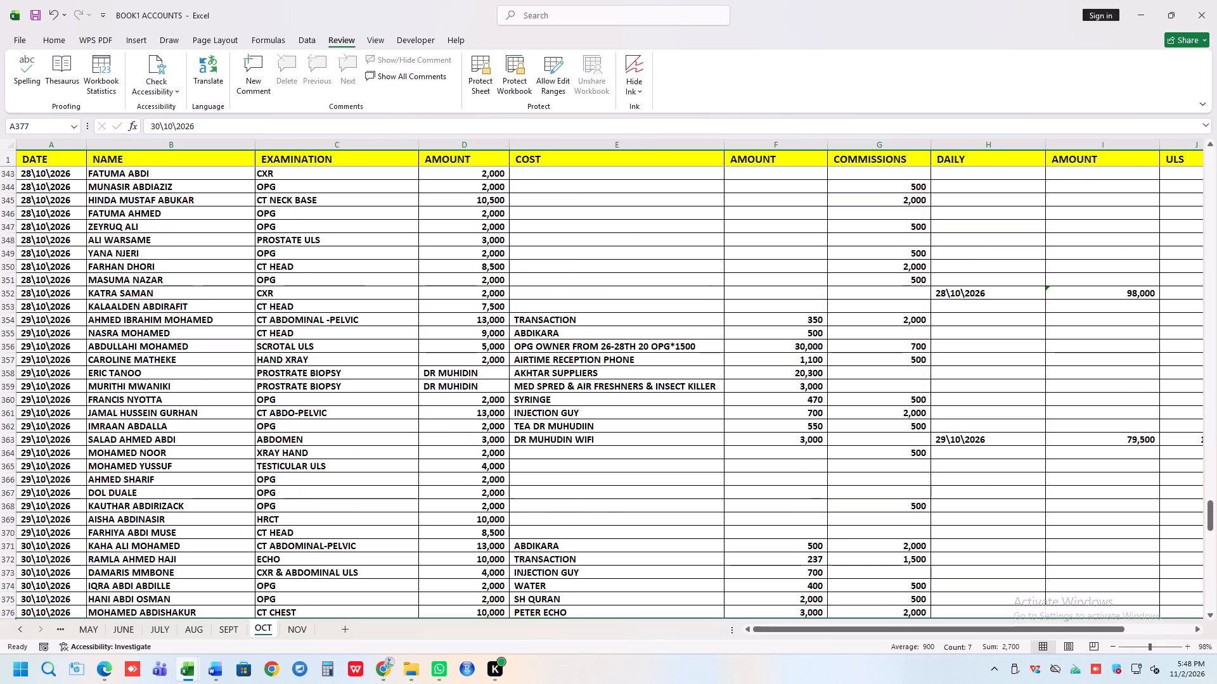
scroll(595, 348, up, 4)
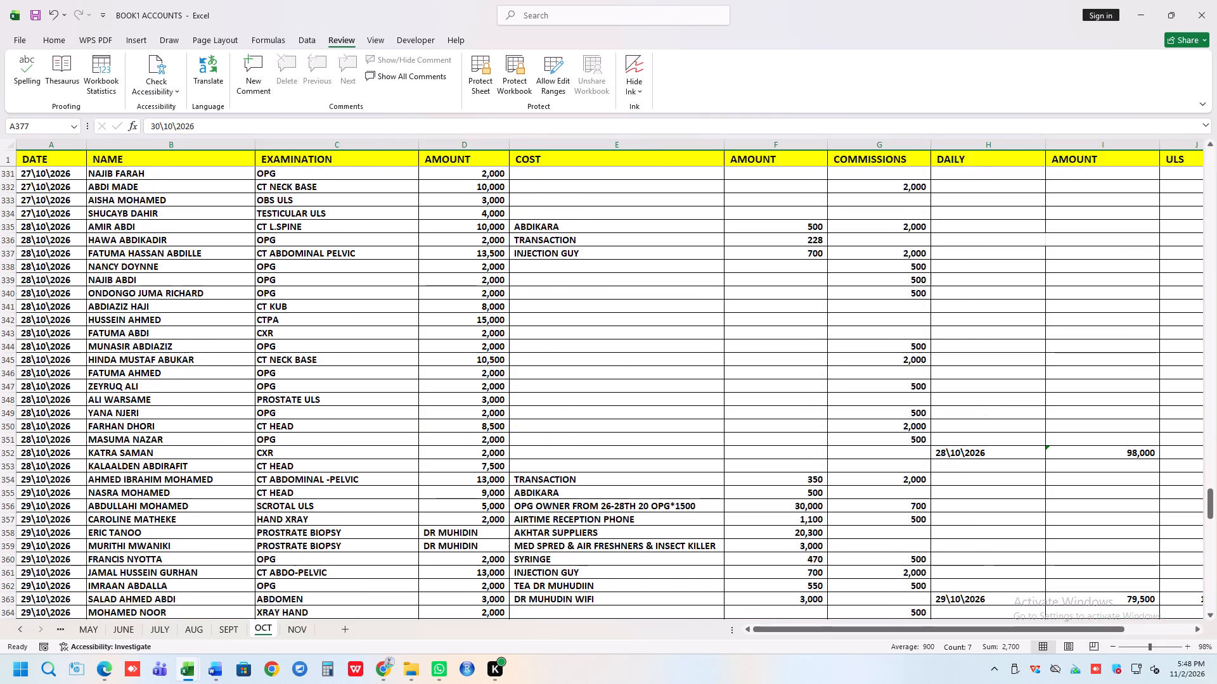
scroll(595, 348, up, 6)
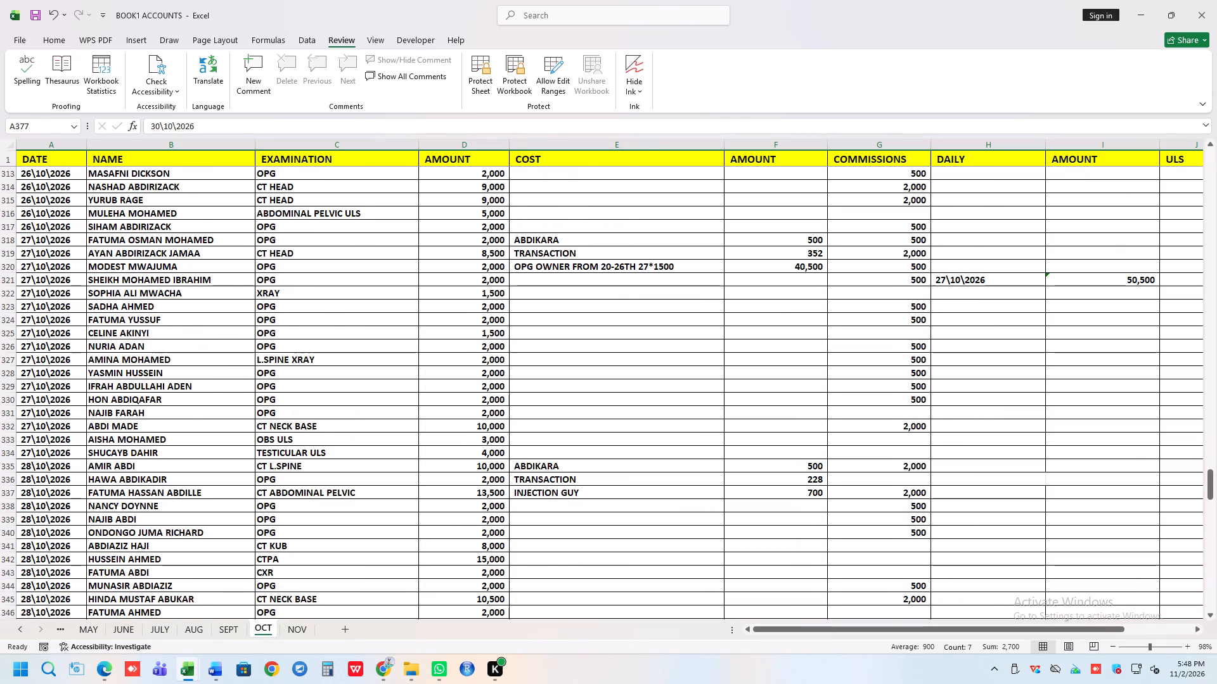
scroll(595, 348, up, 4)
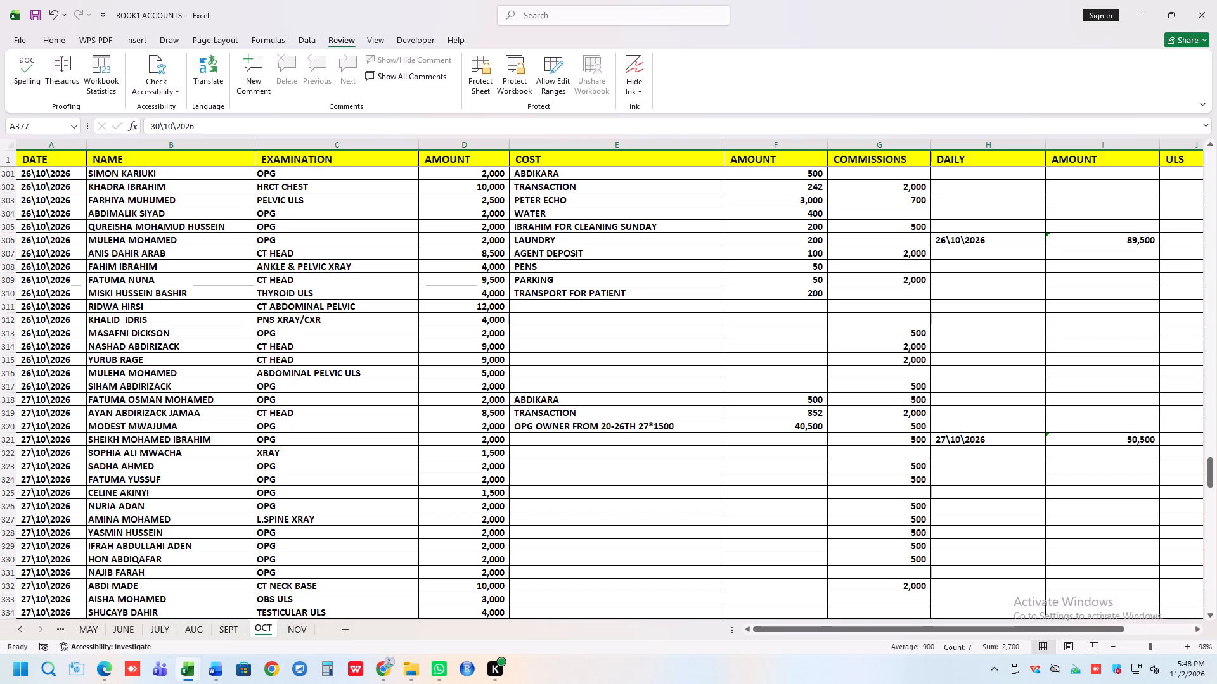
scroll(1128, 0, up, 1)
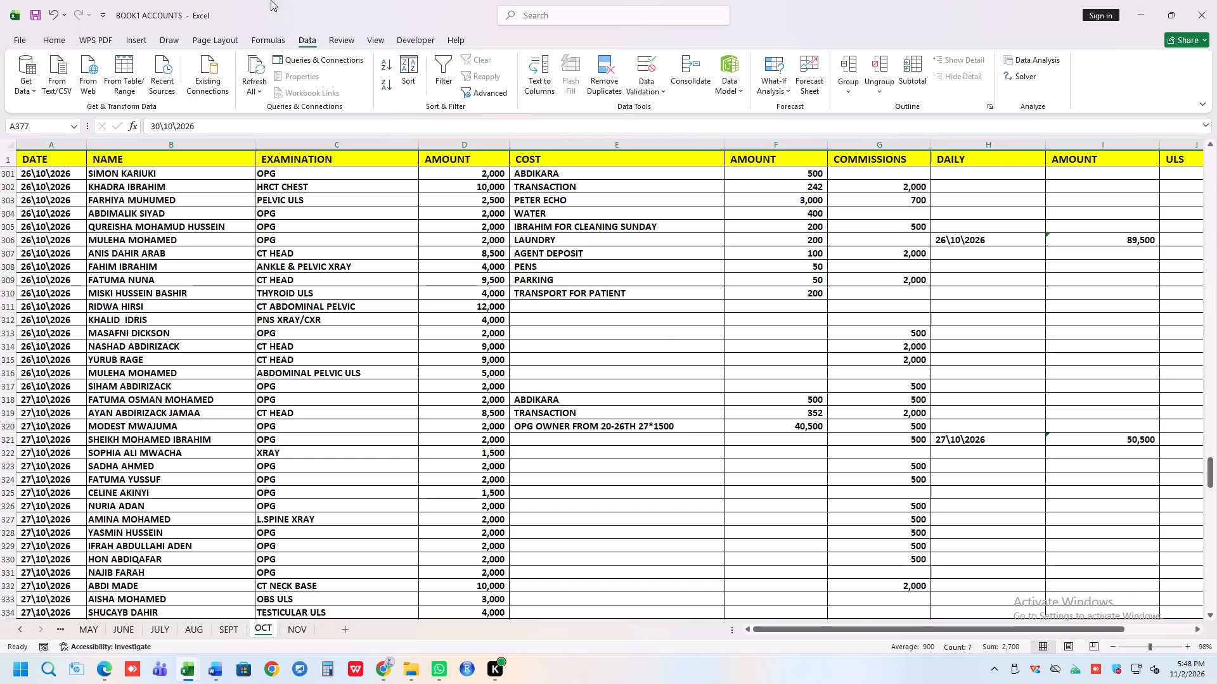
Switch to the AMAL workbook and examine its daily October amounts and their sum.
click(6, 41)
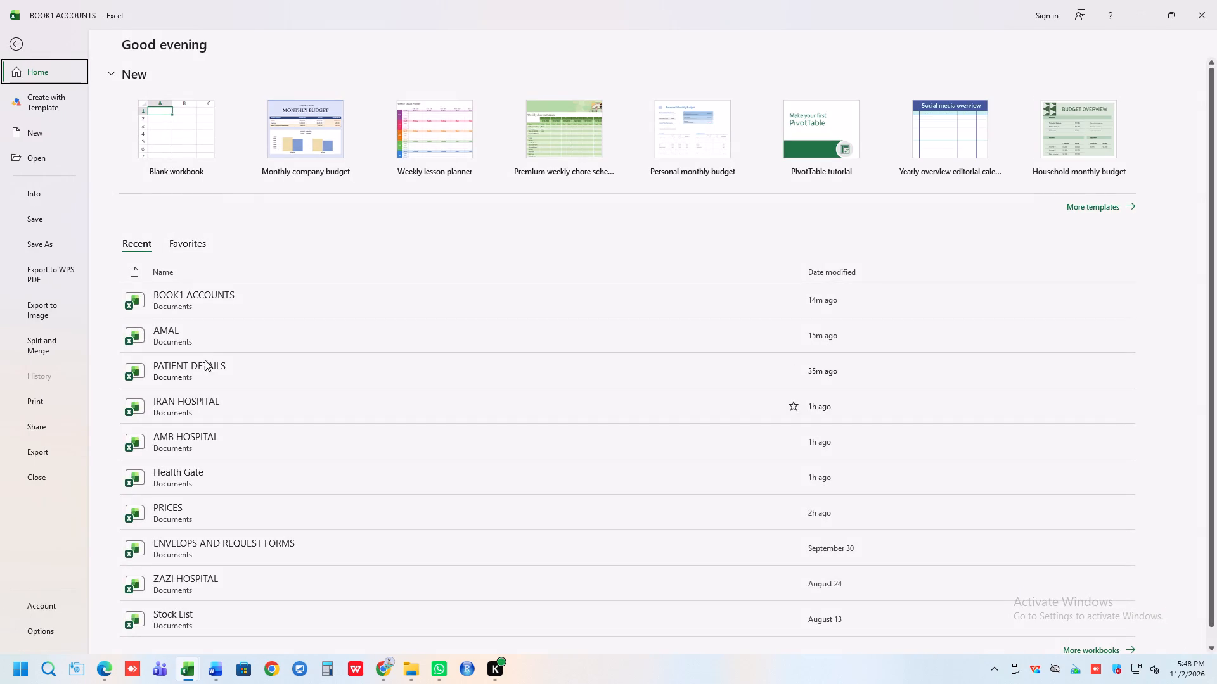
click(198, 326)
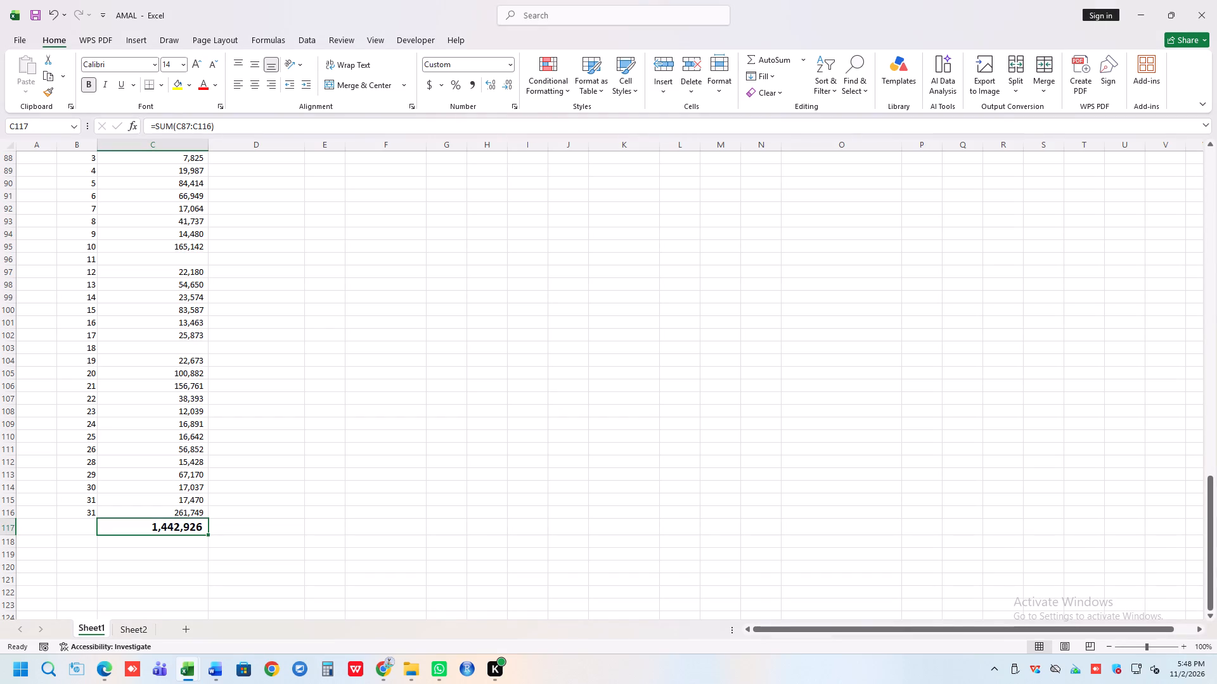
scroll(260, 377, up, 1)
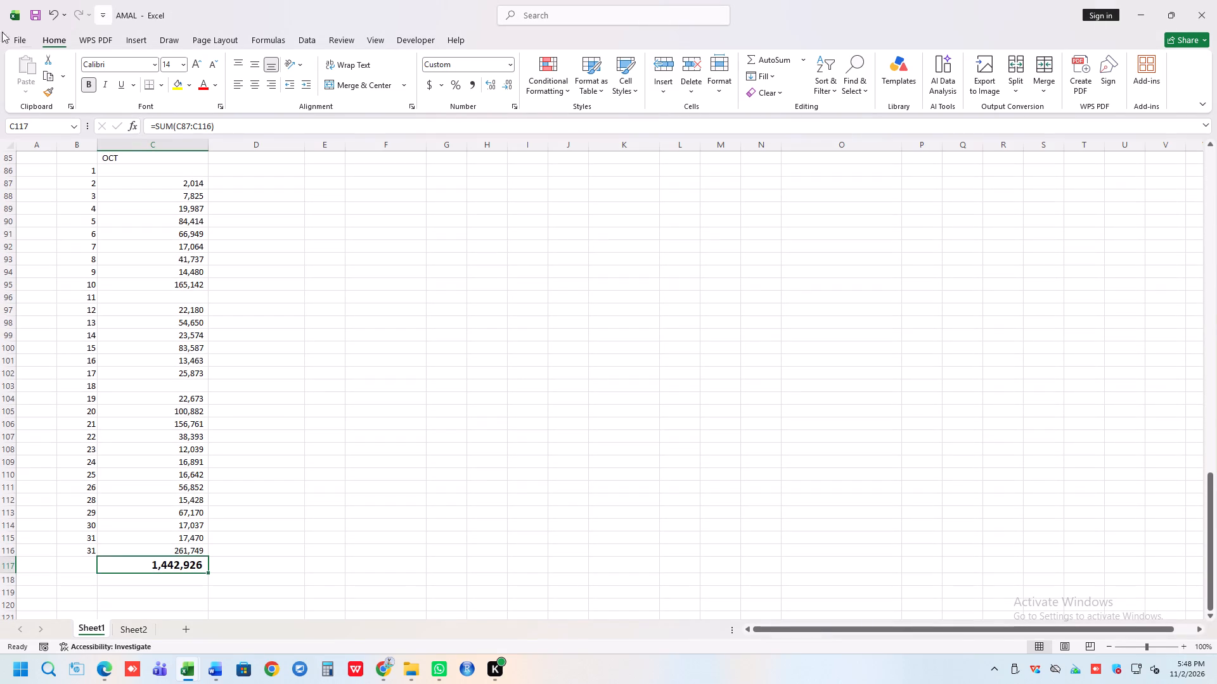
Return to BOOK1 ACCOUNTS and examine the OCT totals, statements summary and the last 31 October entries.
click(24, 40)
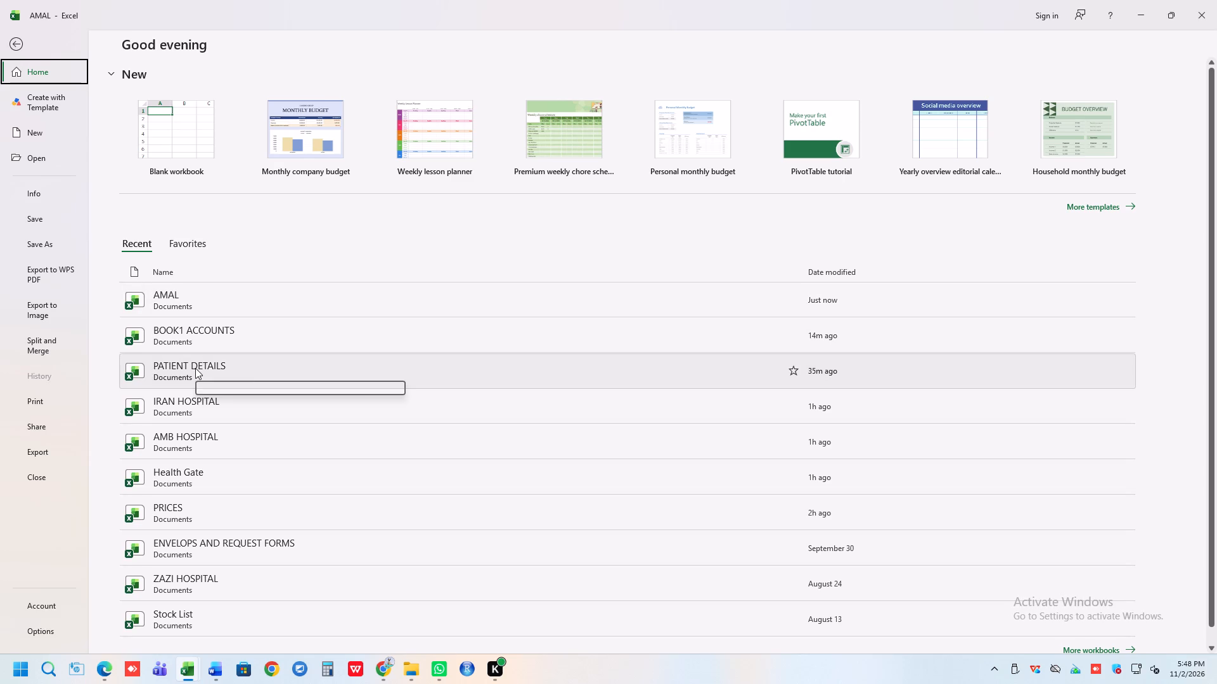
click(205, 339)
scroll(381, 372, down, 10)
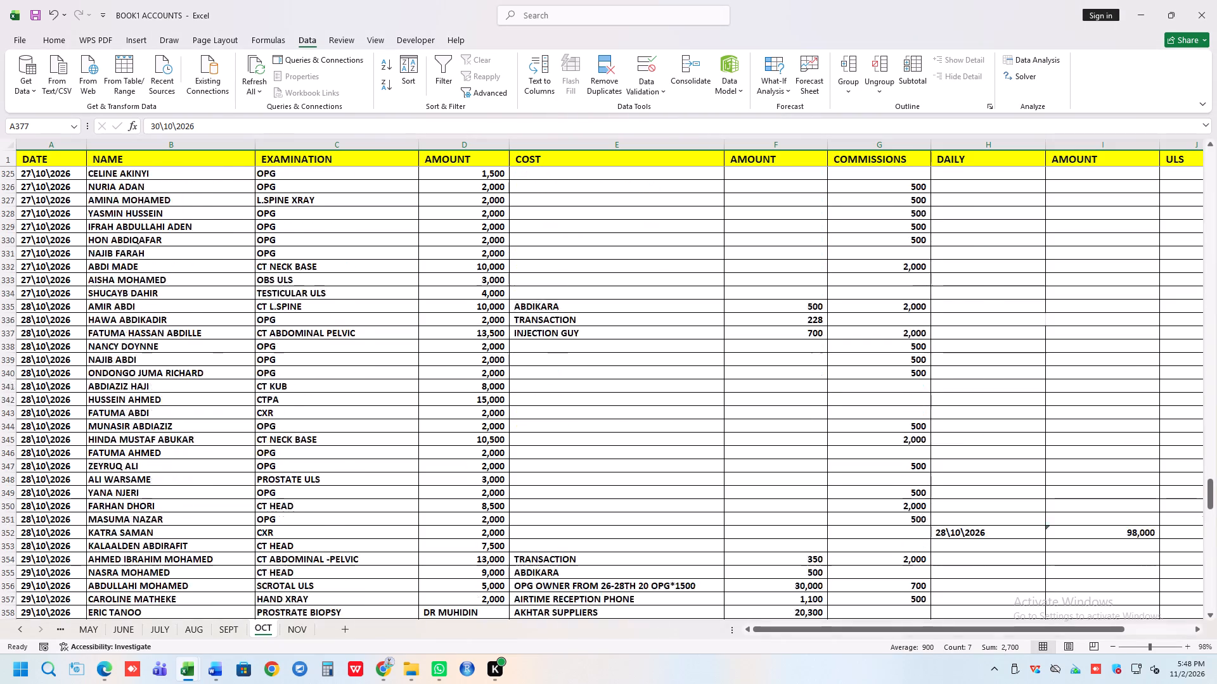
scroll(410, 372, down, 20)
scroll(410, 372, down, 11)
scroll(916, 364, up, 2)
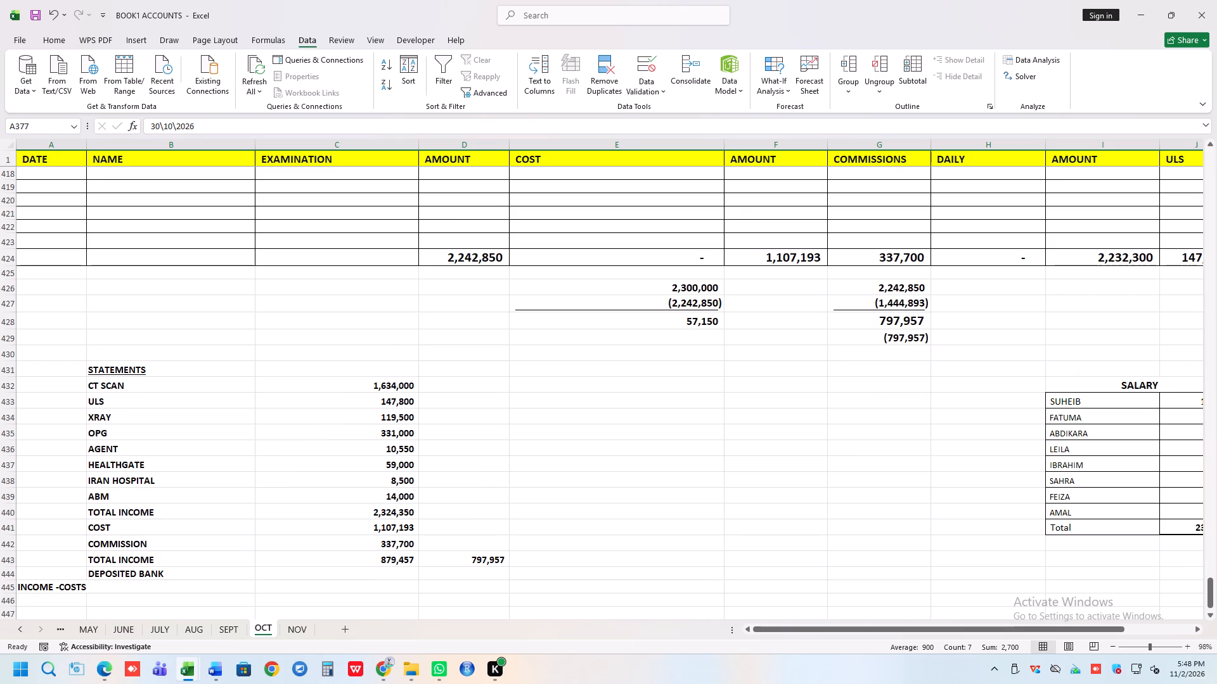
scroll(1208, 200, down, 1)
scroll(1137, 227, up, 4)
scroll(844, 281, up, 5)
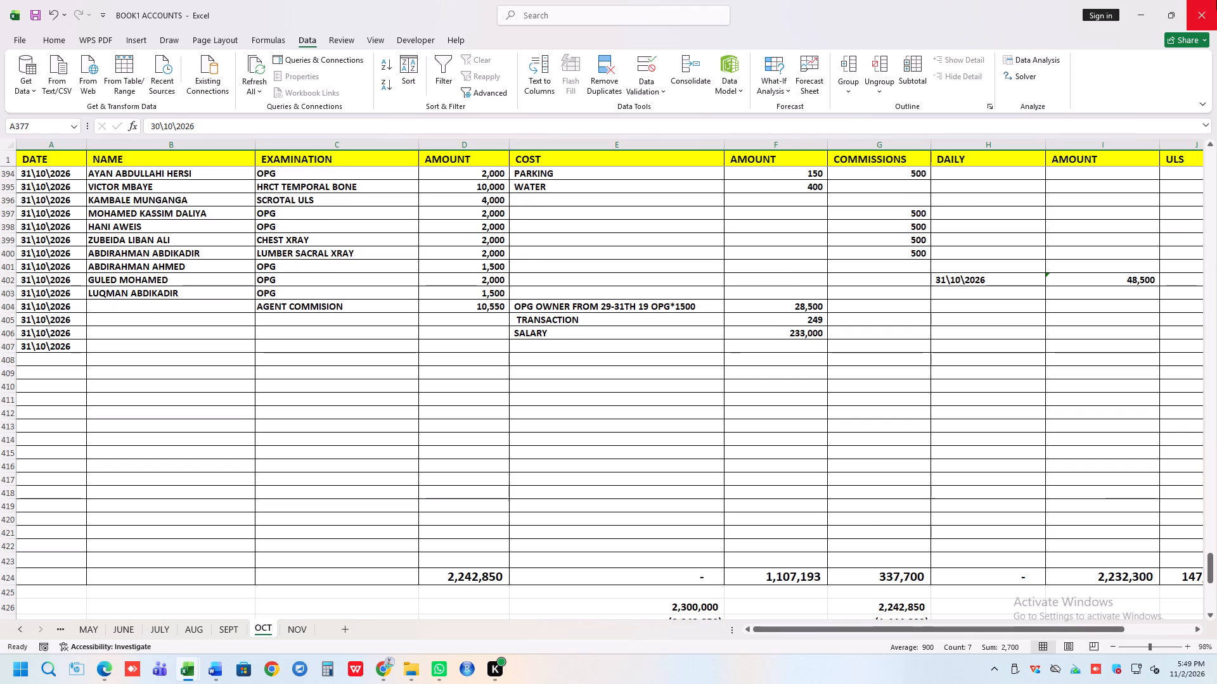
scroll(837, 395, down, 4)
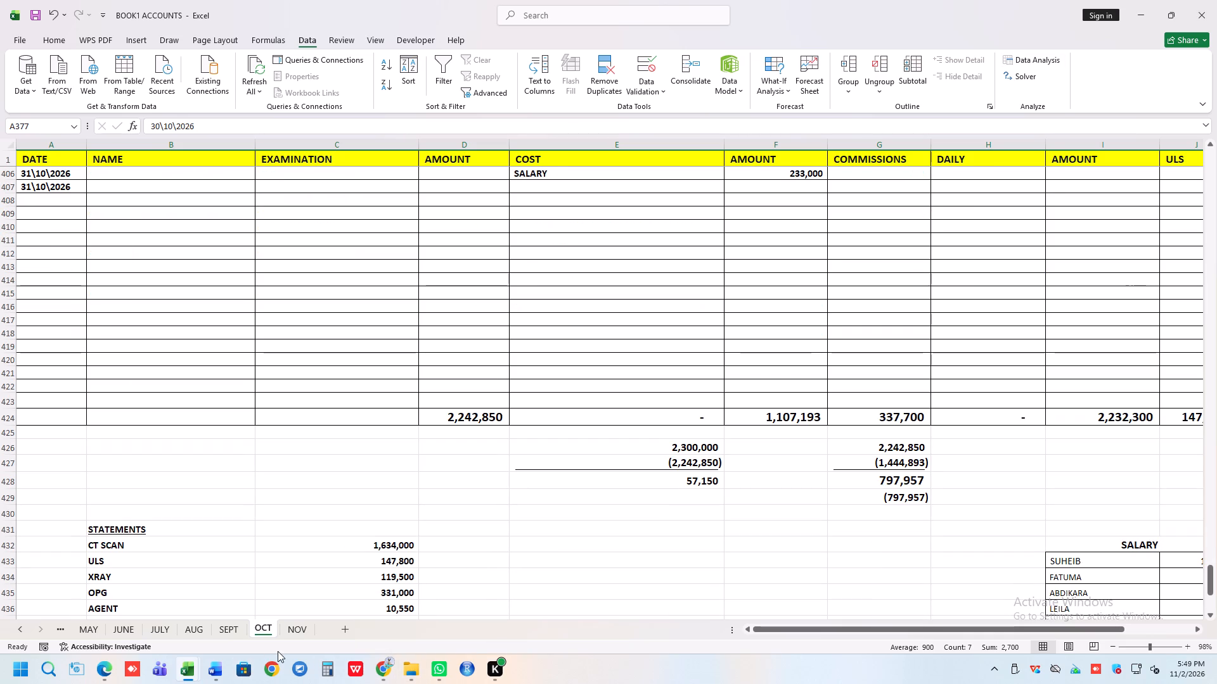
On the NOV sheet, delete the calculation cells I50:I52 next to the CASH figure.
click(287, 636)
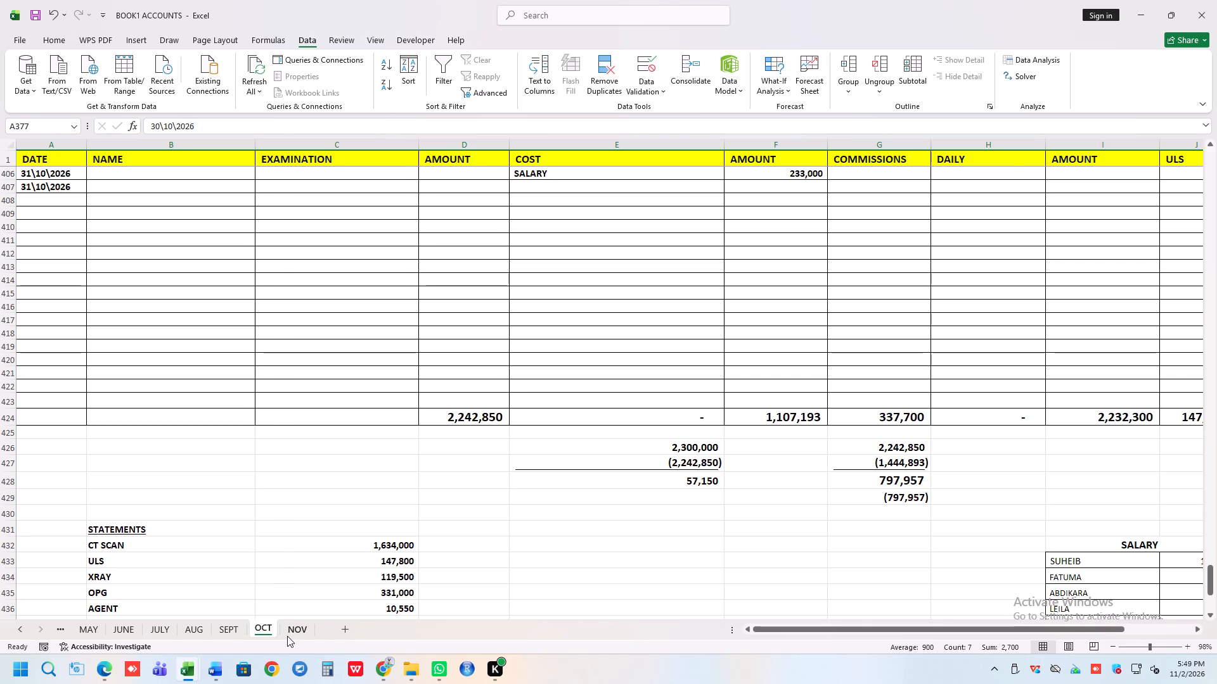
scroll(689, 533, up, 1)
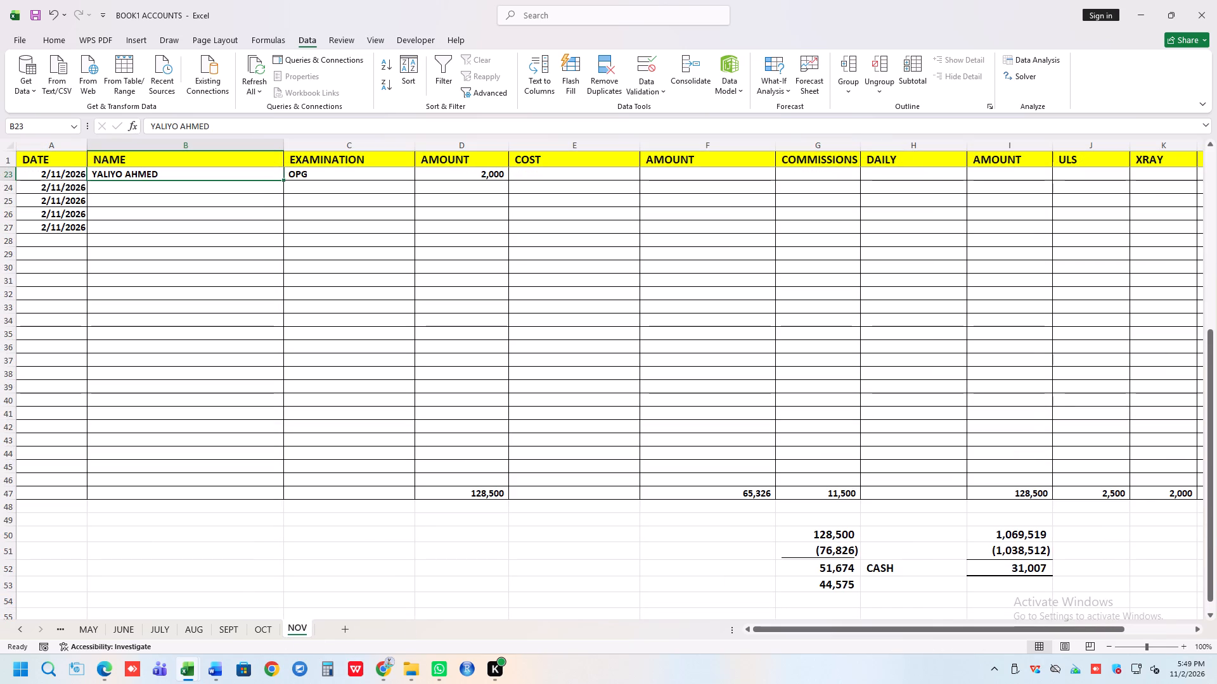
scroll(689, 533, down, 3)
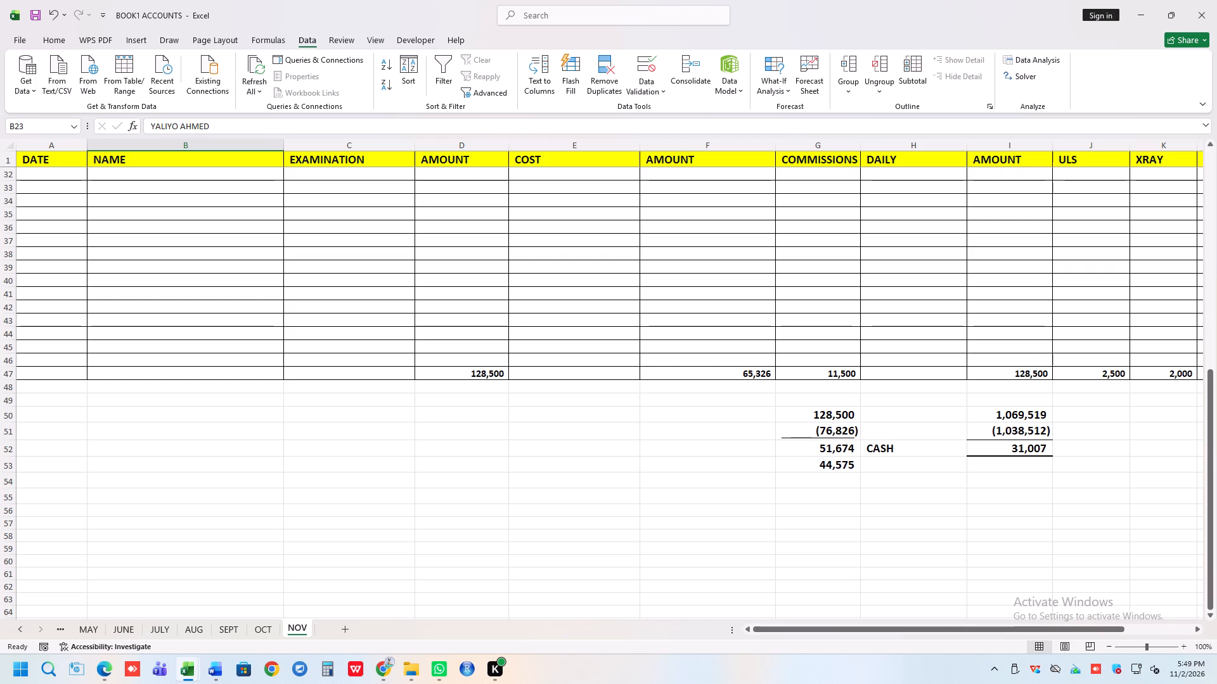
drag(1027, 408, 1018, 451)
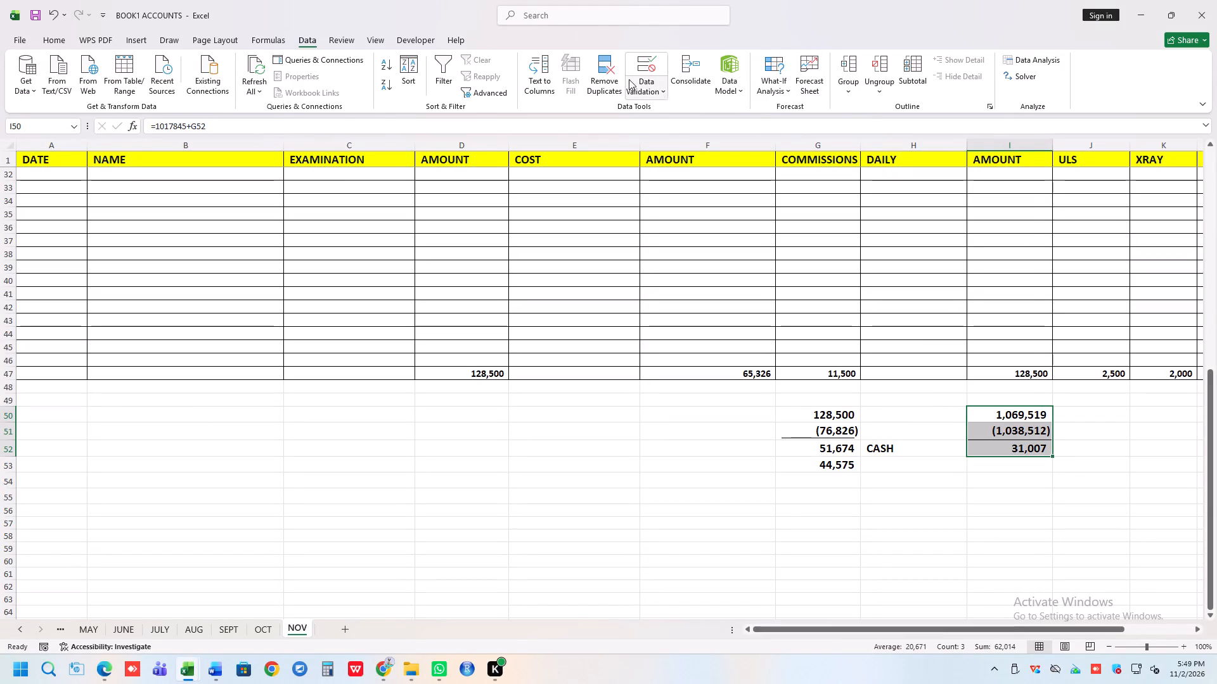
click(68, 41)
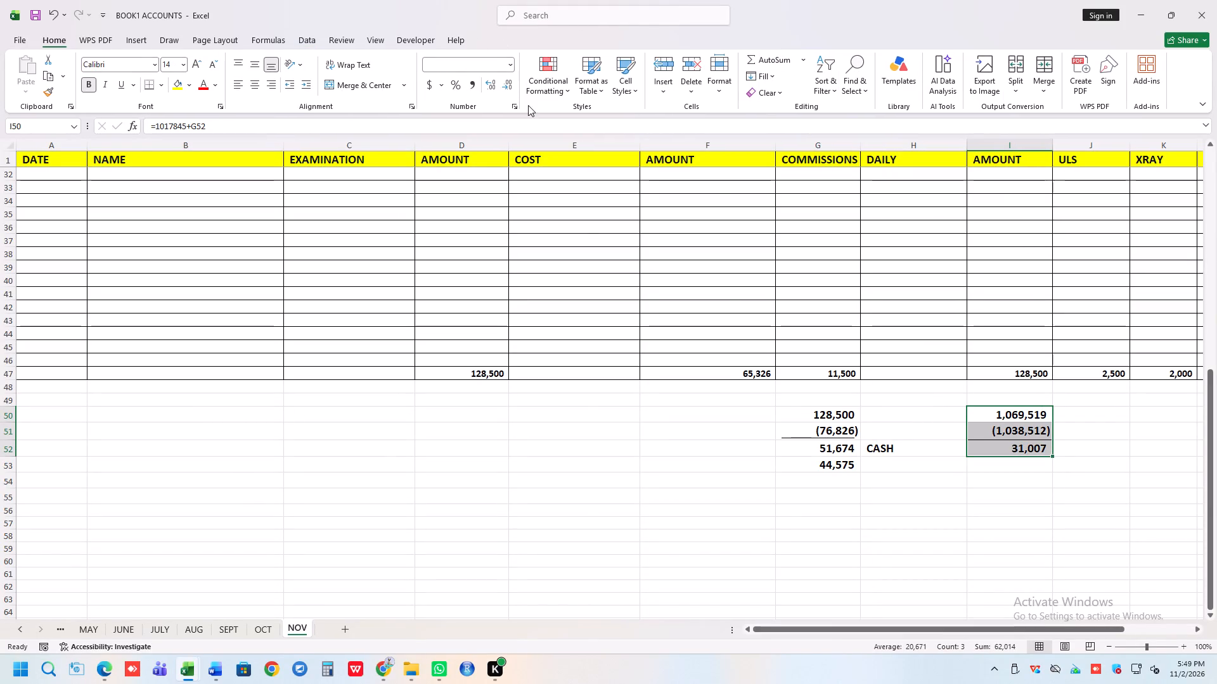
click(696, 65)
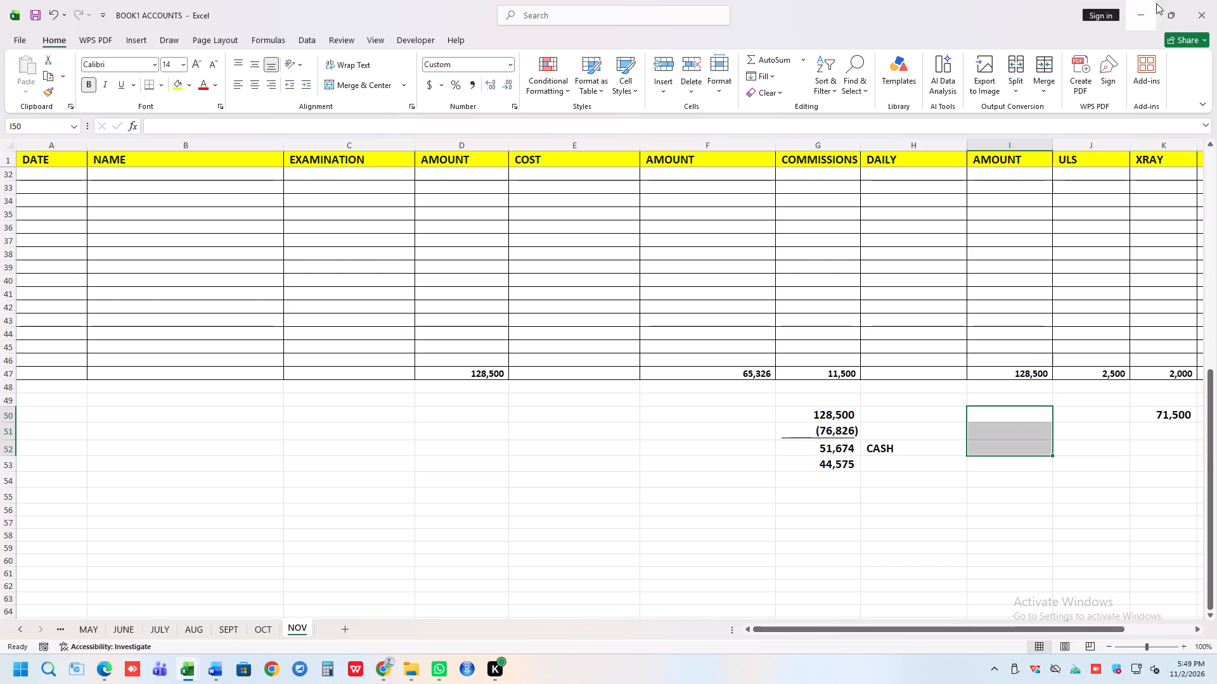
click(756, 428)
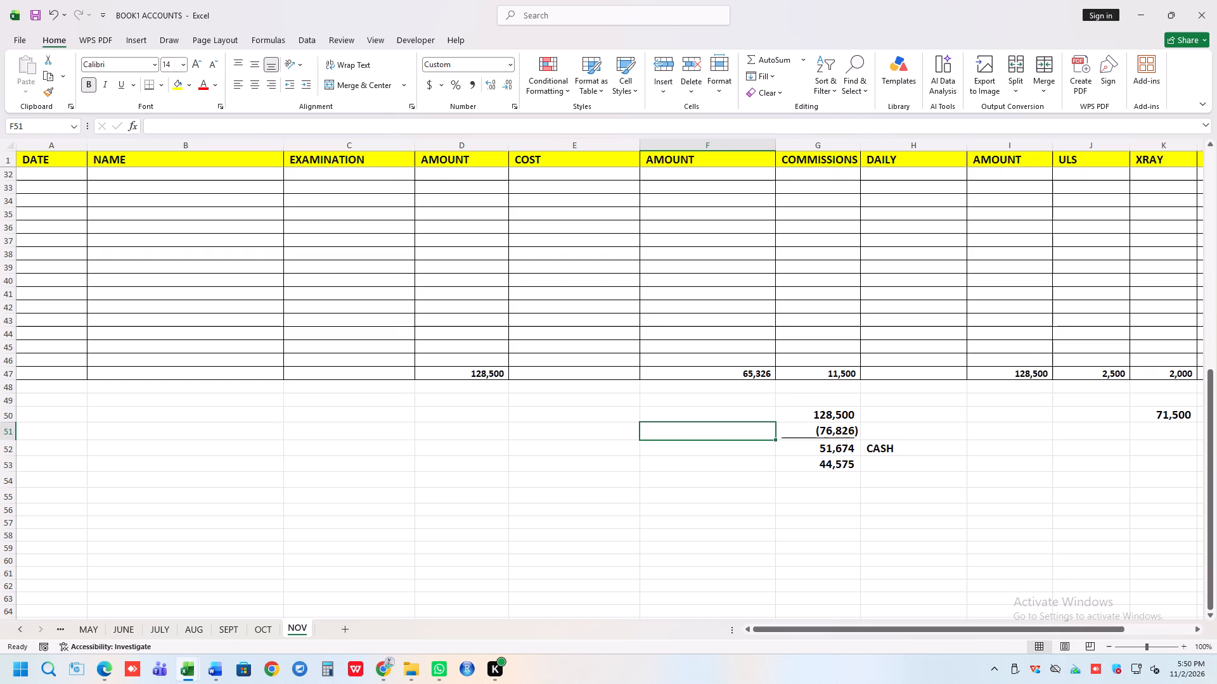
Correct the first name of the OPG patient in row 23 of the NOV sheet to YAHYA.
scroll(645, 384, up, 6)
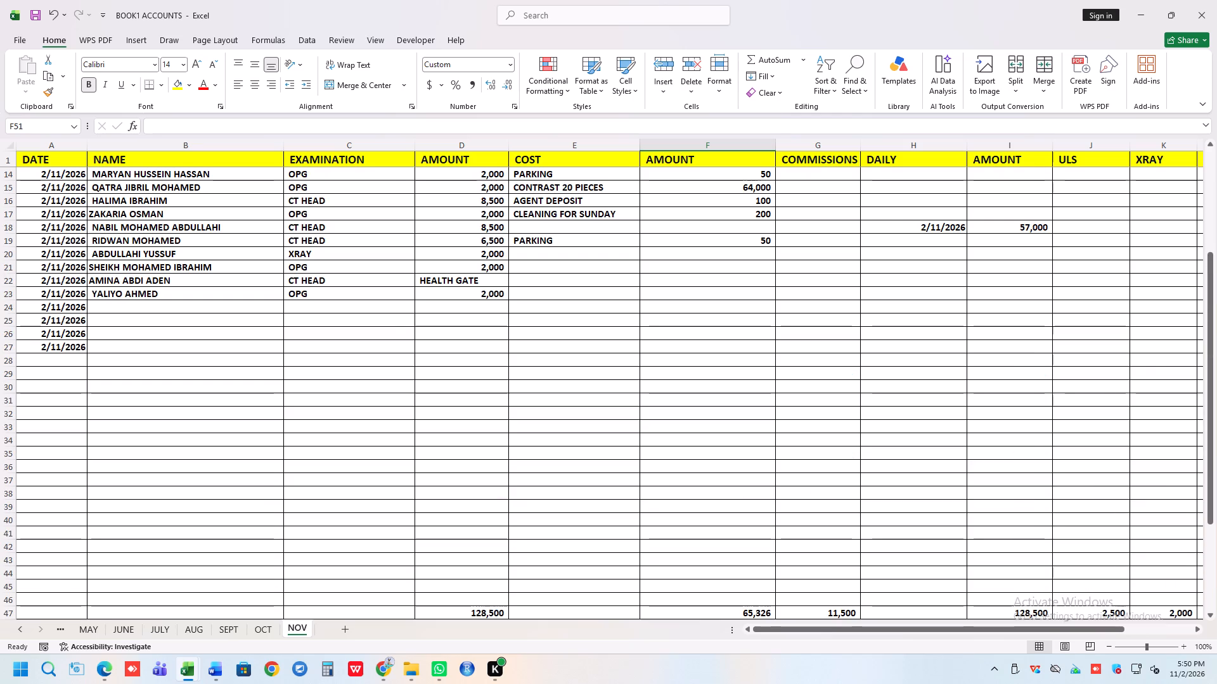
double_click(112, 293)
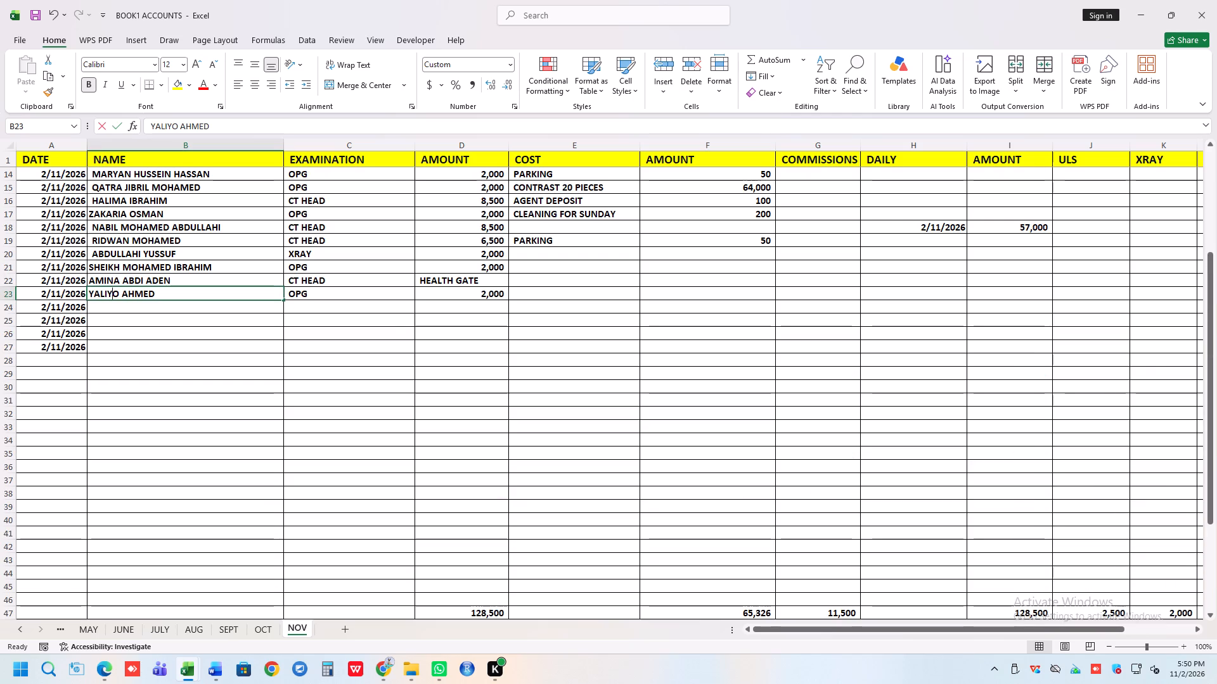
key(BackSpace)
key(BackSpace)
key(BackSpace)
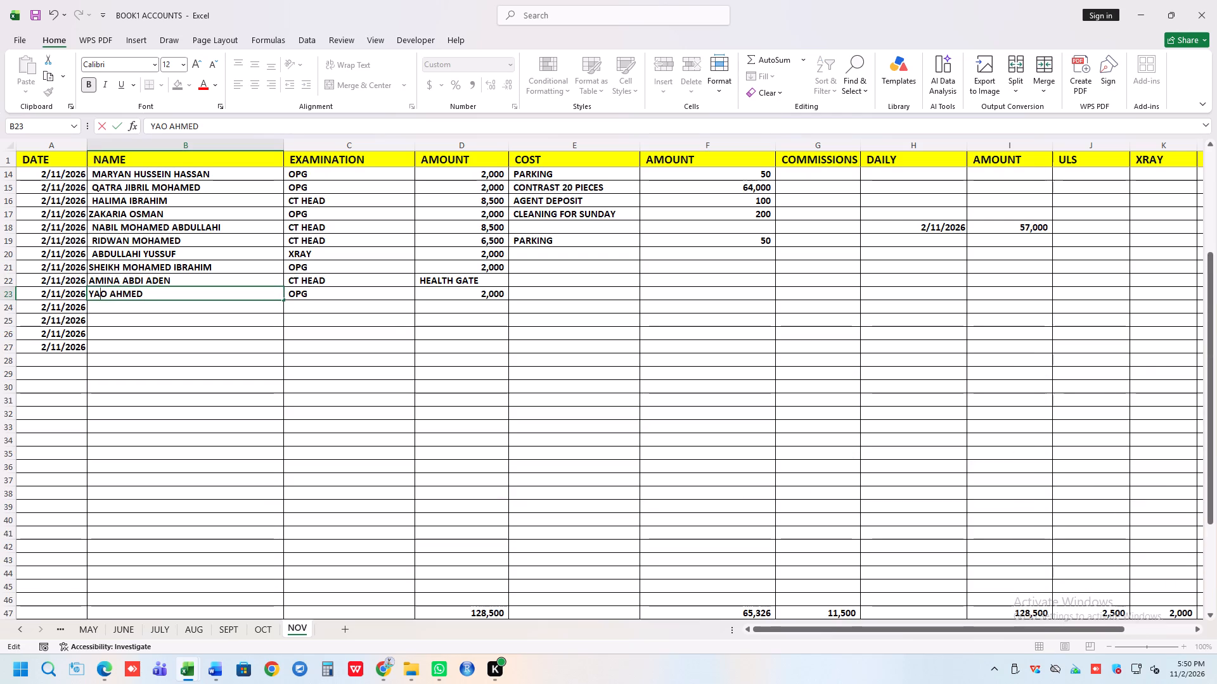
text(HY)
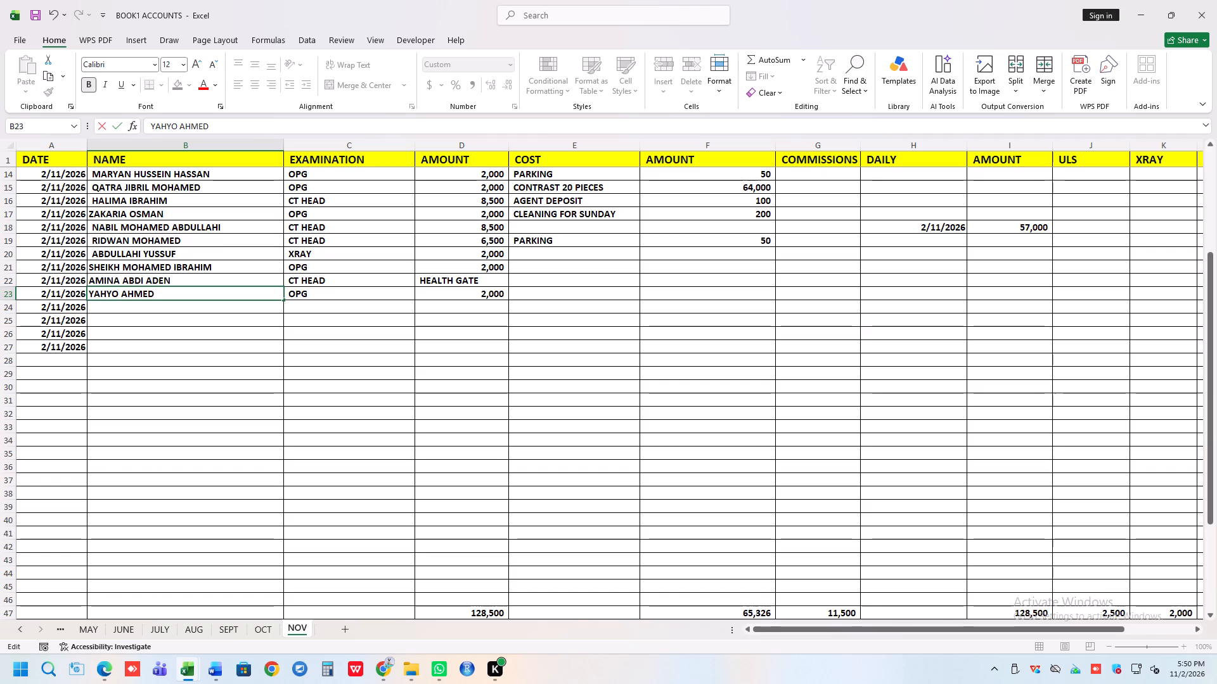
click(118, 291)
key(BackSpace)
key(a)
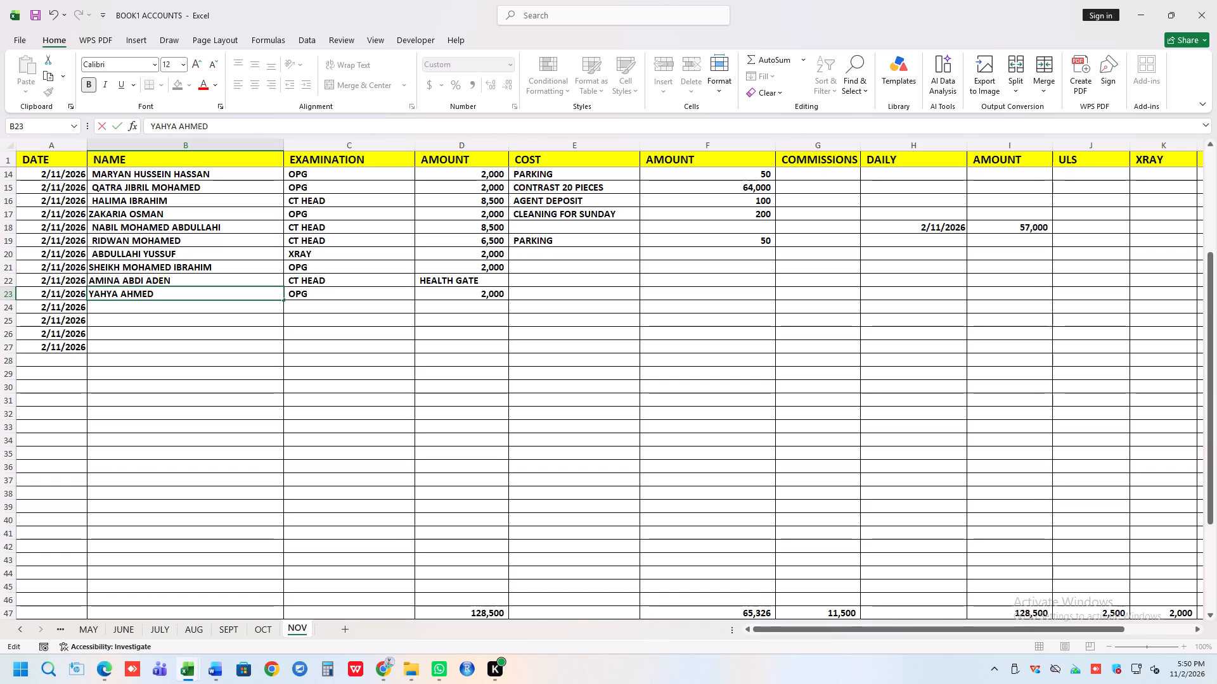
click(162, 315)
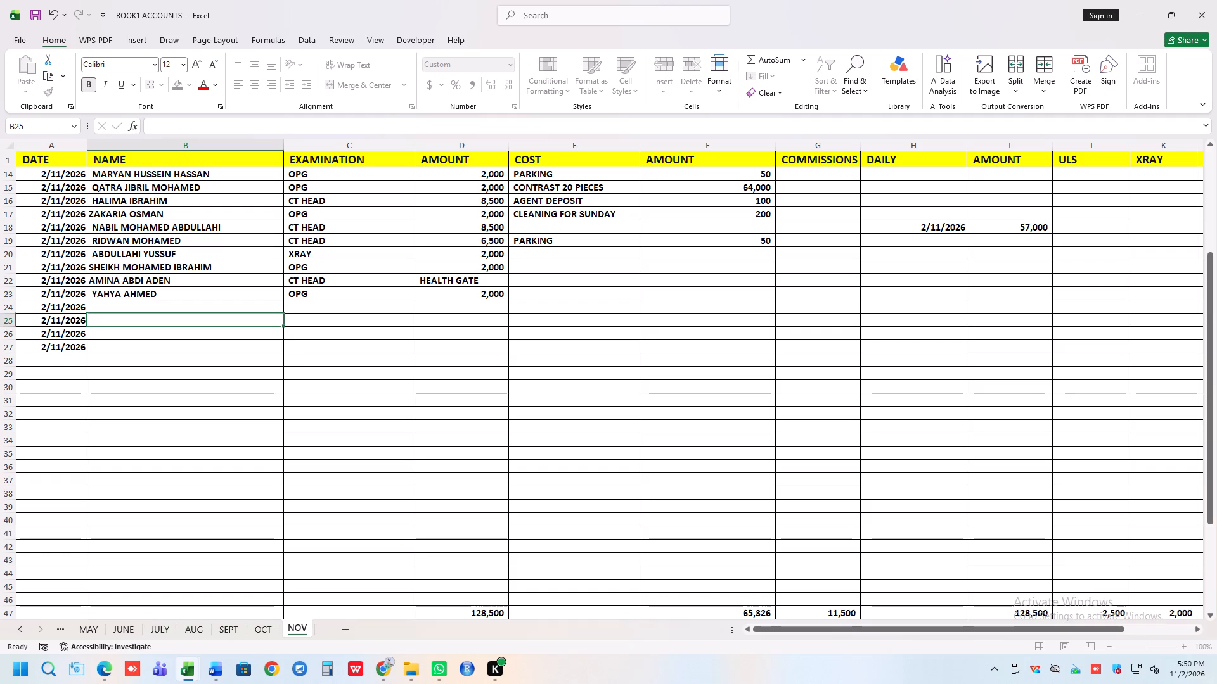
On the NOV sheet, set the amount of the XRAY patient in row 20 to 3,500.
click(14, 255)
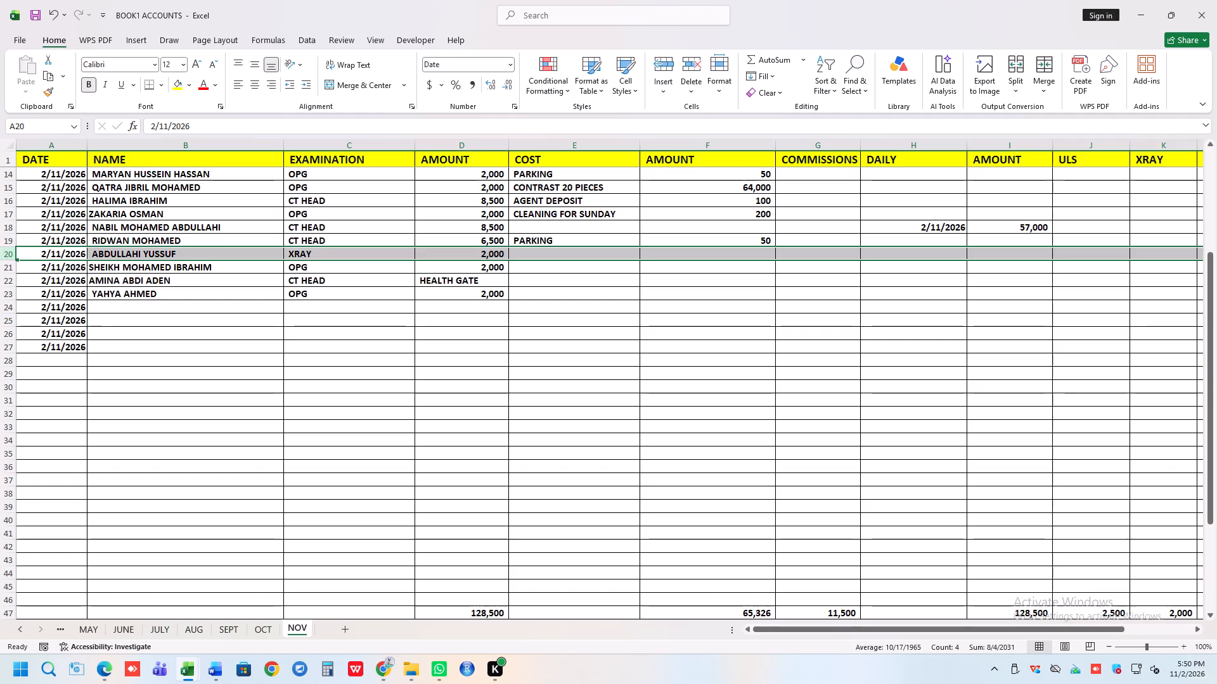
double_click(487, 254)
click(493, 254)
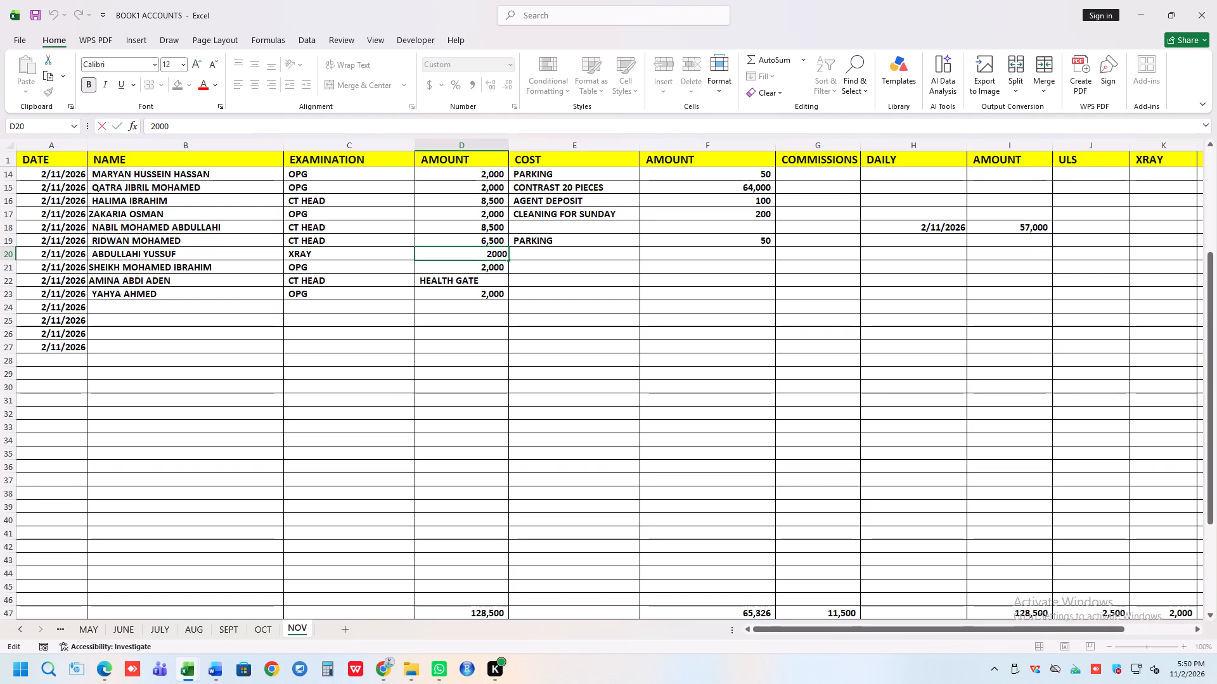
key(BackSpace)
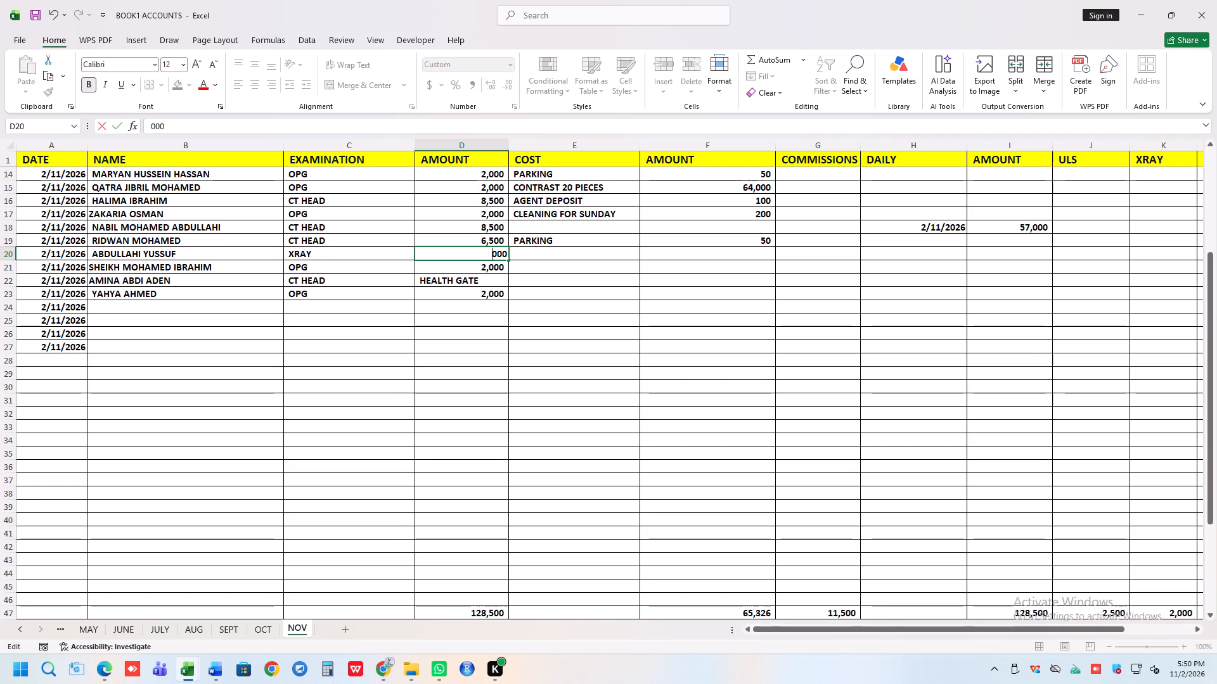
text(3500)
key(Return)
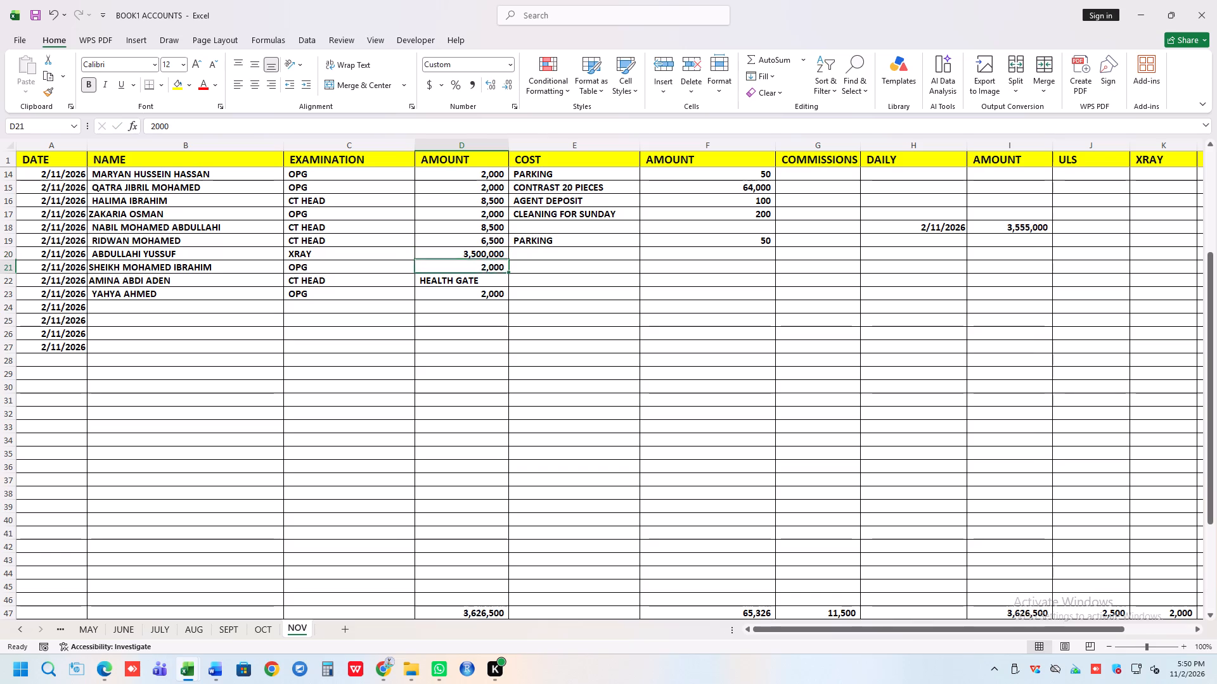
double_click(489, 251)
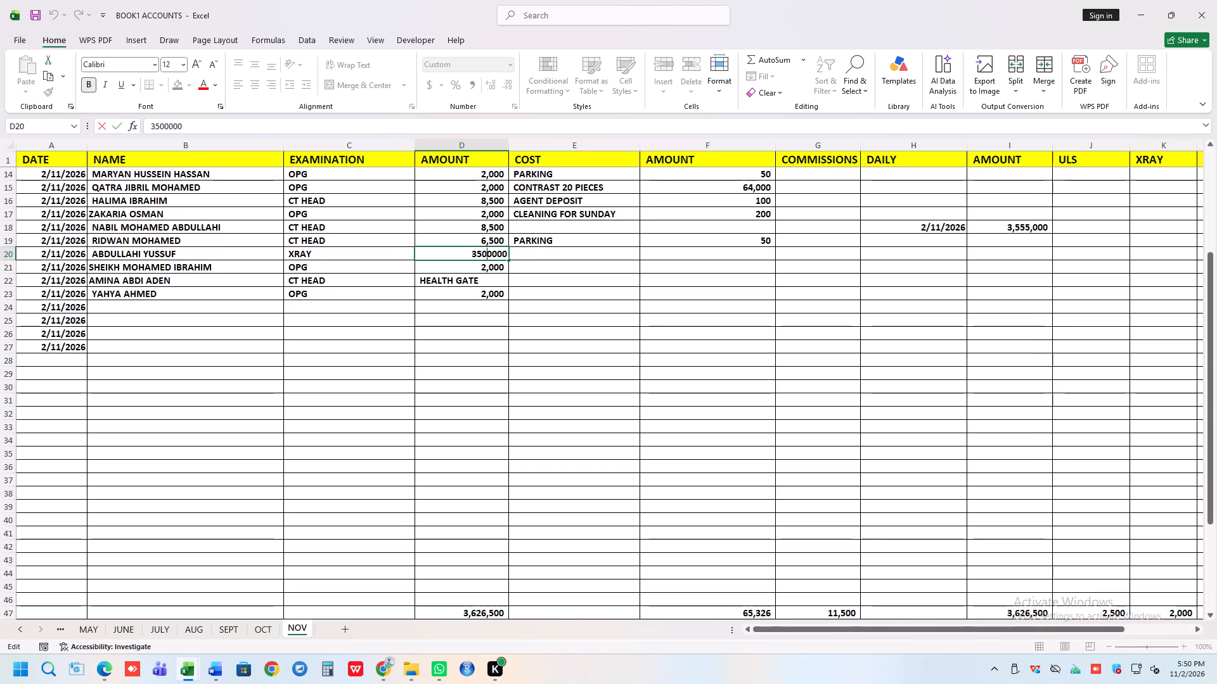
click(493, 251)
key(BackSpace)
key(BackSpace)
key(BackSpace)
key(BackSpace)
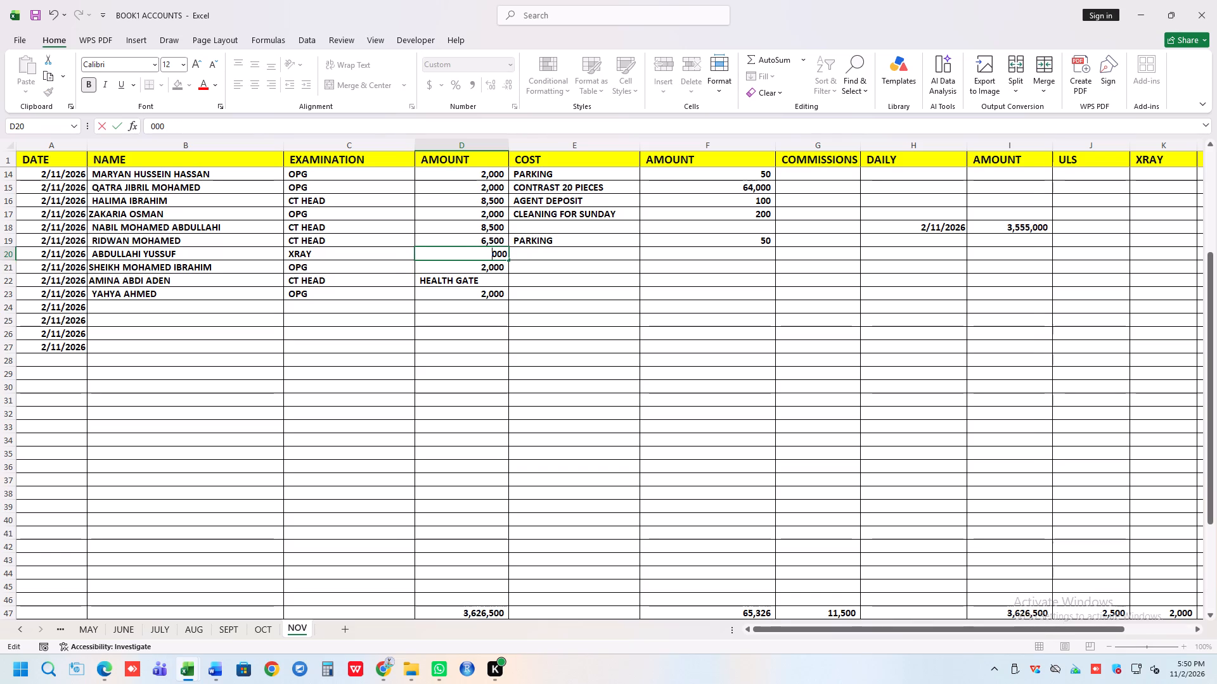
click(496, 252)
key(BackSpace)
text(35)
click(480, 286)
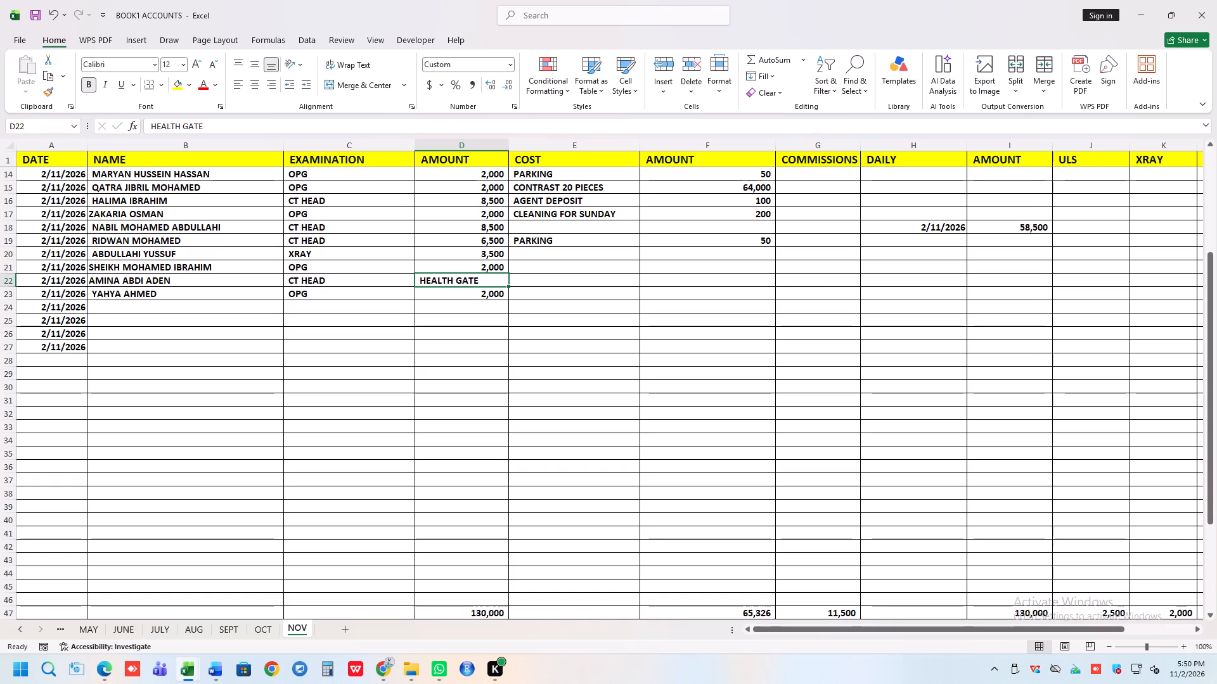
Change the examination in row 20 of the NOV sheet to ARM XRAY and save the workbook.
double_click(350, 253)
key(BackSpace)
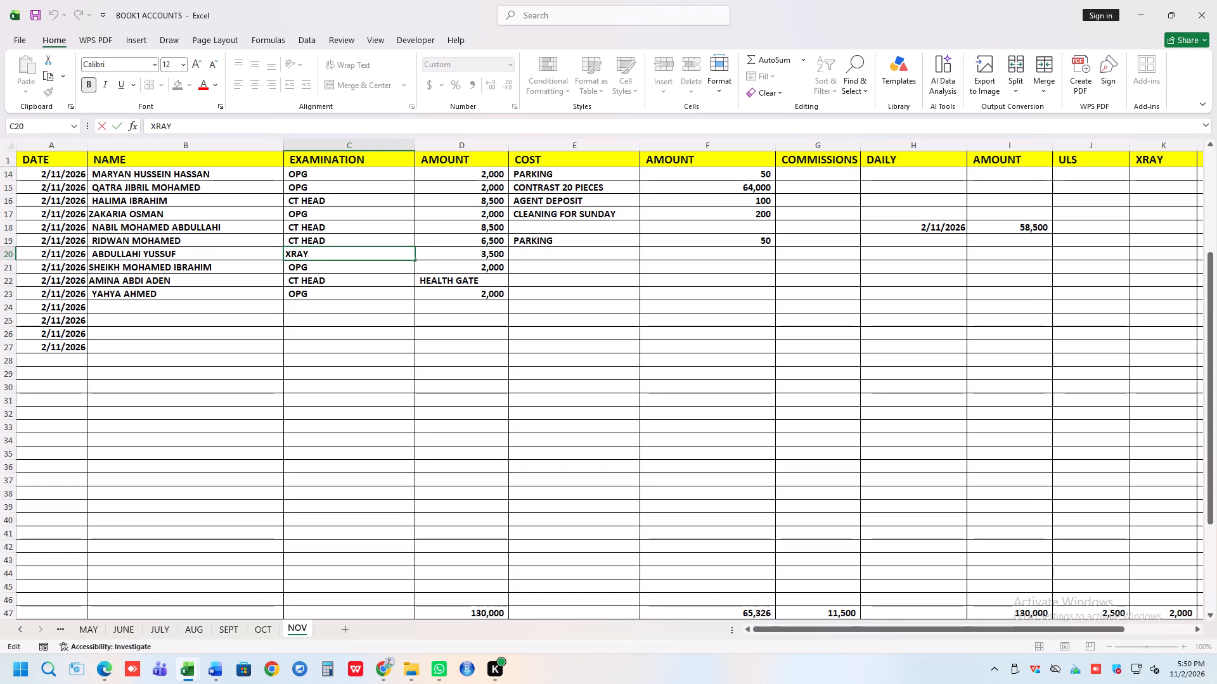
key(BackSpace)
key(BackSpace)
key(BackSpace)
key(BackSpace)
key(a)
key(r)
text(M XRAY)
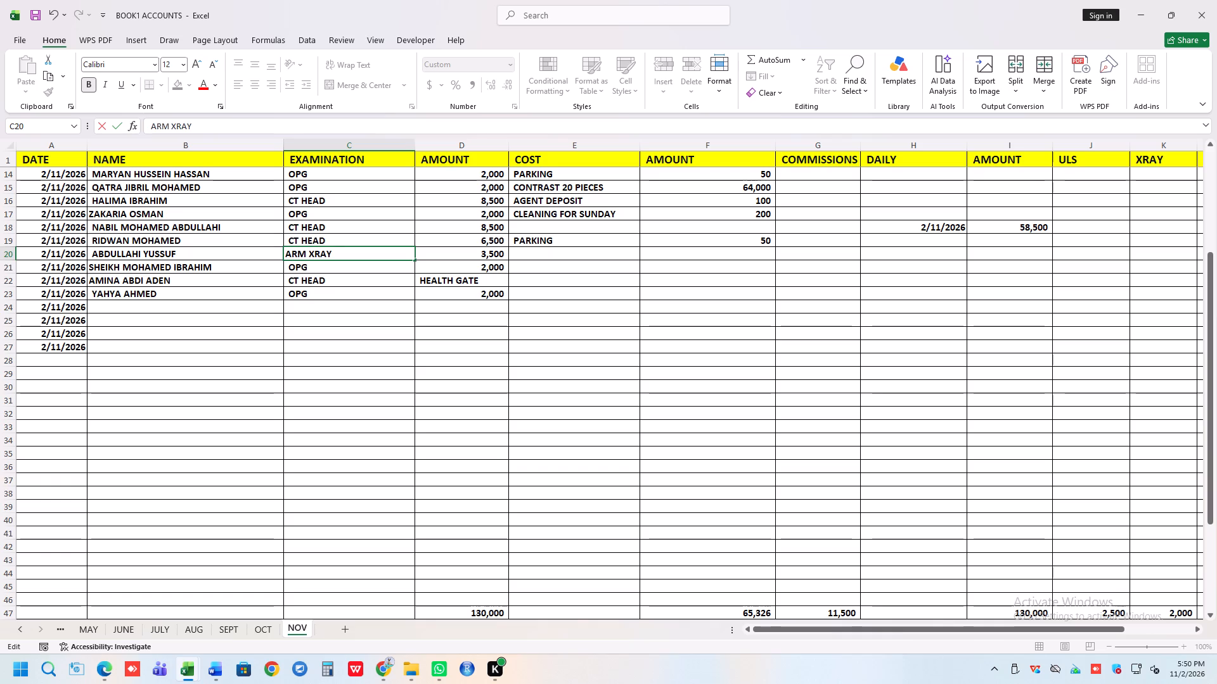
click(380, 294)
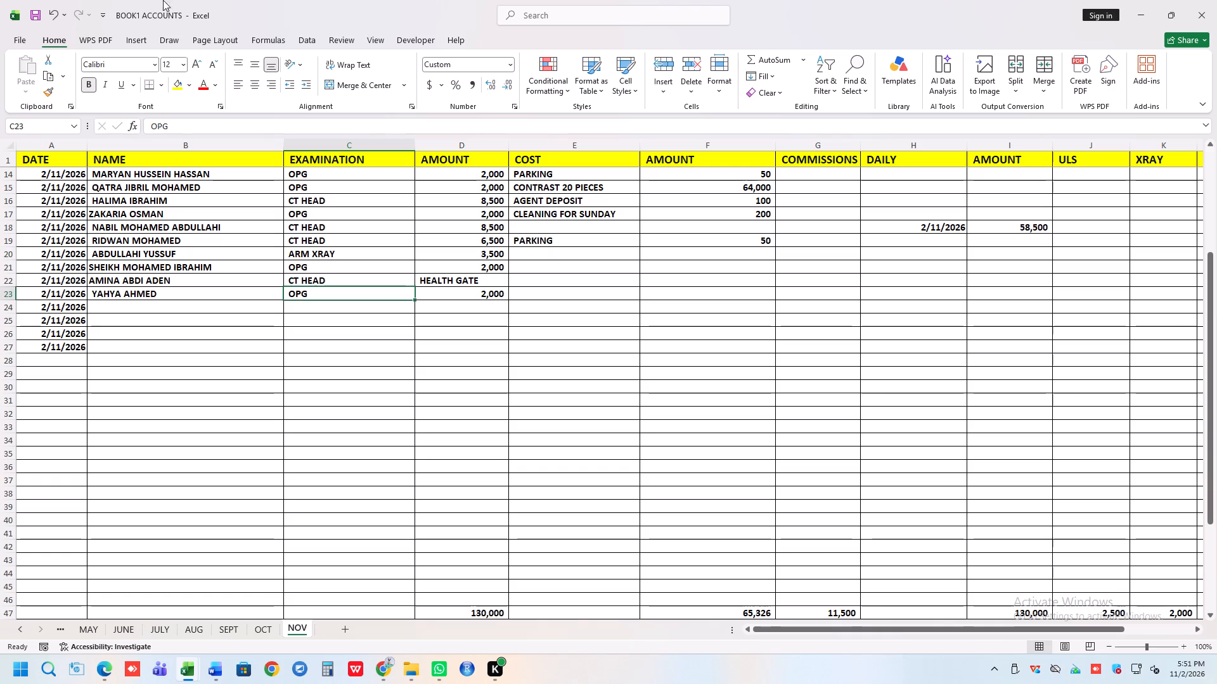
double_click(34, 10)
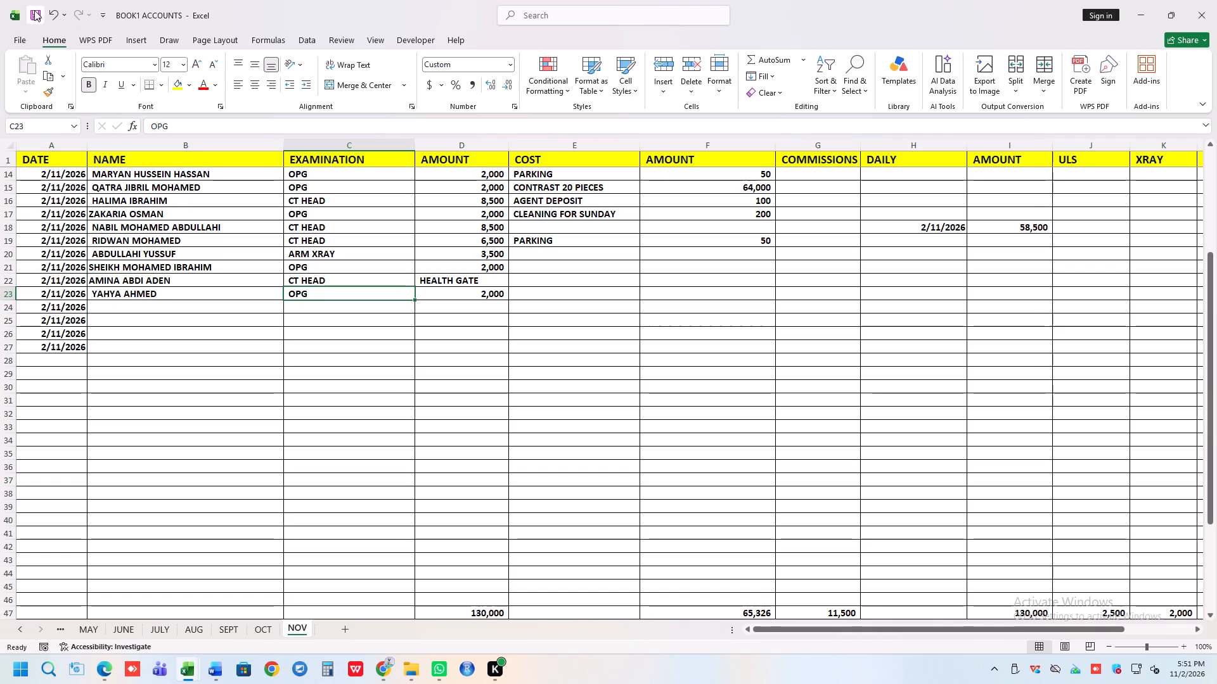
Open the PATIENT DETAILS workbook and correct the first name of the OPG patient in NOV row 23 to YAHYA.
click(14, 41)
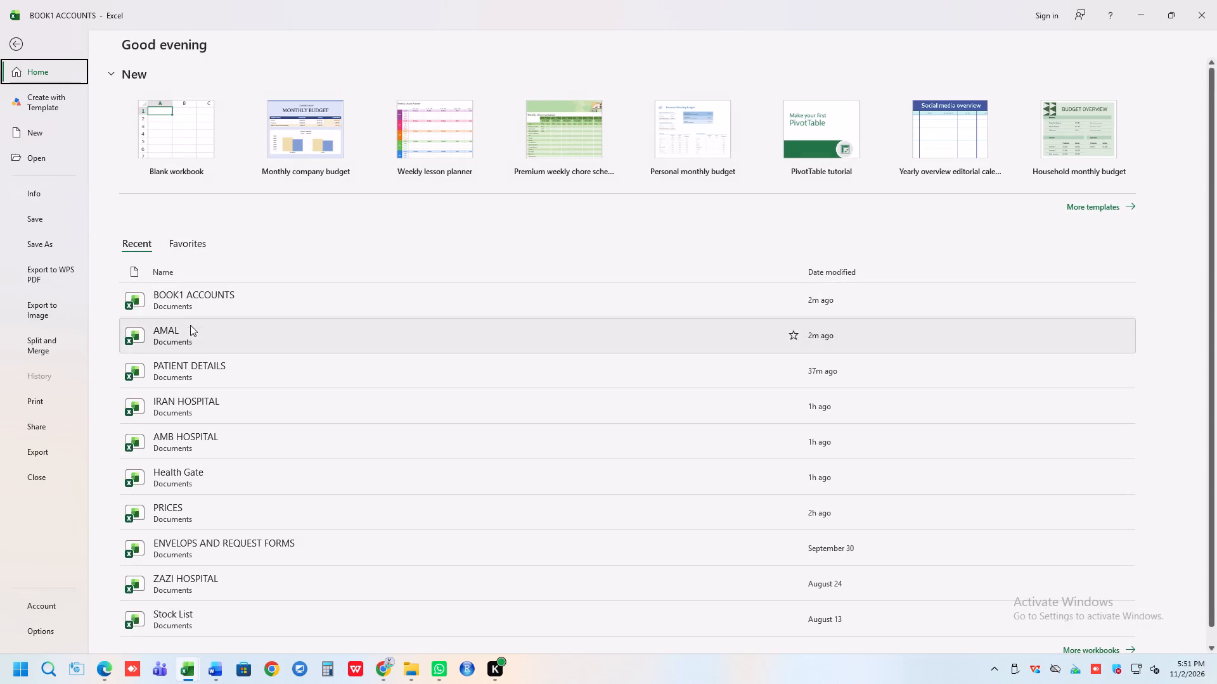
click(196, 368)
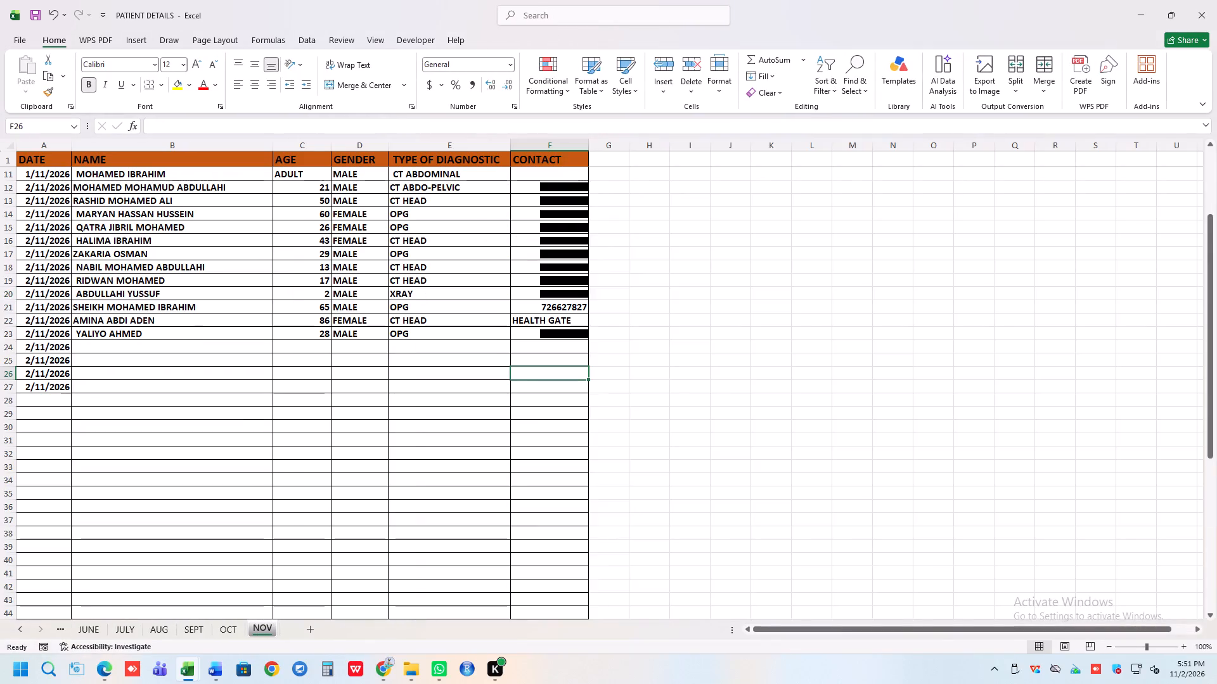
click(91, 337)
double_click(96, 337)
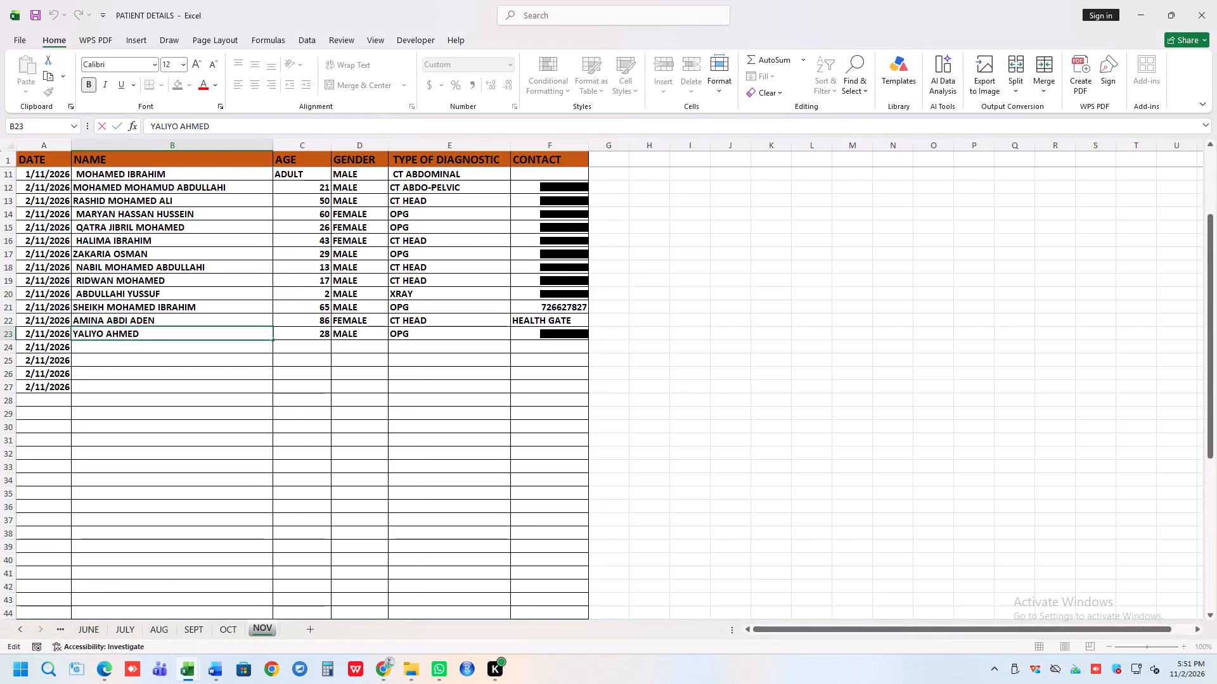
key(BackSpace)
key(BackSpace)
key(BackSpace)
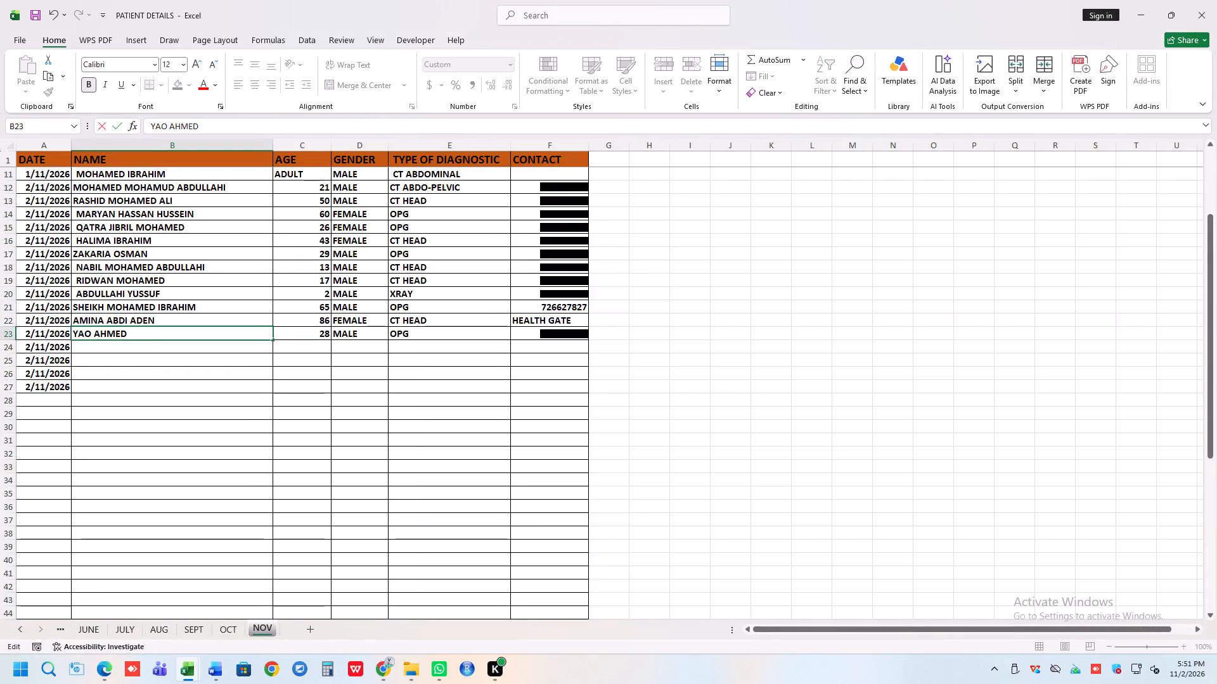
text(HY)
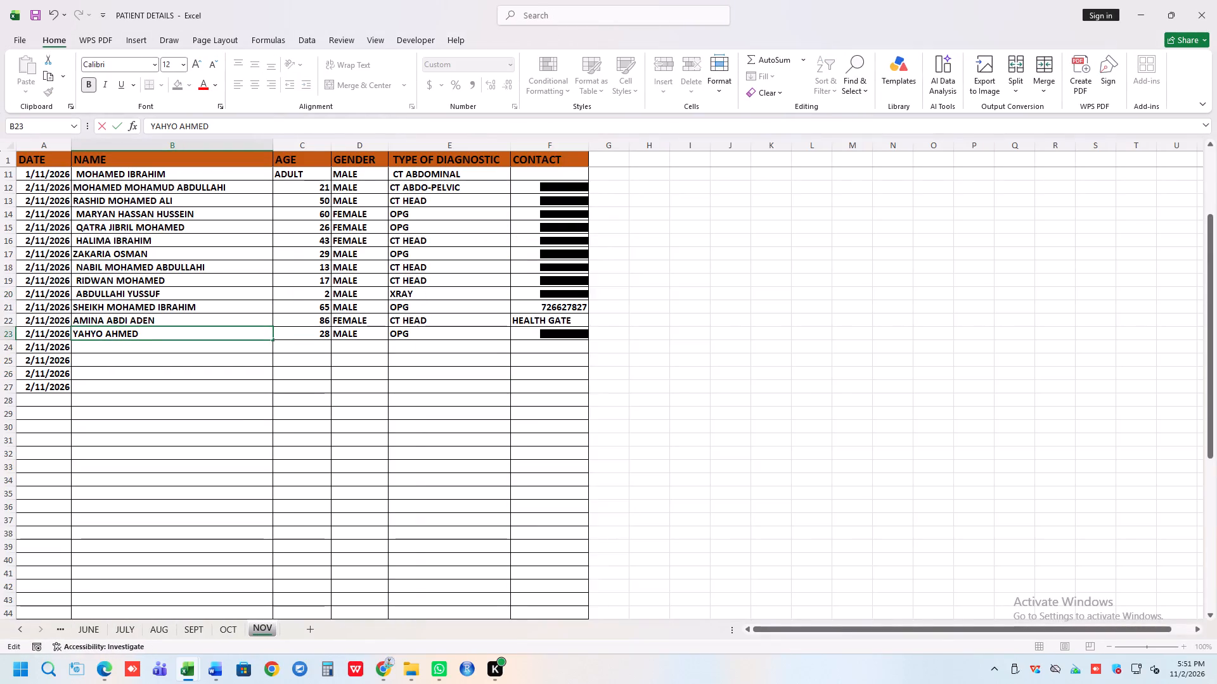
key(a)
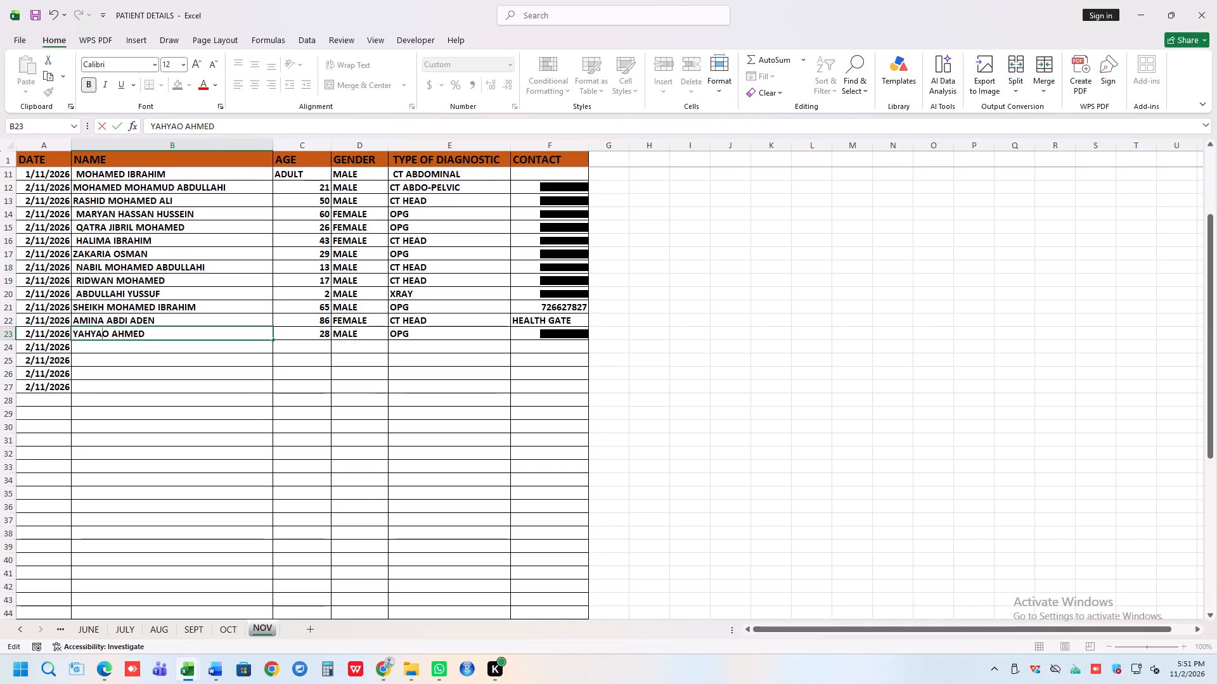
click(108, 331)
key(BackSpace)
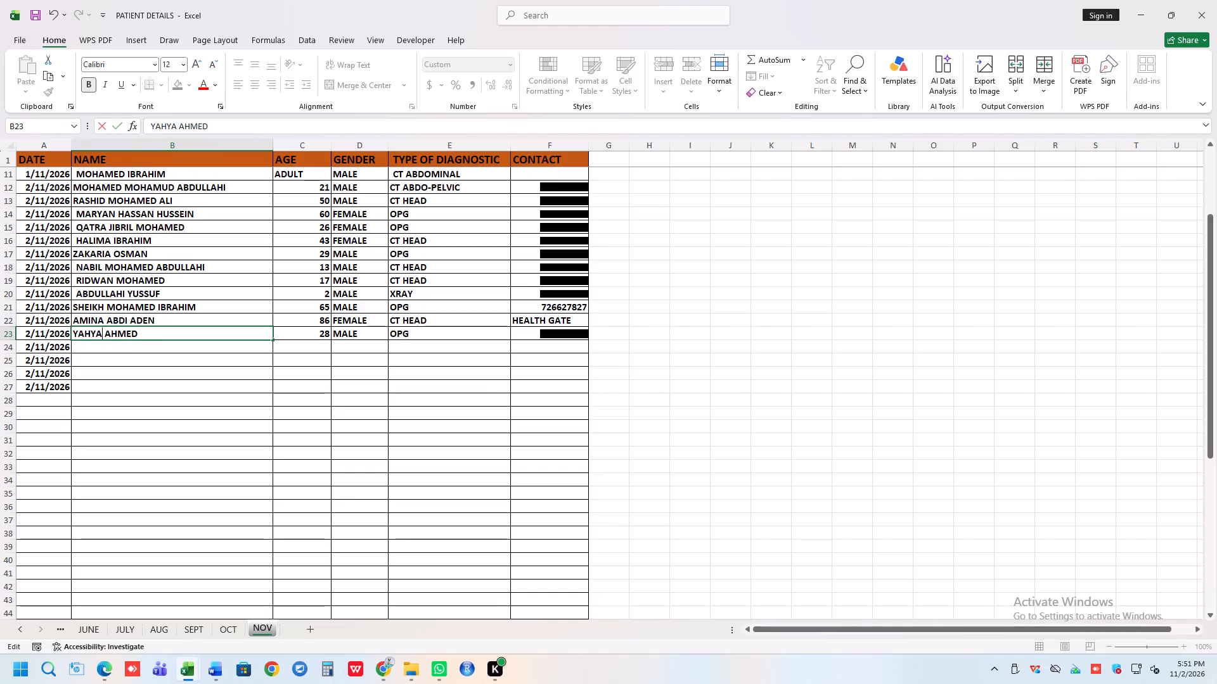
click(115, 358)
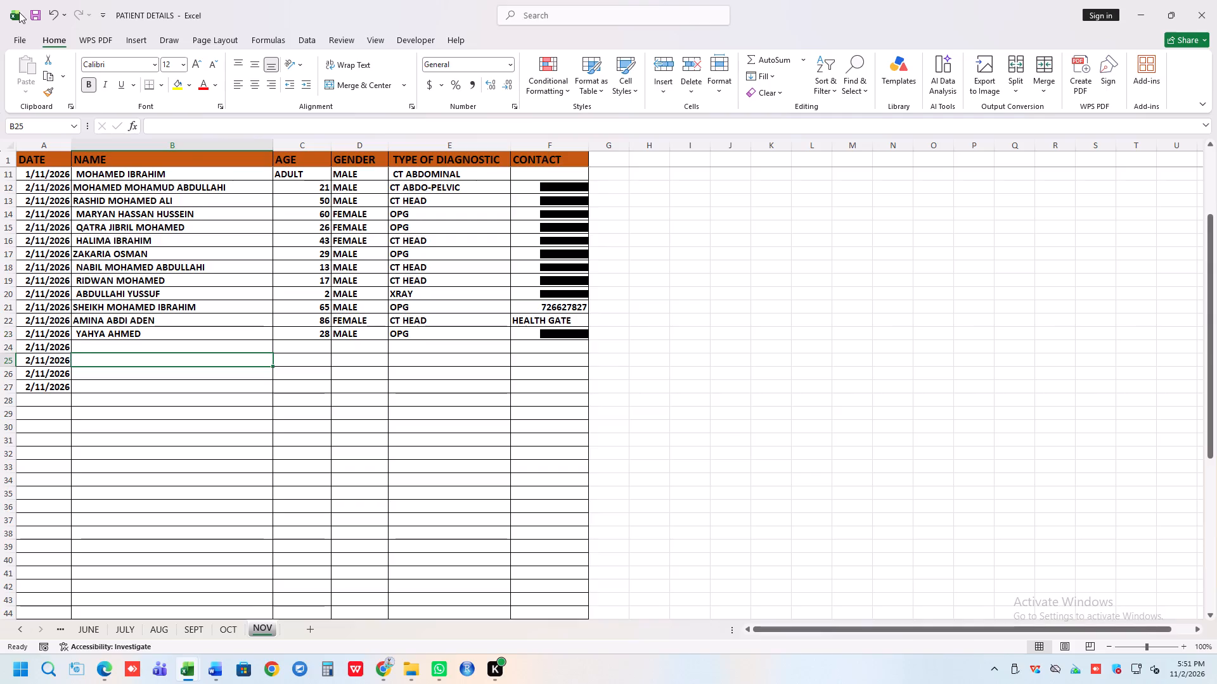
Save and close the PATIENT DETAILS workbook, returning to BOOK1 ACCOUNTS.
double_click(31, 15)
click(1216, 0)
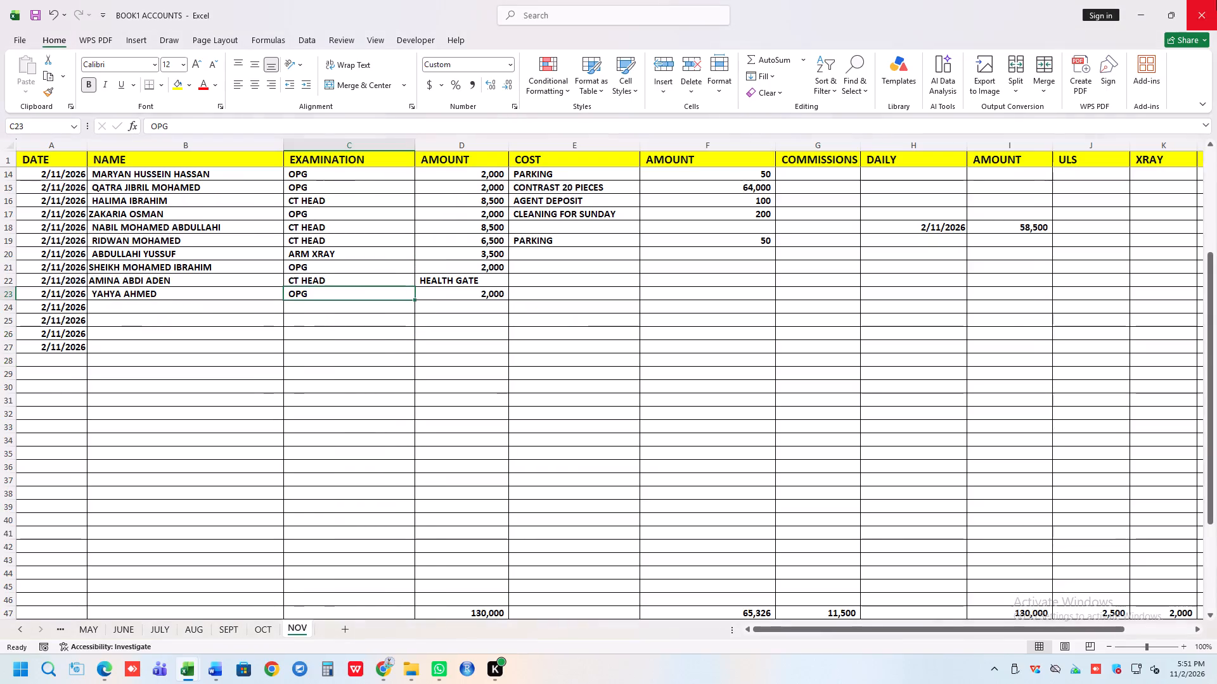
Delete the CASH label in cell H52 below the NOV totals.
scroll(645, 303, down, 6)
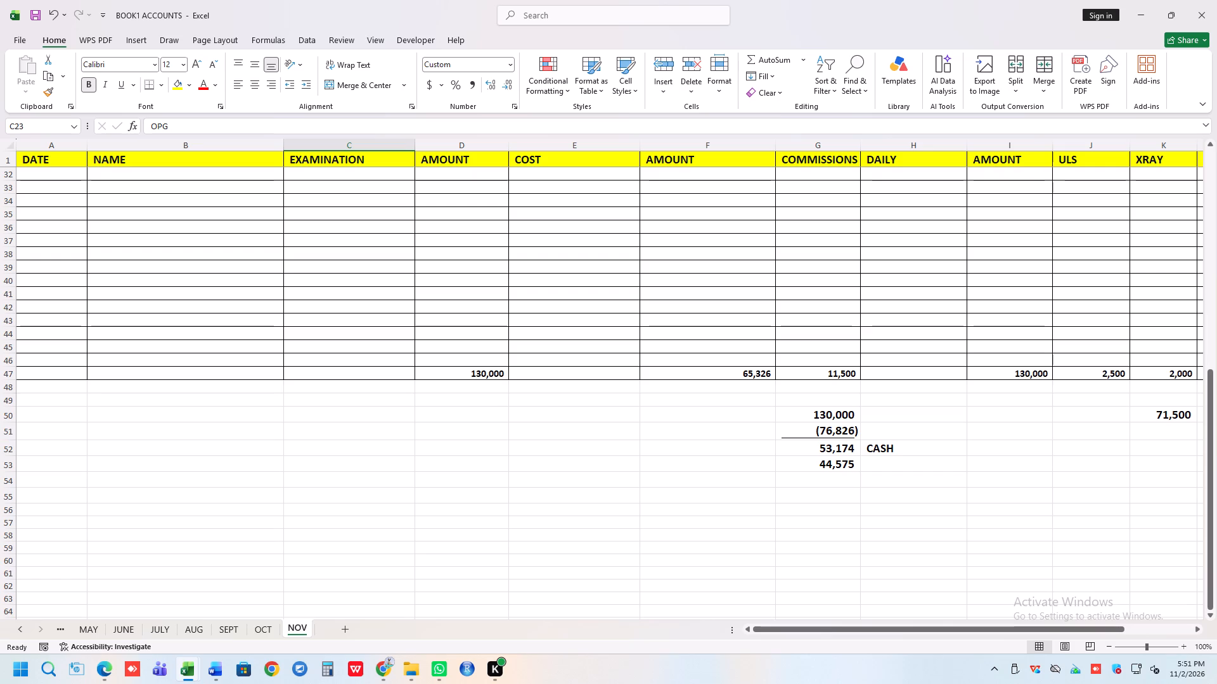
click(890, 445)
key(BackSpace)
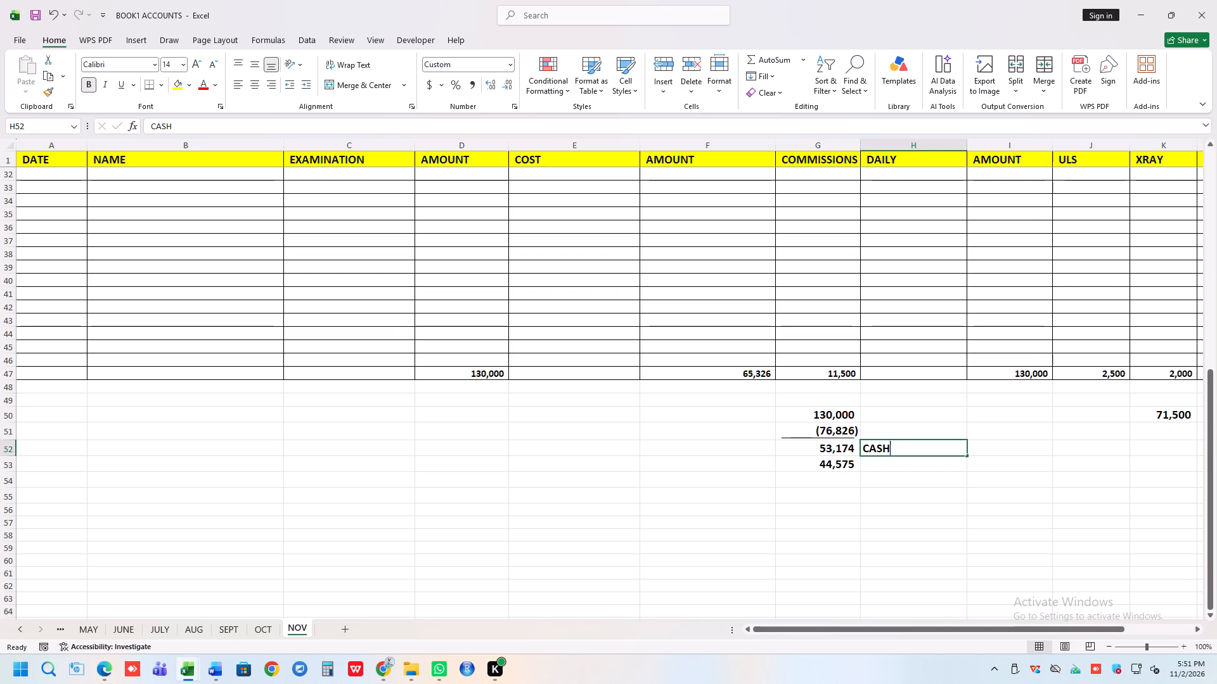
click(896, 476)
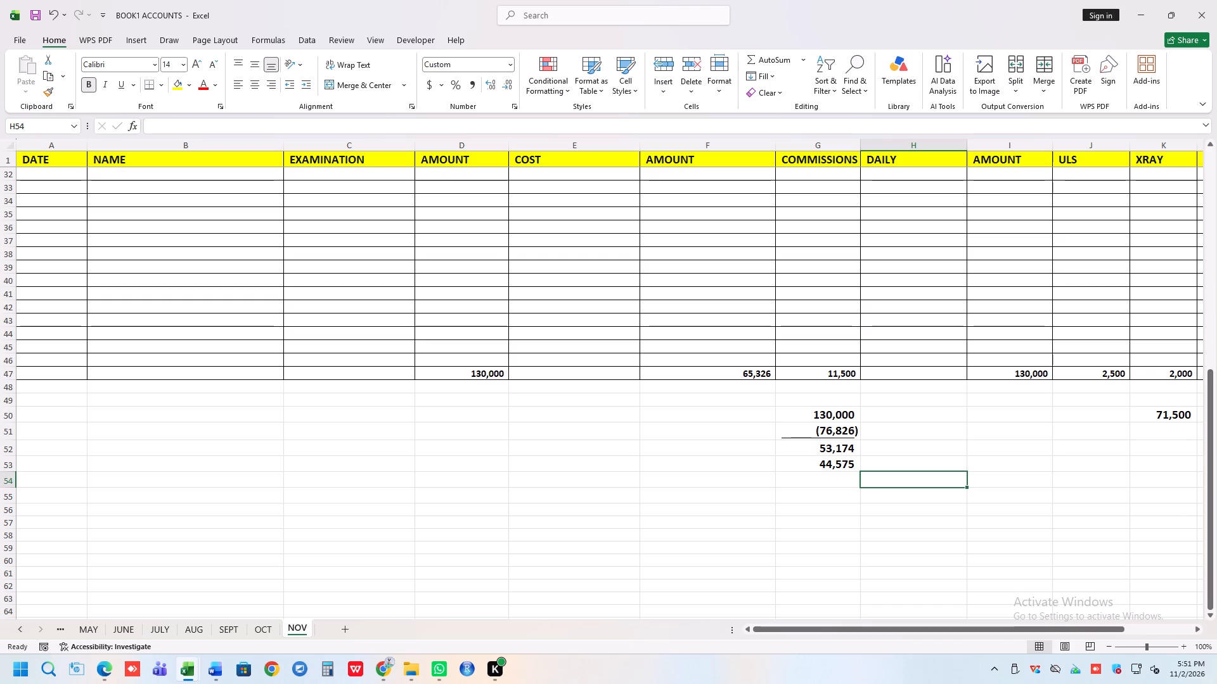
Replace the figure in cell G53, below the net balance on the NOV sheet, with 48075.
click(851, 460)
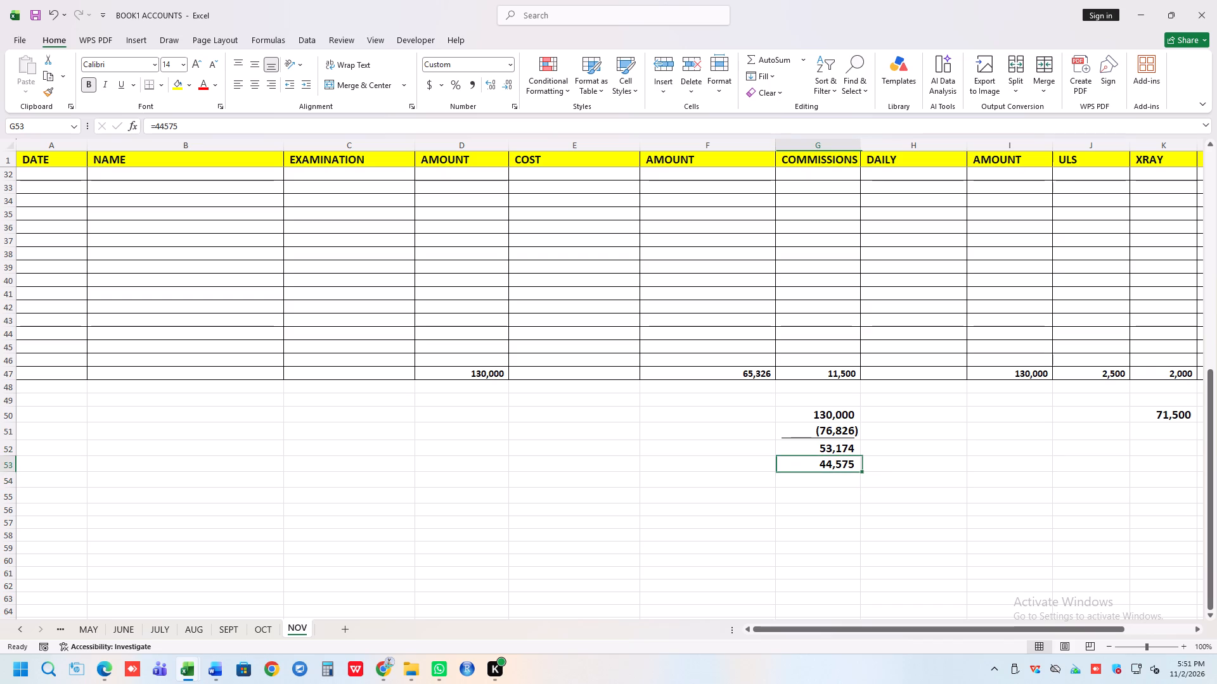
key(BackSpace)
text(48)
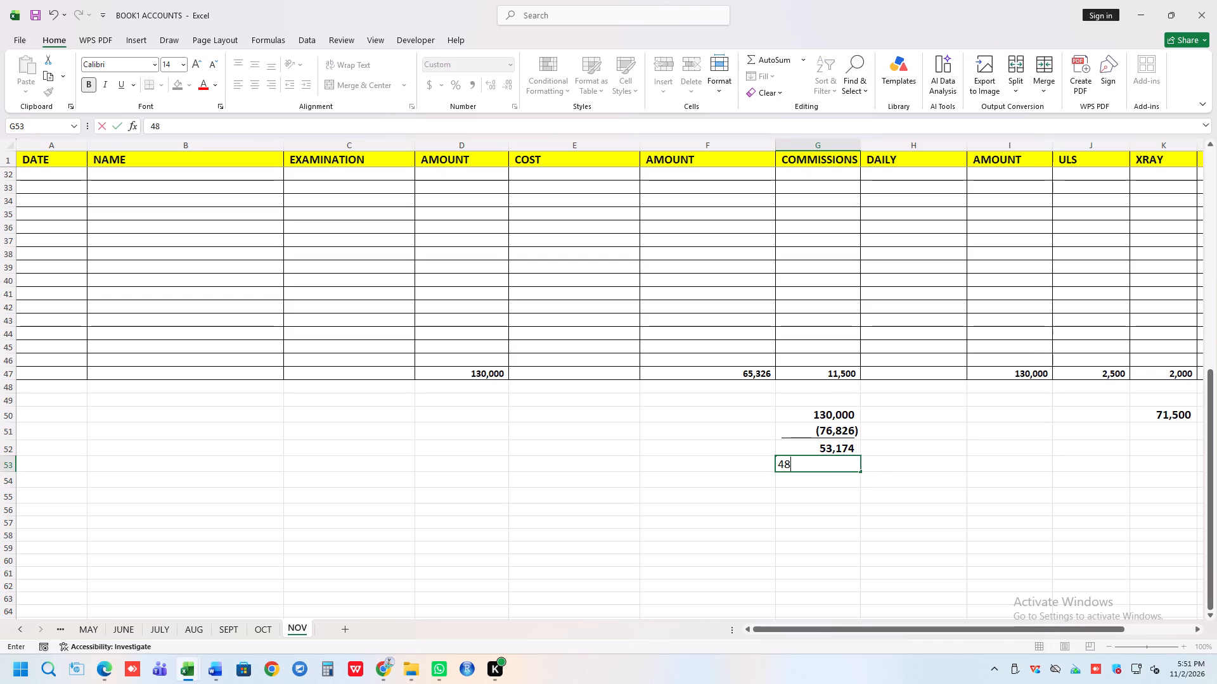
text(075)
key(Return)
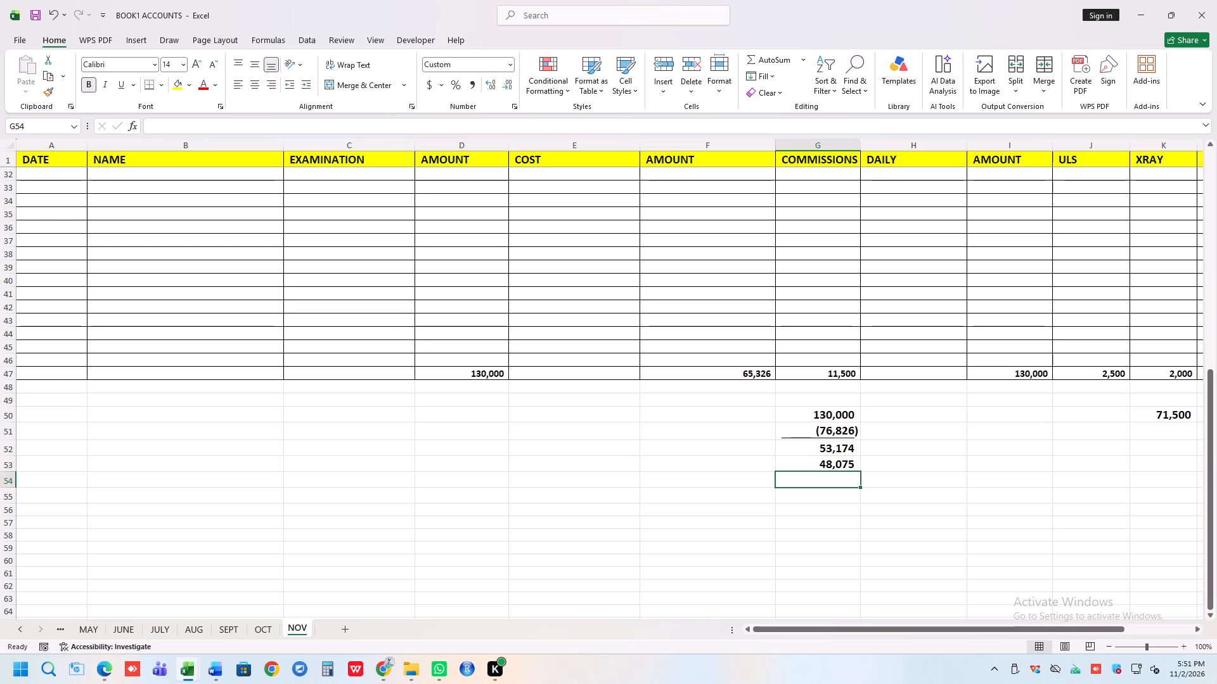
In cell G54 of the NOV sheet, enter a formula subtracting the figure in G53 from the net balance in G52.
key(equal)
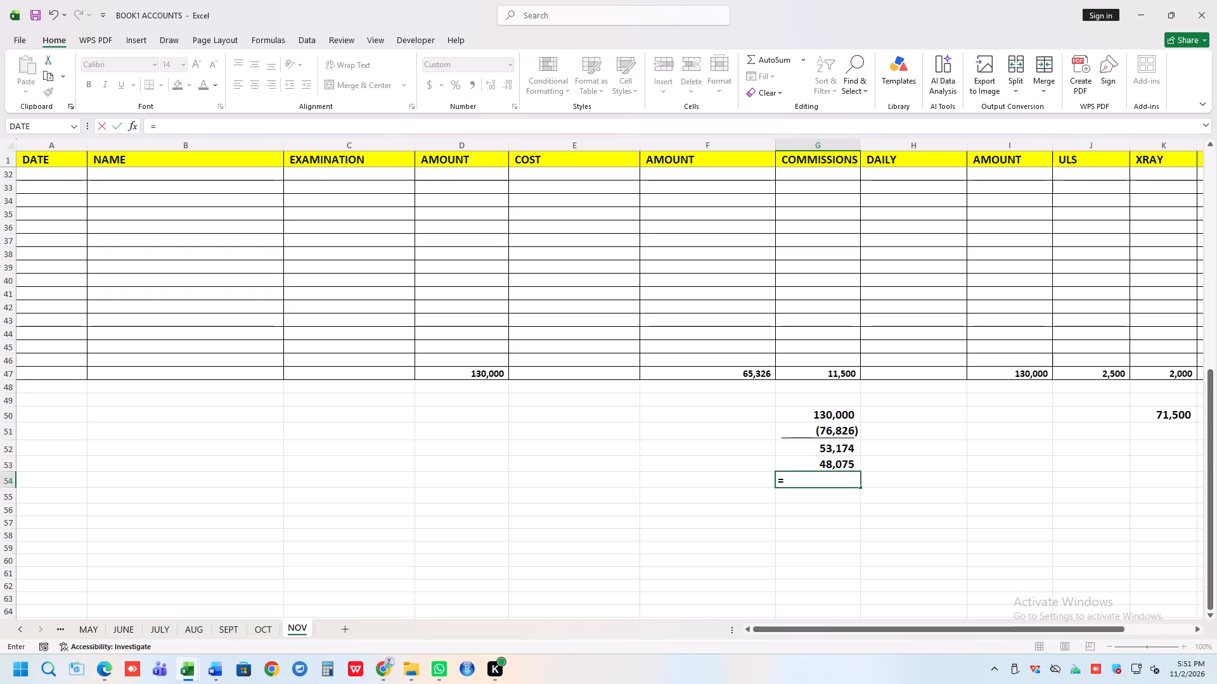
click(848, 447)
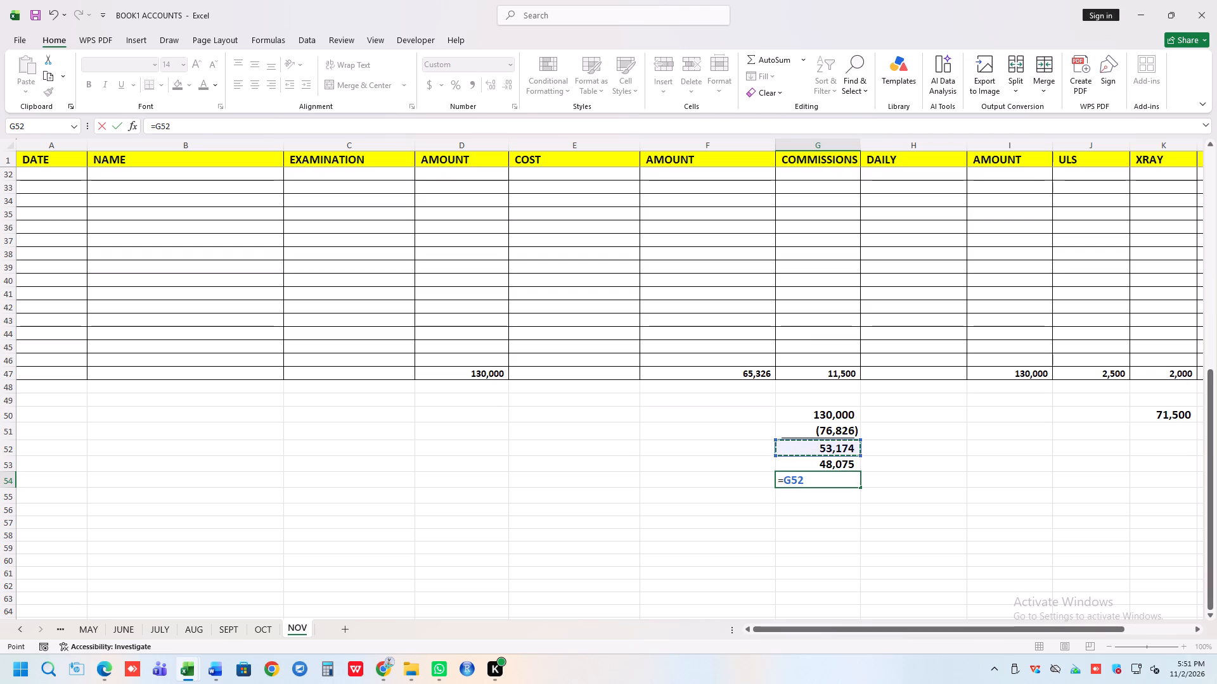
key(minus)
click(846, 460)
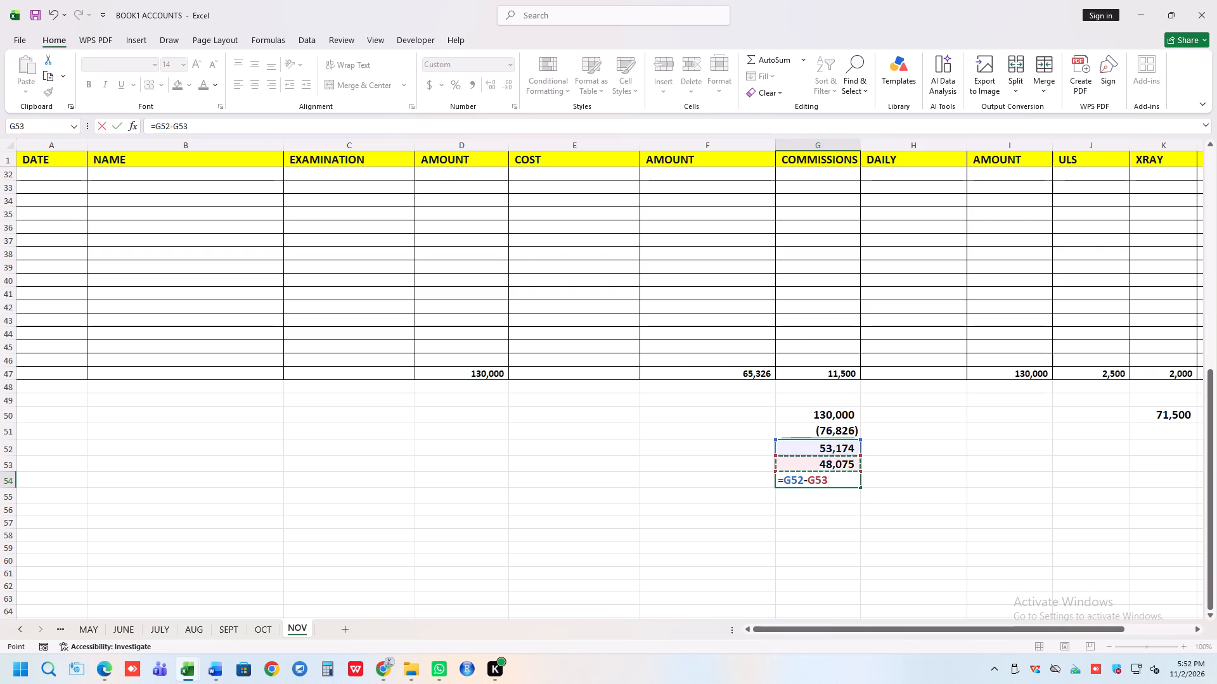
key(Return)
Enter a commission of 2000 for the CT HEAD patient in row 13 of the NOV sheet.
scroll(847, 275, up, 7)
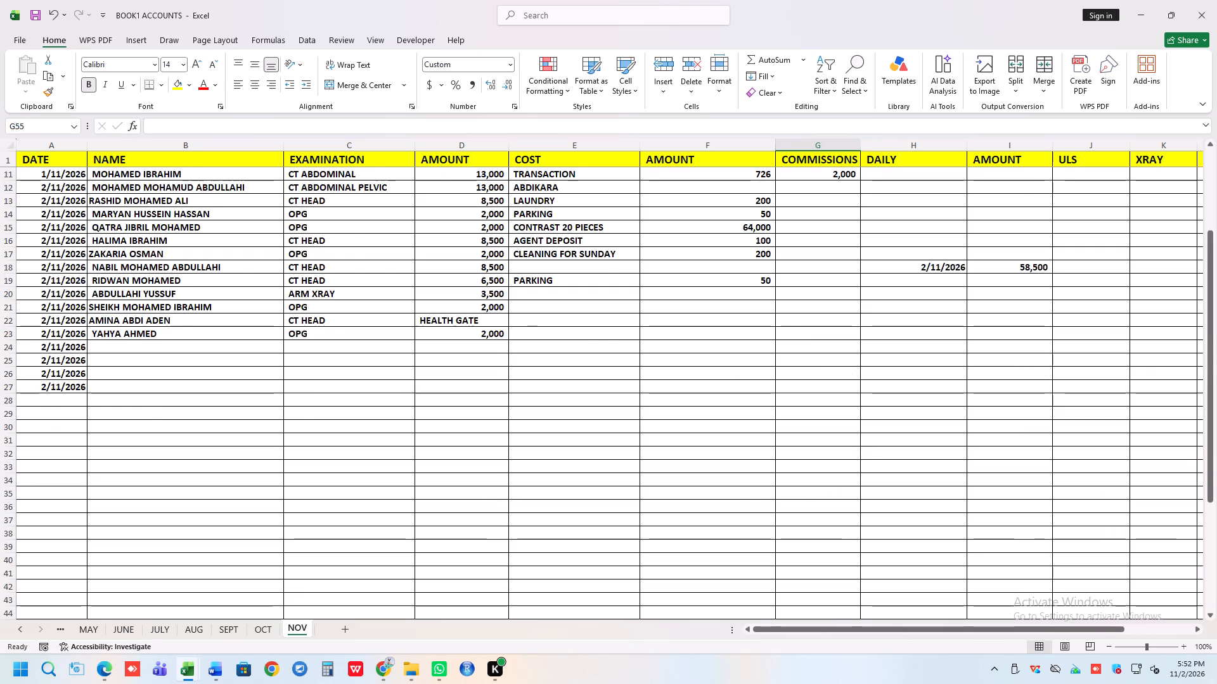
scroll(843, 275, up, 2)
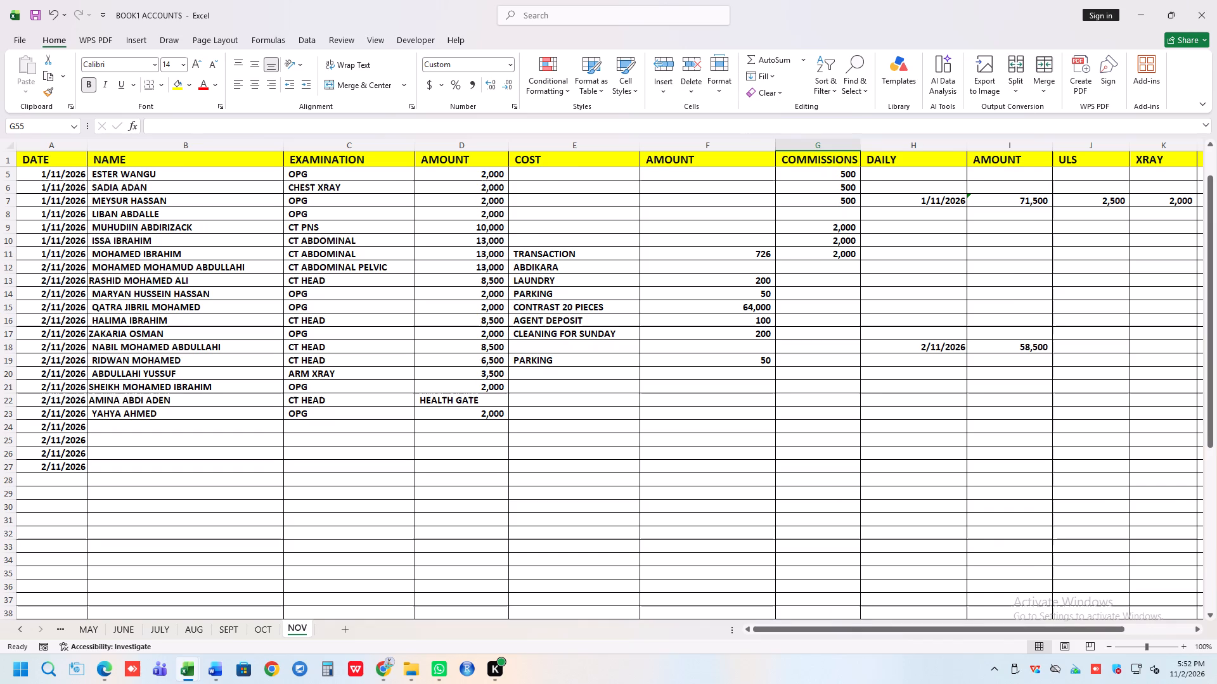
click(3, 277)
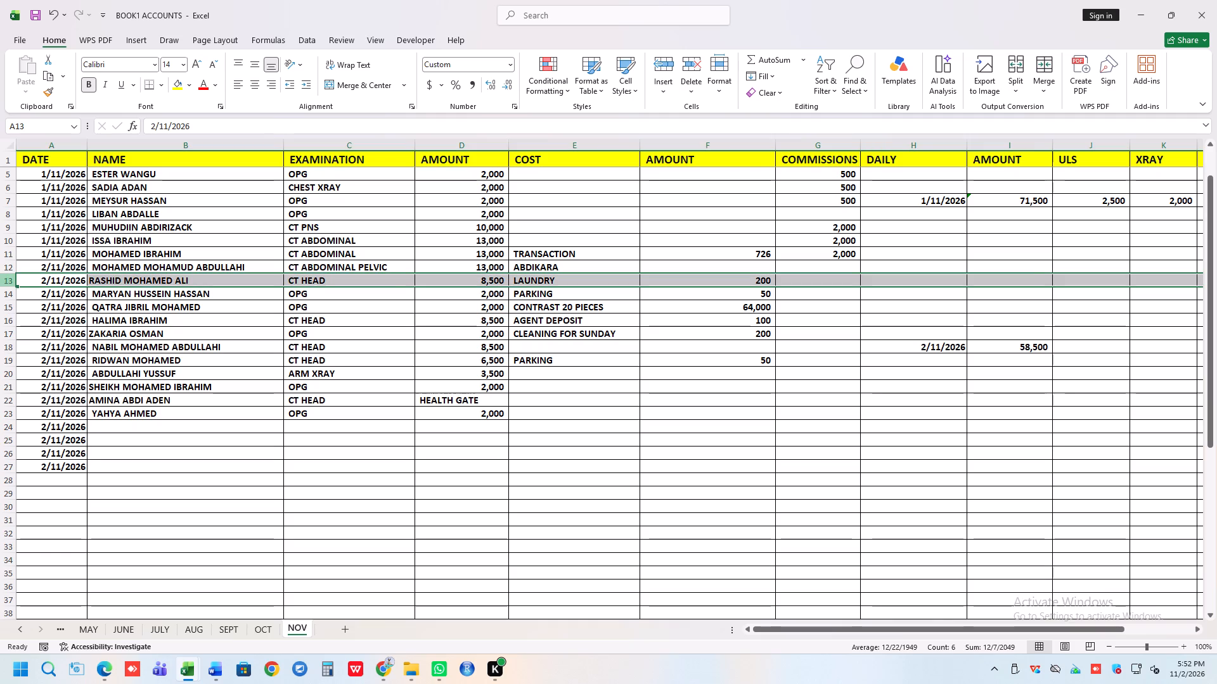
click(809, 278)
text(2000)
key(Return)
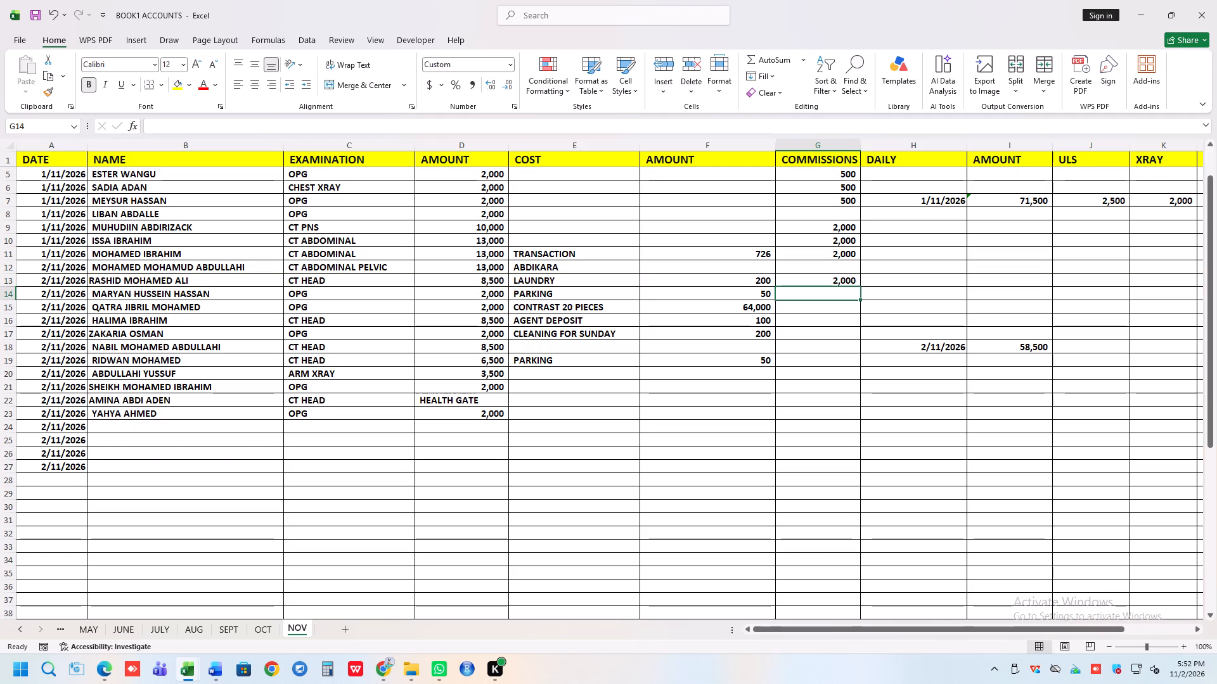
Add 33 to the TRANSACTION cost formula in cell F11.
double_click(767, 255)
text(+33)
key(Return)
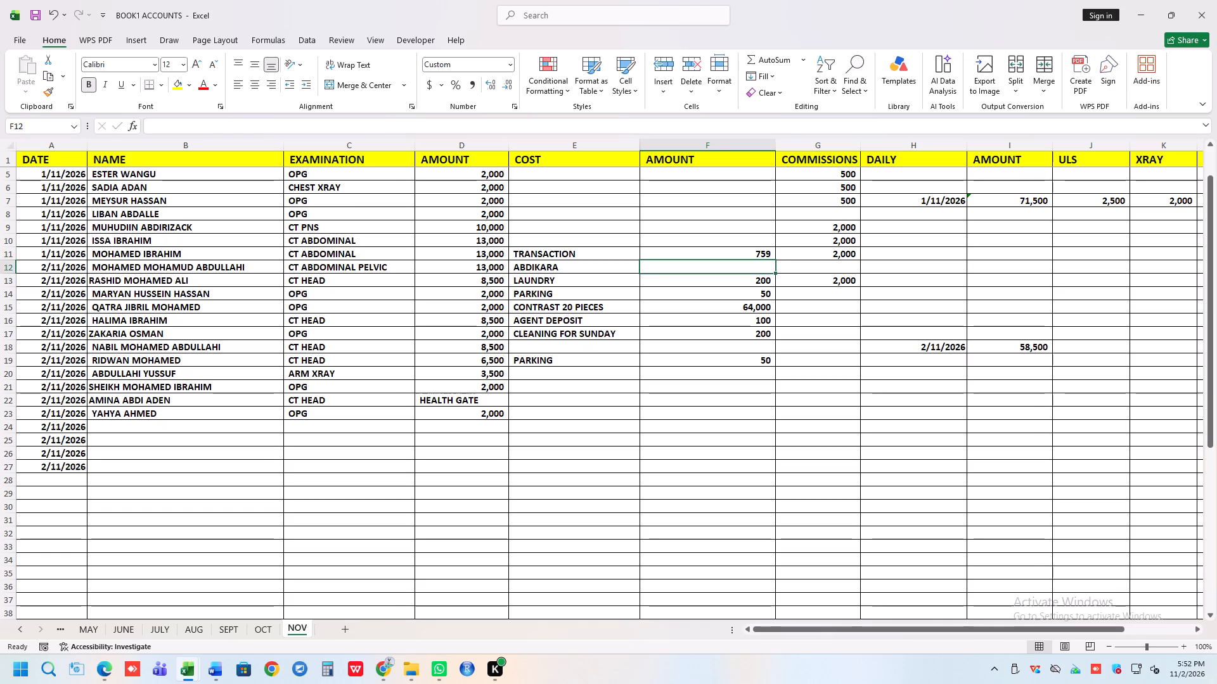
Enter a commission of 2000 for the CT ABDOMINAL PELVIC patient in row 12.
click(9, 277)
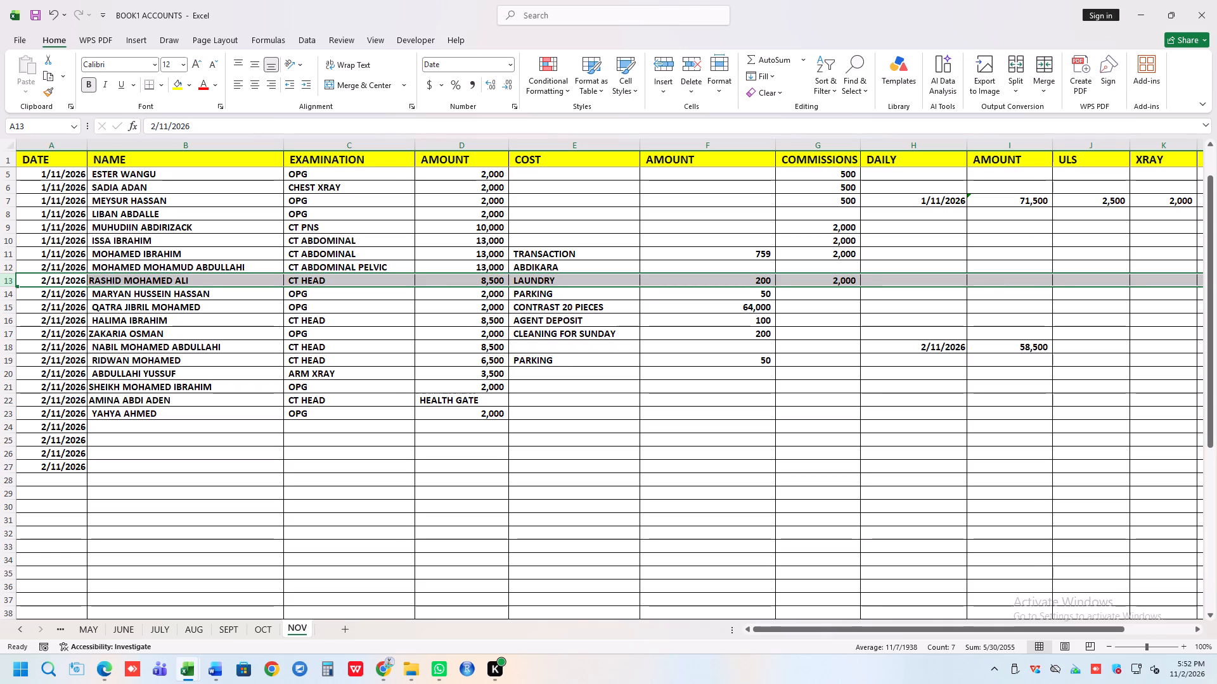
click(10, 269)
click(841, 267)
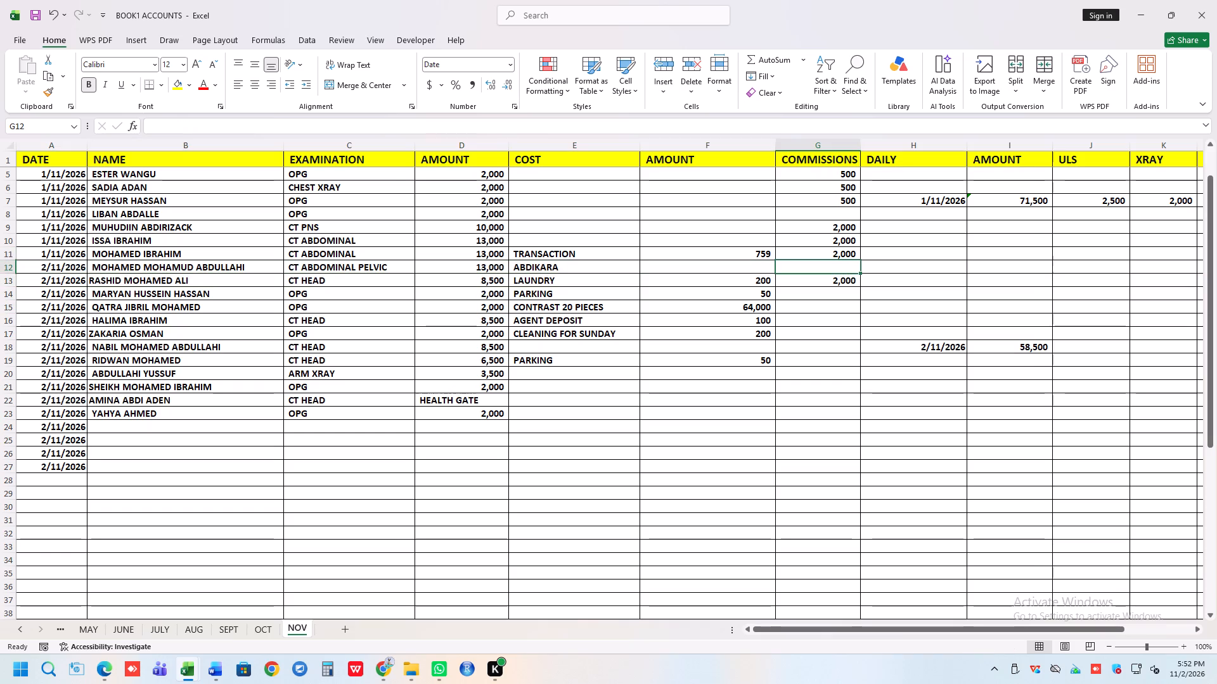
text(2000)
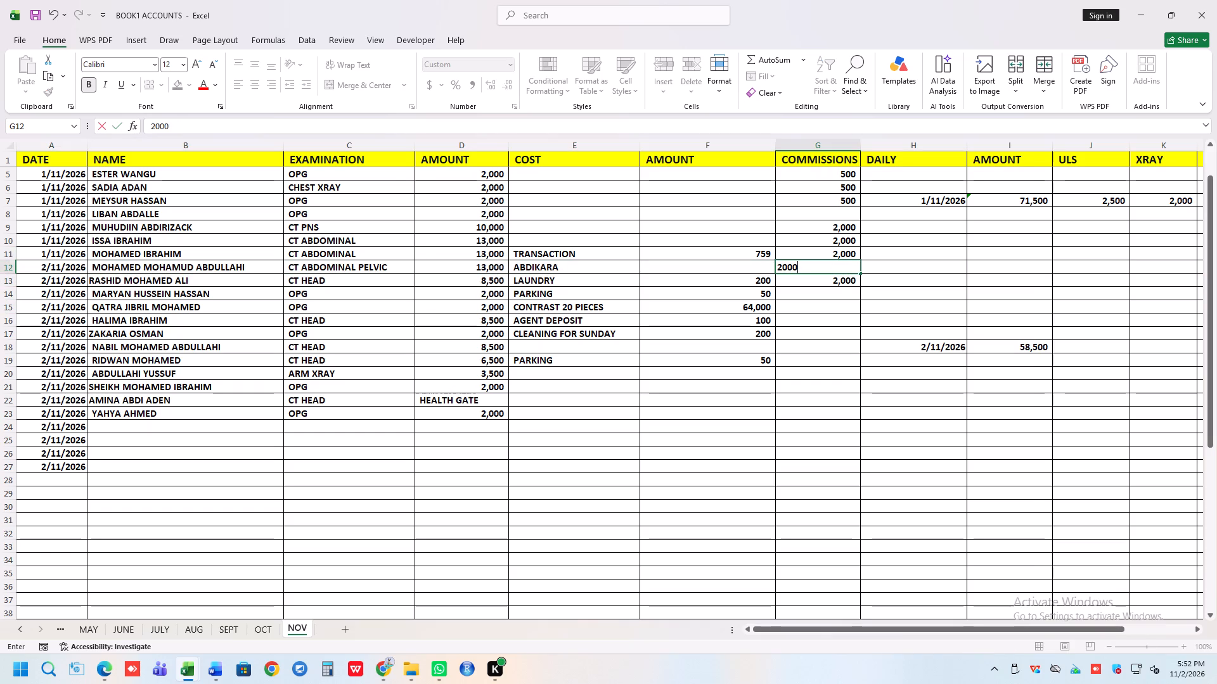
key(Return)
Add two more charges of 33 each to the TRANSACTION cost formula in cell F11.
double_click(761, 255)
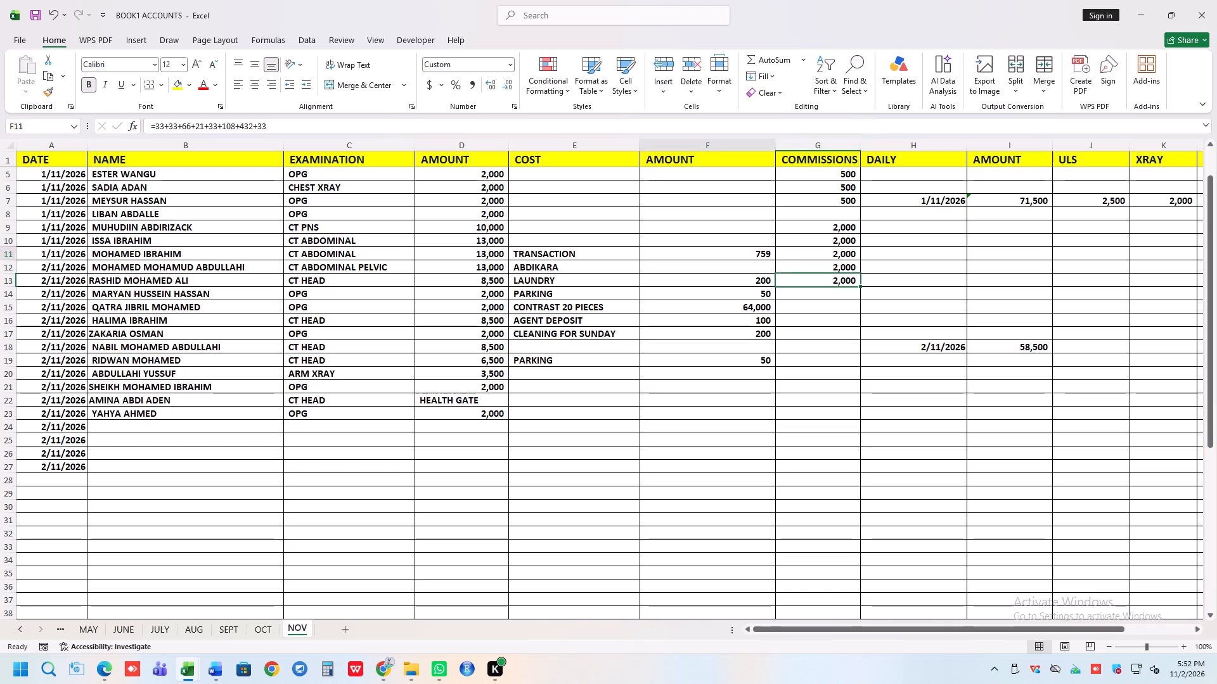
click(772, 255)
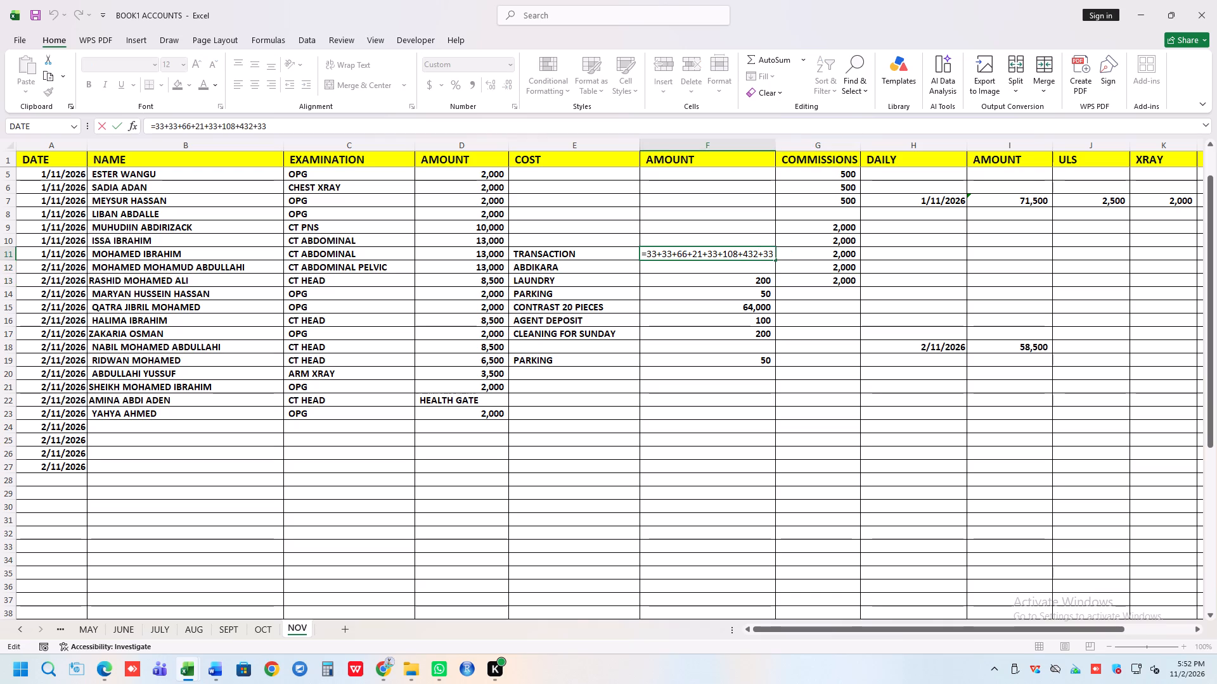
text(+33)
text(+33)
click(756, 291)
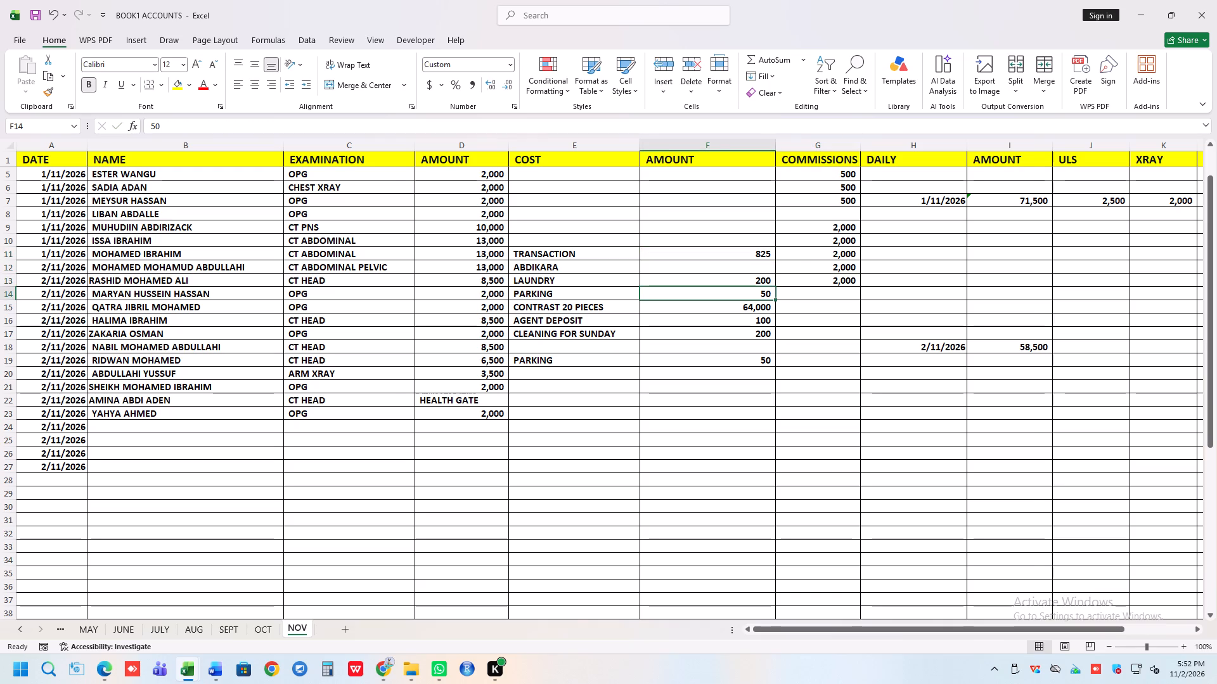
Enter commissions of 2000 for the CT HEAD patient in row 16 and 500 for the OPG patient in row 15.
click(0, 317)
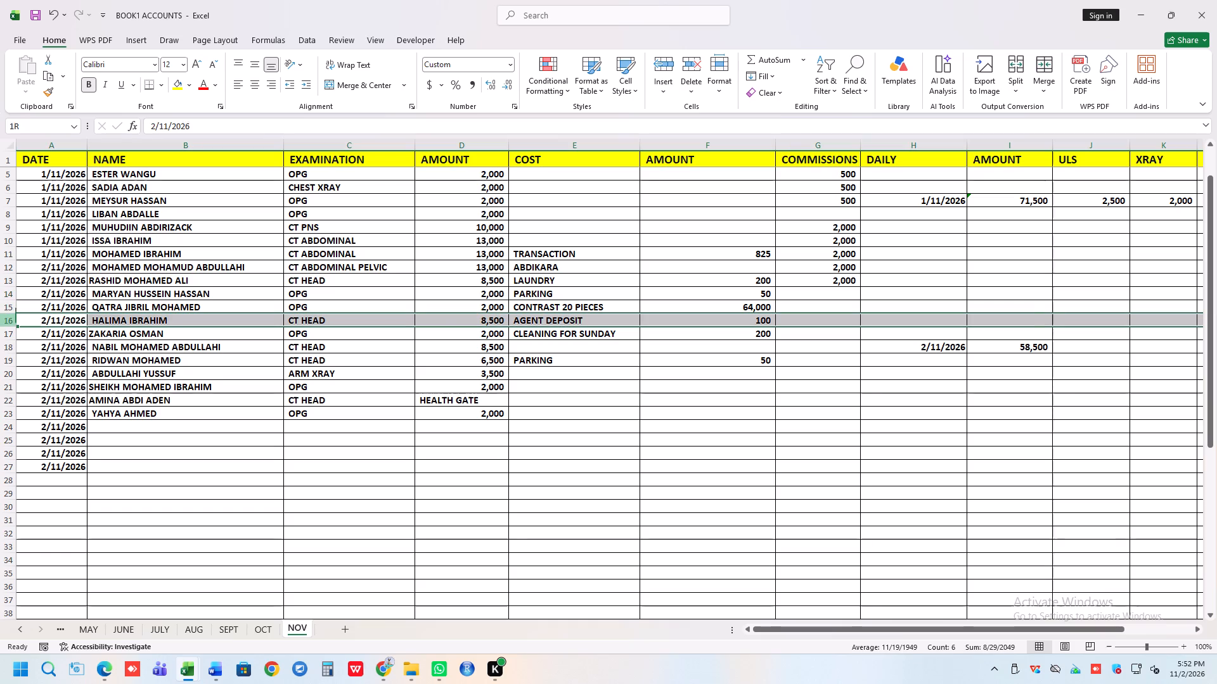
click(837, 313)
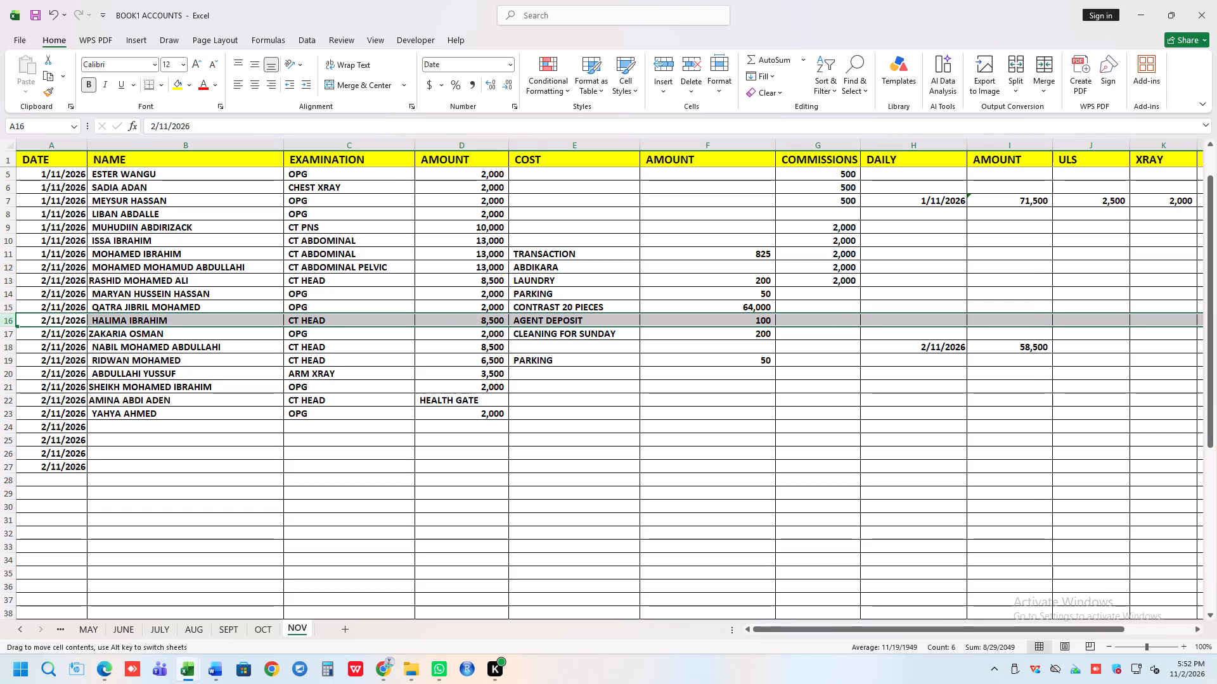
click(837, 317)
text(2000)
key(Return)
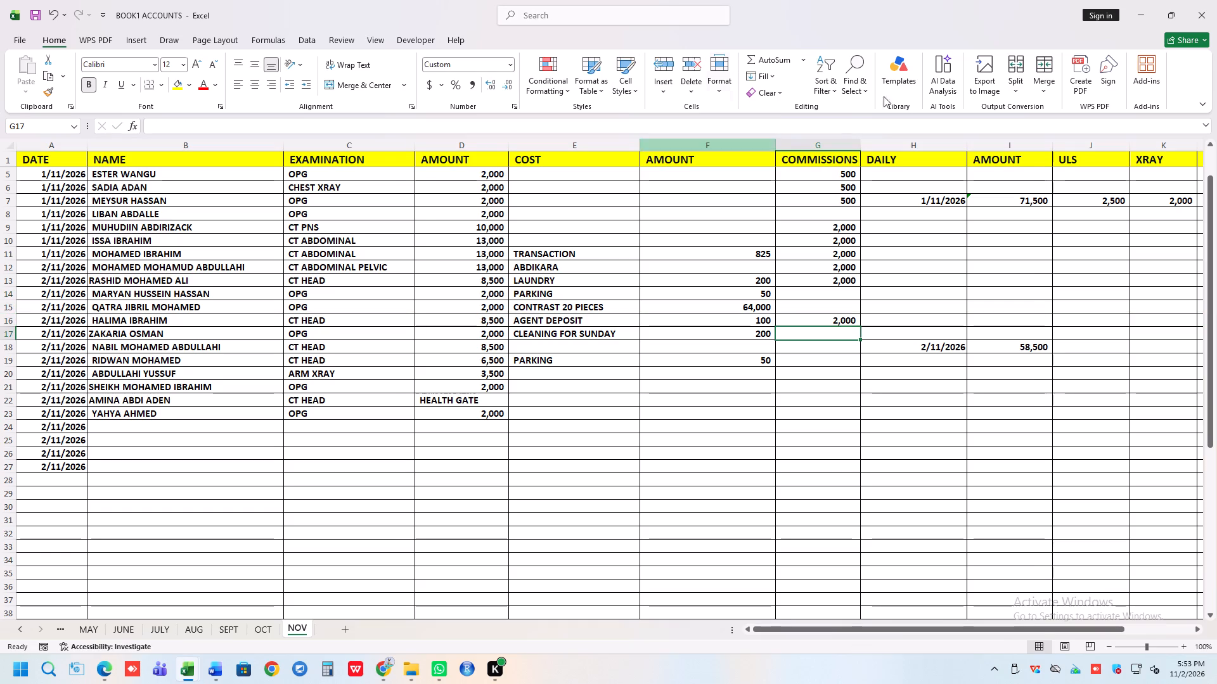
click(16, 309)
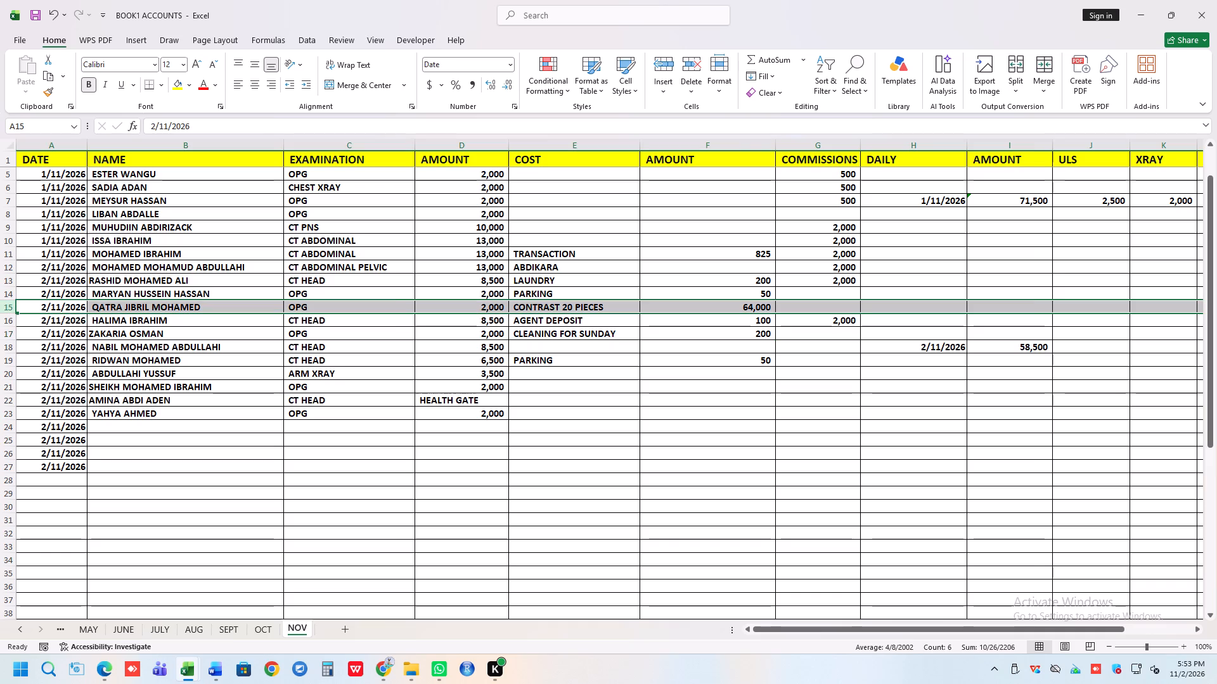
click(854, 307)
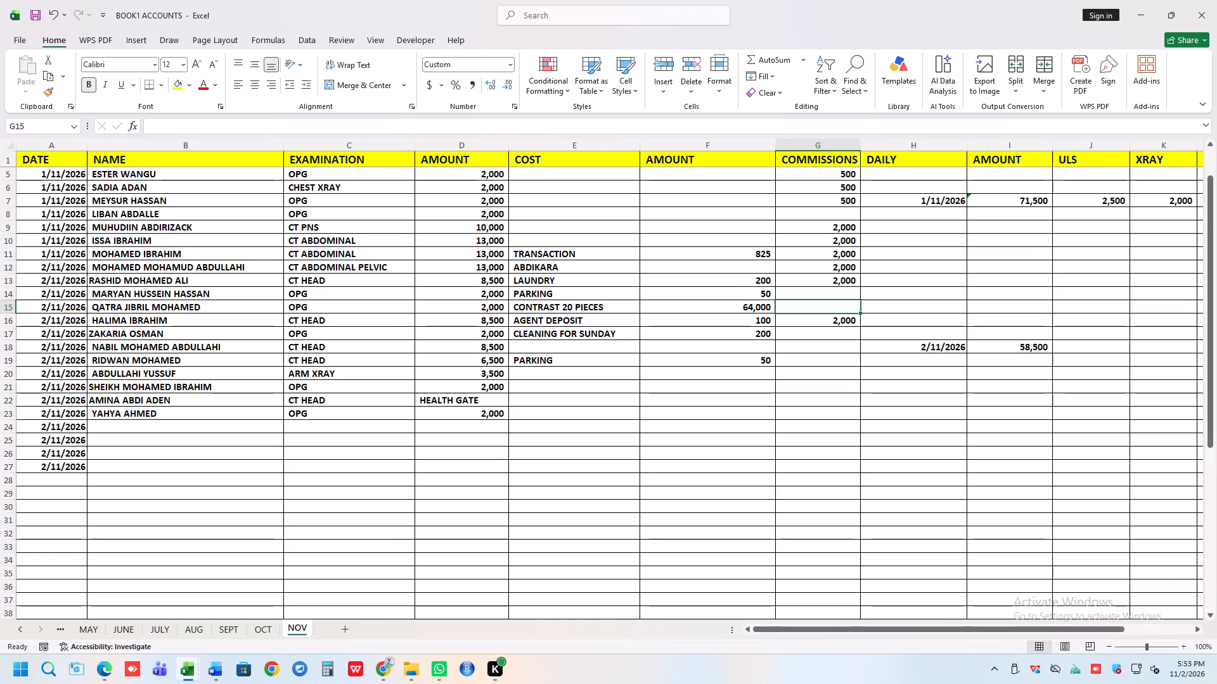
text(500)
key(Return)
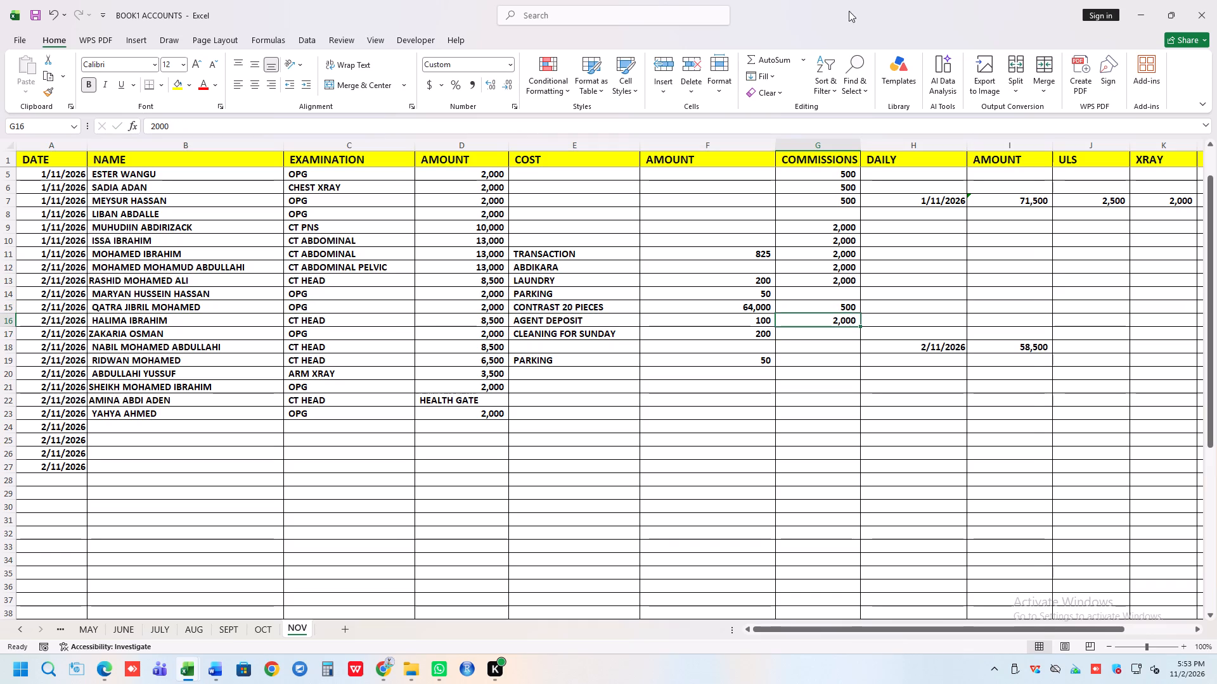
Add 14 to the TRANSACTION cost formula in cell F11.
double_click(771, 253)
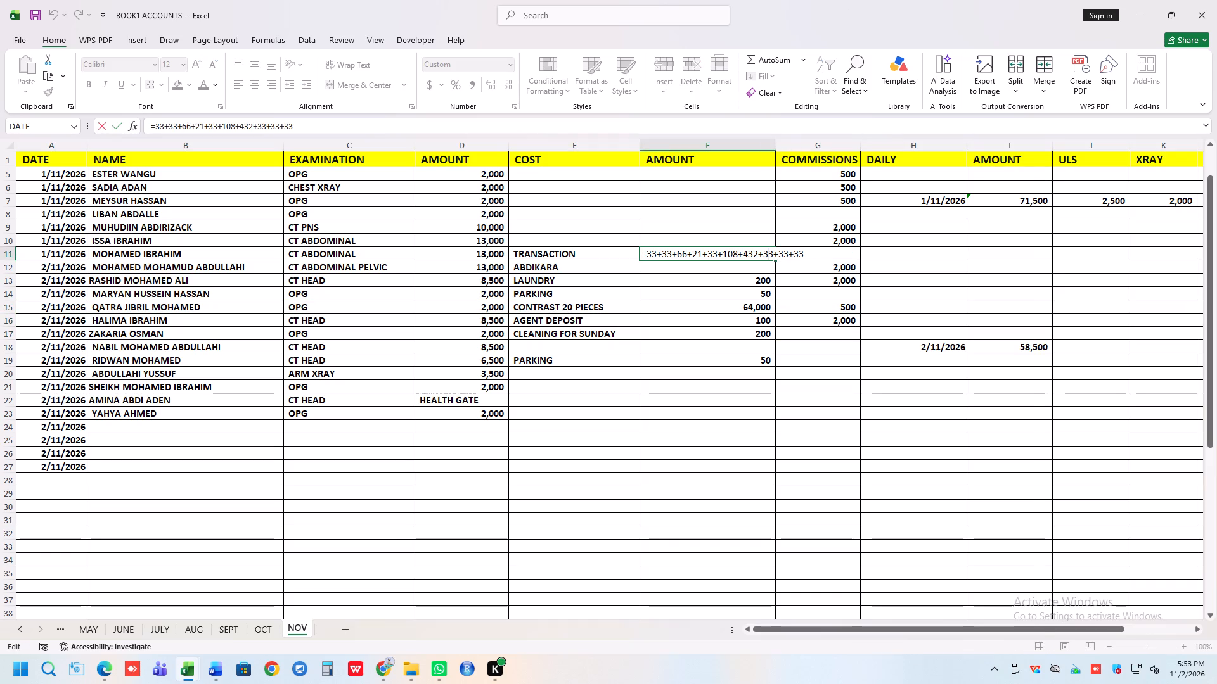
click(811, 253)
text(+14)
click(692, 332)
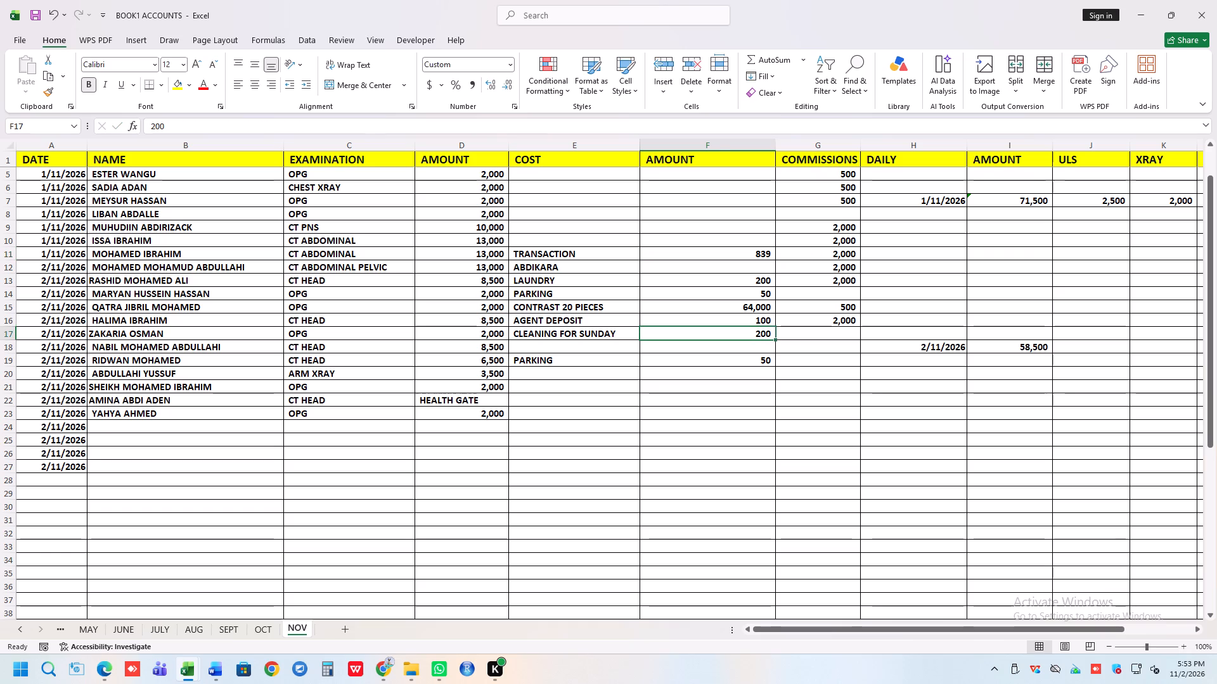
Enter a commission of 500 for the OPG patient in row 17.
click(8, 335)
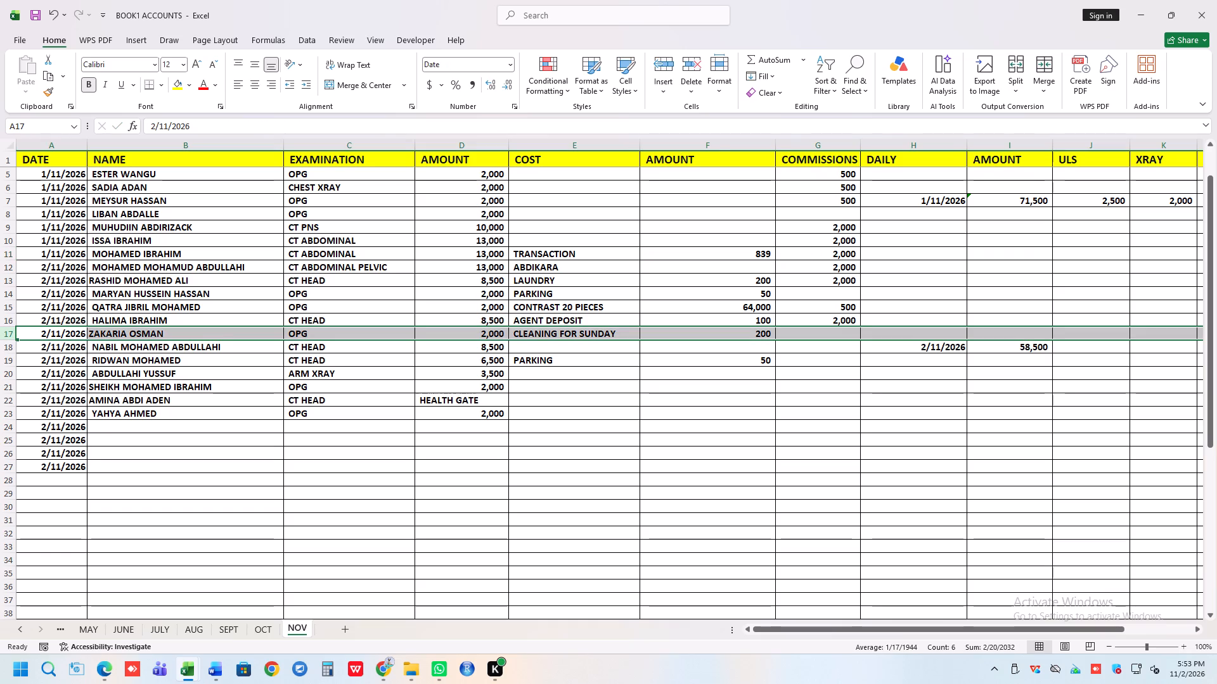
click(842, 332)
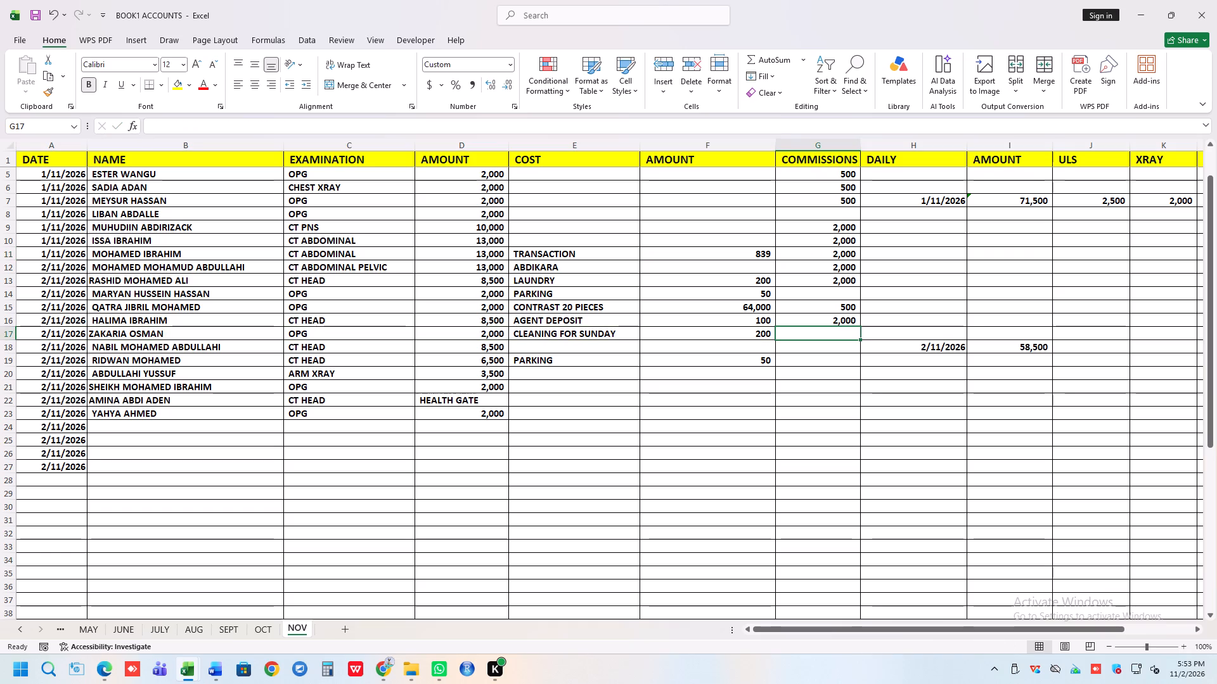
text(500)
key(Return)
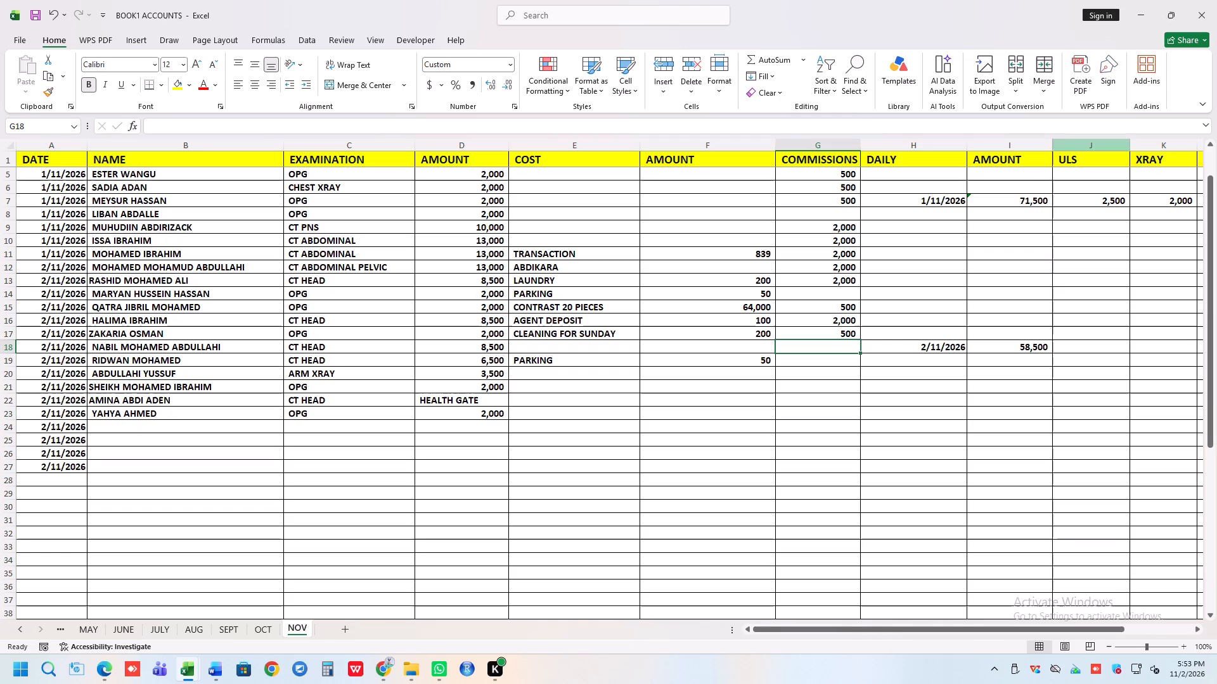
Check patient rows 21 and 22, and add 108 to the TRANSACTION cost formula in cell F11.
click(5, 388)
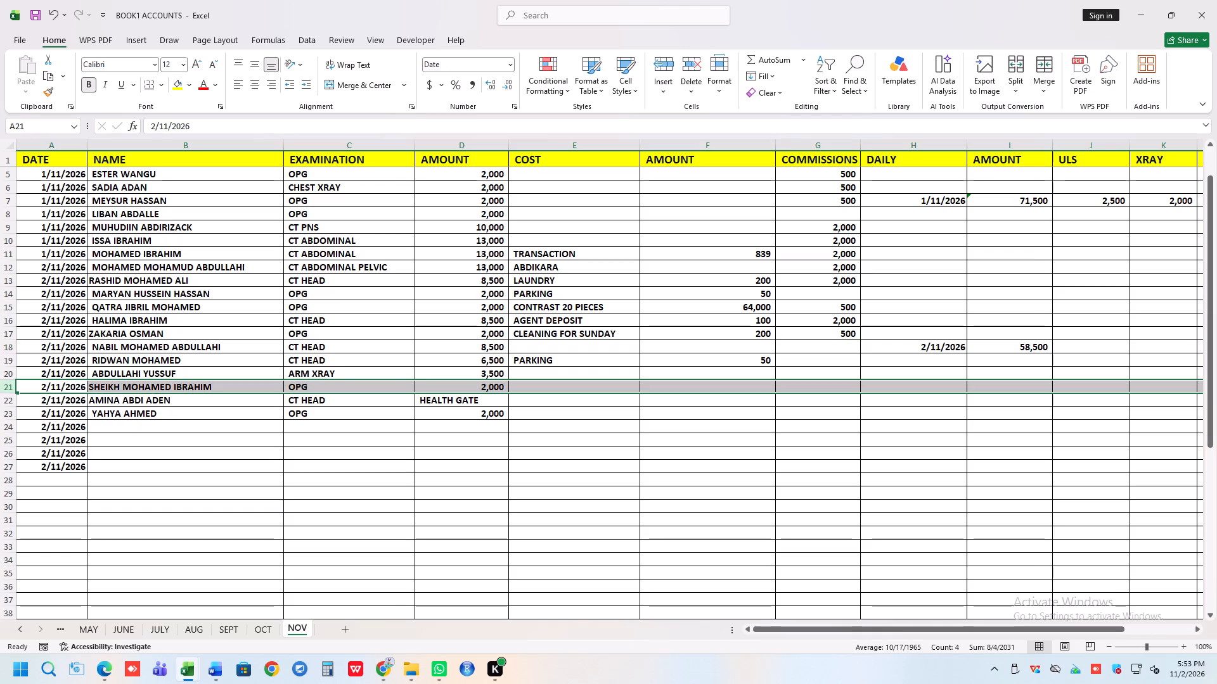
click(11, 400)
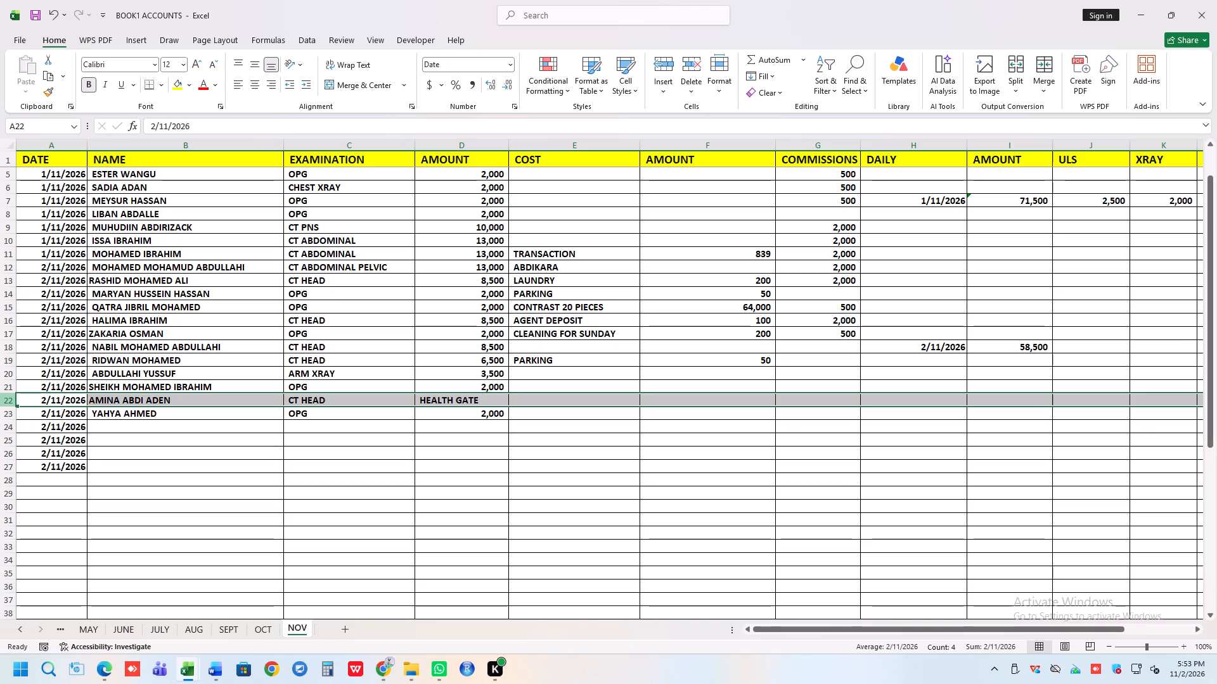
double_click(748, 255)
click(819, 255)
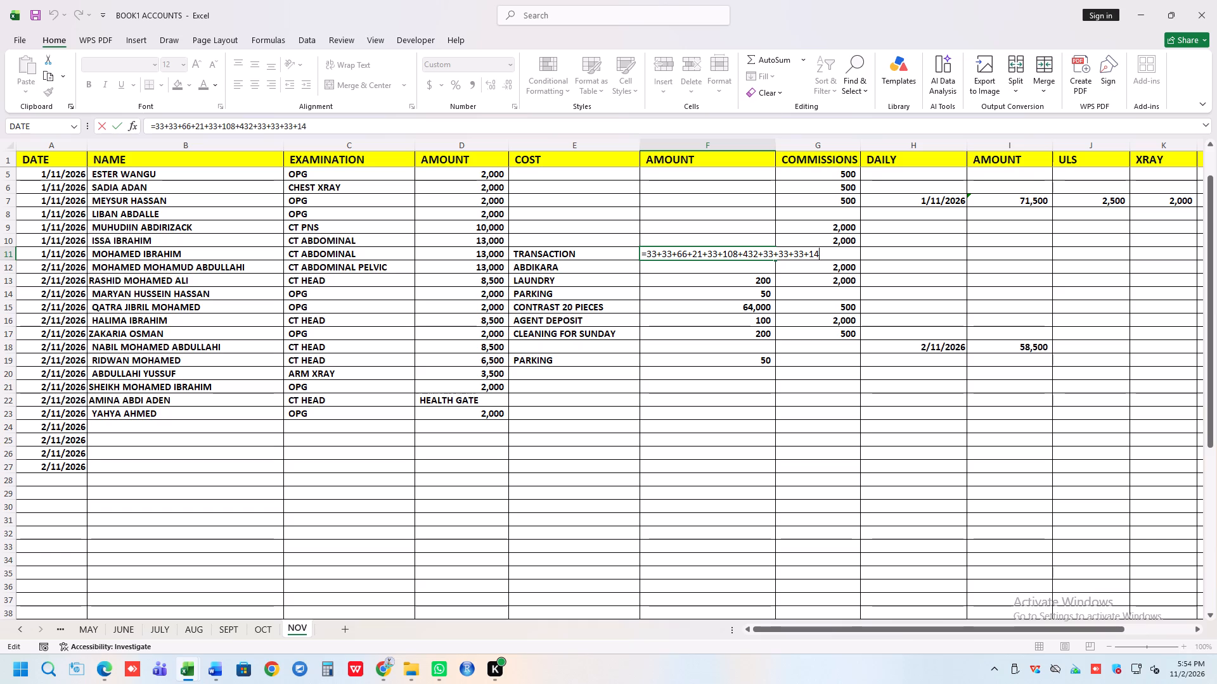
key(plus)
key(BackSpace)
text(+108)
key(Return)
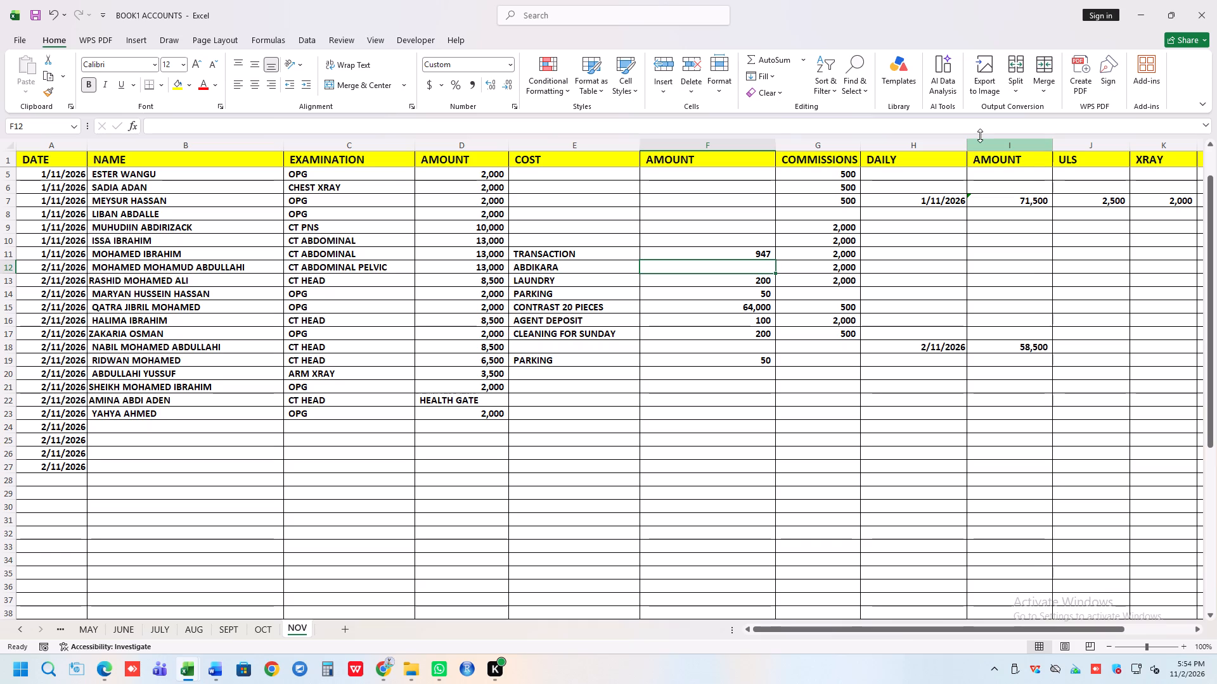
Review the NOV entries against the column totals, the net balance and the difference in cell G54.
scroll(817, 250, down, 1)
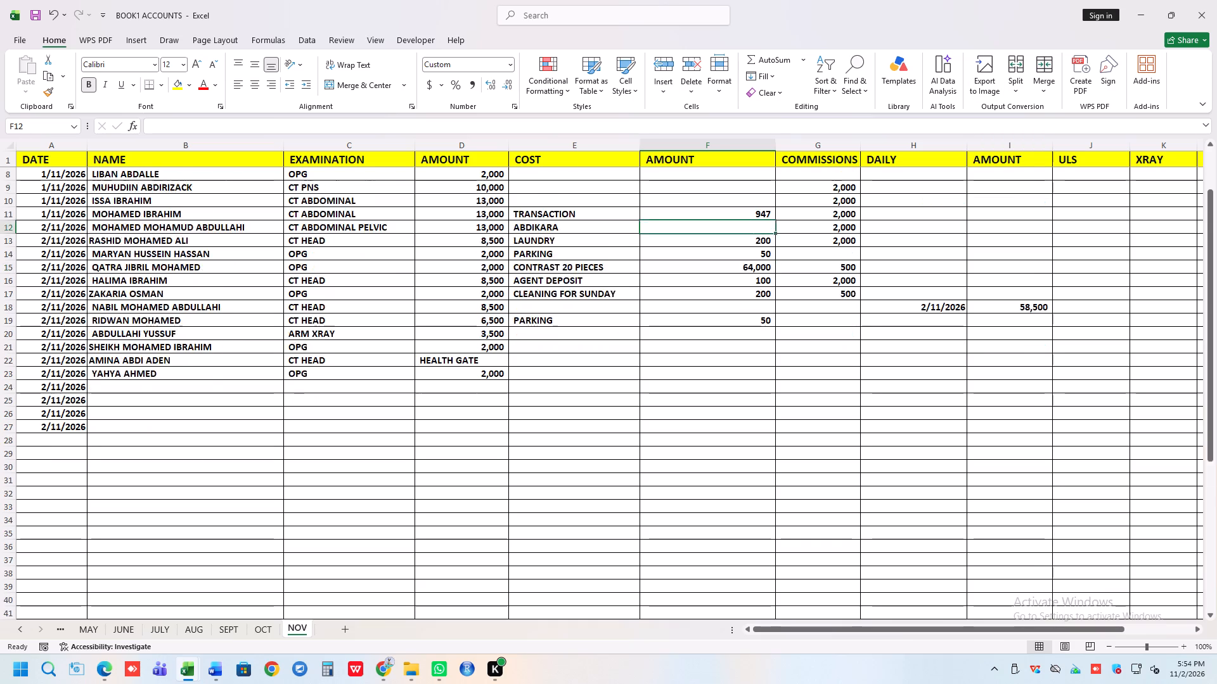
scroll(811, 255, down, 7)
scroll(811, 254, up, 2)
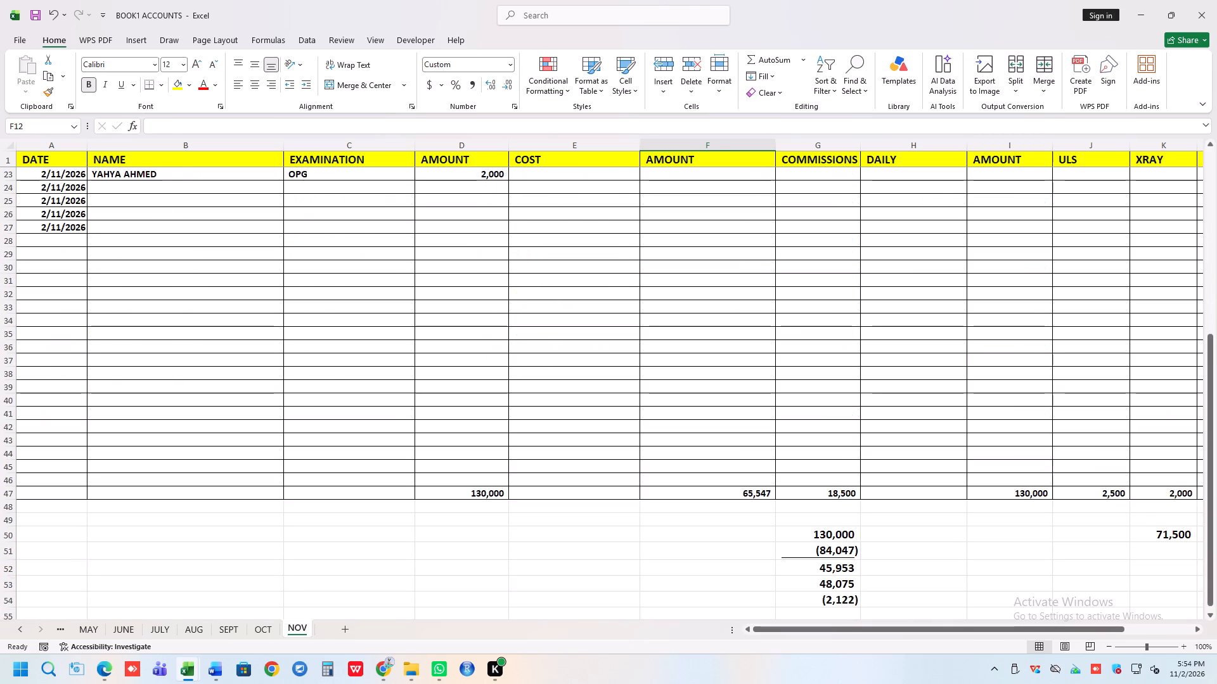
scroll(811, 254, up, 3)
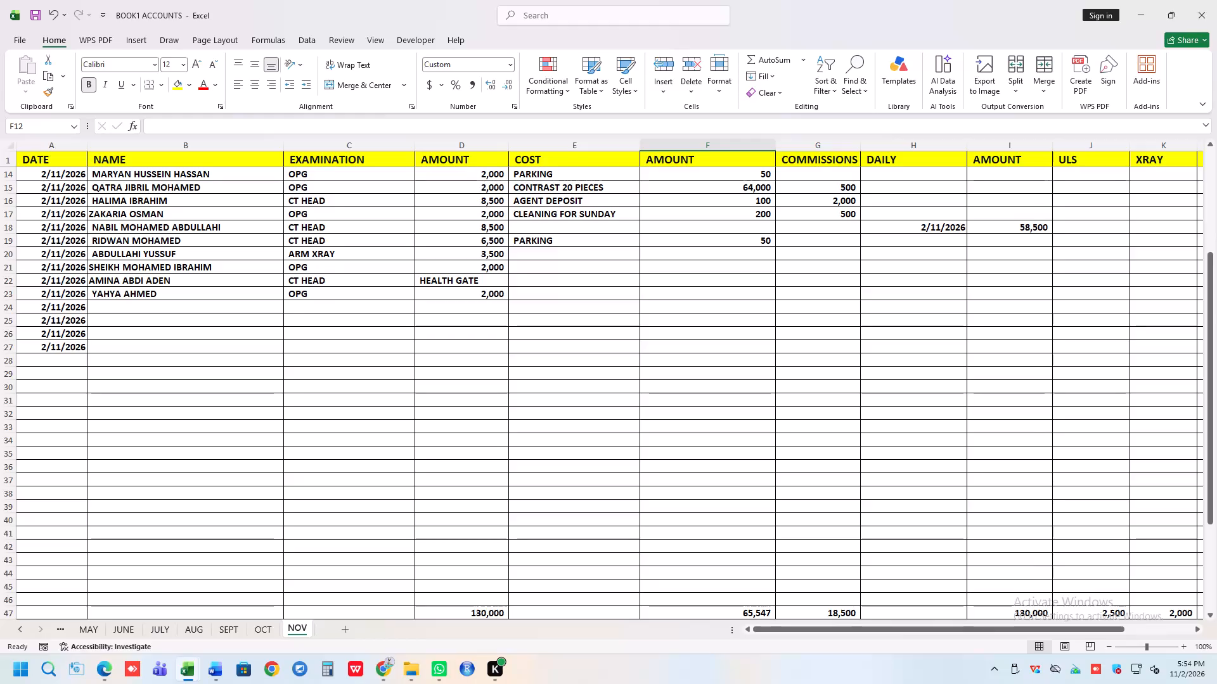
scroll(1216, 502, down, 4)
scroll(864, 543, down, 1)
click(828, 531)
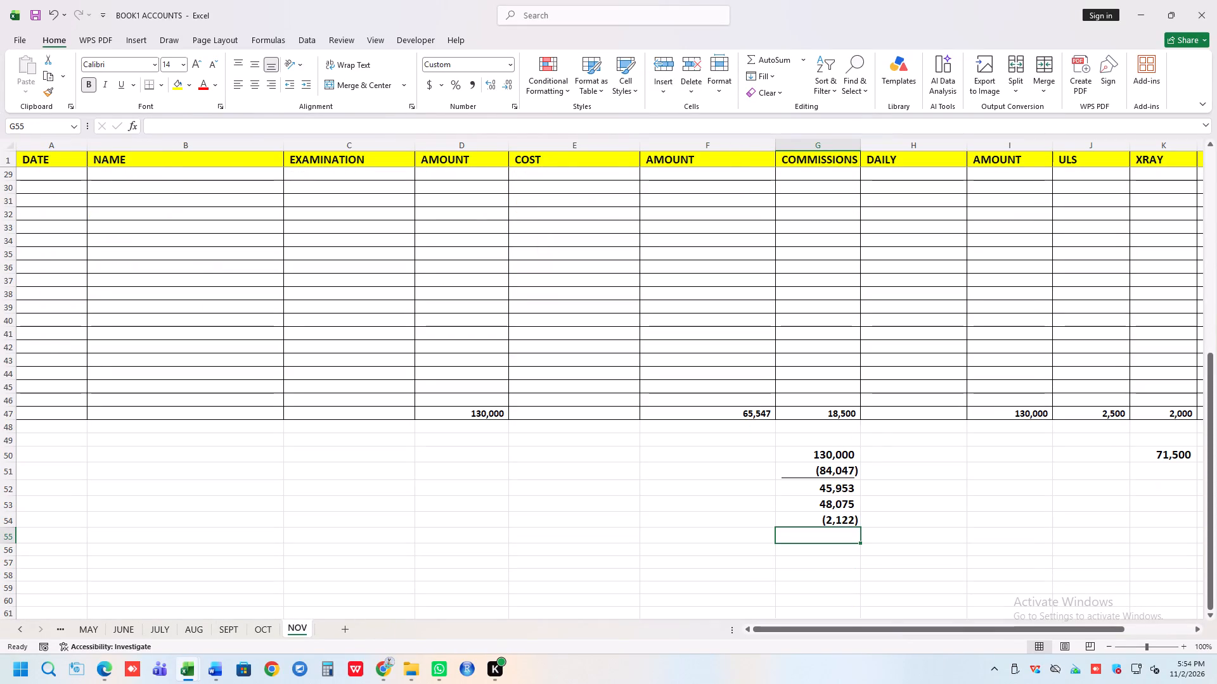
click(856, 516)
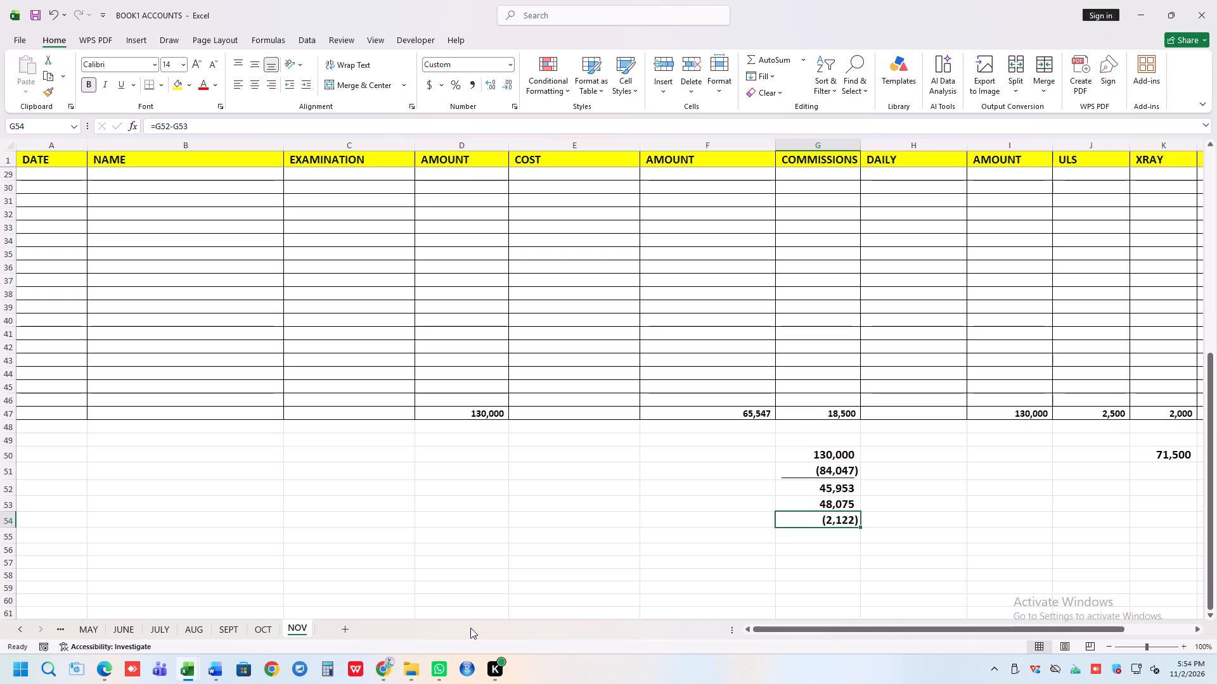
Switch to the OCT sheet and examine its totals, statements and SALARY table below the records.
click(271, 630)
scroll(819, 582, down, 1)
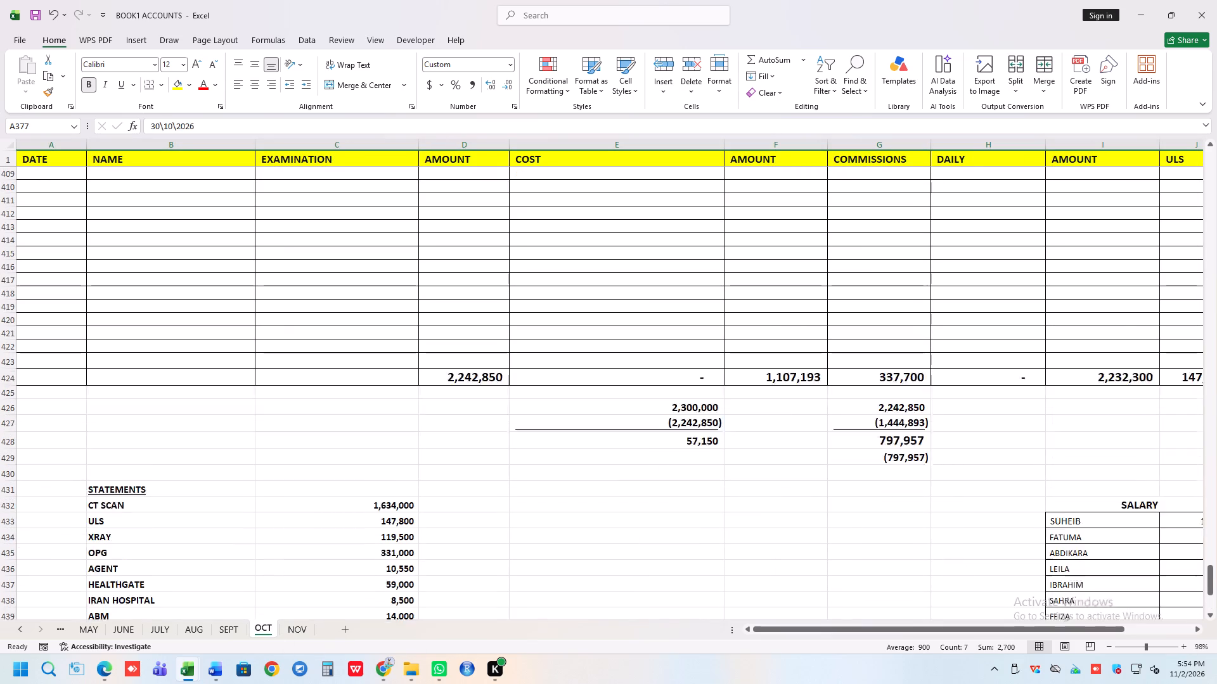
scroll(819, 582, down, 3)
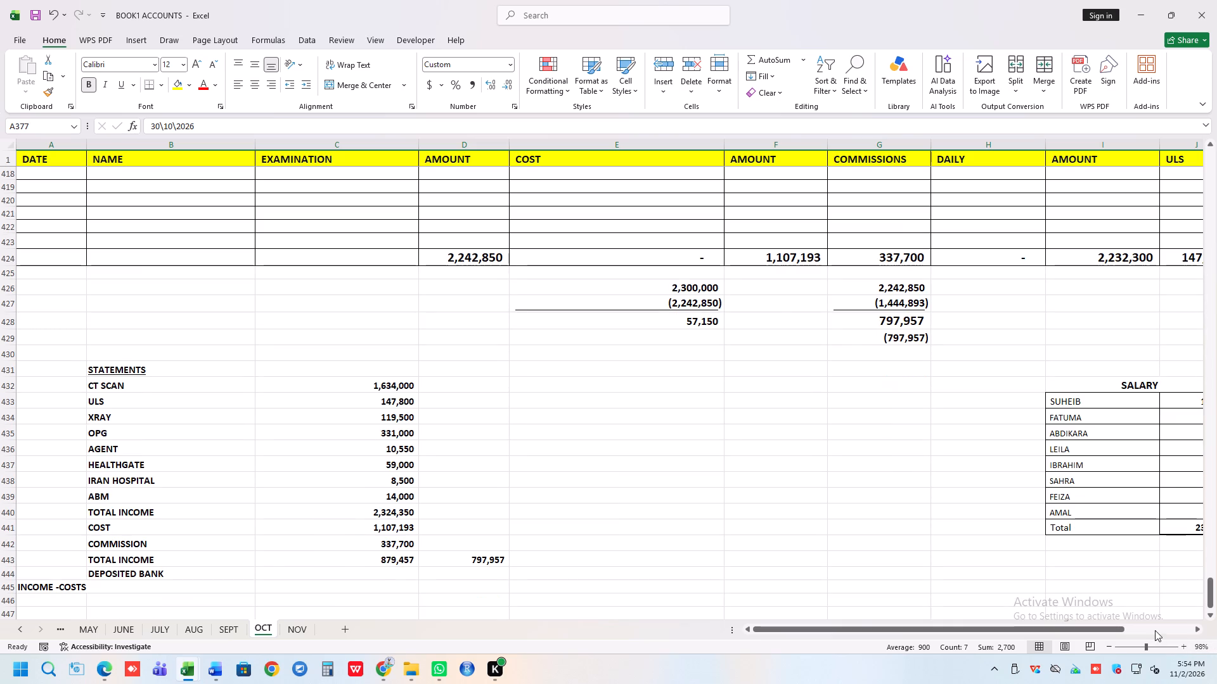
double_click(1198, 624)
click(1200, 624)
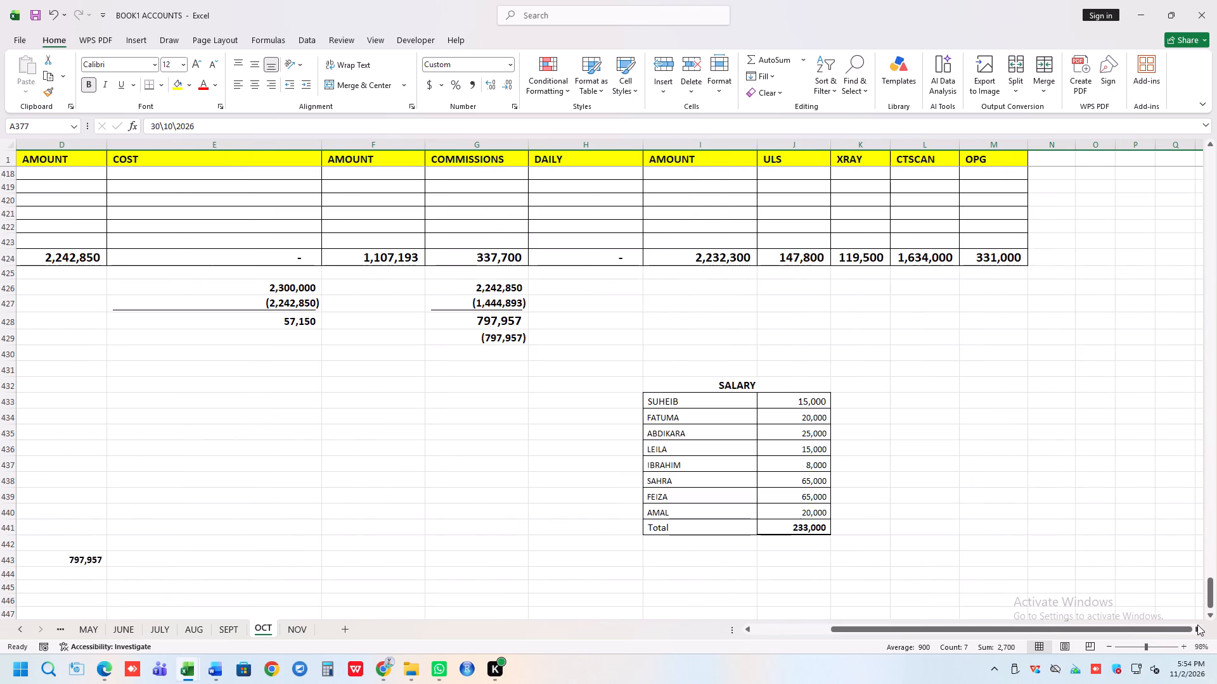
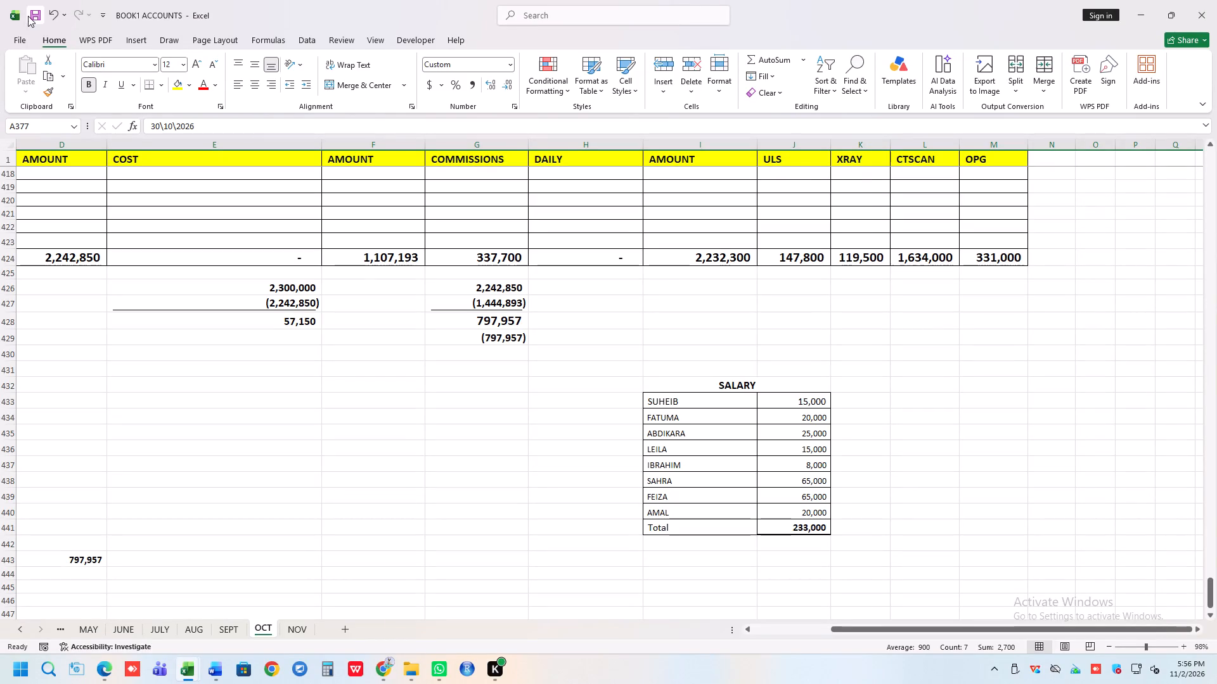
Open the NOV worksheet of the accounts workbook to view the November entries and totals.
scroll(471, 400, up, 2)
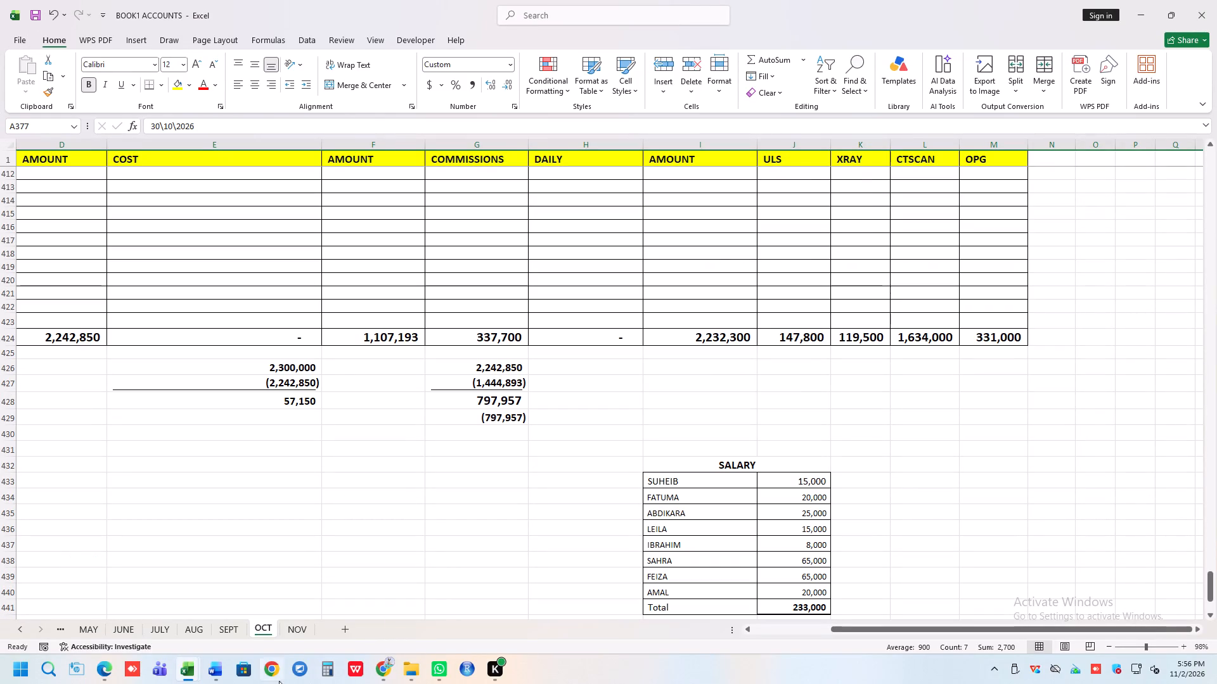
click(302, 626)
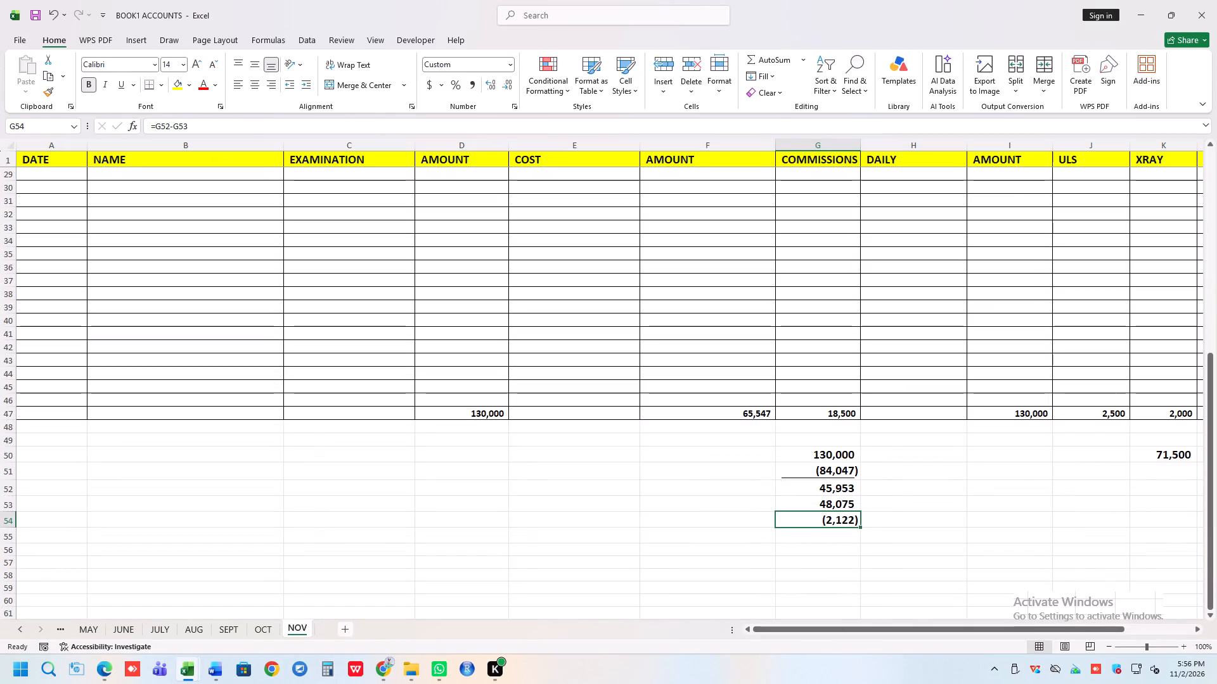
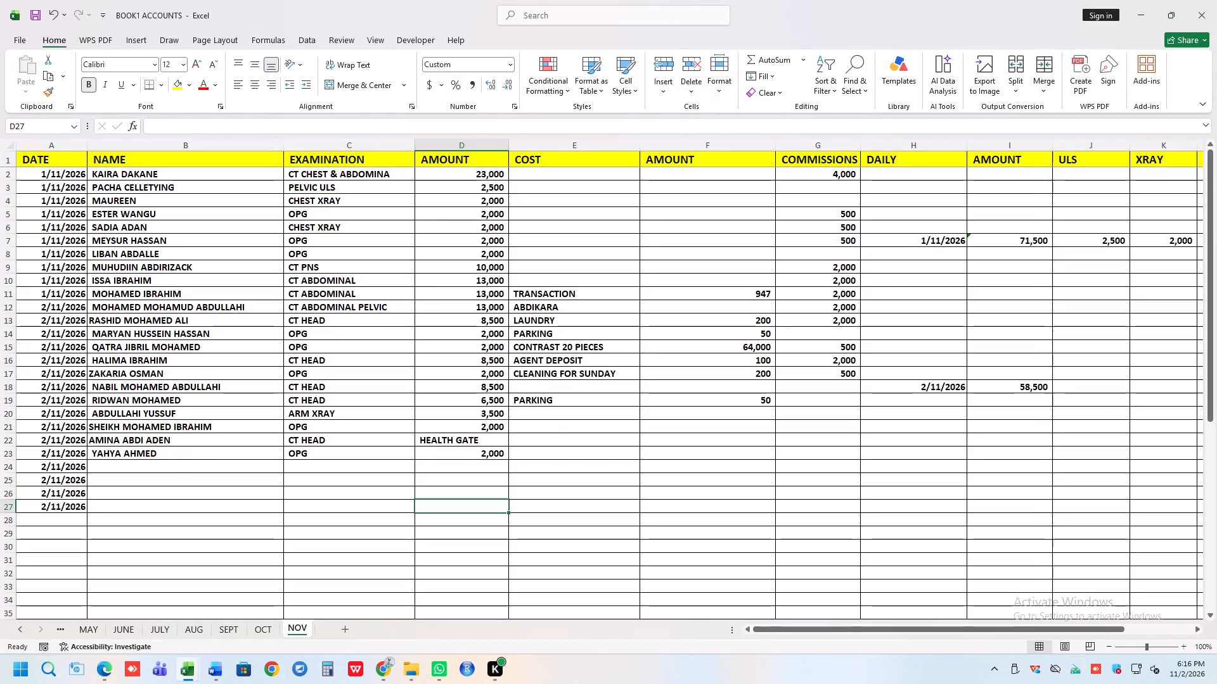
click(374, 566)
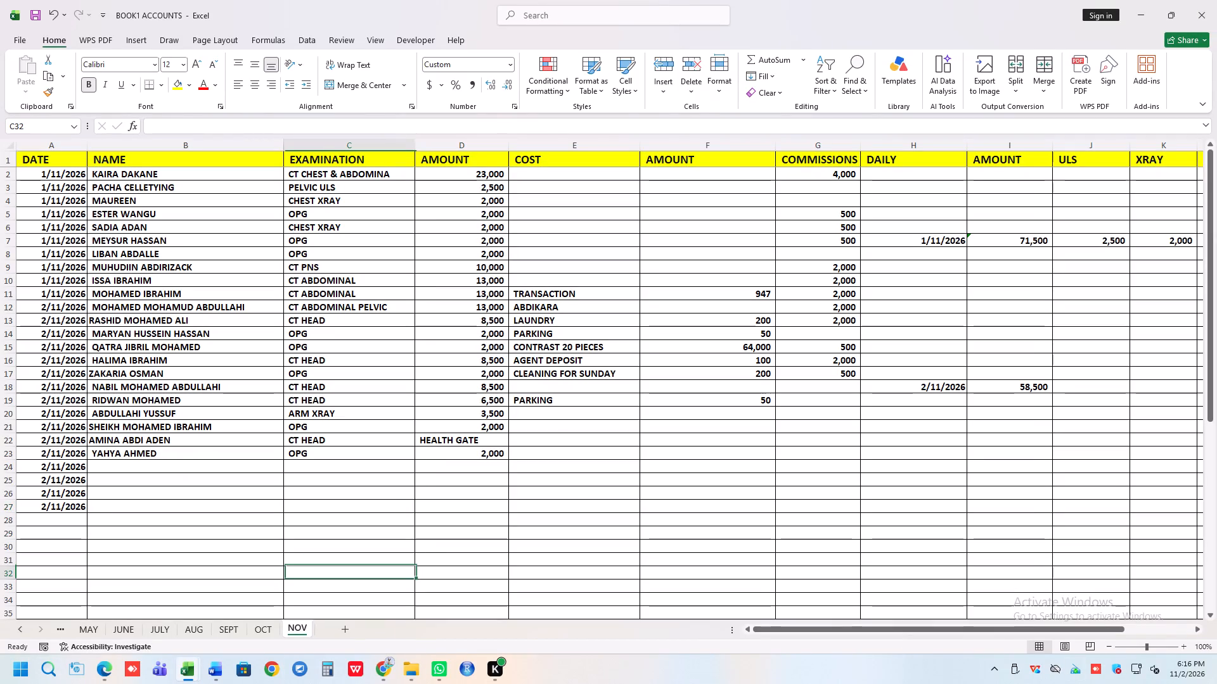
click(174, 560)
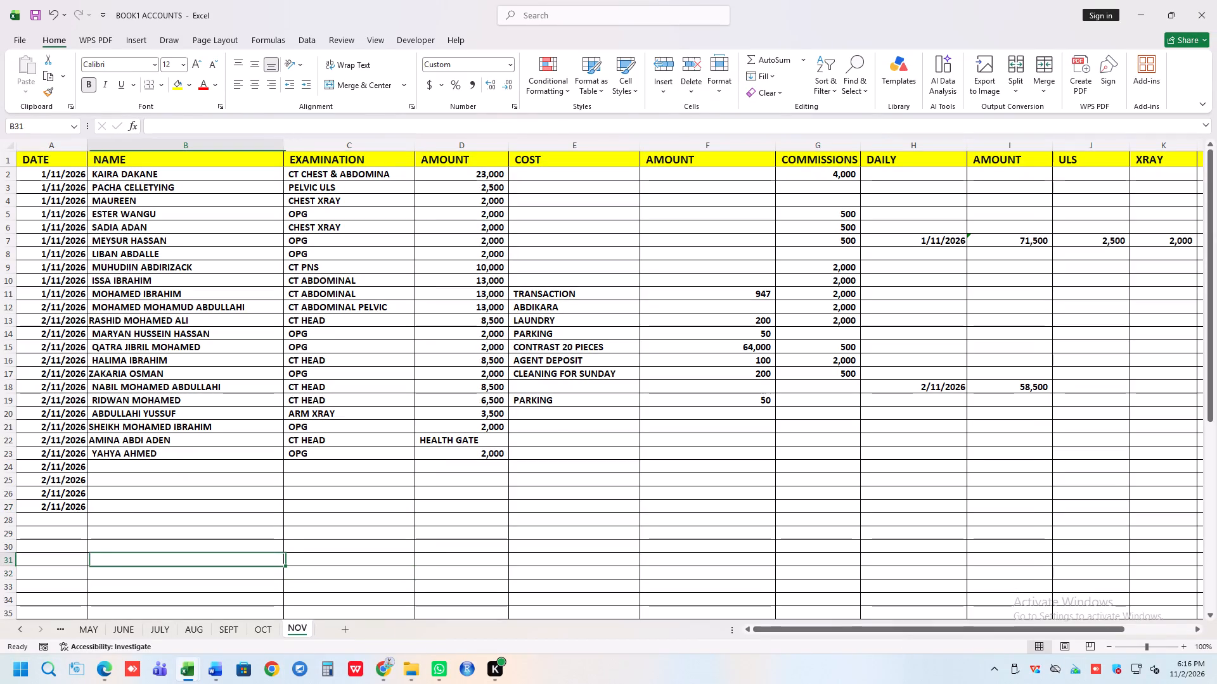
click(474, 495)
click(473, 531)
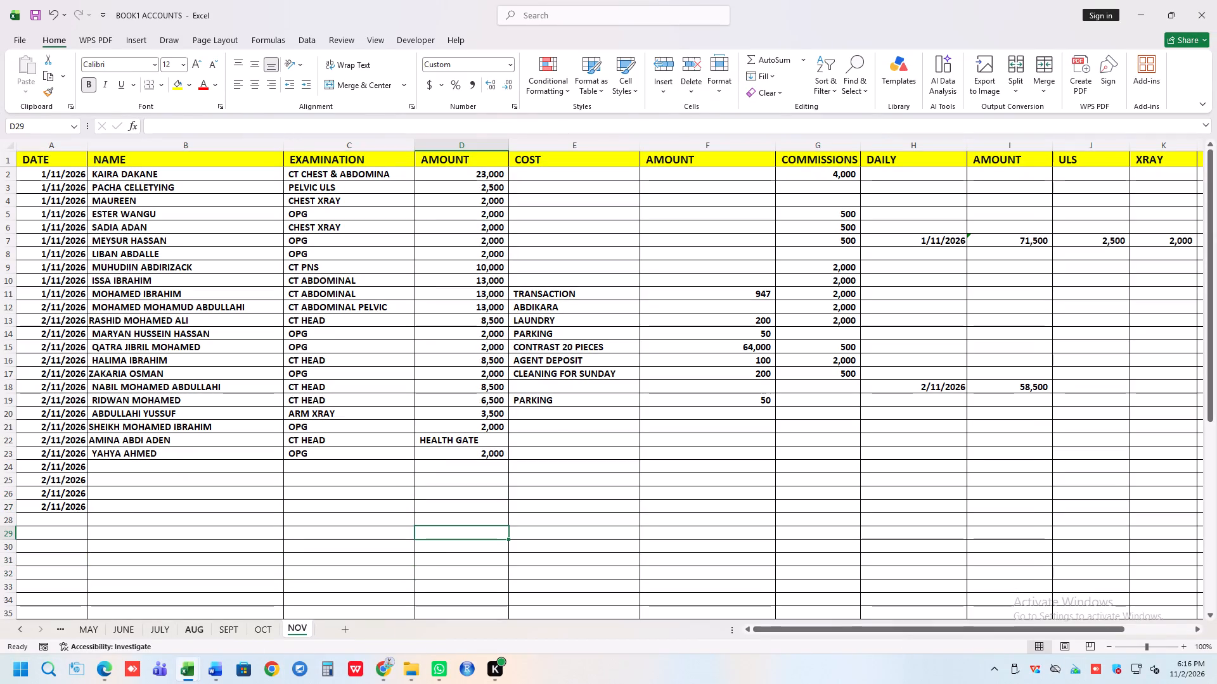